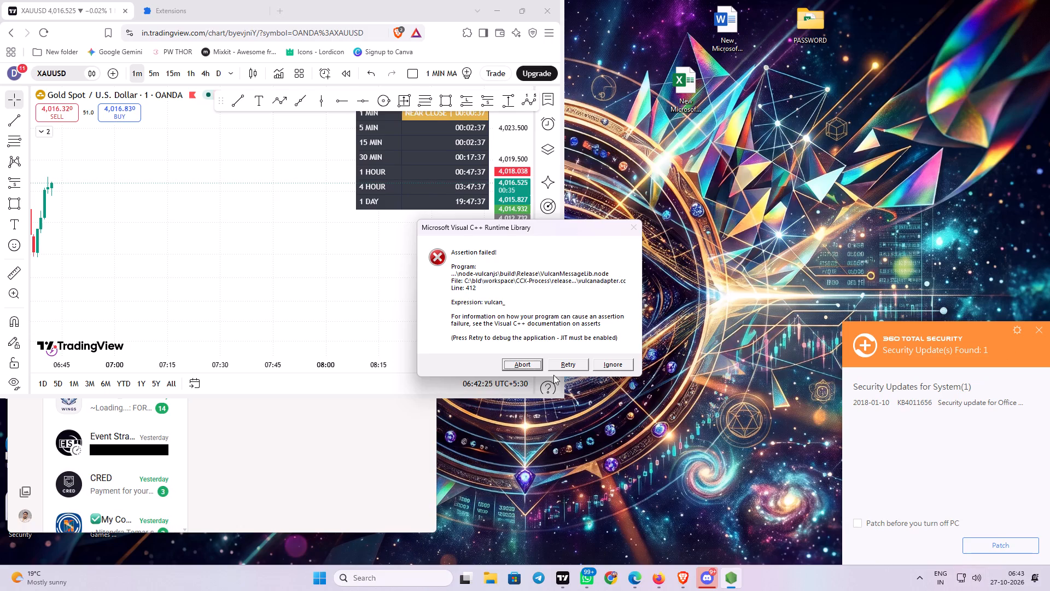
# Dismiss the Visual C++ runtime assertion error and return to the browser windows behind it.
pyautogui.click(566, 365)
pyautogui.click(566, 365)
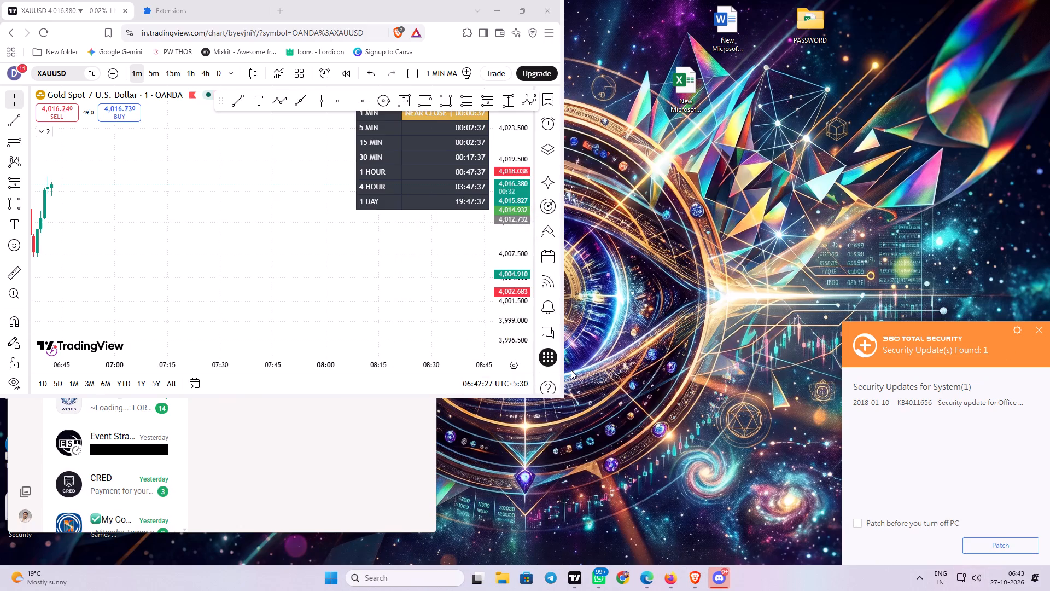
pyautogui.click(516, 17)
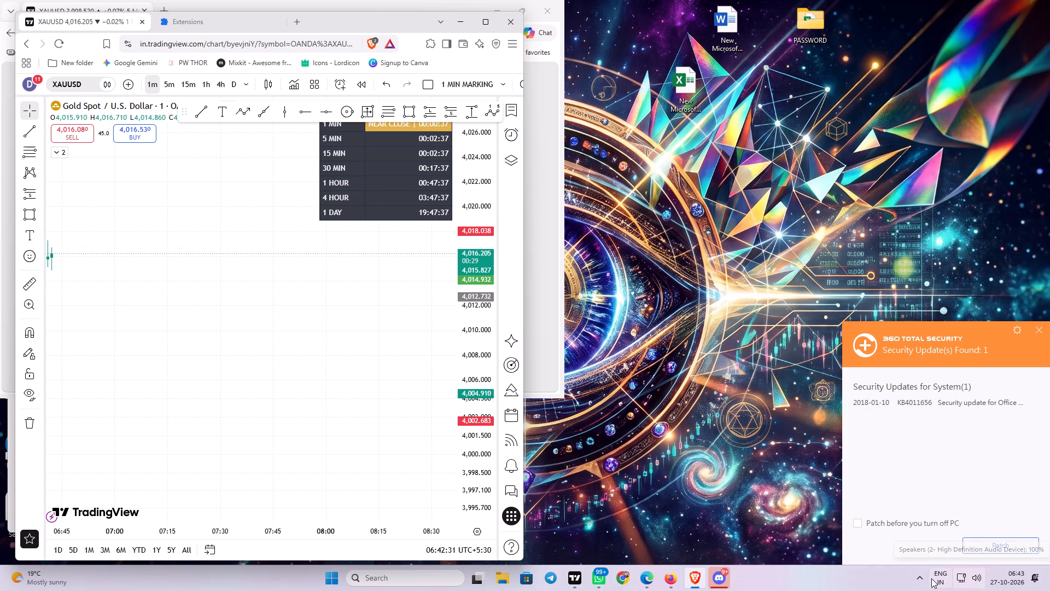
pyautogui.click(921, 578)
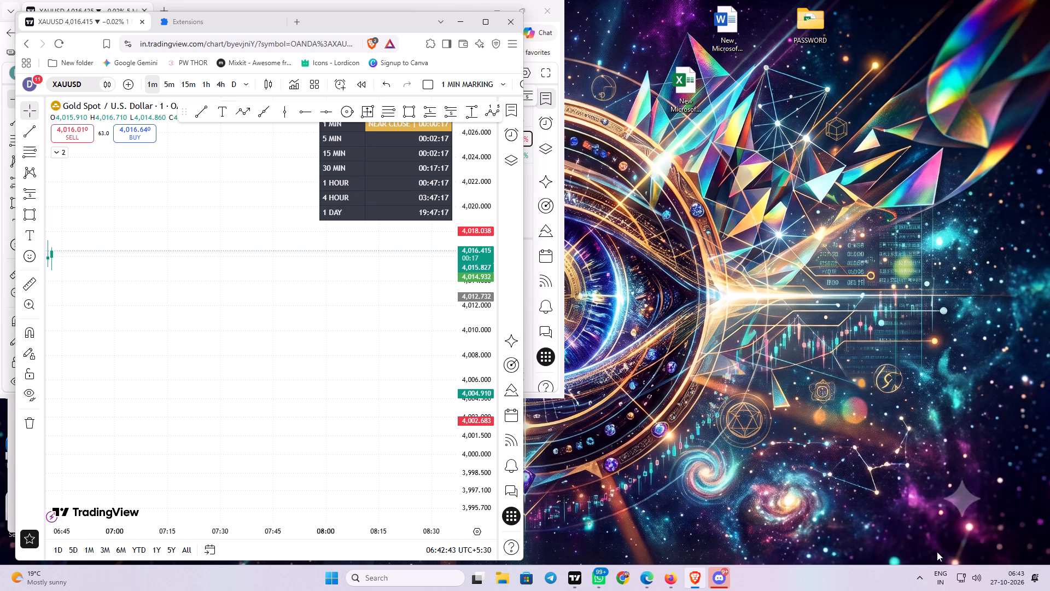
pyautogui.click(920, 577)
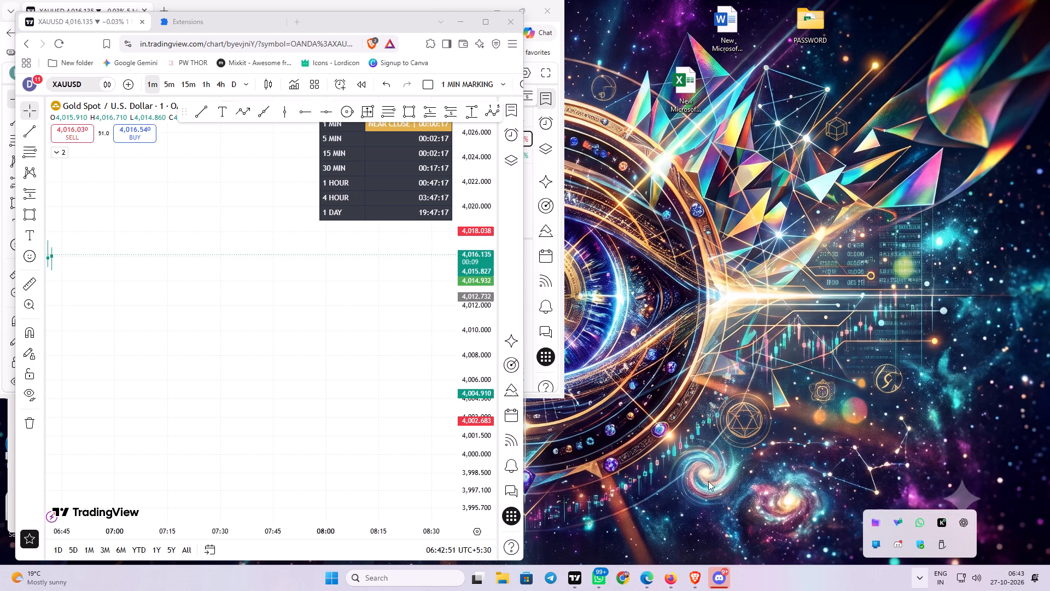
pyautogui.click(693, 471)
# Maximise the Brave and Edge chart windows, and return to the one-minute XAUUSD chart in Brave.
pyautogui.click(488, 20)
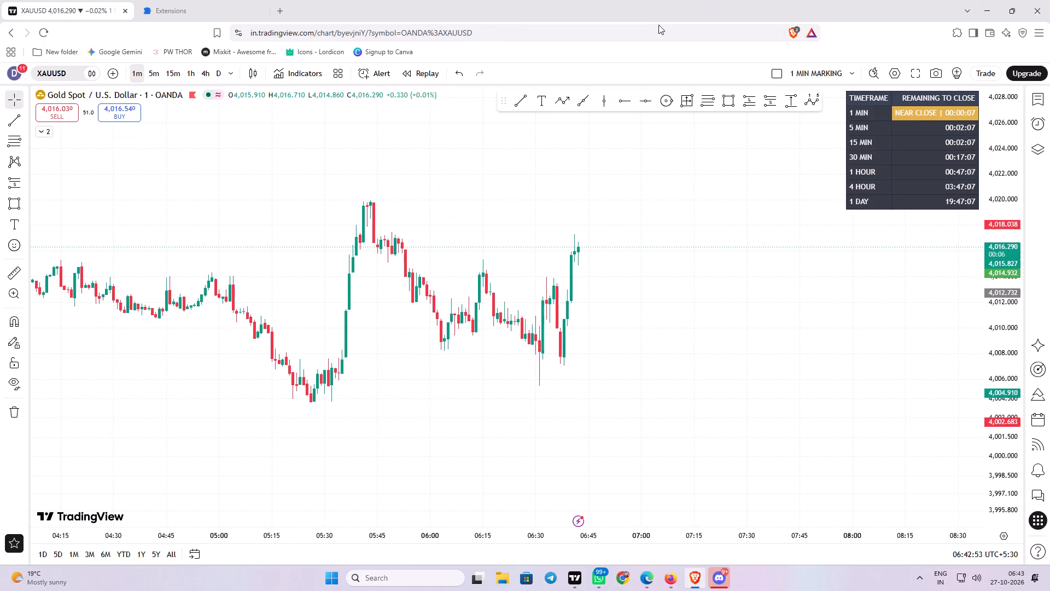
pyautogui.click(690, 586)
pyautogui.click(518, 4)
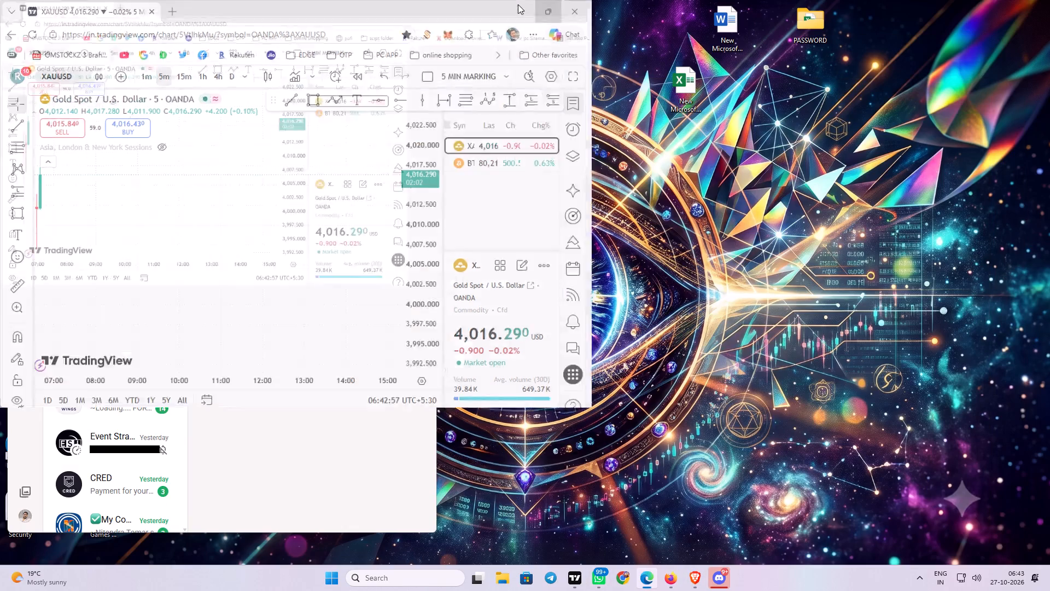
pyautogui.click(691, 580)
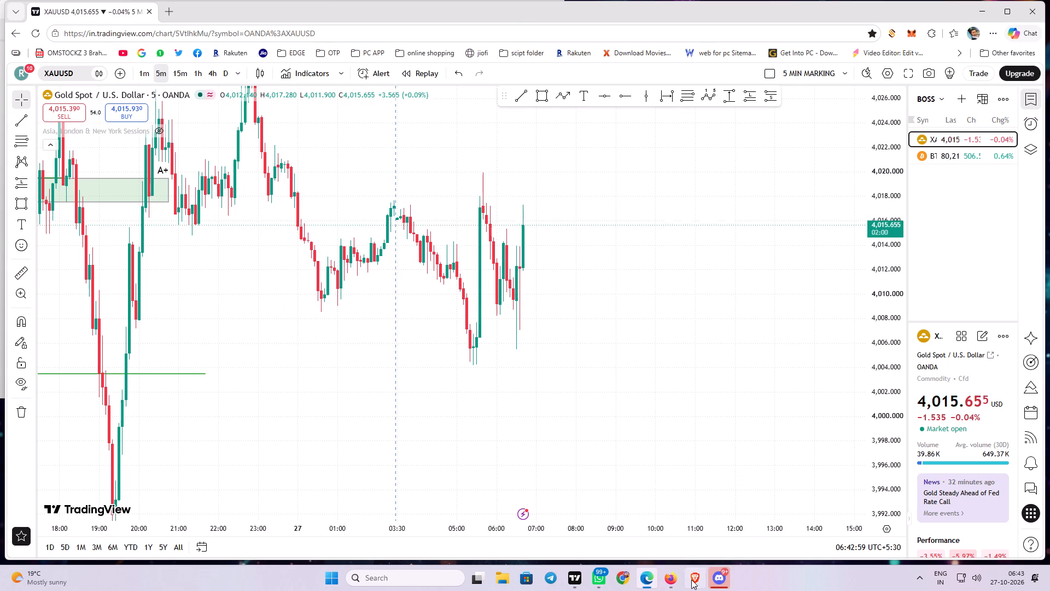
# Examine the one-minute XAUUSD price action before and after the 03:34 session marker on 27 October.
pyautogui.moveTo(693, 288); pyautogui.dragTo(802, 293)
pyautogui.moveTo(212, 396); pyautogui.dragTo(356, 385)
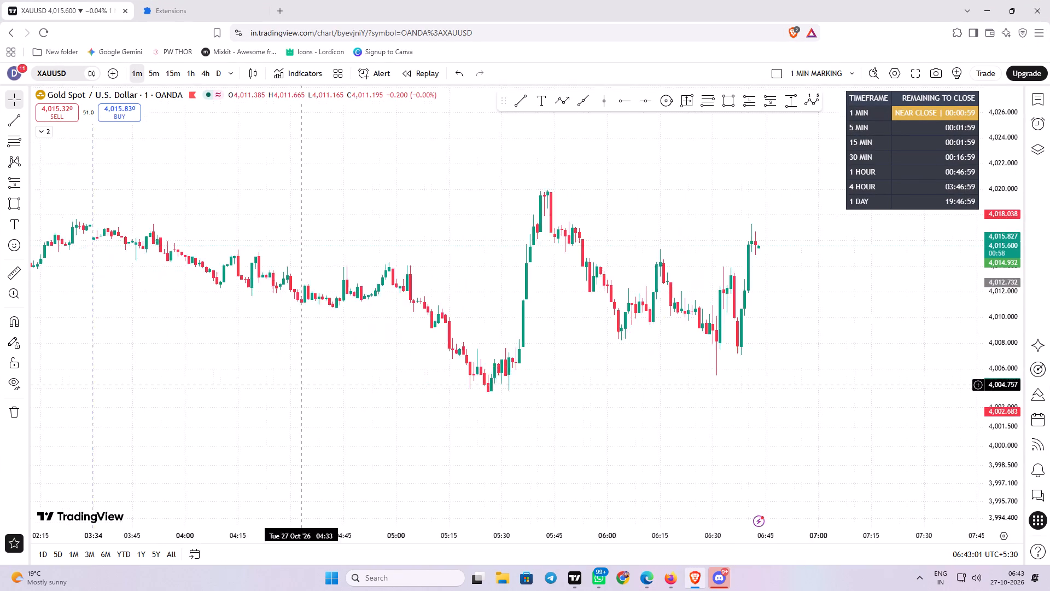
pyautogui.moveTo(356, 385); pyautogui.dragTo(538, 378)
pyautogui.scroll(-7, 429, 386)
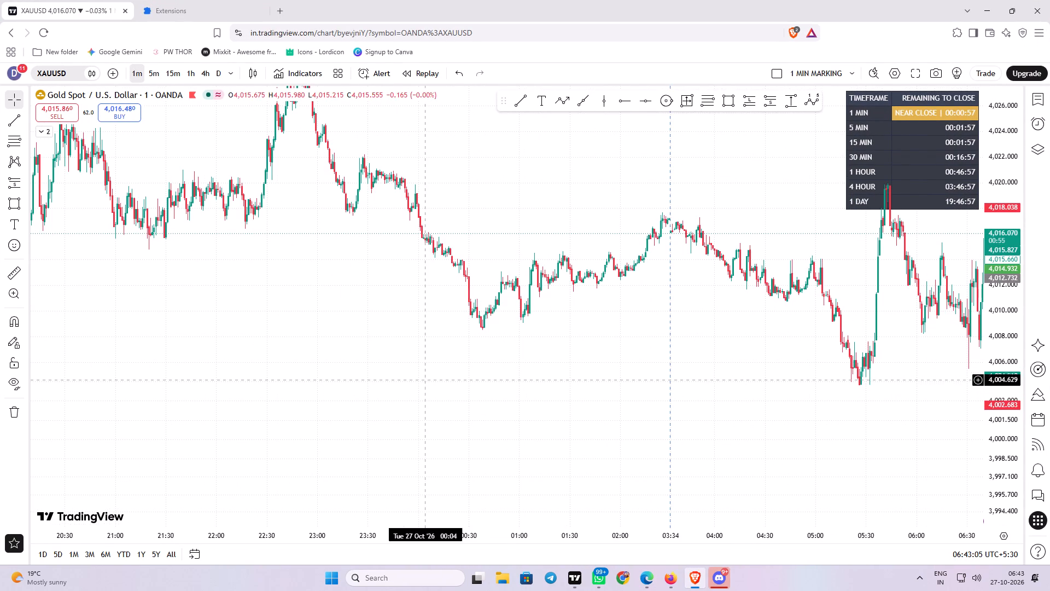
pyautogui.moveTo(706, 314); pyautogui.dragTo(686, 333)
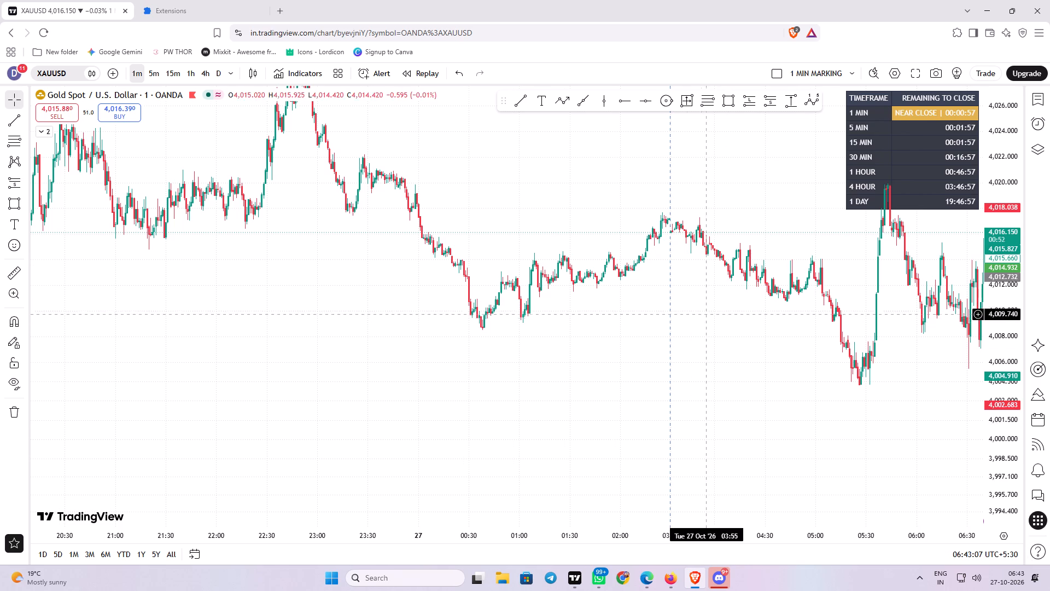
pyautogui.moveTo(686, 333); pyautogui.dragTo(537, 383)
pyautogui.scroll(6, 553, 316)
pyautogui.moveTo(460, 316); pyautogui.dragTo(796, 290)
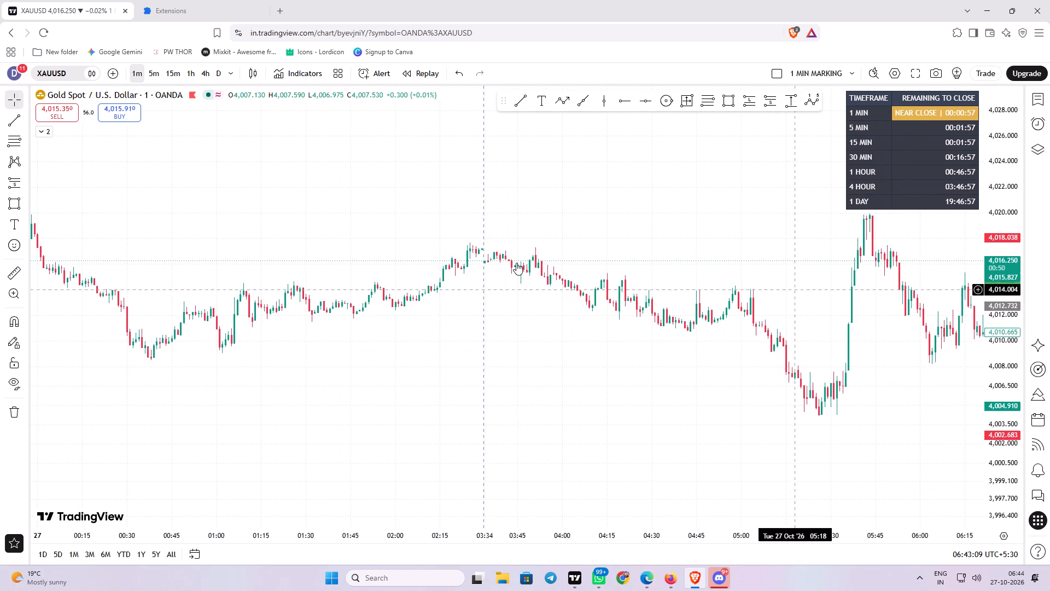
pyautogui.scroll(3, 516, 263)
pyautogui.moveTo(586, 278); pyautogui.dragTo(644, 299)
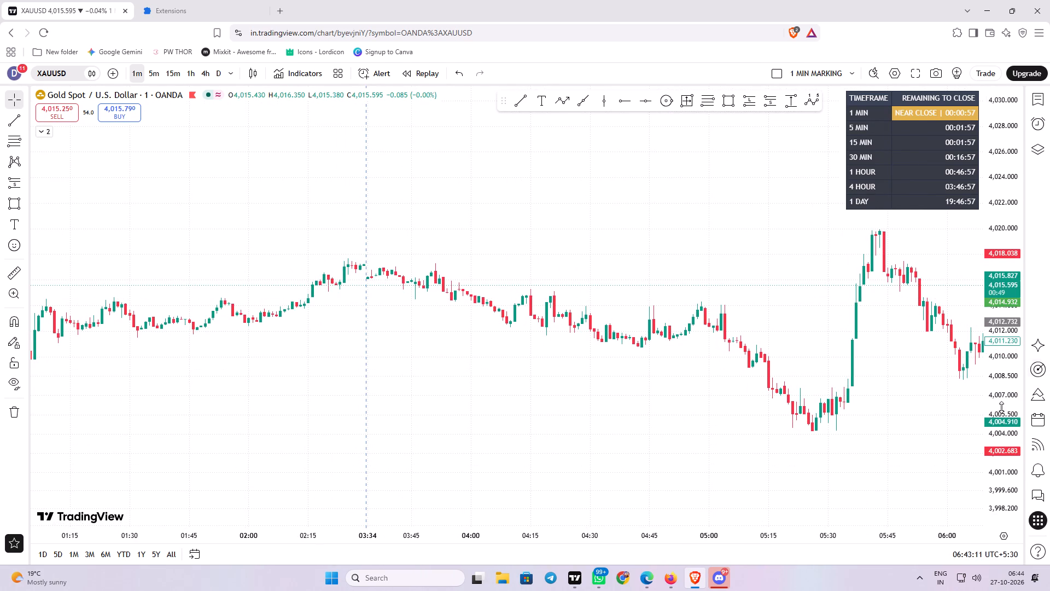
# Draw a horizontal trend line at about 4,016.97 from 03:35 to about 04:38, along the highs after the session marker.
pyautogui.moveTo(1003, 411); pyautogui.dragTo(988, 85)
pyautogui.scroll(3, 428, 271)
pyautogui.moveTo(361, 263); pyautogui.dragTo(586, 276)
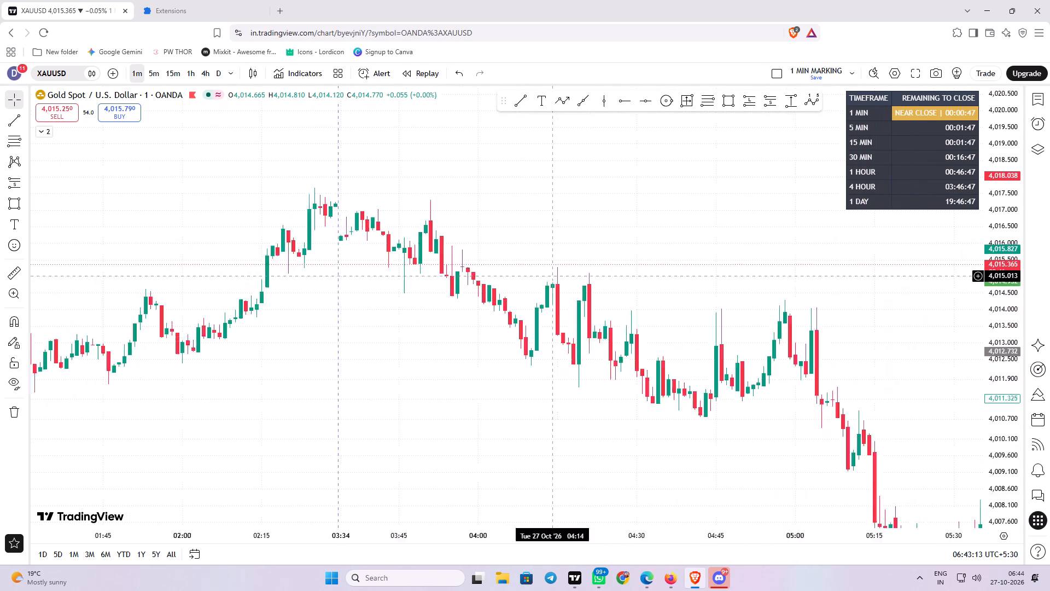
pyautogui.moveTo(586, 276); pyautogui.dragTo(589, 276)
pyautogui.scroll(2, 570, 276)
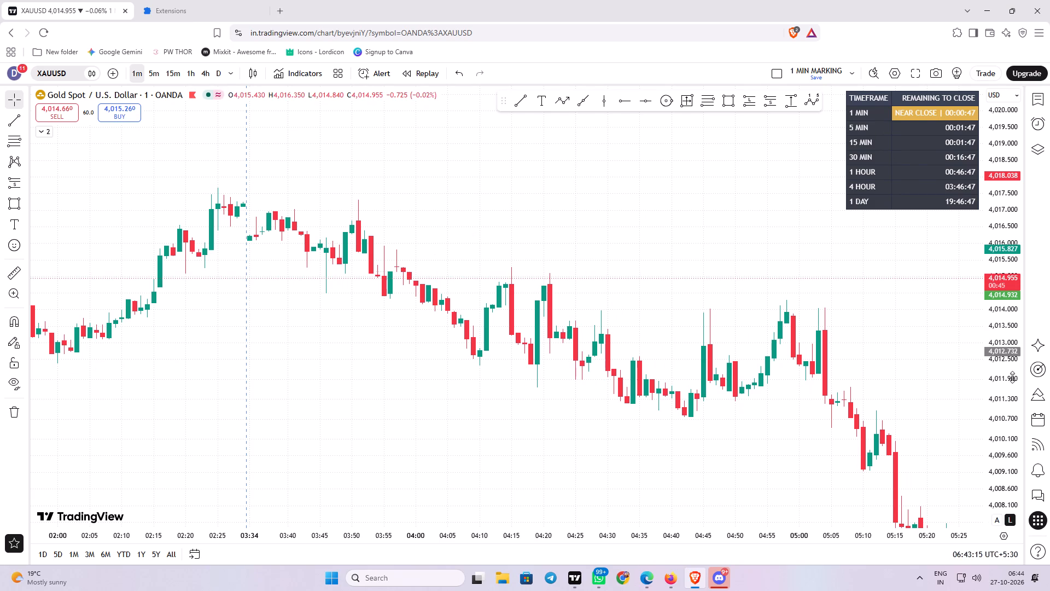
pyautogui.moveTo(1012, 378); pyautogui.dragTo(995, 256)
pyautogui.scroll(1, 393, 256)
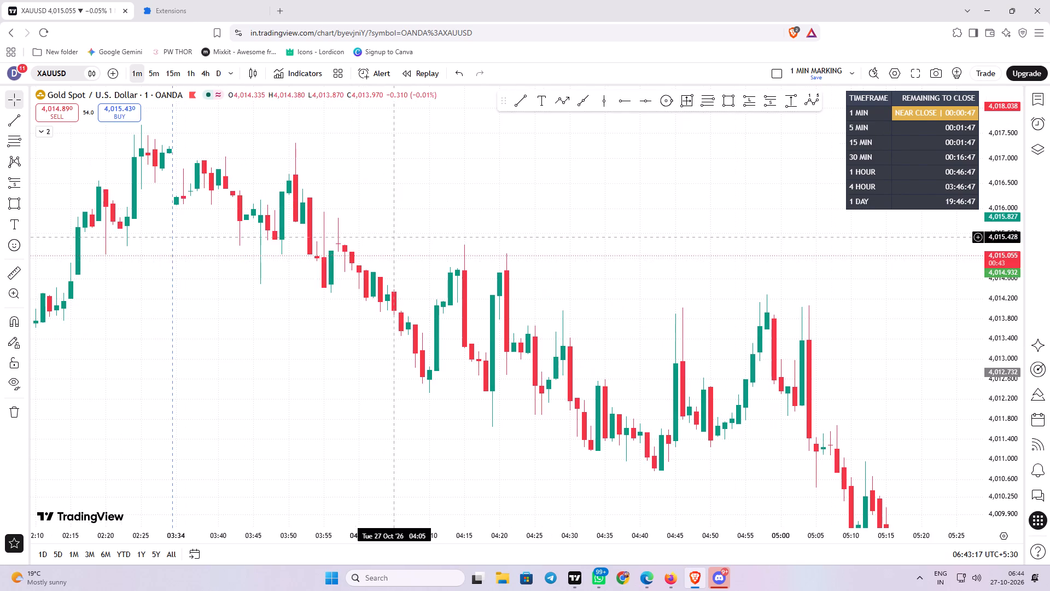
pyautogui.moveTo(401, 234); pyautogui.dragTo(535, 245)
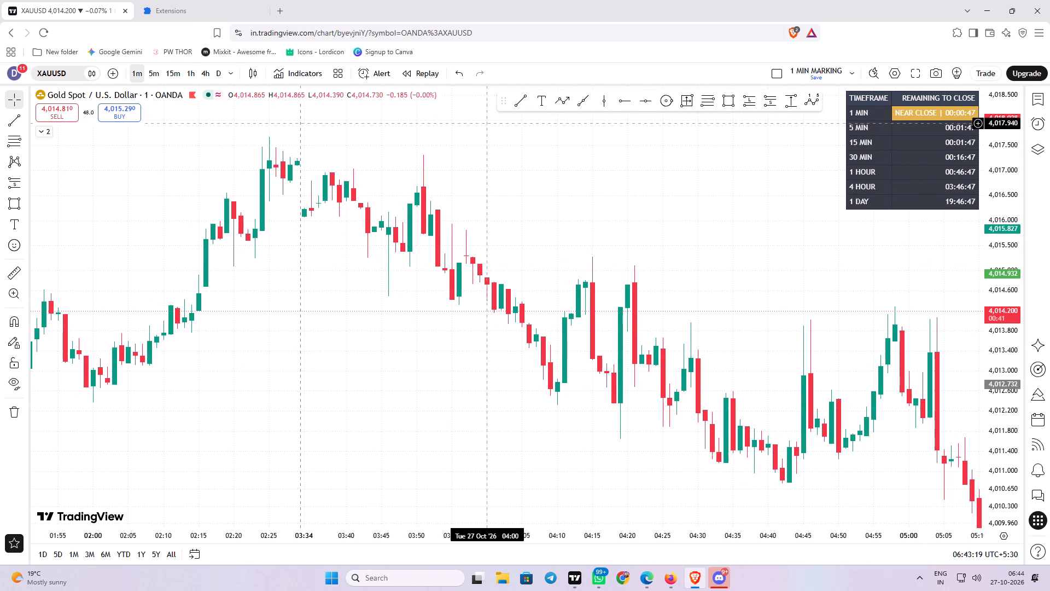
pyautogui.click(517, 100)
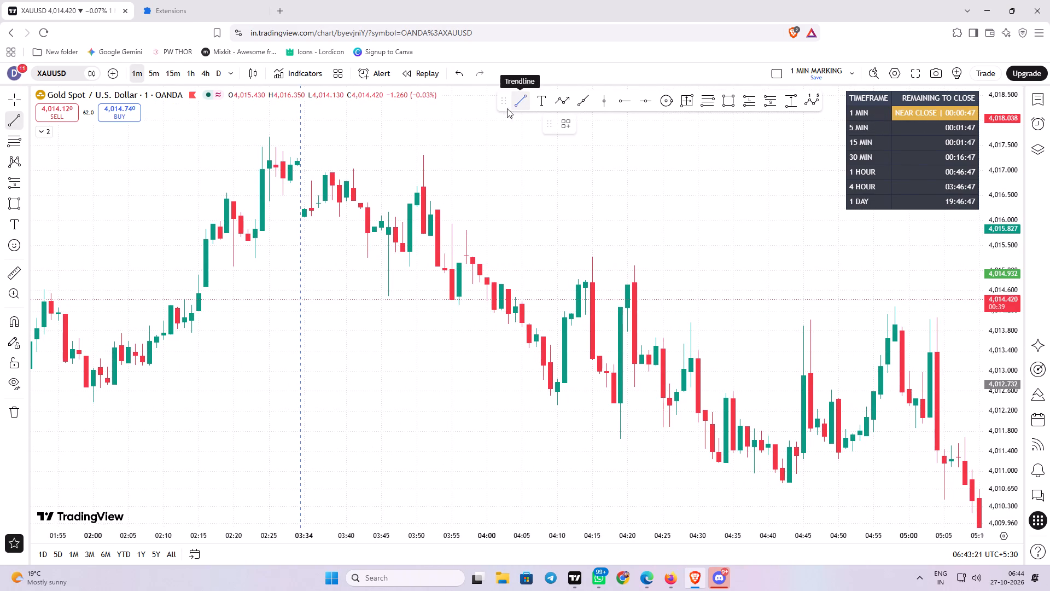
pyautogui.click(310, 172)
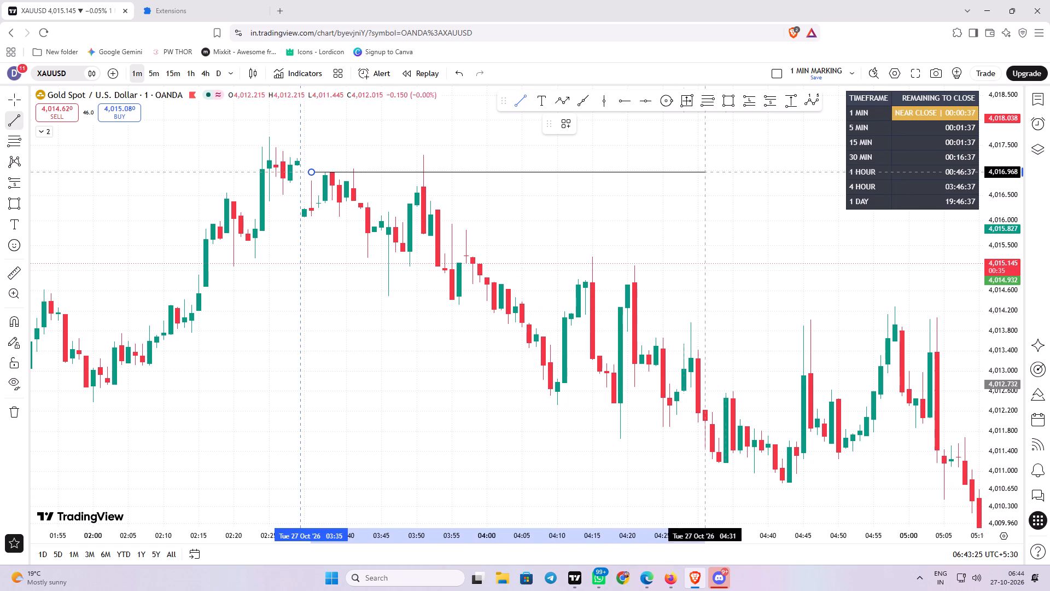
pyautogui.keyDown('shift'); pyautogui.click(756, 180); pyautogui.keyUp('shift')
# Draw a short horizontal trend line at about 4,014.50 from 03:43 to about 03:56, under the long lower wick.
pyautogui.moveTo(682, 248); pyautogui.dragTo(681, 257)
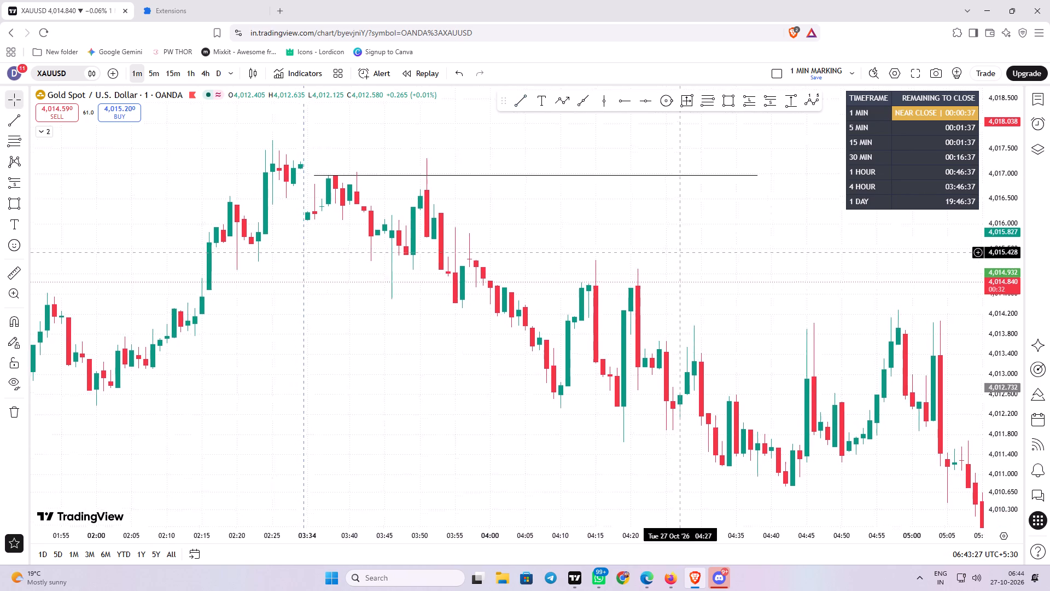
pyautogui.moveTo(681, 257); pyautogui.dragTo(697, 271)
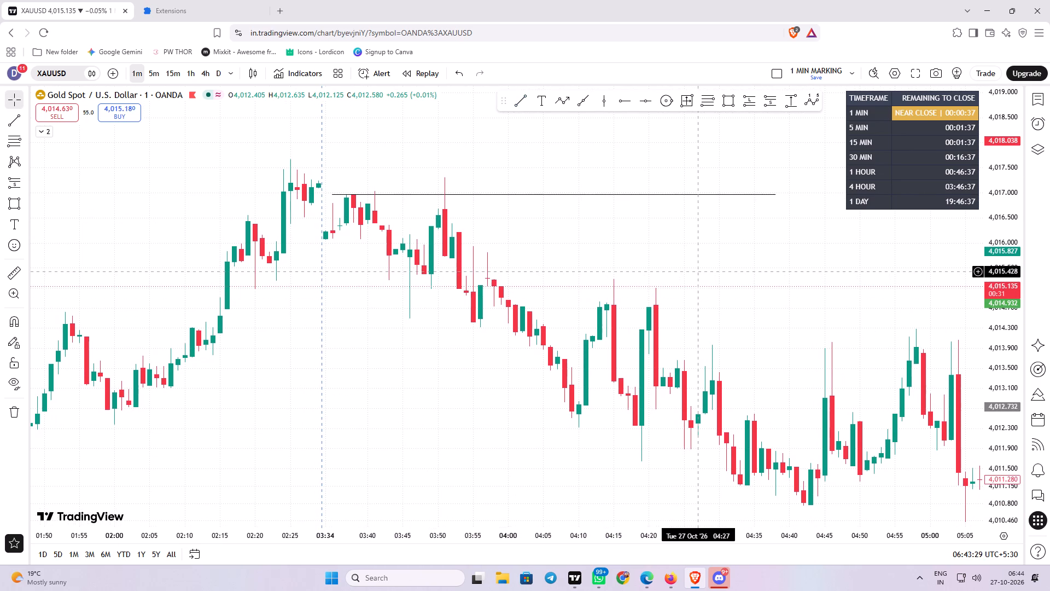
pyautogui.moveTo(697, 271); pyautogui.dragTo(698, 270)
pyautogui.moveTo(1005, 379); pyautogui.dragTo(1002, 198)
pyautogui.click(724, 223)
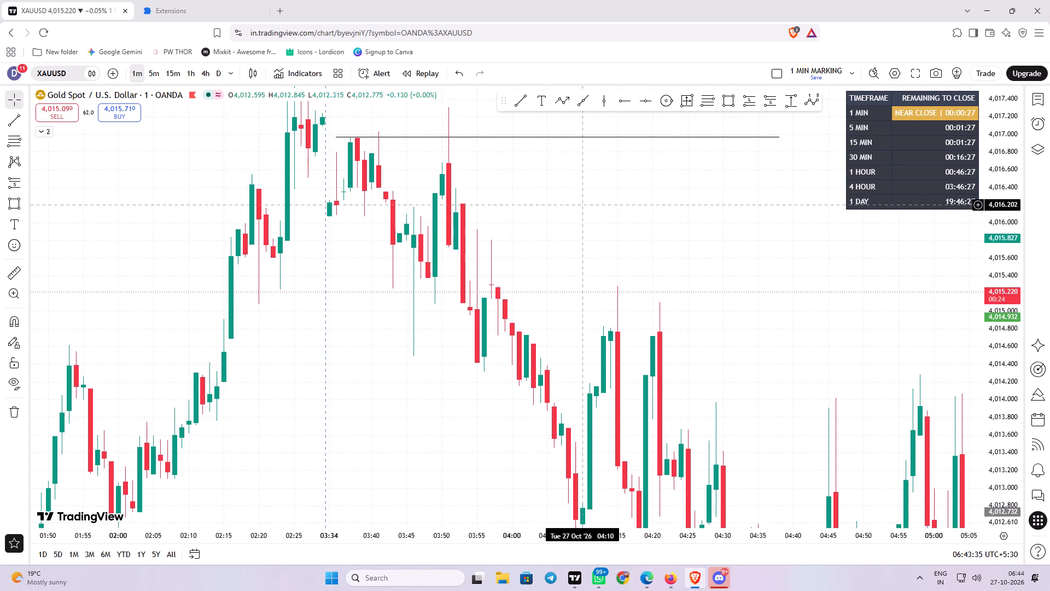
pyautogui.click(524, 138)
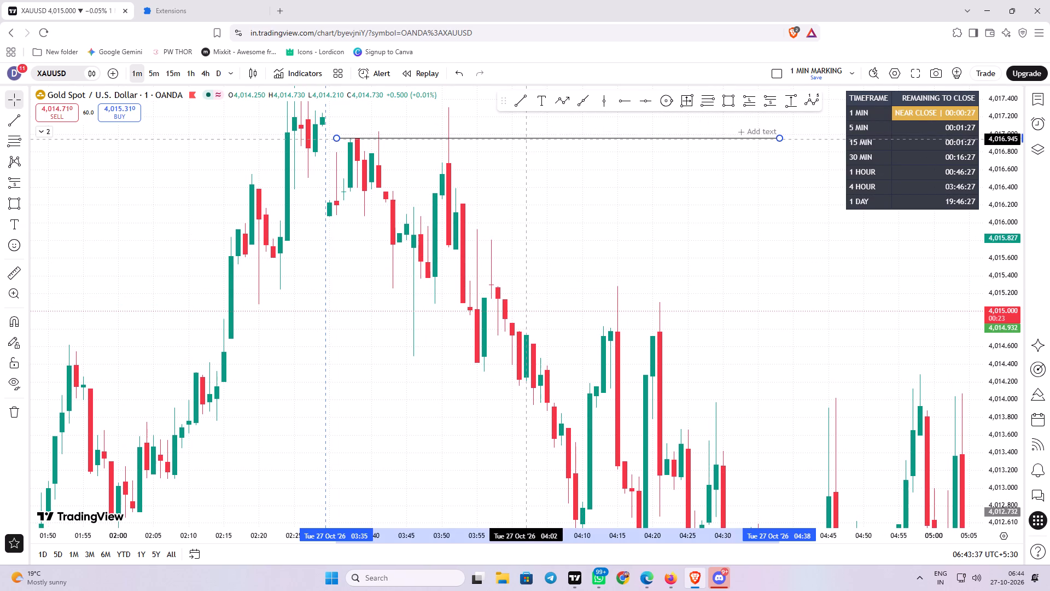
pyautogui.moveTo(582, 233); pyautogui.dragTo(565, 210)
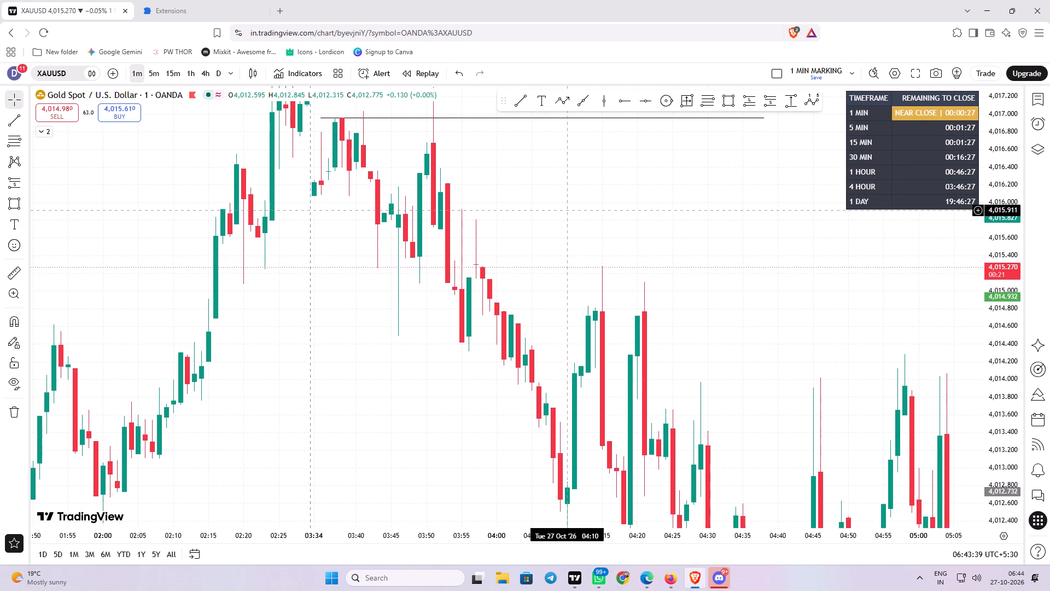
pyautogui.moveTo(565, 210); pyautogui.dragTo(510, 213)
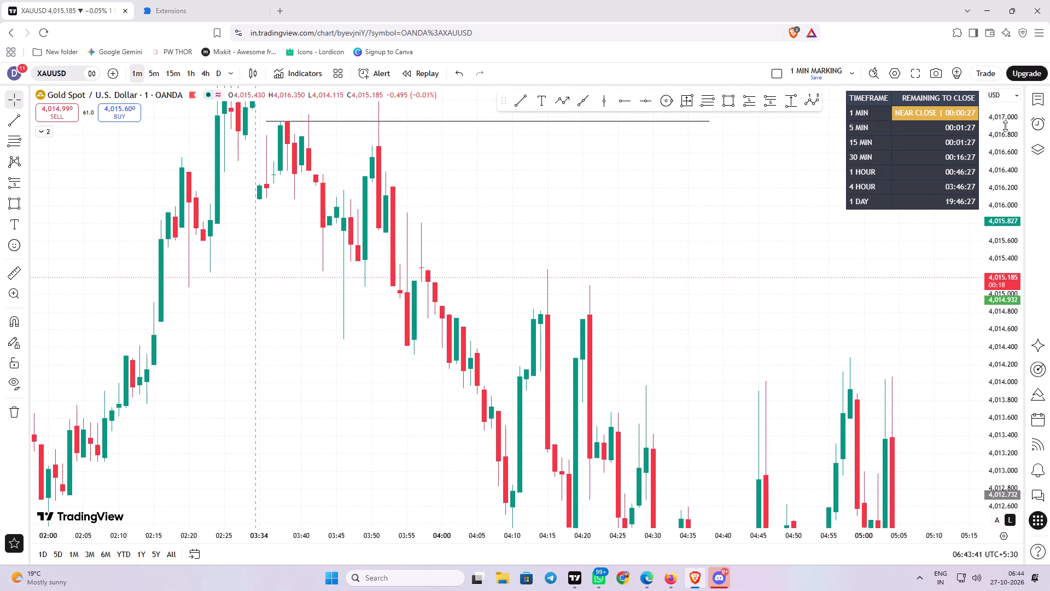
pyautogui.moveTo(1001, 107); pyautogui.dragTo(991, 276)
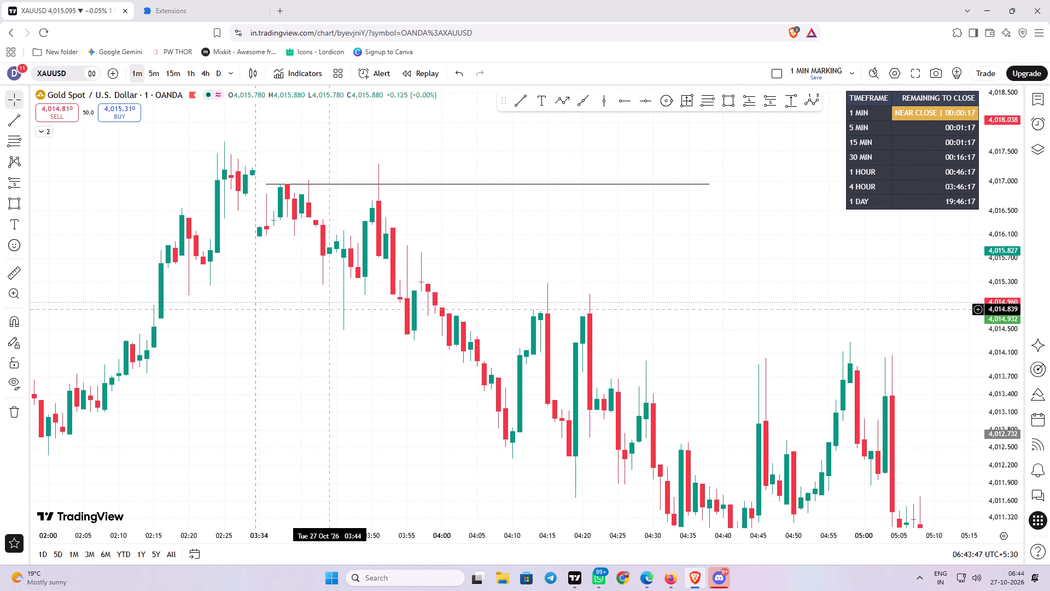
pyautogui.moveTo(562, 296); pyautogui.dragTo(565, 290)
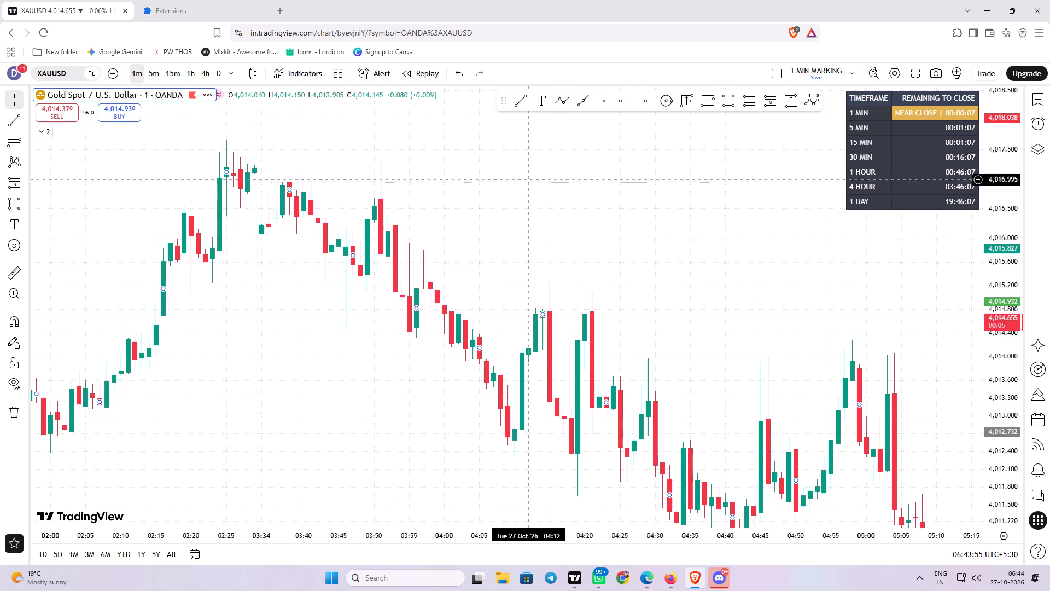
pyautogui.click(522, 100)
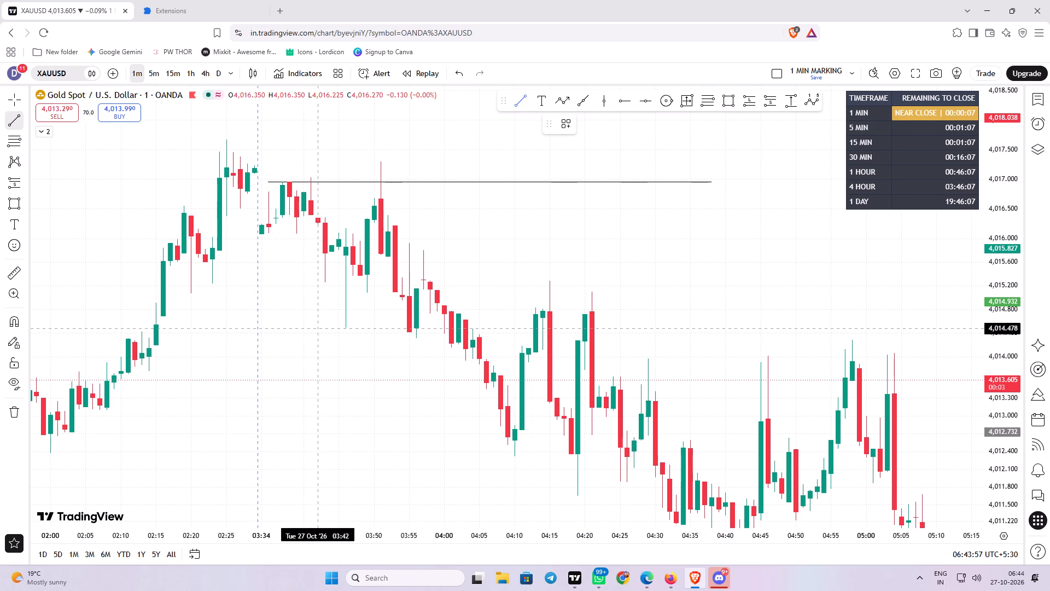
pyautogui.click(323, 327)
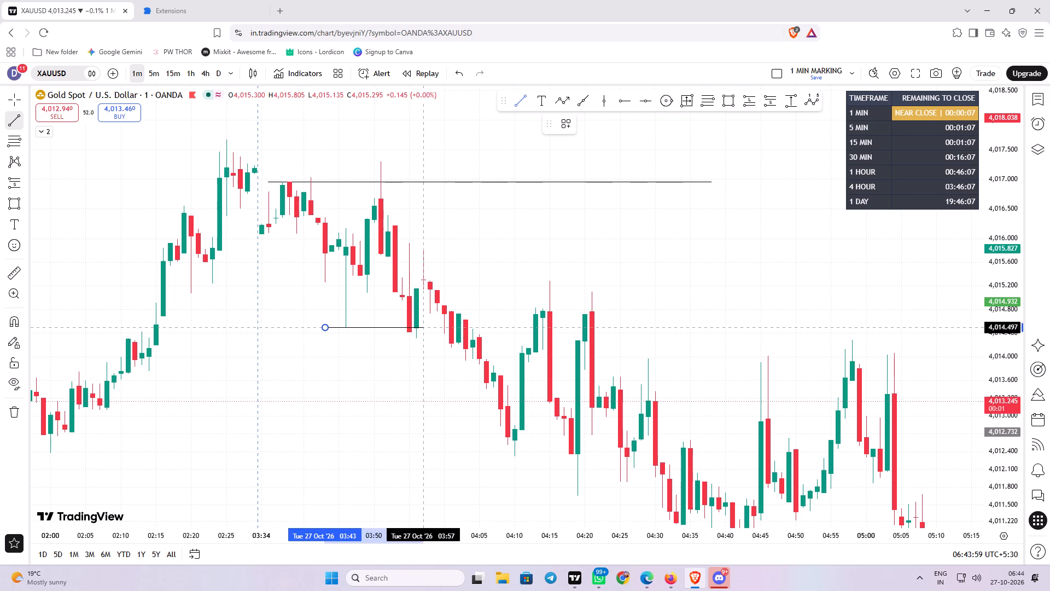
pyautogui.keyDown('shift'); pyautogui.click(415, 332); pyautogui.keyUp('shift')
# Draw a short horizontal trend line at about 4,017.29 from 03:48 to about 03:59, at the tip of the wick above the first line.
pyautogui.moveTo(479, 362); pyautogui.dragTo(418, 382)
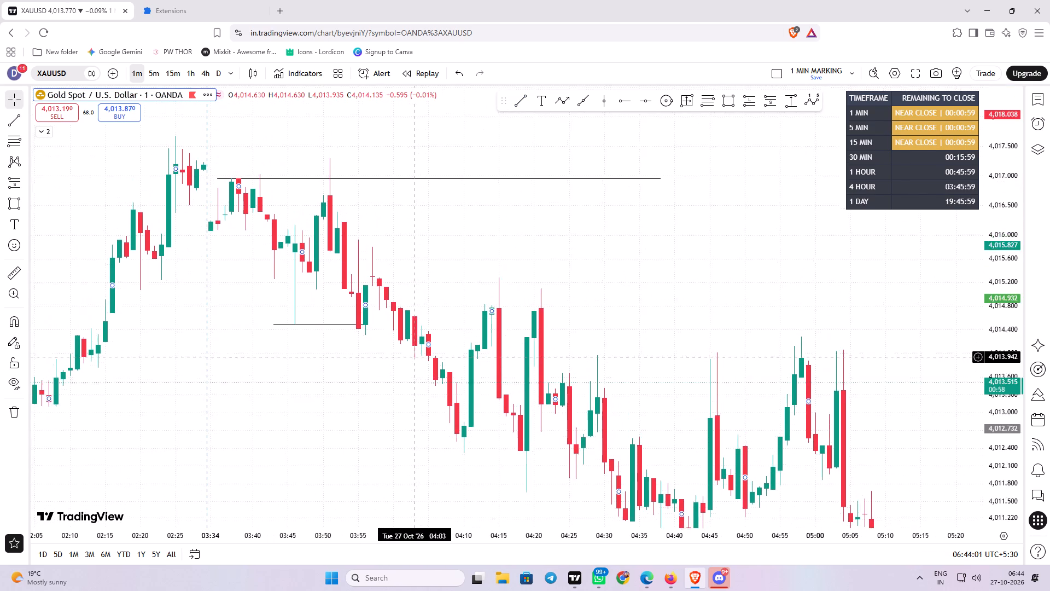
pyautogui.moveTo(418, 382); pyautogui.dragTo(419, 396)
pyautogui.click(515, 106)
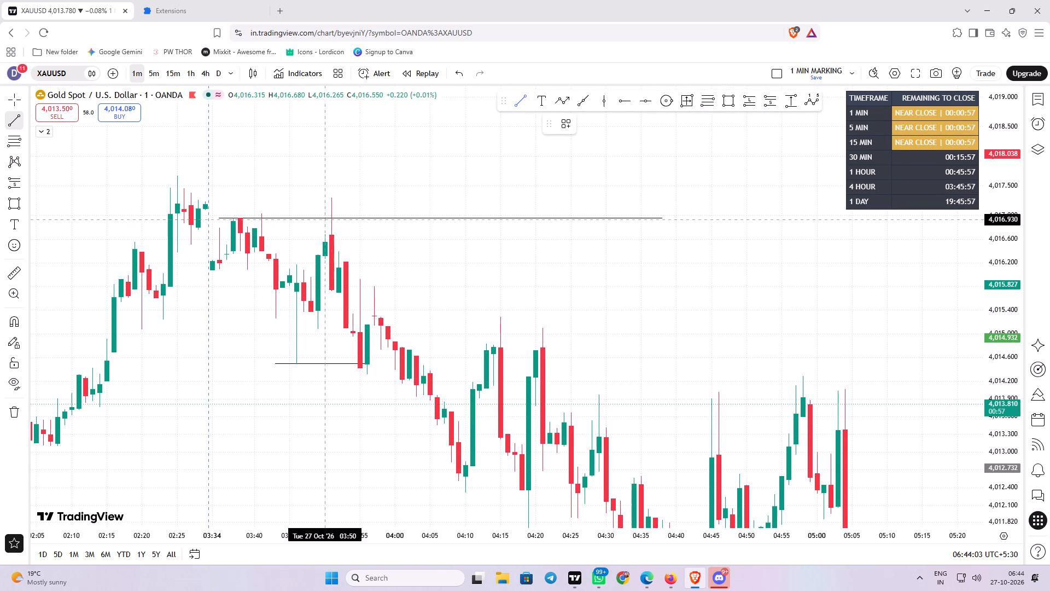
pyautogui.click(308, 198)
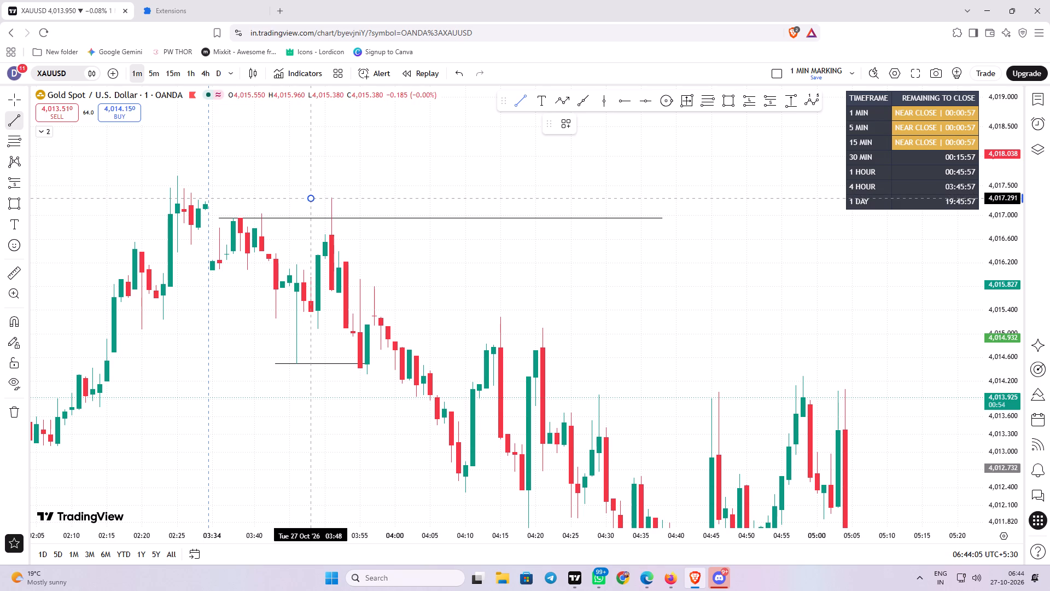
pyautogui.keyDown('shift'); pyautogui.click(386, 199); pyautogui.keyUp('shift')
# Draw a horizontal trend line at about 4,012.32 from 04:07 to about 04:26, along the low formed before 04:10.
pyautogui.moveTo(442, 288); pyautogui.dragTo(385, 234)
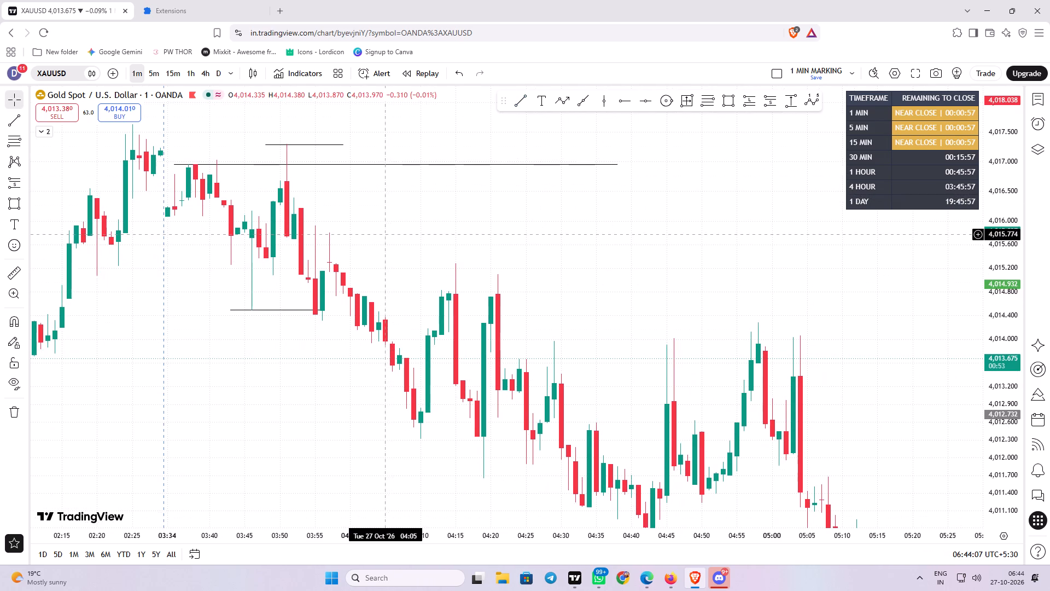
pyautogui.moveTo(419, 315); pyautogui.dragTo(401, 254)
pyautogui.moveTo(430, 356); pyautogui.dragTo(385, 338)
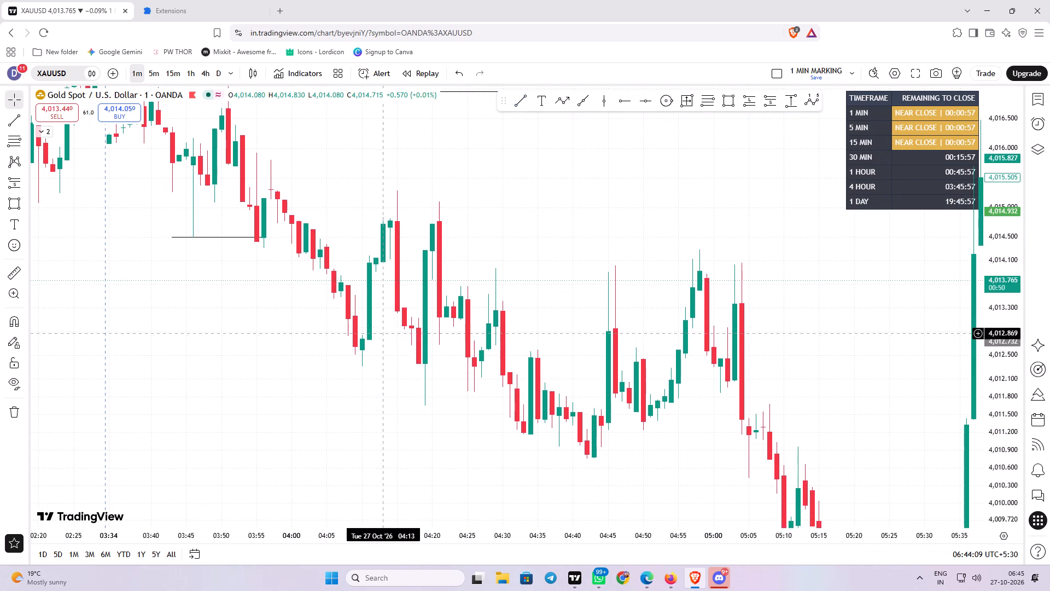
pyautogui.click(513, 104)
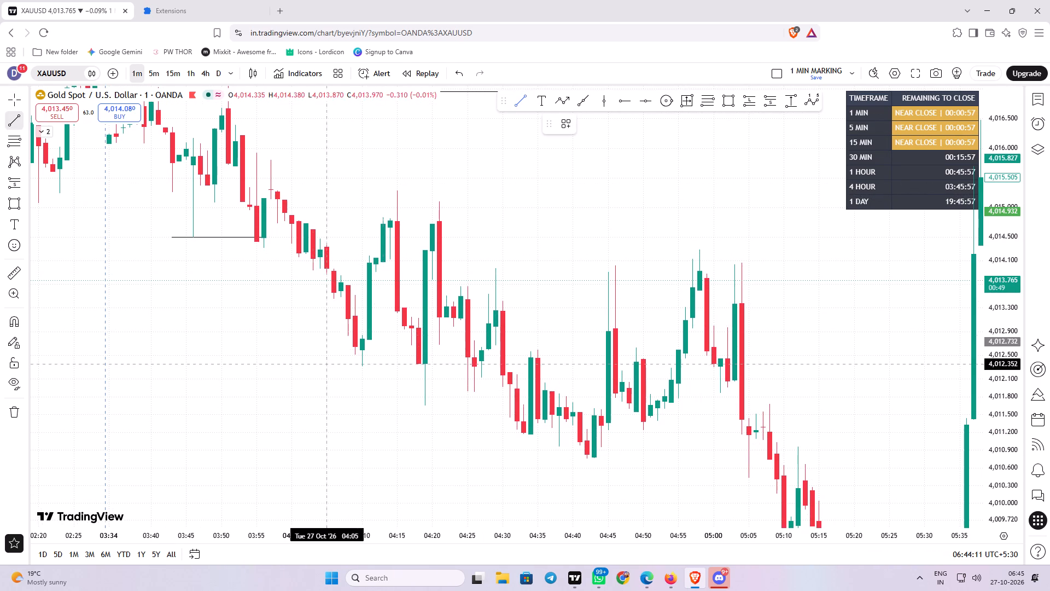
pyautogui.click(342, 367)
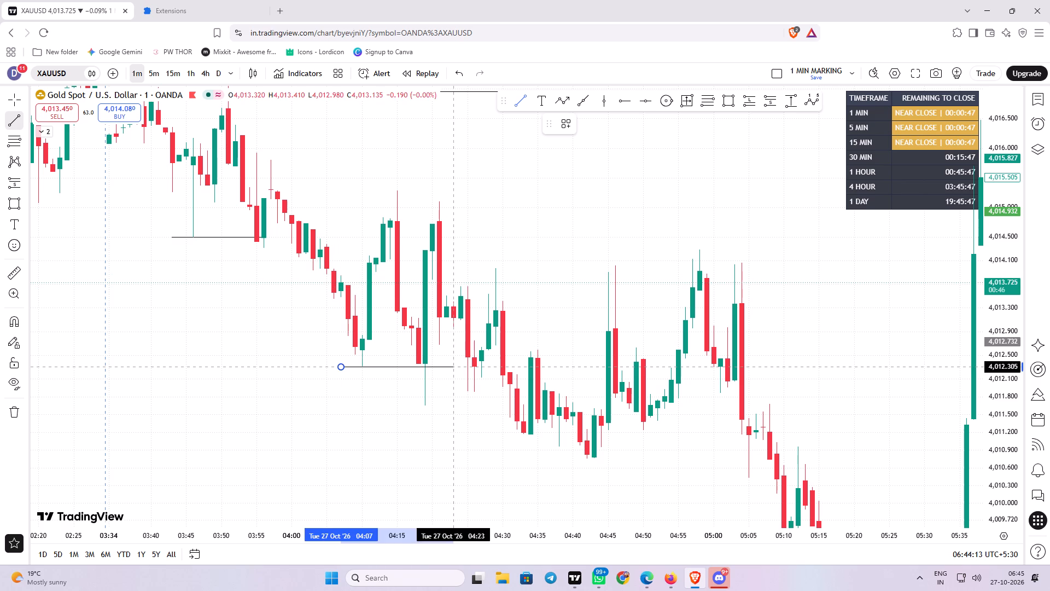
pyautogui.keyDown('shift'); pyautogui.click(475, 373); pyautogui.keyUp('shift')
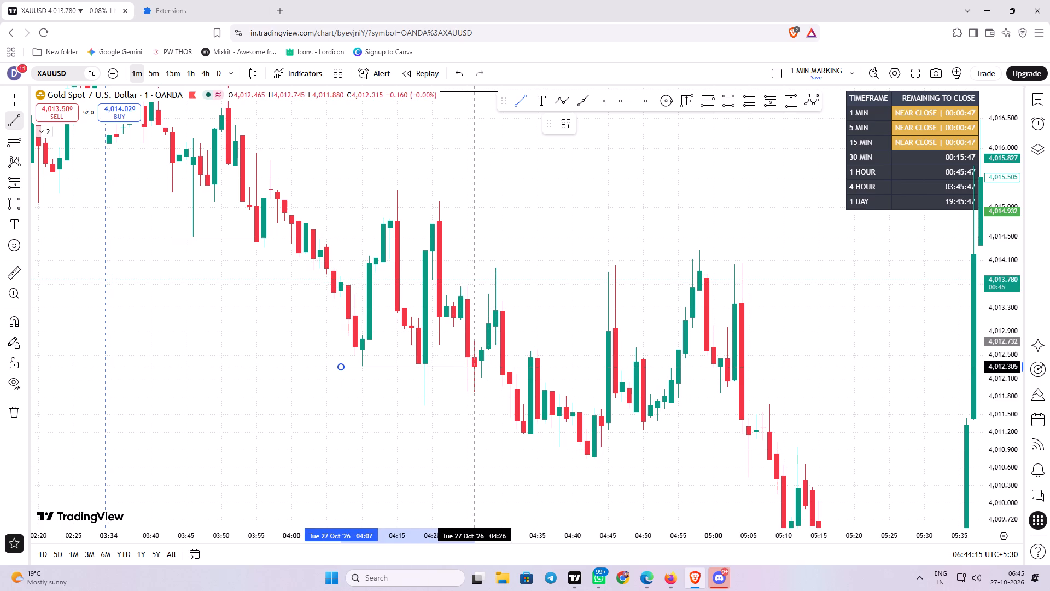
pyautogui.moveTo(430, 367); pyautogui.dragTo(431, 367)
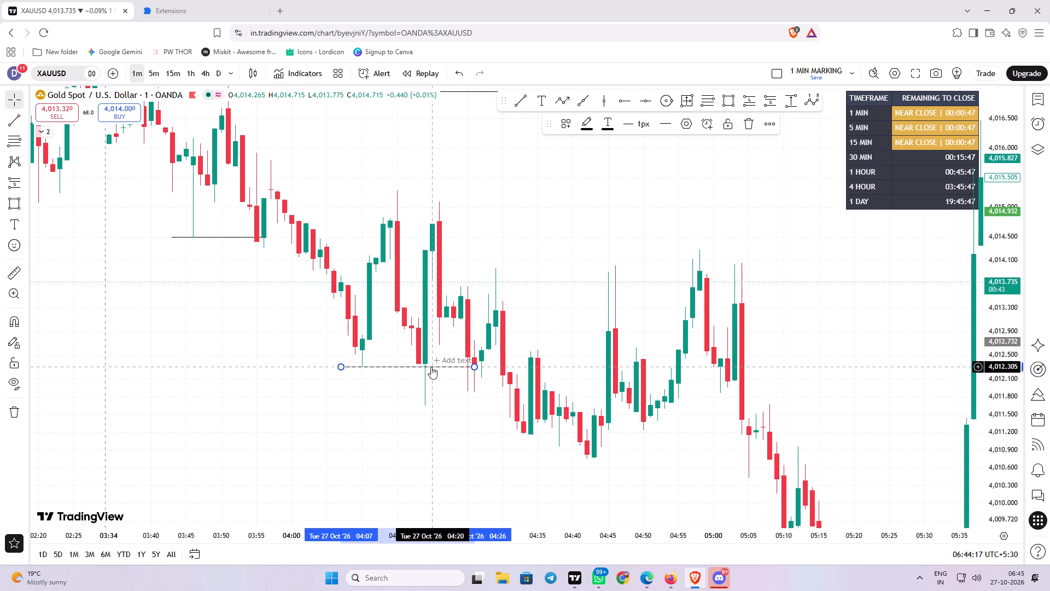
pyautogui.moveTo(431, 367); pyautogui.dragTo(435, 366)
# Apply the TJL-1 drawing template to the horizontal line at about 4,012.32.
pyautogui.moveTo(434, 288); pyautogui.dragTo(410, 299)
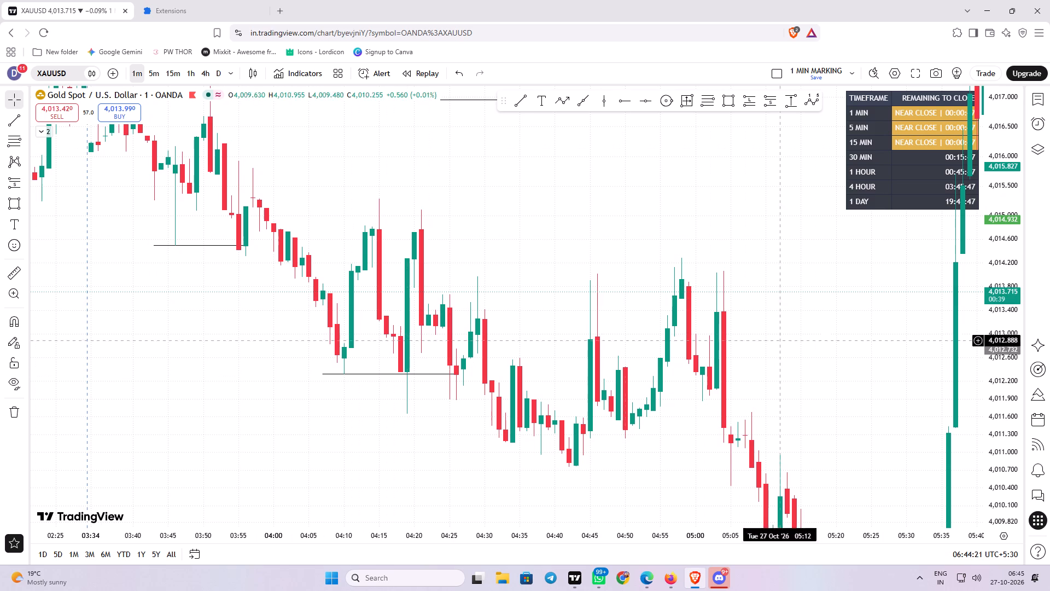
pyautogui.moveTo(997, 432); pyautogui.dragTo(1019, 89)
pyautogui.moveTo(1026, 118); pyautogui.dragTo(1029, 243)
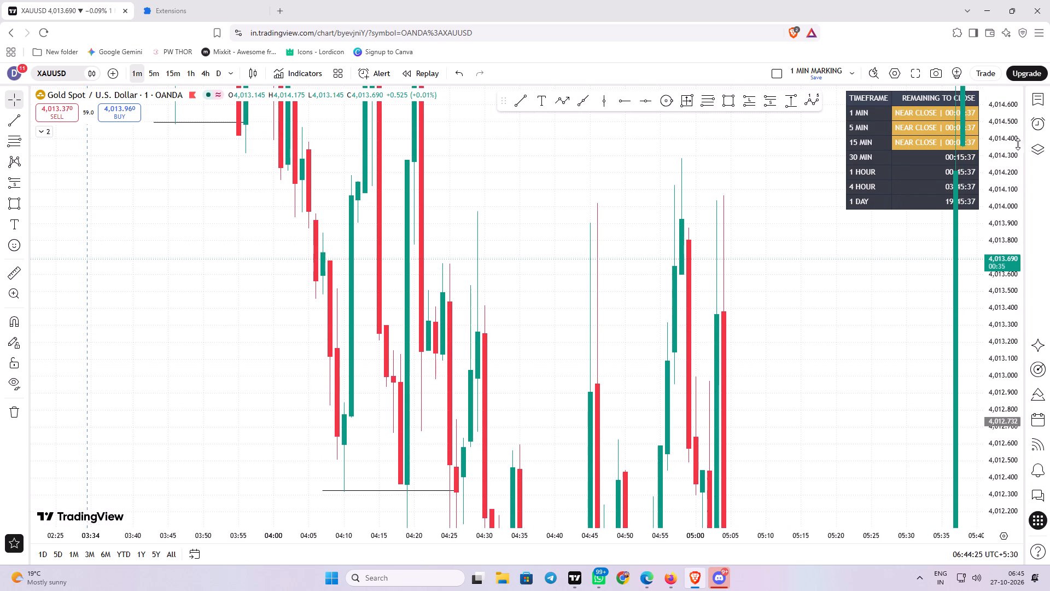
pyautogui.moveTo(1014, 136); pyautogui.dragTo(985, 454)
pyautogui.click(405, 374)
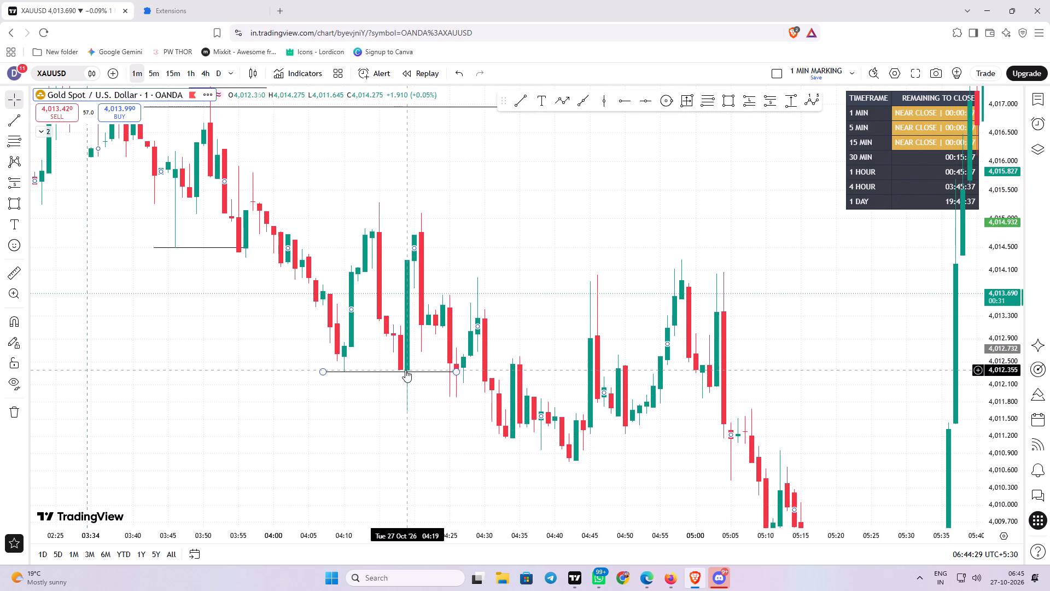
pyautogui.click(409, 372)
pyautogui.click(568, 131)
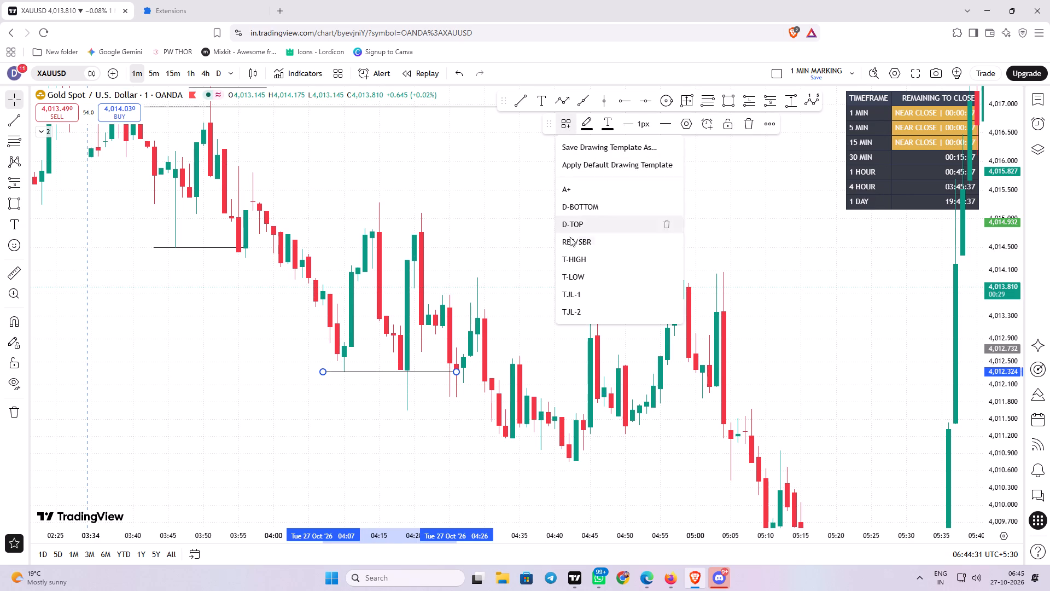
pyautogui.click(576, 289)
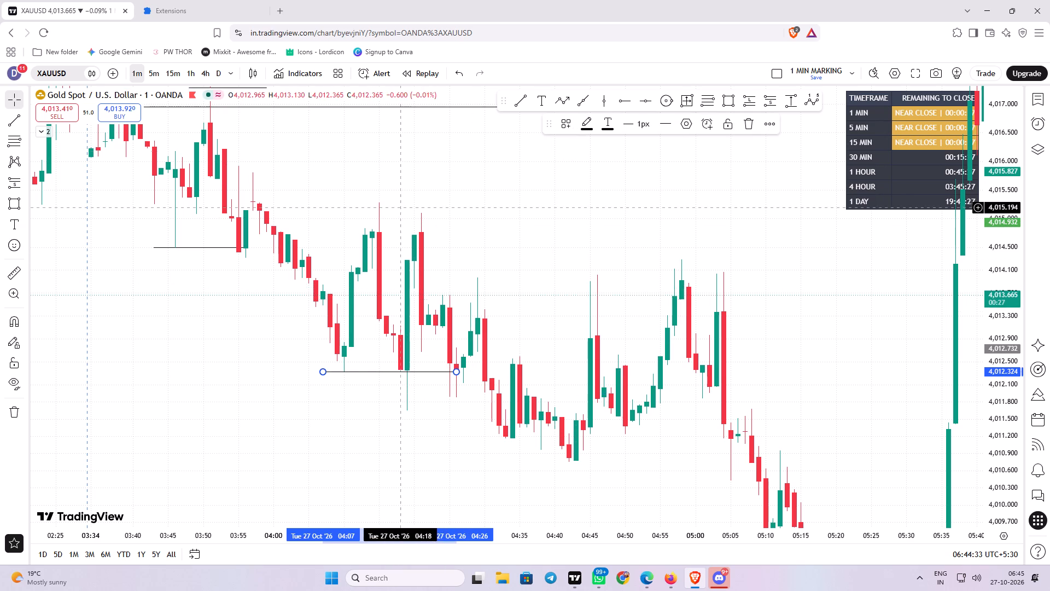
# Draw a horizontal trend line at about 4,015.29 from 04:12 to 04:39, at the 04:15 wick high, with the TJL-2 template.
pyautogui.click(514, 105)
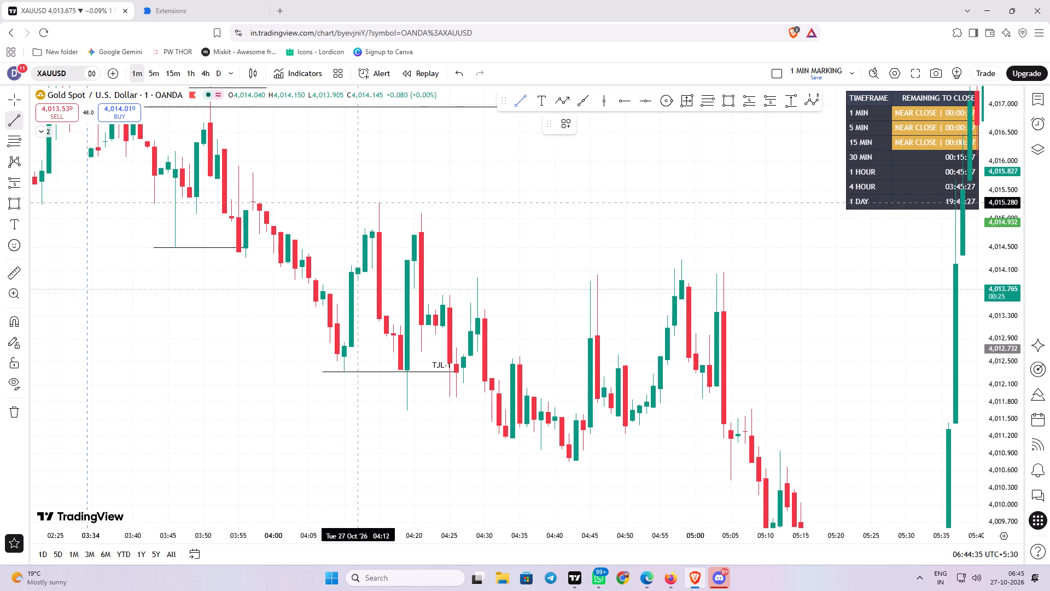
pyautogui.click(358, 202)
pyautogui.keyDown('shift'); pyautogui.click(545, 219); pyautogui.keyUp('shift')
pyautogui.click(570, 128)
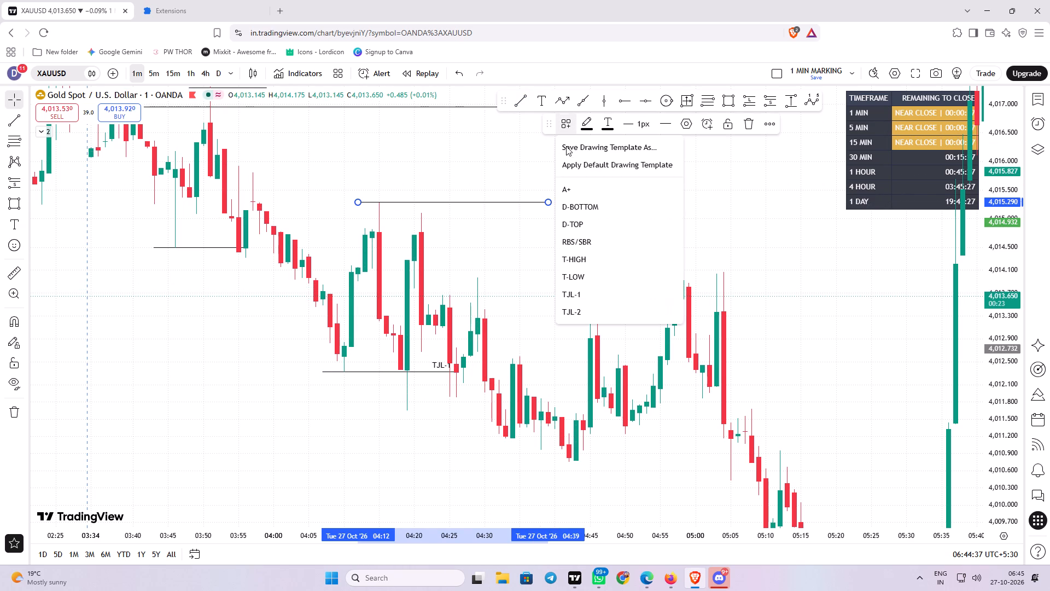
pyautogui.click(584, 305)
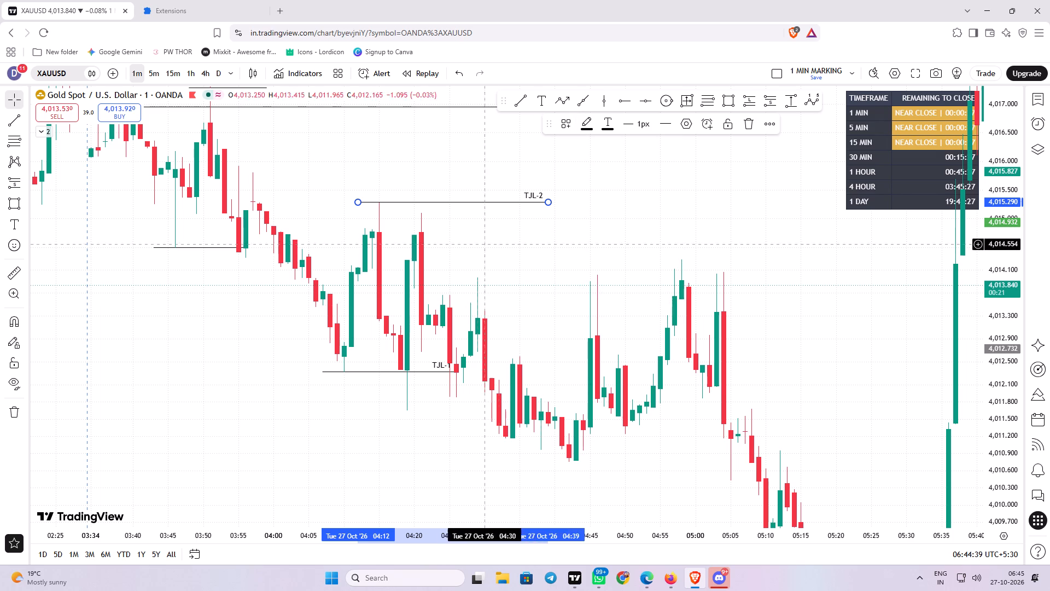
# Fine-tune the long horizontal line after the session marker to about 4,016.96, spanning about 03:35 to 04:38, at the first candle highs.
pyautogui.moveTo(482, 273); pyautogui.dragTo(721, 474)
pyautogui.moveTo(525, 350); pyautogui.dragTo(539, 335)
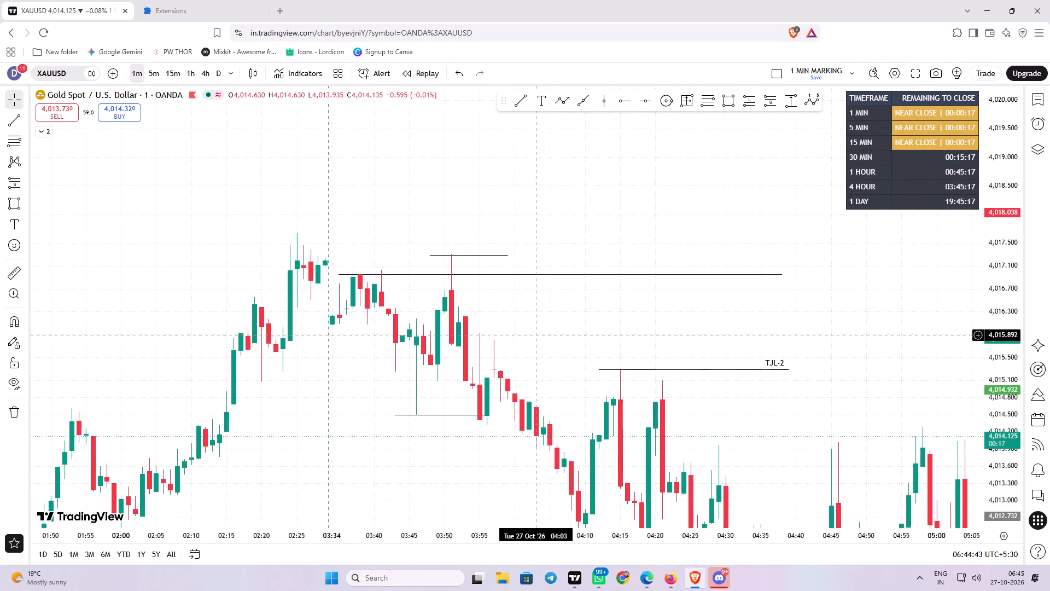
pyautogui.moveTo(539, 335); pyautogui.dragTo(530, 320)
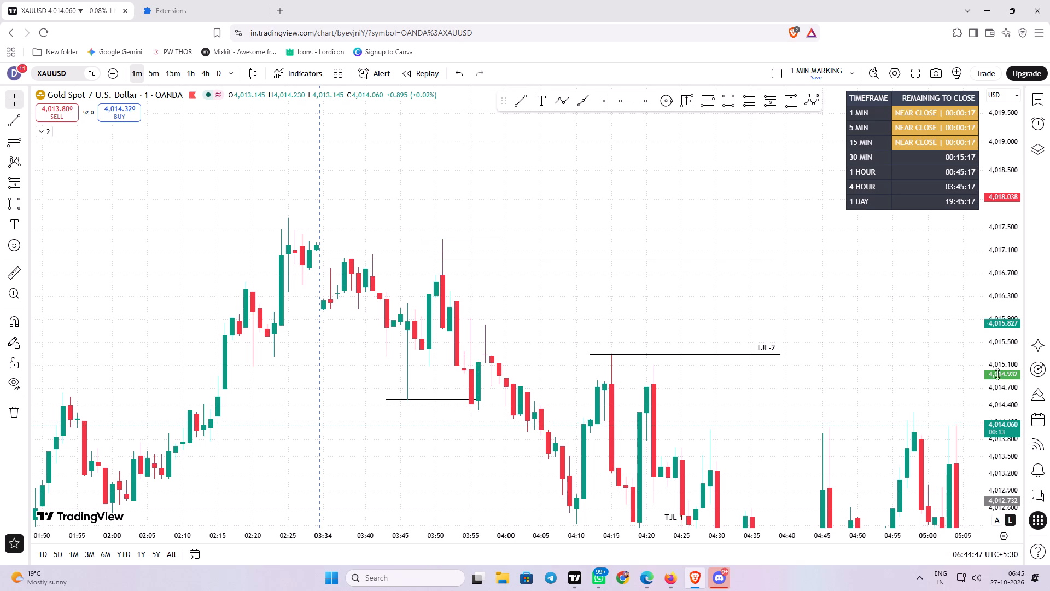
pyautogui.moveTo(1016, 407); pyautogui.dragTo(994, 0)
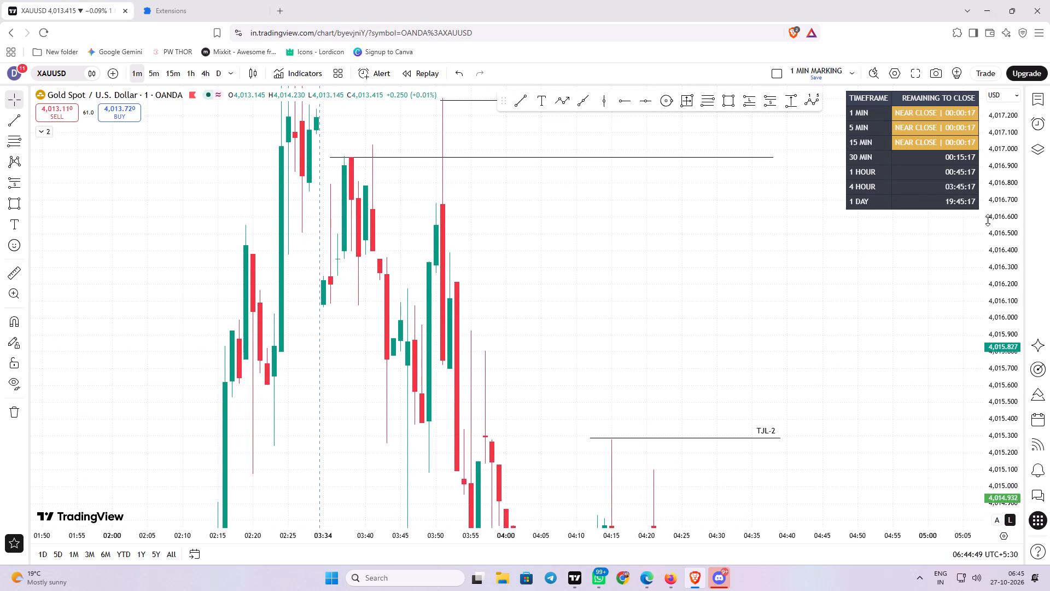
pyautogui.moveTo(1001, 398); pyautogui.dragTo(1028, 5)
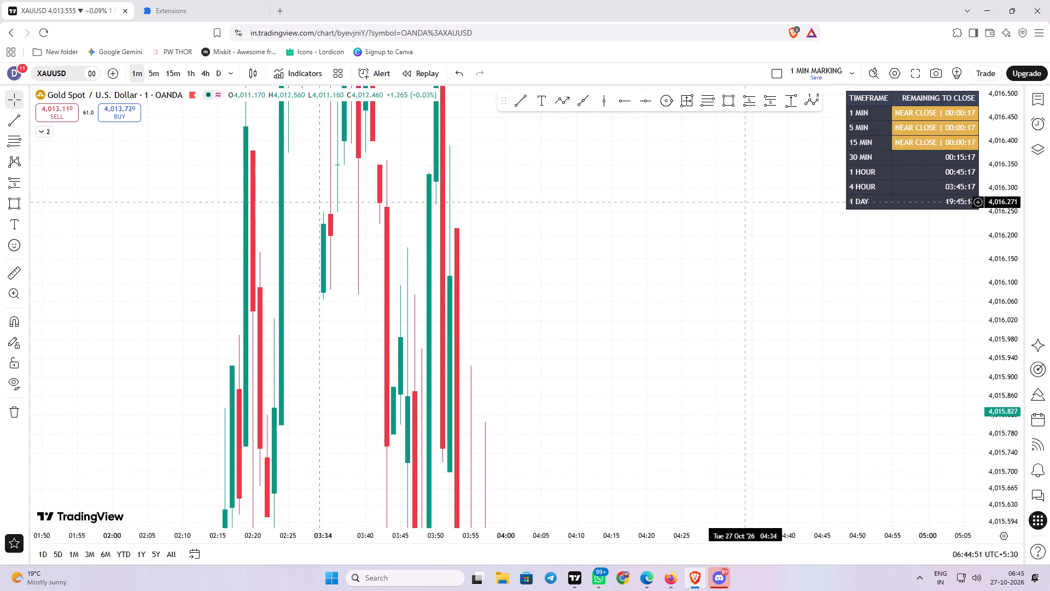
pyautogui.moveTo(621, 229); pyautogui.dragTo(646, 543)
pyautogui.moveTo(660, 289); pyautogui.dragTo(654, 404)
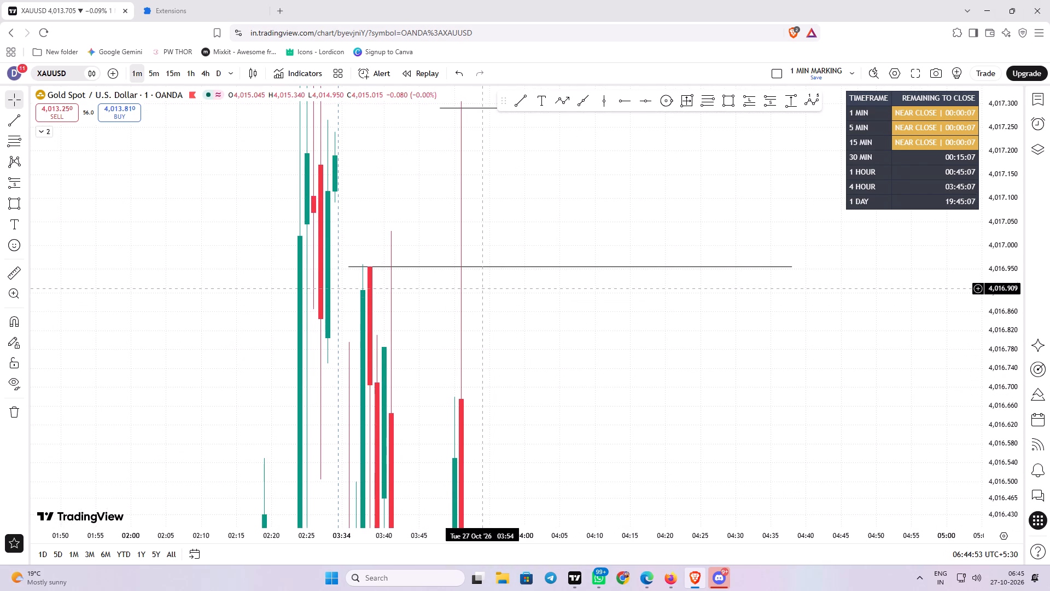
pyautogui.click(471, 267)
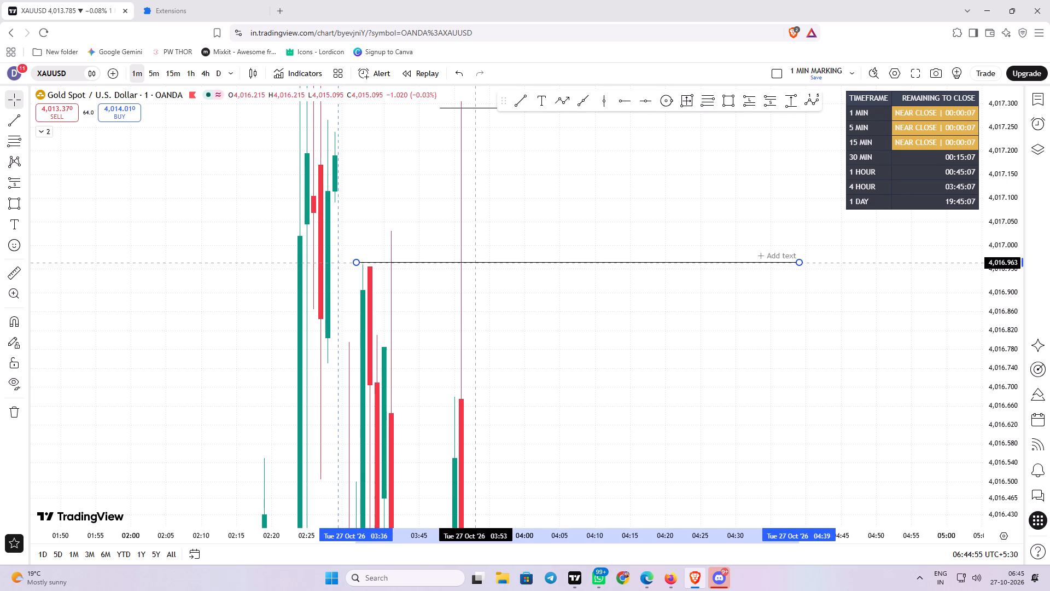
pyautogui.click(715, 327)
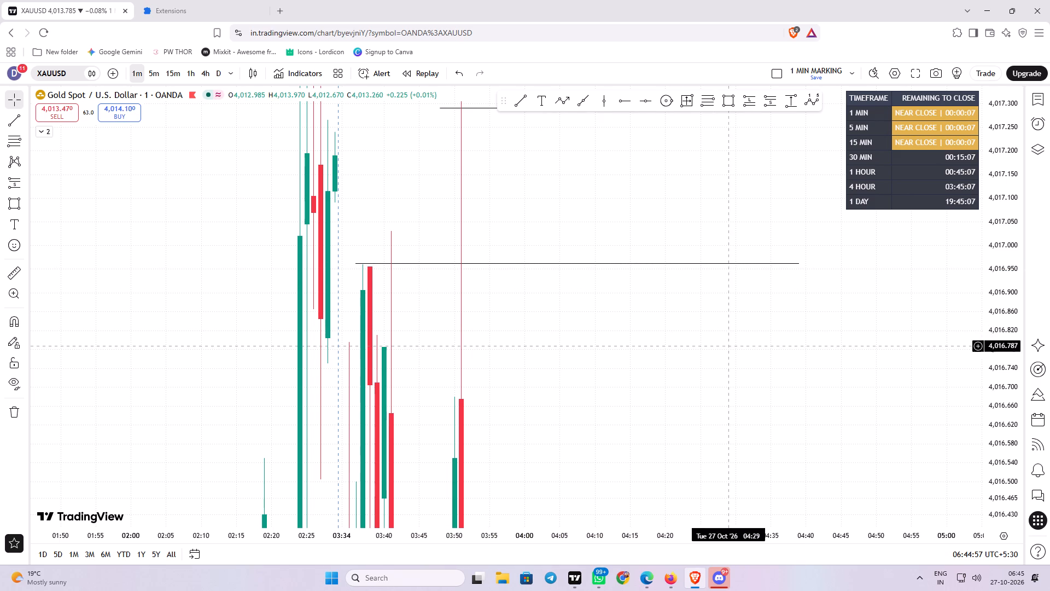
pyautogui.moveTo(555, 262); pyautogui.dragTo(547, 262)
pyautogui.click(634, 338)
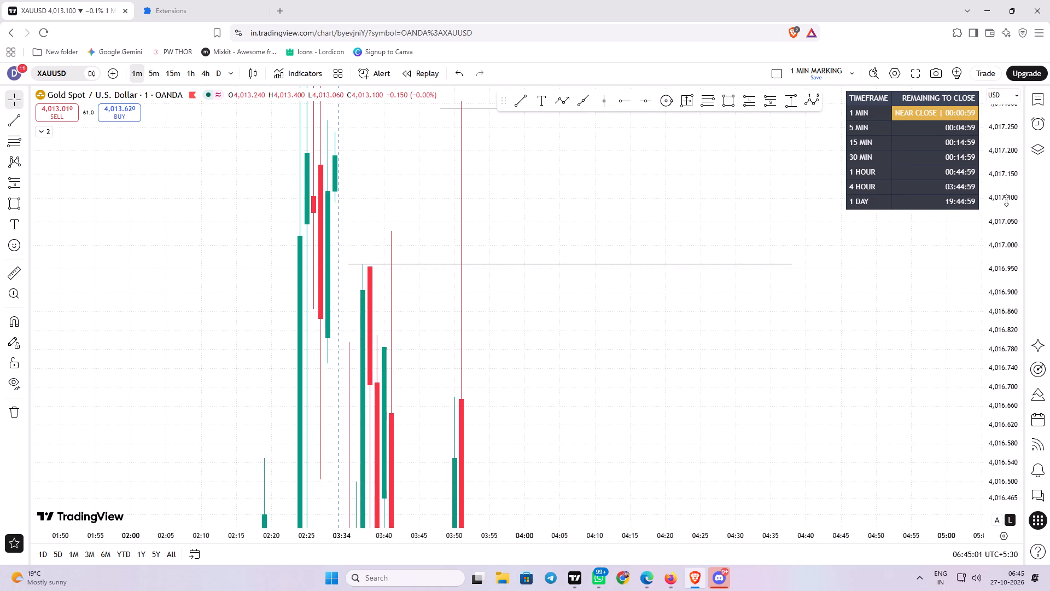
# Examine the marked levels and the price action from the session marker through to about 06:00.
pyautogui.moveTo(1010, 165); pyautogui.dragTo(974, 466)
pyautogui.moveTo(757, 397); pyautogui.dragTo(675, 252)
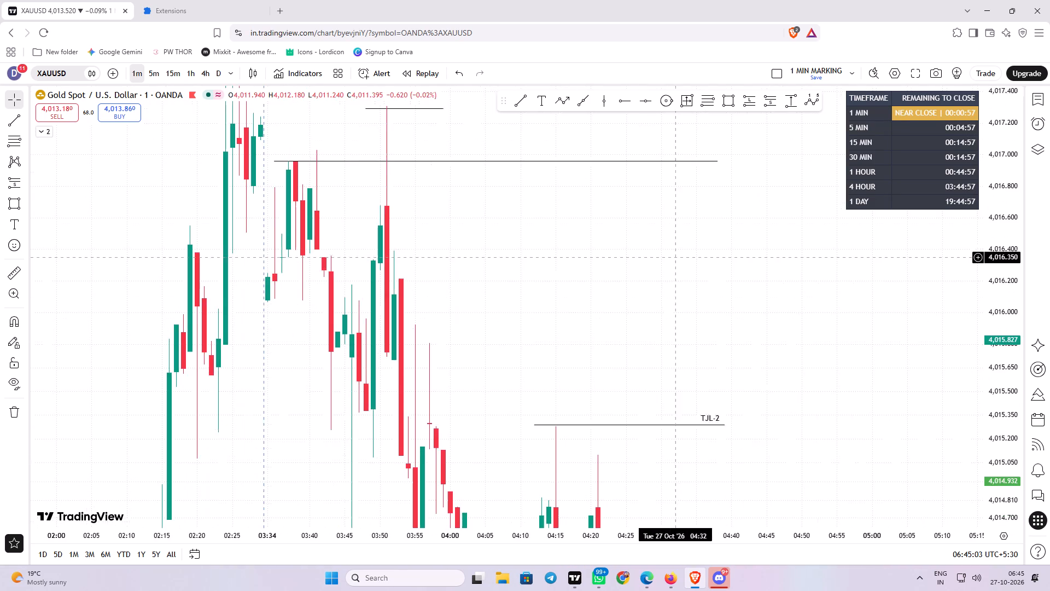
pyautogui.moveTo(675, 252); pyautogui.dragTo(675, 251)
pyautogui.moveTo(775, 263); pyautogui.dragTo(542, 522)
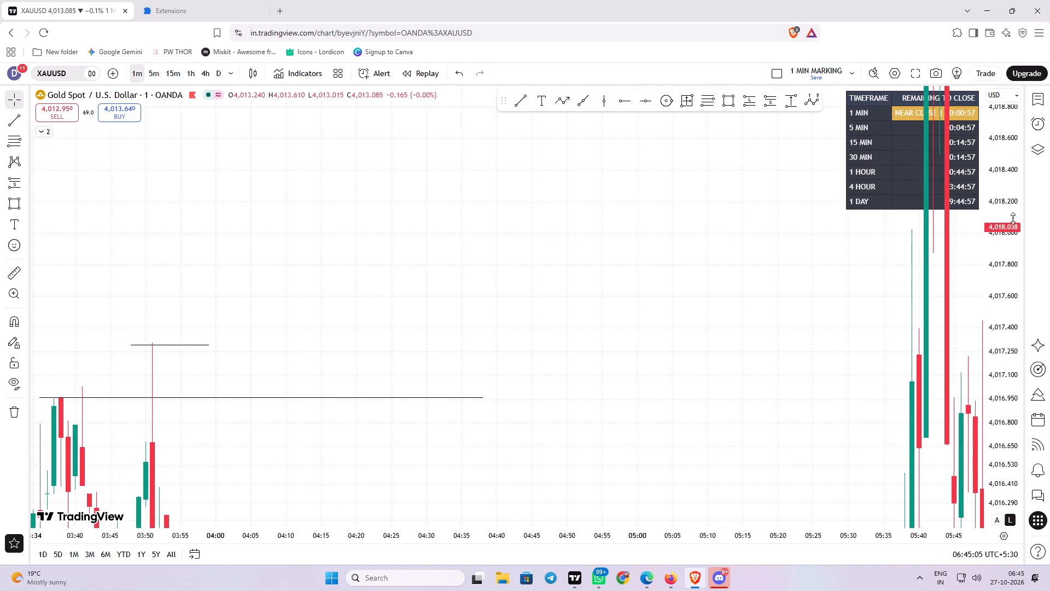
pyautogui.moveTo(1010, 150); pyautogui.dragTo(972, 479)
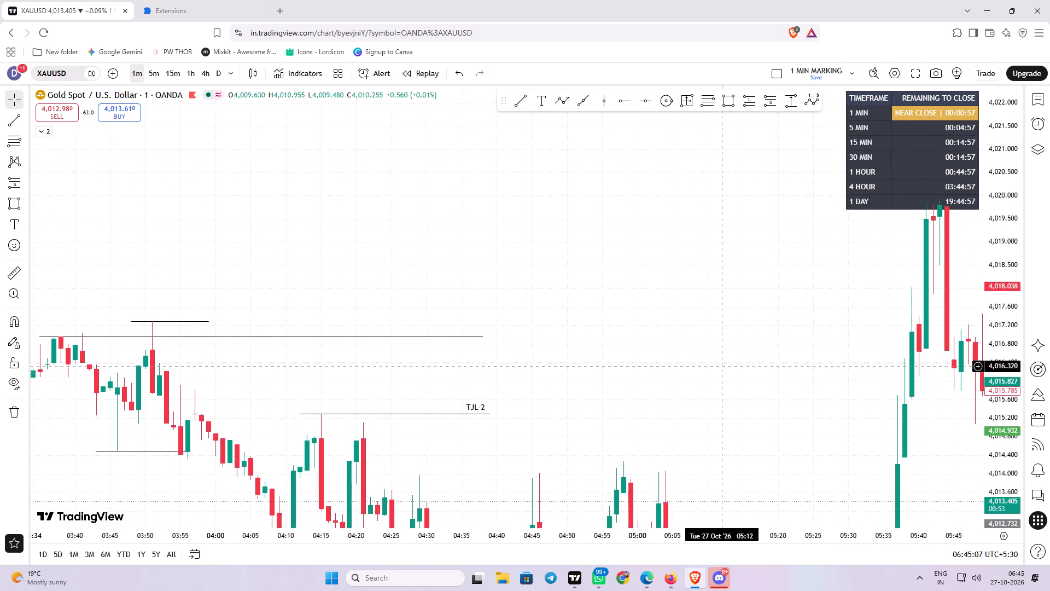
pyautogui.scroll(-3, 715, 362)
pyautogui.moveTo(806, 381); pyautogui.dragTo(804, 236)
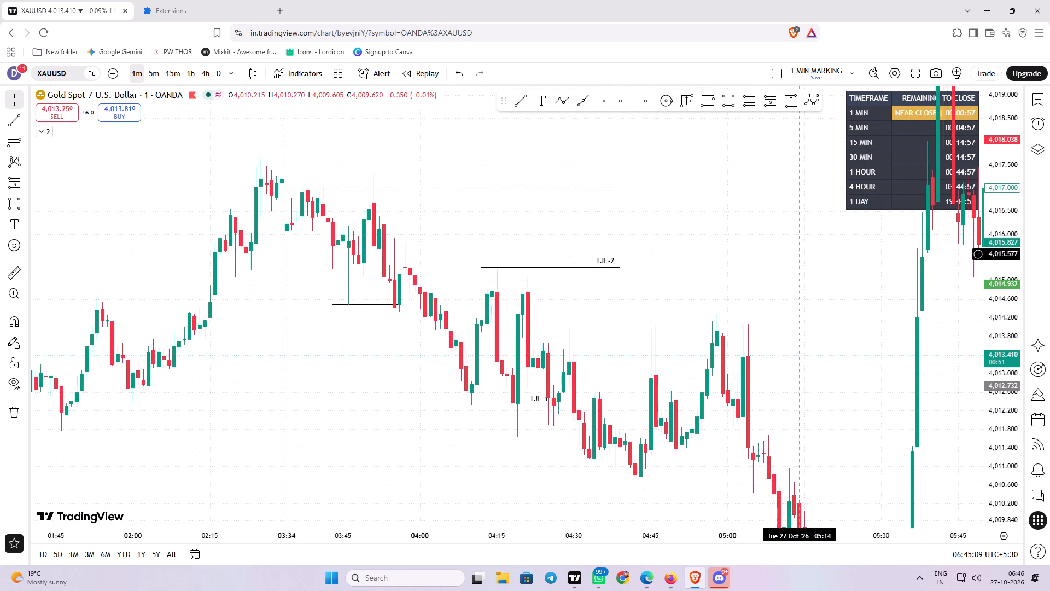
pyautogui.moveTo(798, 335); pyautogui.dragTo(736, 233)
pyautogui.moveTo(718, 300); pyautogui.dragTo(688, 323)
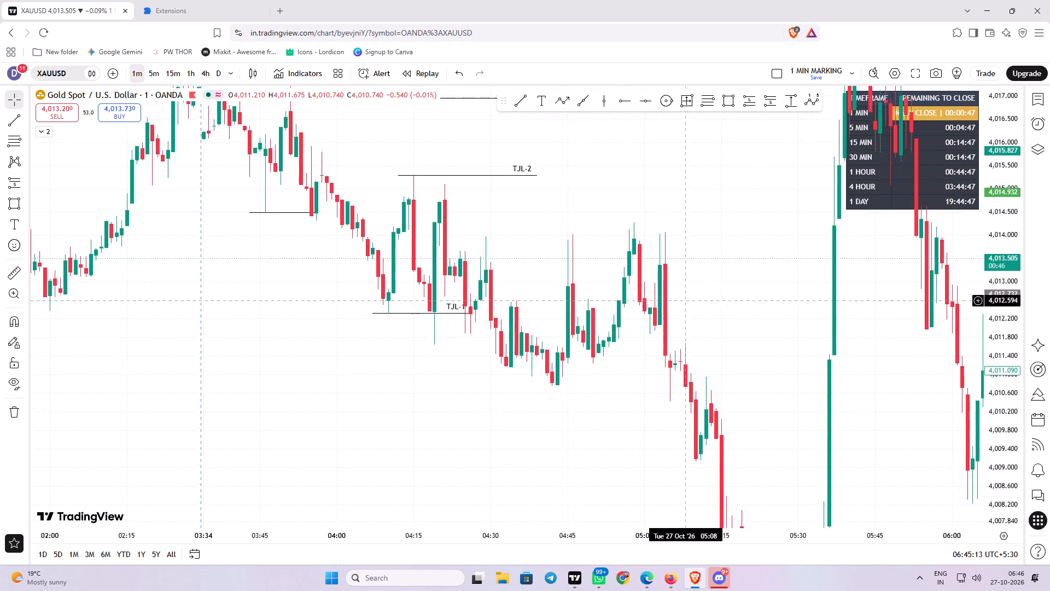
pyautogui.moveTo(688, 323); pyautogui.dragTo(696, 353)
# Apply the TJL-1 drawing template to the short horizontal line at about 4,014.50, under the long lower wick.
pyautogui.click(286, 267)
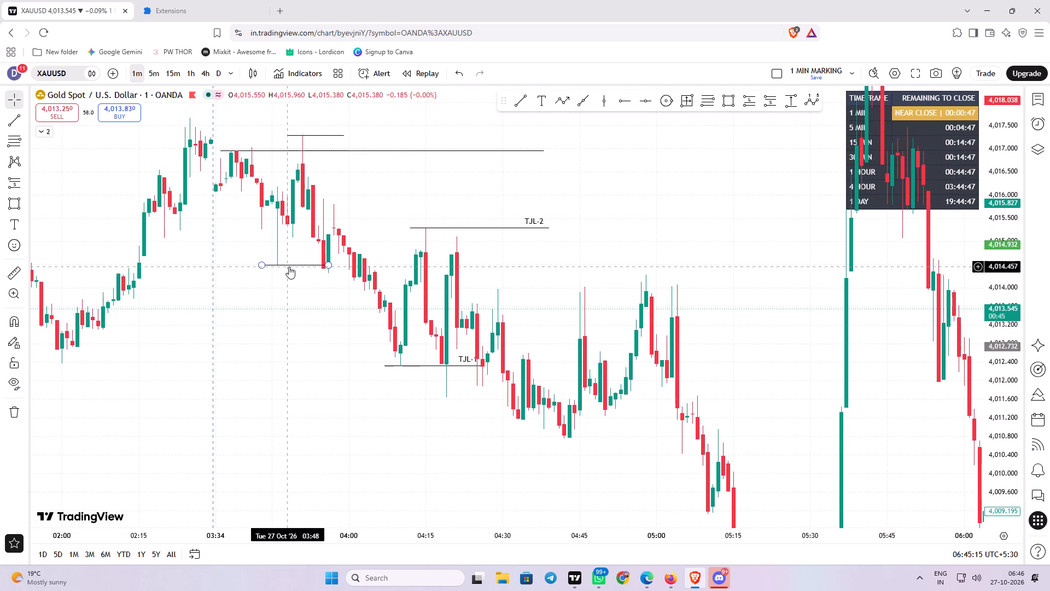
pyautogui.click(289, 265)
pyautogui.click(566, 136)
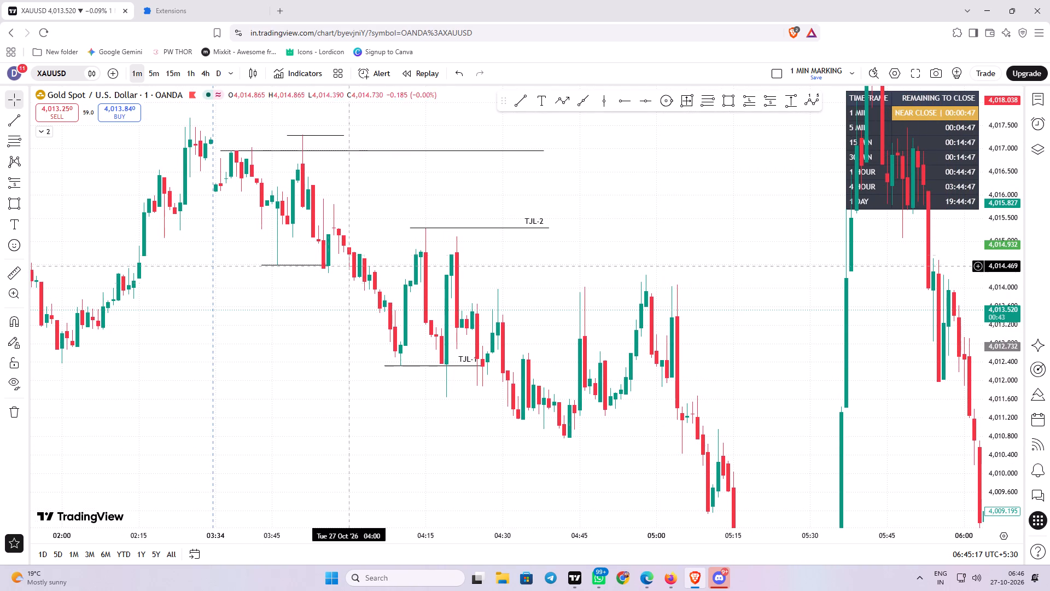
pyautogui.click(322, 265)
pyautogui.click(559, 118)
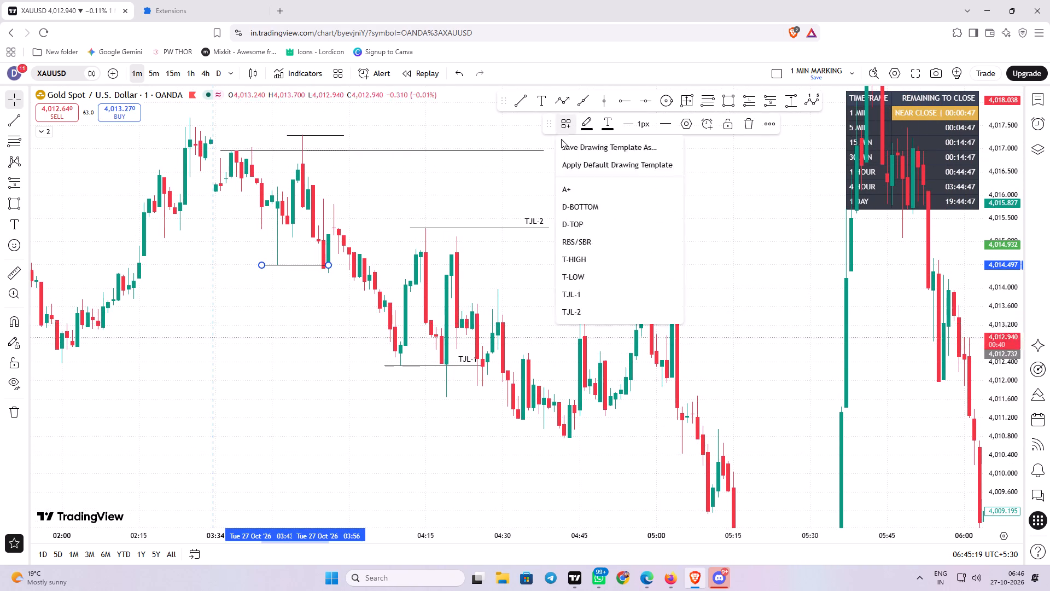
pyautogui.click(579, 299)
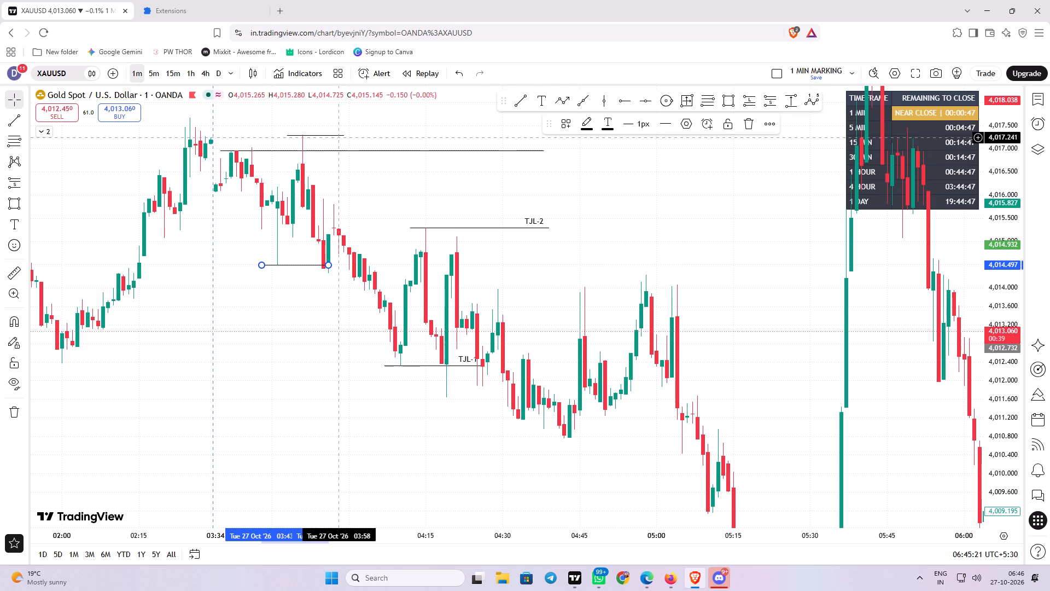
# Apply the TJL-2 drawing template to the short horizontal line at about 4,017.29, above the long session line.
pyautogui.click(338, 135)
pyautogui.click(563, 125)
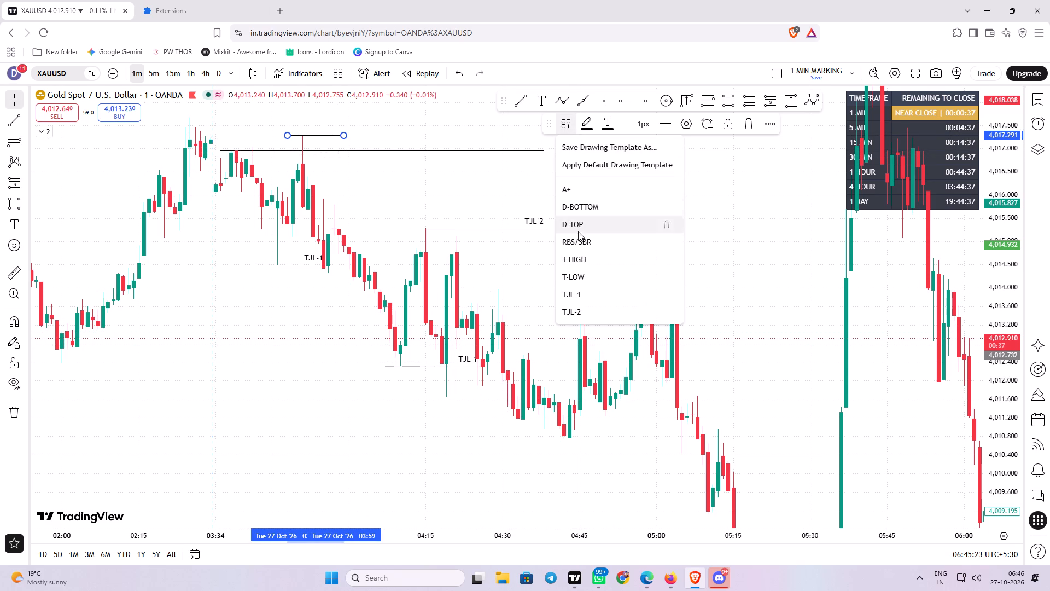
pyautogui.click(577, 310)
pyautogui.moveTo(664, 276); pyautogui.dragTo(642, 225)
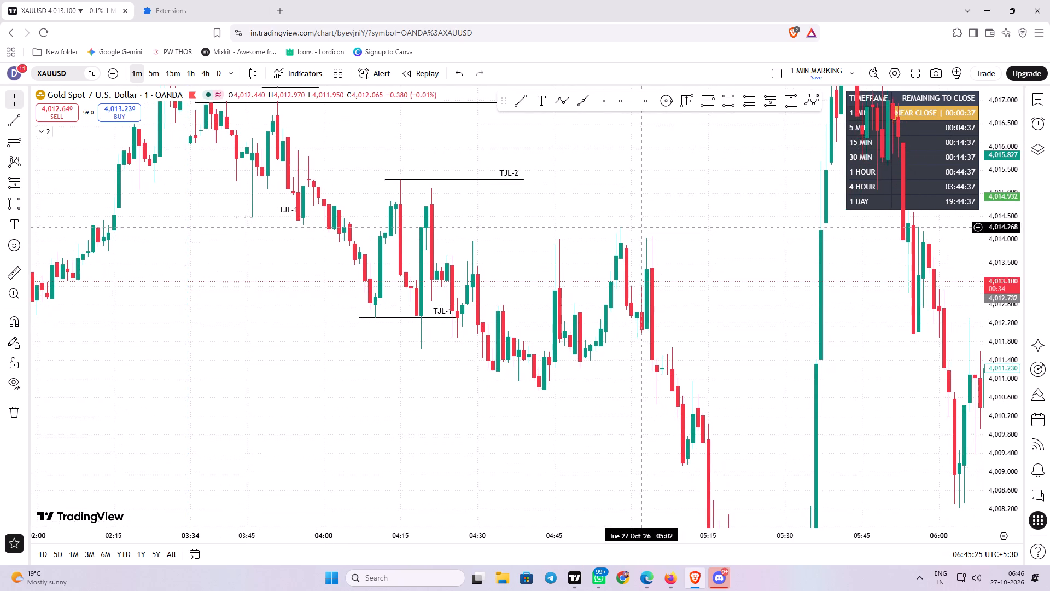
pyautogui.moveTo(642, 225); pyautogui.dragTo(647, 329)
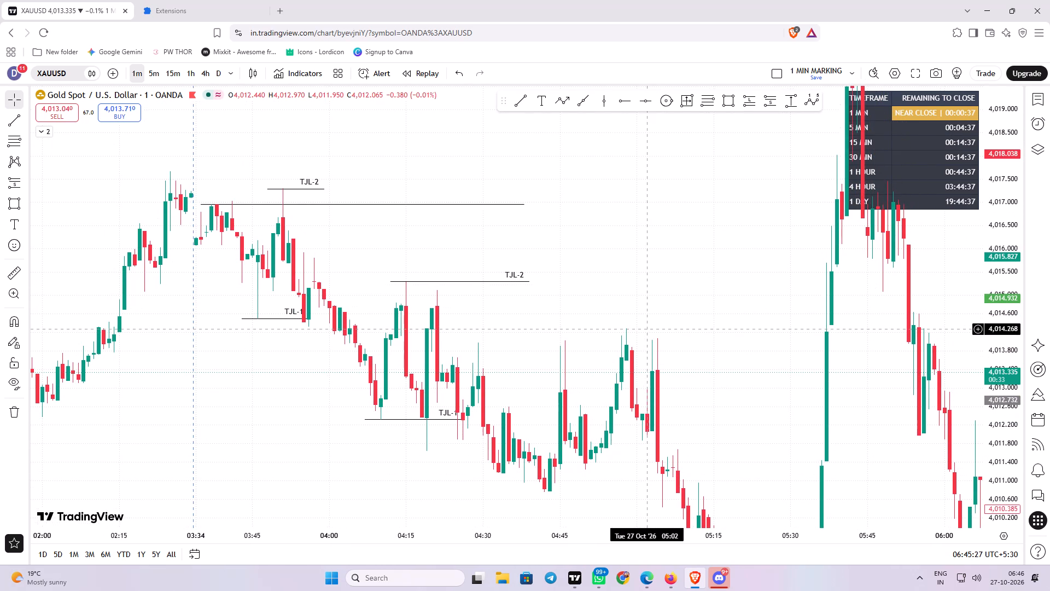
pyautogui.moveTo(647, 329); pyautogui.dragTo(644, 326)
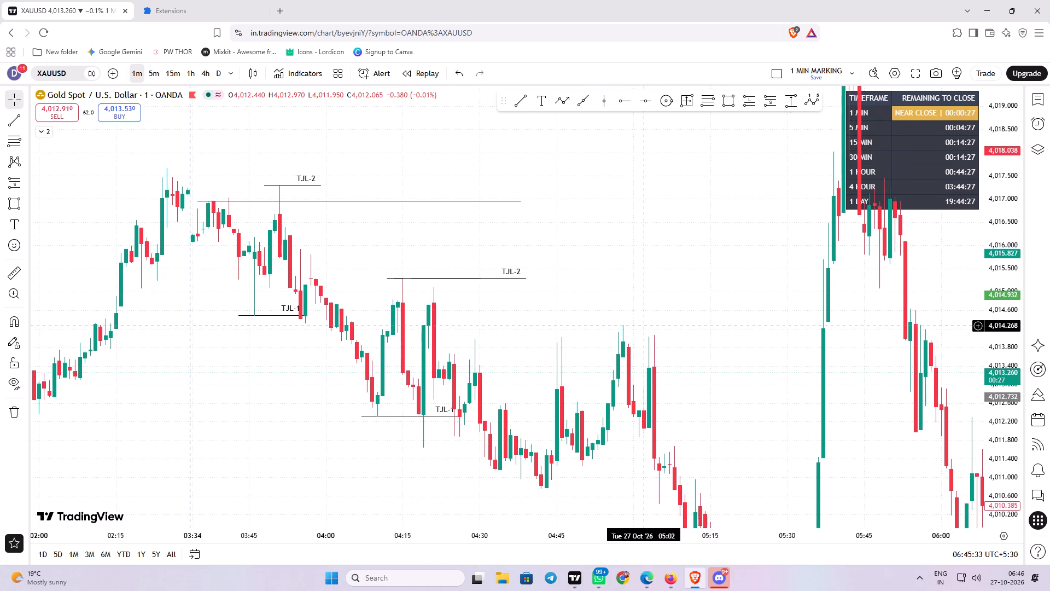
# Draw a short horizontal trend line at about 4,011.89 from about 04:25 to 04:32 and apply the TJL-1 template.
pyautogui.moveTo(644, 326); pyautogui.dragTo(627, 272)
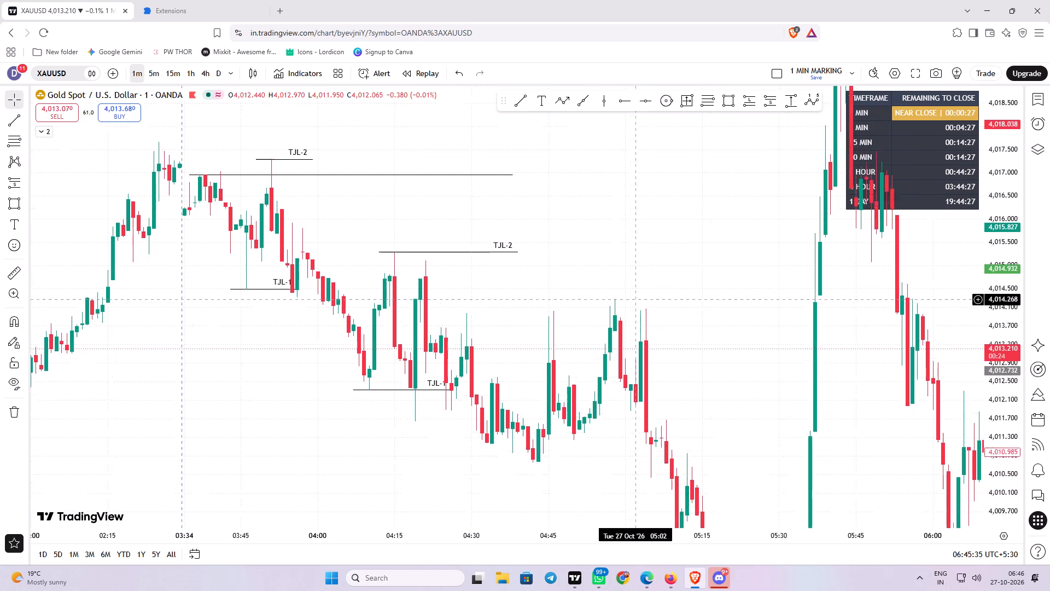
pyautogui.moveTo(627, 272); pyautogui.dragTo(615, 211)
pyautogui.moveTo(577, 383); pyautogui.dragTo(632, 488)
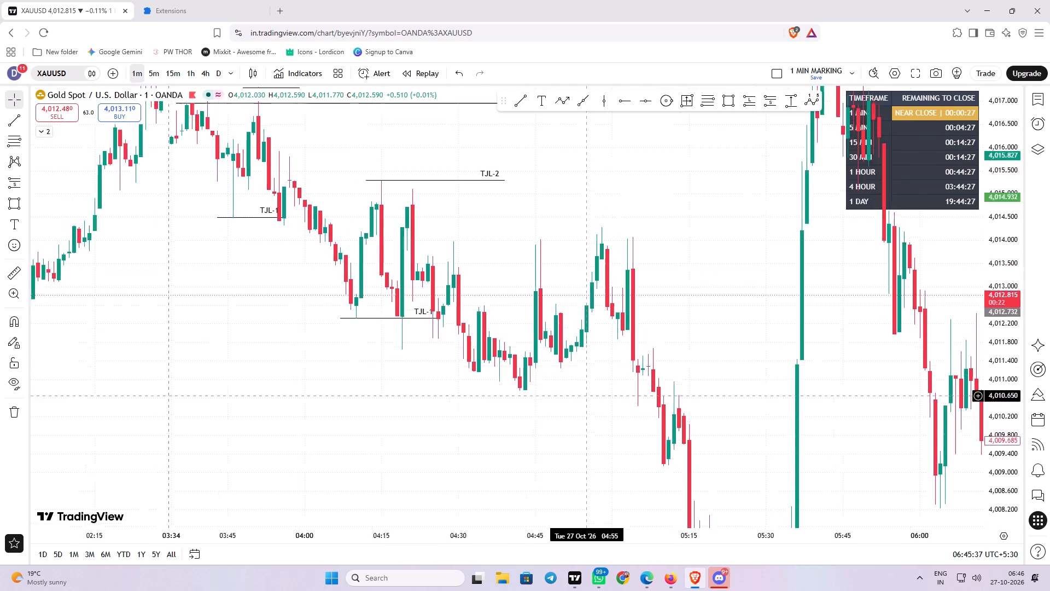
pyautogui.moveTo(632, 488); pyautogui.dragTo(650, 362)
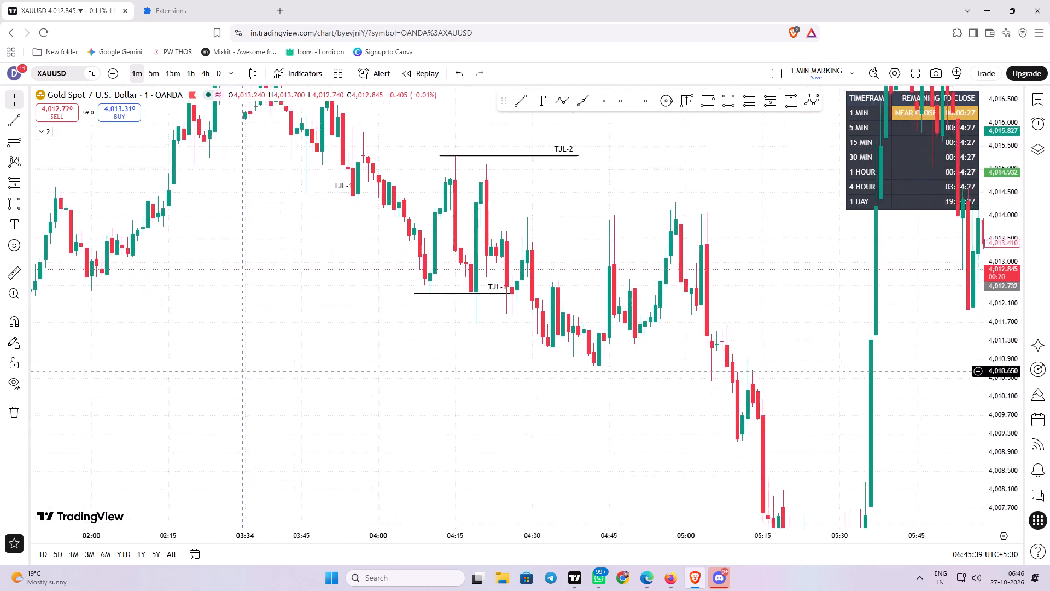
pyautogui.moveTo(650, 362); pyautogui.dragTo(603, 352)
pyautogui.scroll(2, 562, 289)
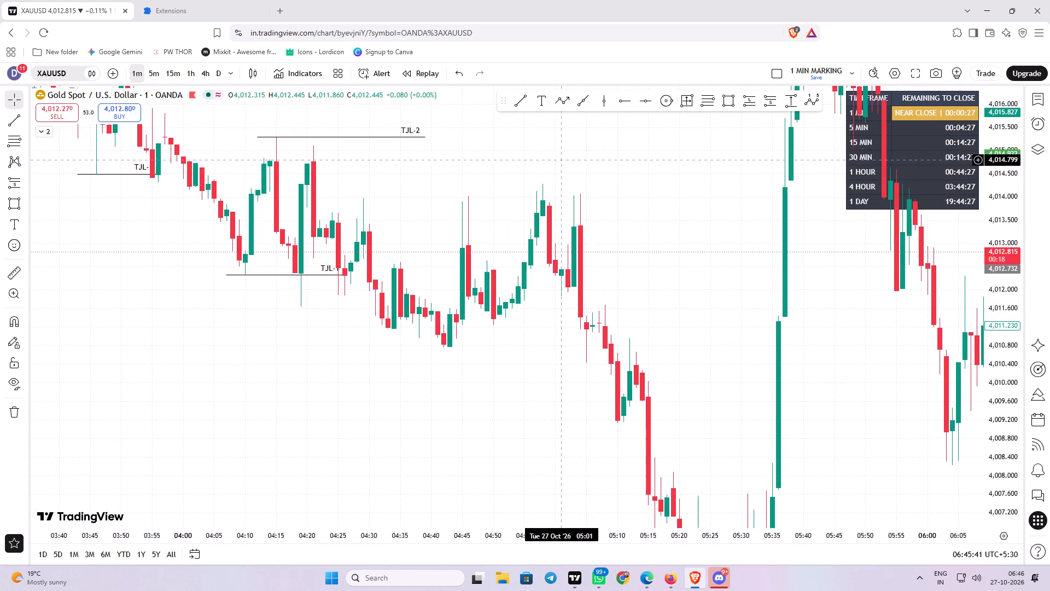
pyautogui.click(521, 100)
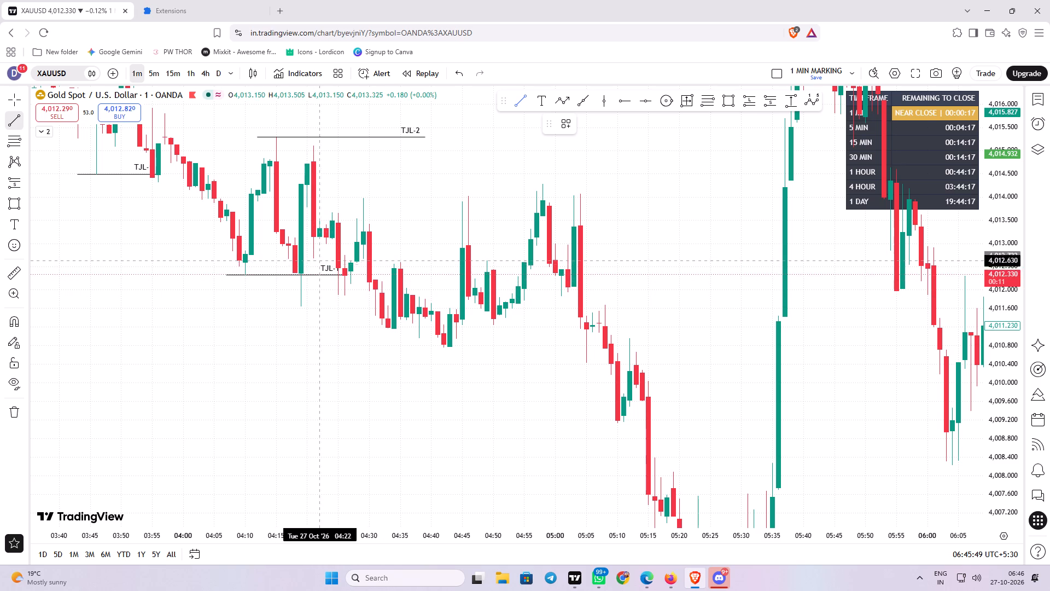
pyautogui.click(338, 295)
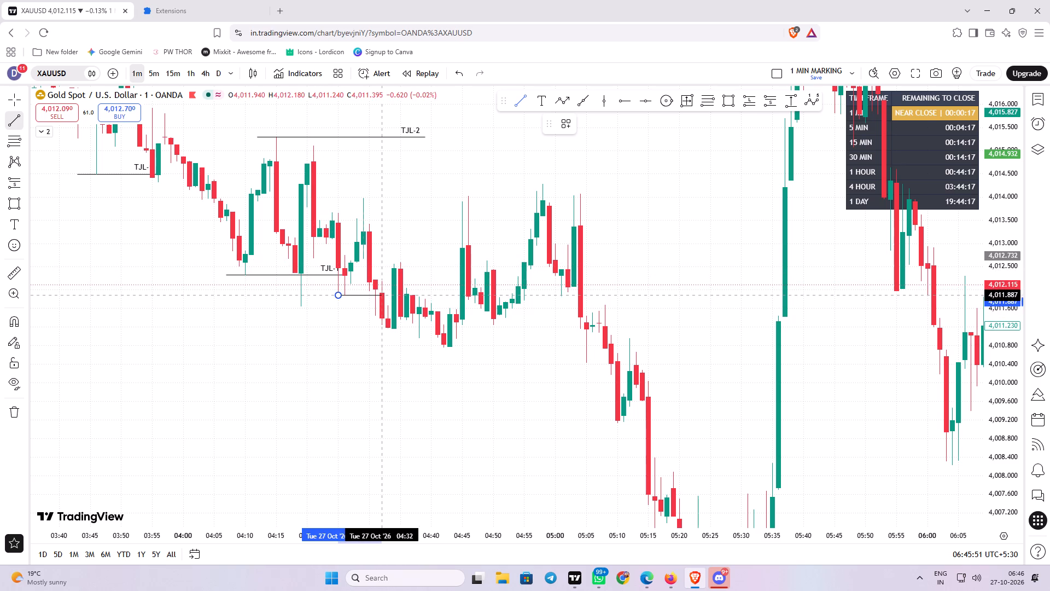
pyautogui.keyDown('shift'); pyautogui.click(382, 298); pyautogui.keyUp('shift')
pyautogui.click(567, 121)
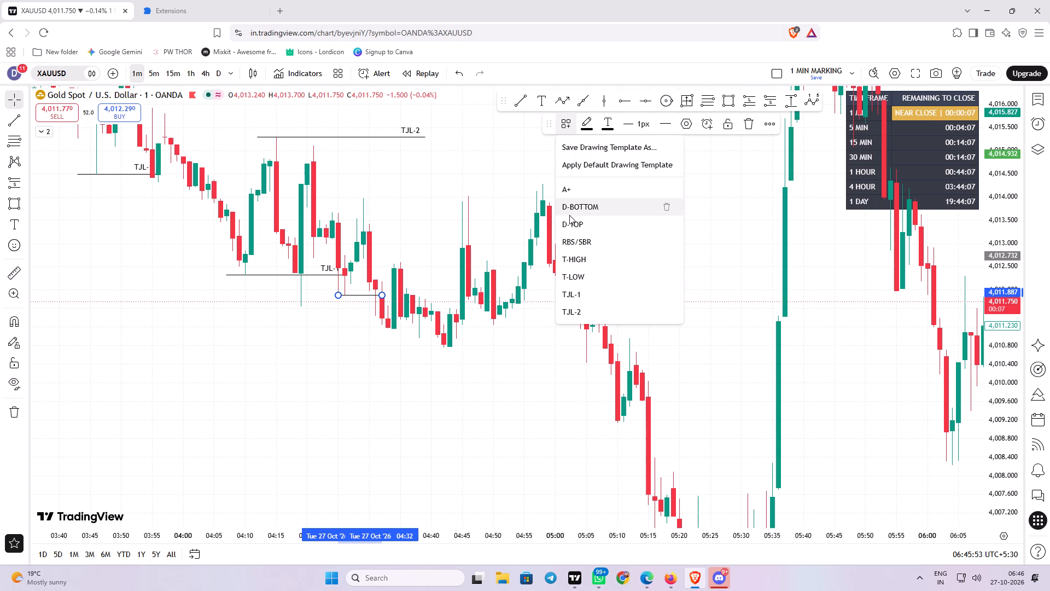
pyautogui.click(576, 294)
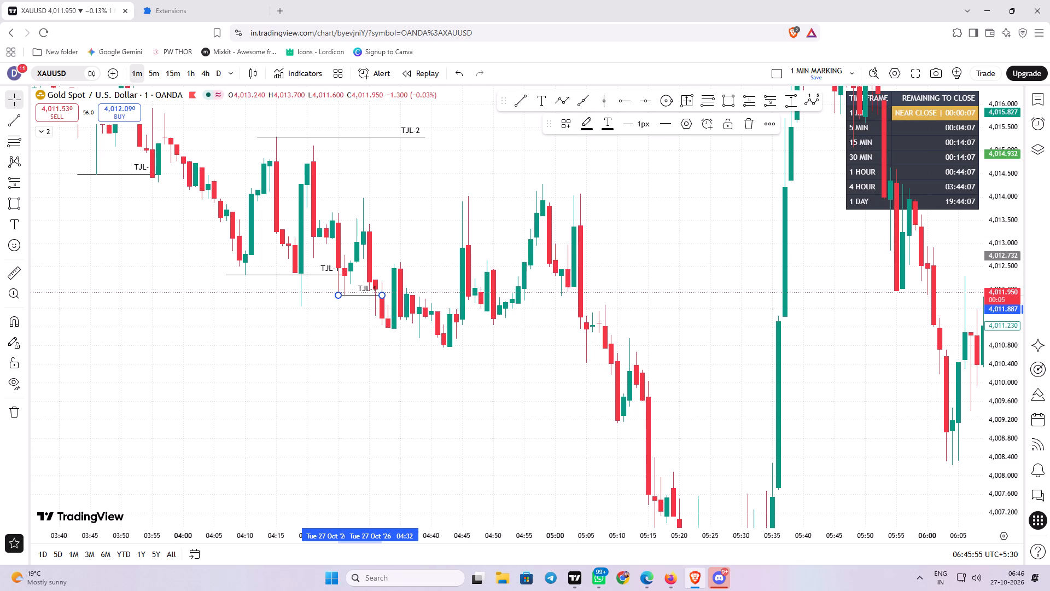
# Draw a horizontal trend line at the swing high, about 4,013.97, from about 04:27 to 04:37 and apply the TJL-2 template.
pyautogui.click(520, 101)
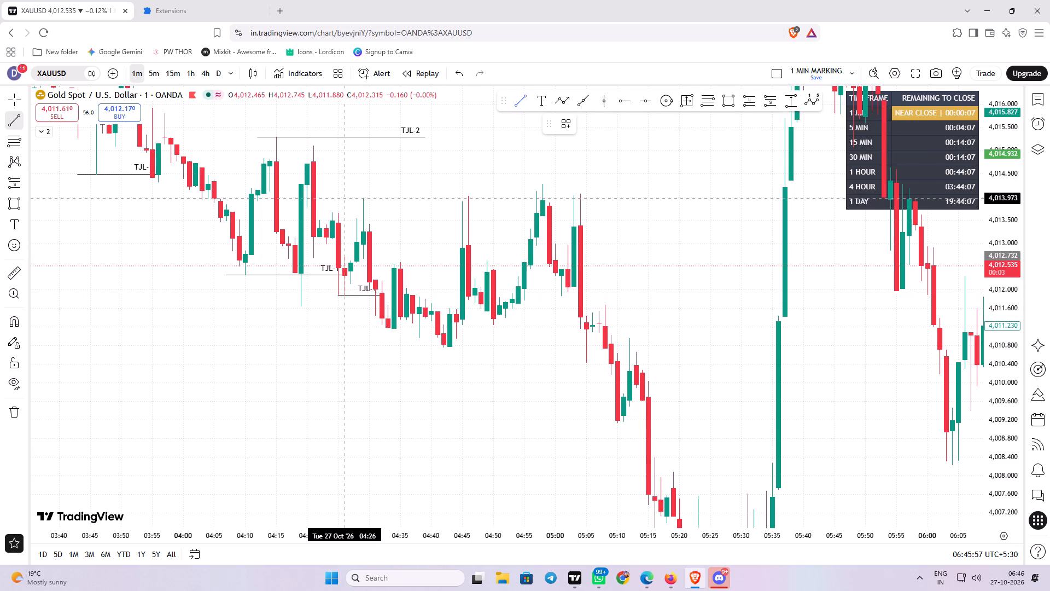
pyautogui.click(348, 198)
pyautogui.keyDown('shift'); pyautogui.click(410, 200); pyautogui.keyUp('shift')
pyautogui.click(560, 125)
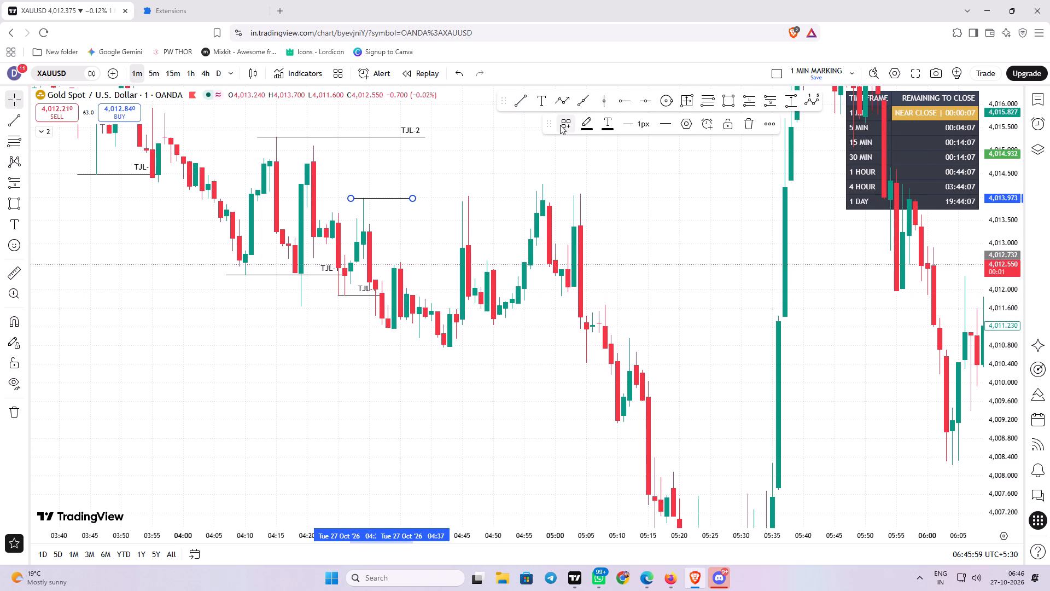
pyautogui.click(588, 309)
# Draw a horizontal trend line at the swing low, about 4,010.77, from about 04:41 to 05:09 and apply the TJL-1 template.
pyautogui.moveTo(579, 299); pyautogui.dragTo(516, 260)
pyautogui.click(520, 99)
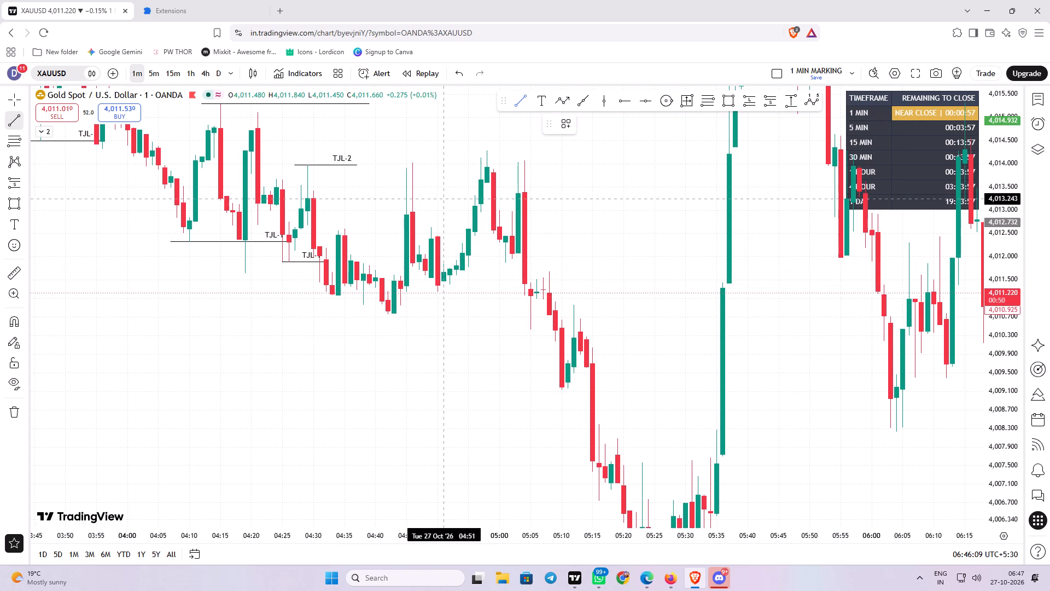
pyautogui.click(378, 314)
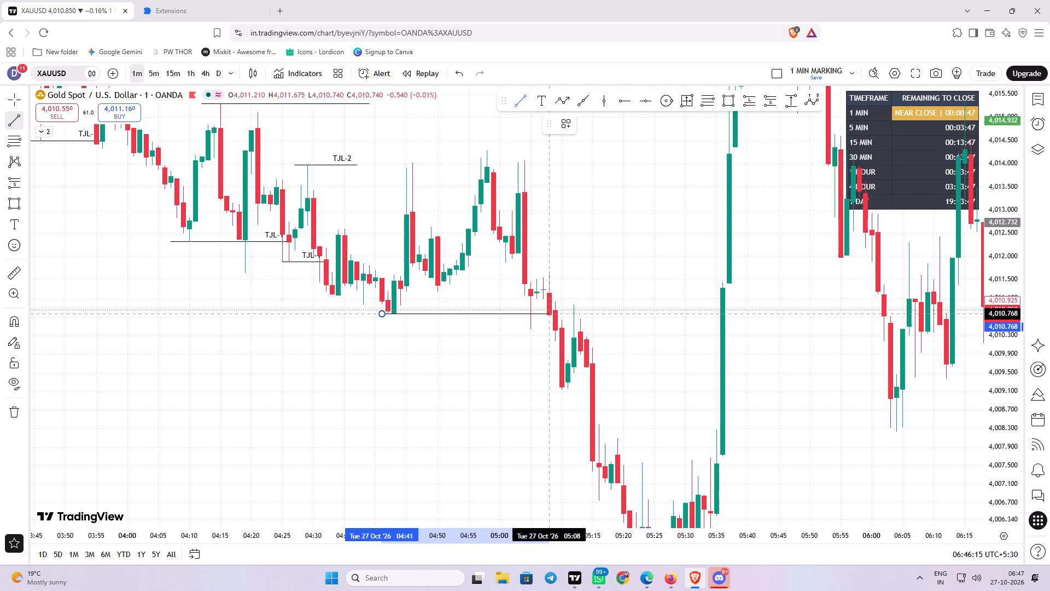
pyautogui.keyDown('shift'); pyautogui.click(552, 323); pyautogui.keyUp('shift')
pyautogui.click(569, 128)
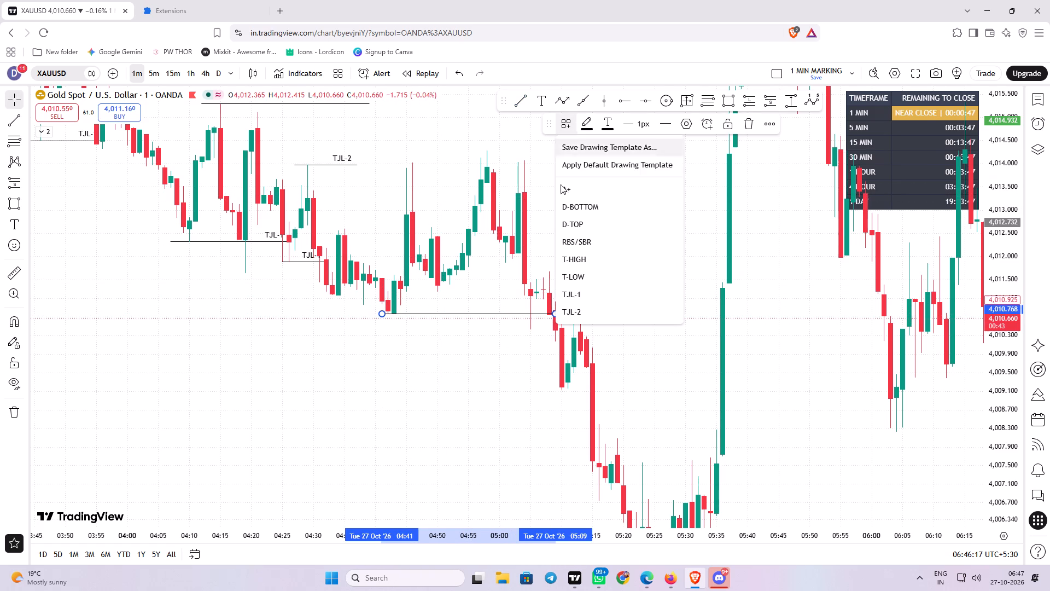
pyautogui.click(572, 293)
# Draw a horizontal trend line at the swing high, about 4,014.28, from about 04:49 to 05:10 and apply the TJL-2 template.
pyautogui.moveTo(611, 250); pyautogui.dragTo(576, 303)
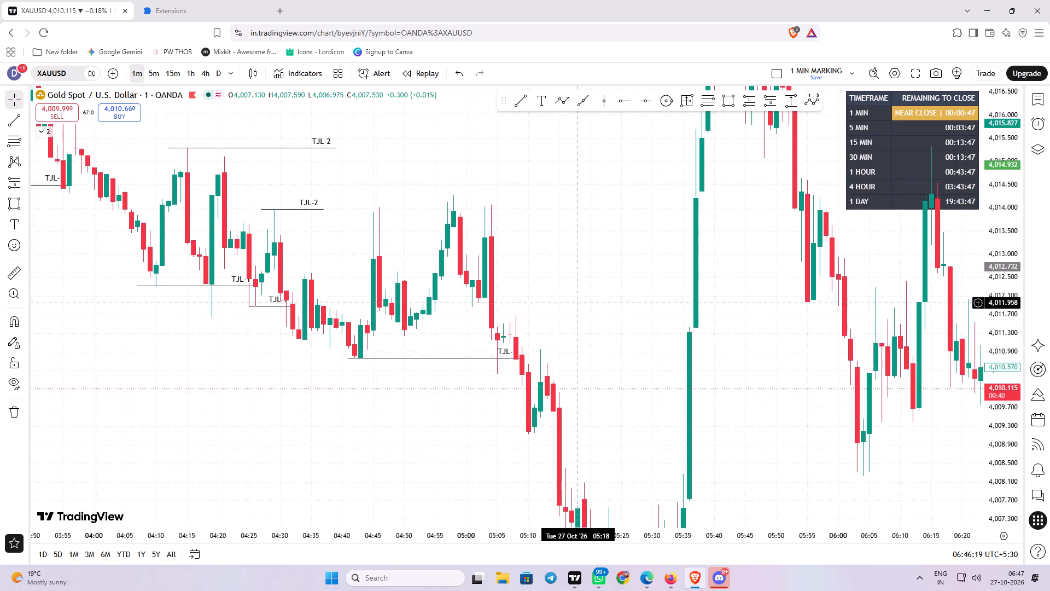
pyautogui.moveTo(576, 303); pyautogui.dragTo(574, 305)
pyautogui.click(524, 103)
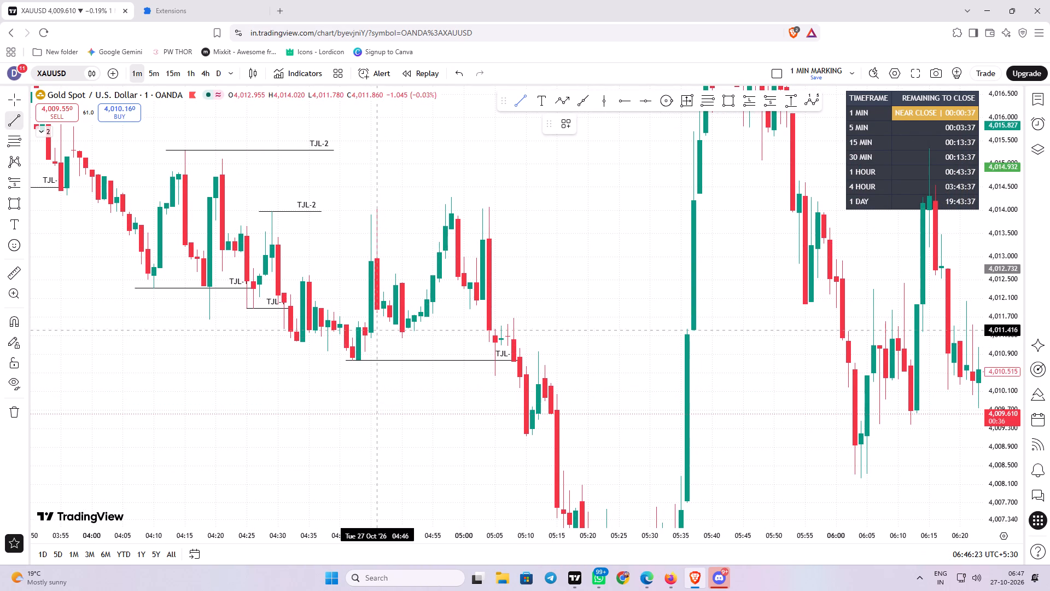
pyautogui.click(394, 197)
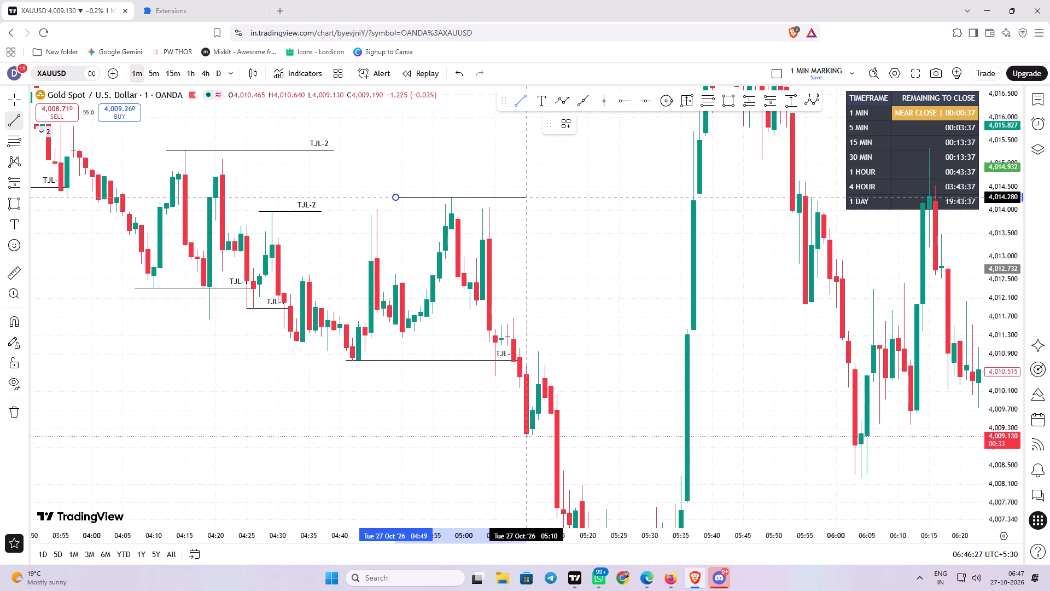
pyautogui.keyDown('shift'); pyautogui.click(528, 203); pyautogui.keyUp('shift')
pyautogui.click(565, 129)
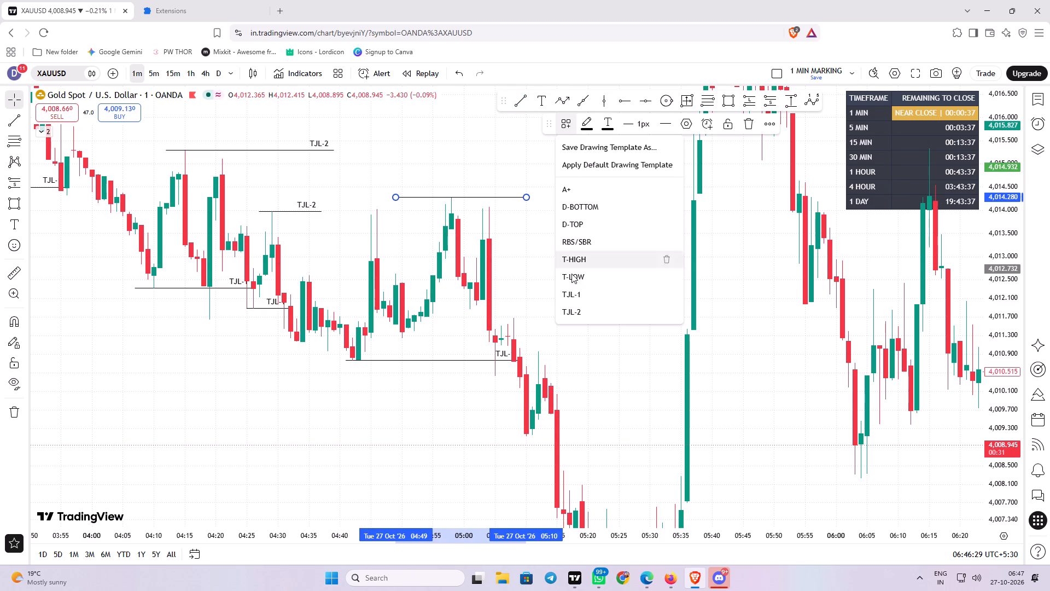
pyautogui.click(573, 309)
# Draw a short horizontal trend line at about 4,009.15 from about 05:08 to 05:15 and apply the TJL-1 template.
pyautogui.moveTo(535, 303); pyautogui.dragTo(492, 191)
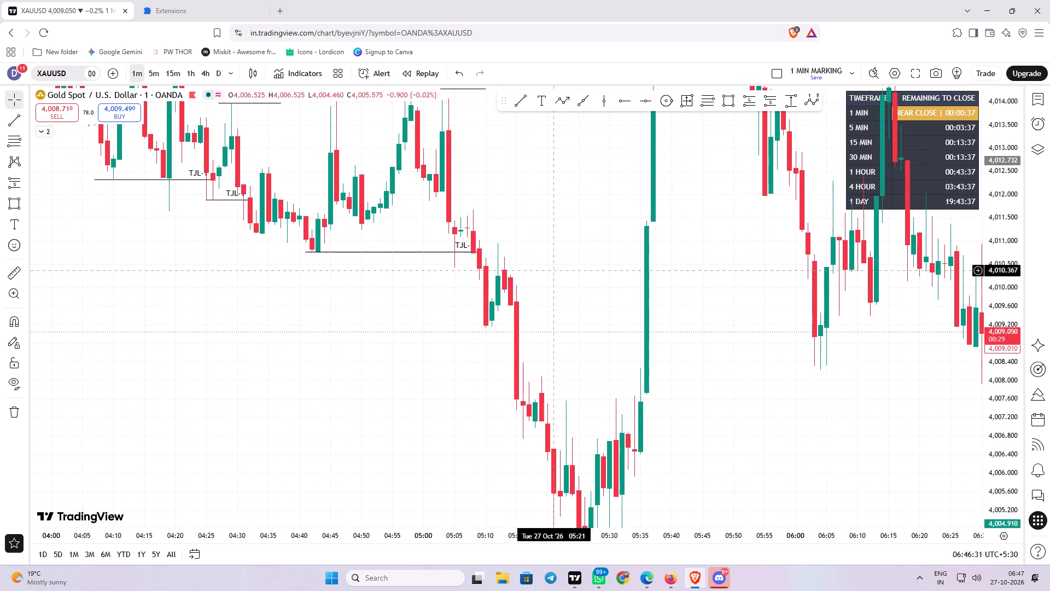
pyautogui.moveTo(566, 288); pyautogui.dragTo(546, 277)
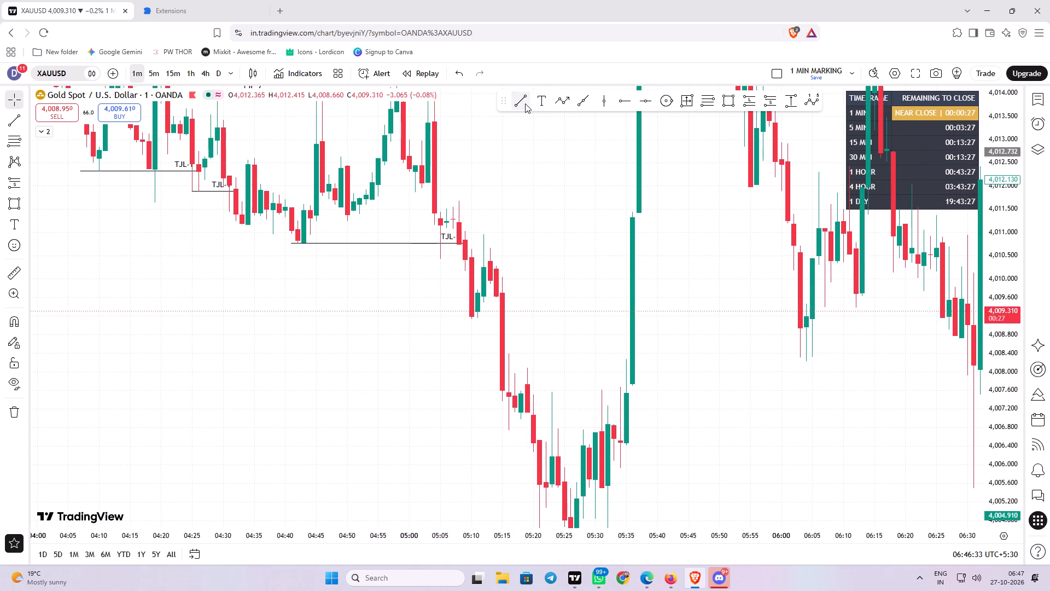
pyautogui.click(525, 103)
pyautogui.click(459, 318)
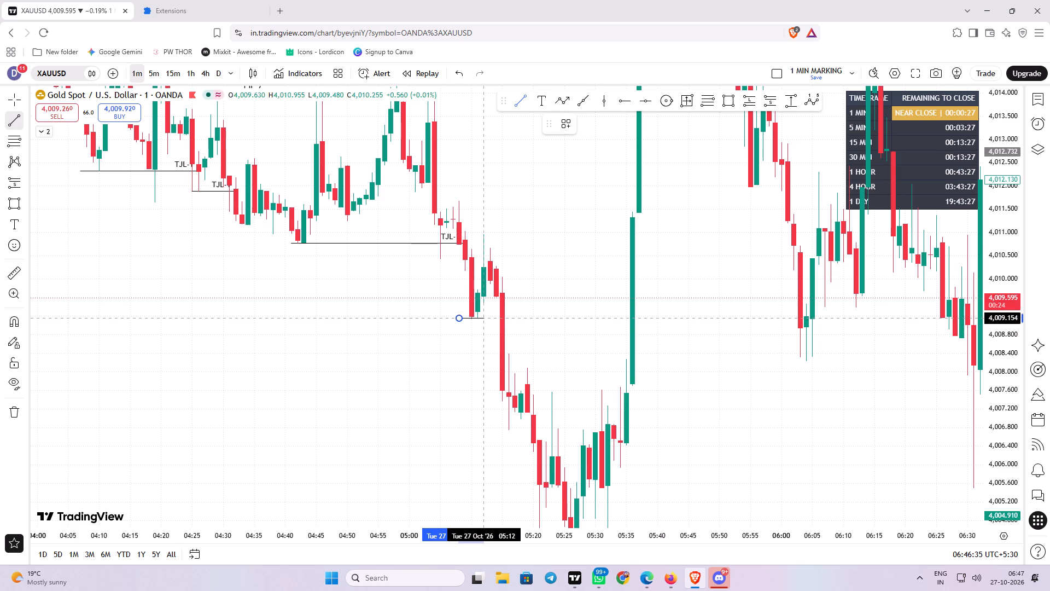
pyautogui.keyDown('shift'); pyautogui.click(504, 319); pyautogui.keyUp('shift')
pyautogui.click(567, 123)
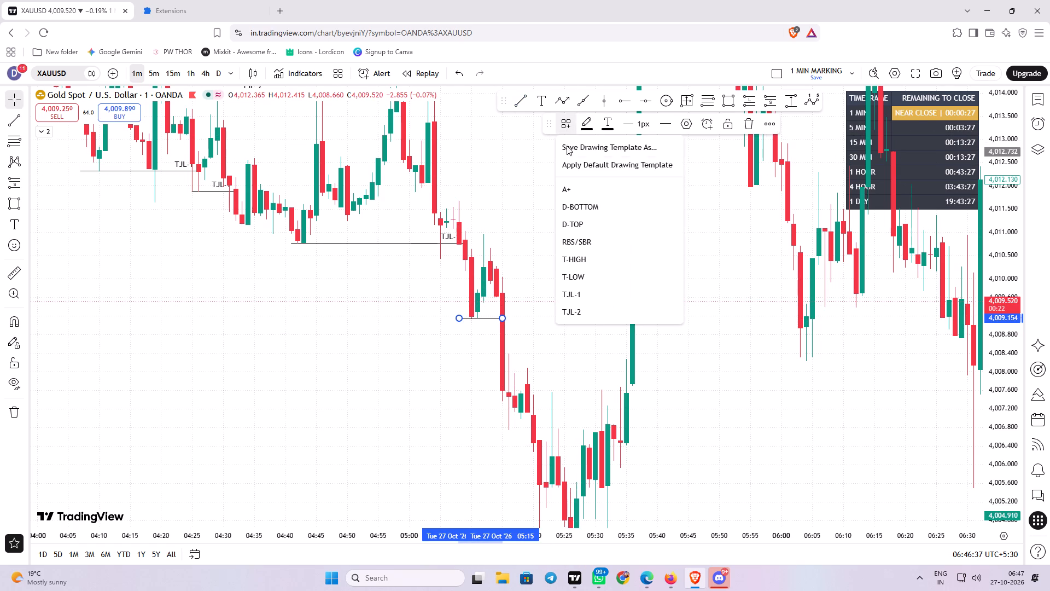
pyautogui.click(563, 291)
# Draw a horizontal trend line at the swing high, about 4,010.98, from about 05:11 to 05:23 and apply the TJL-2 template.
pyautogui.moveTo(524, 242); pyautogui.dragTo(524, 269)
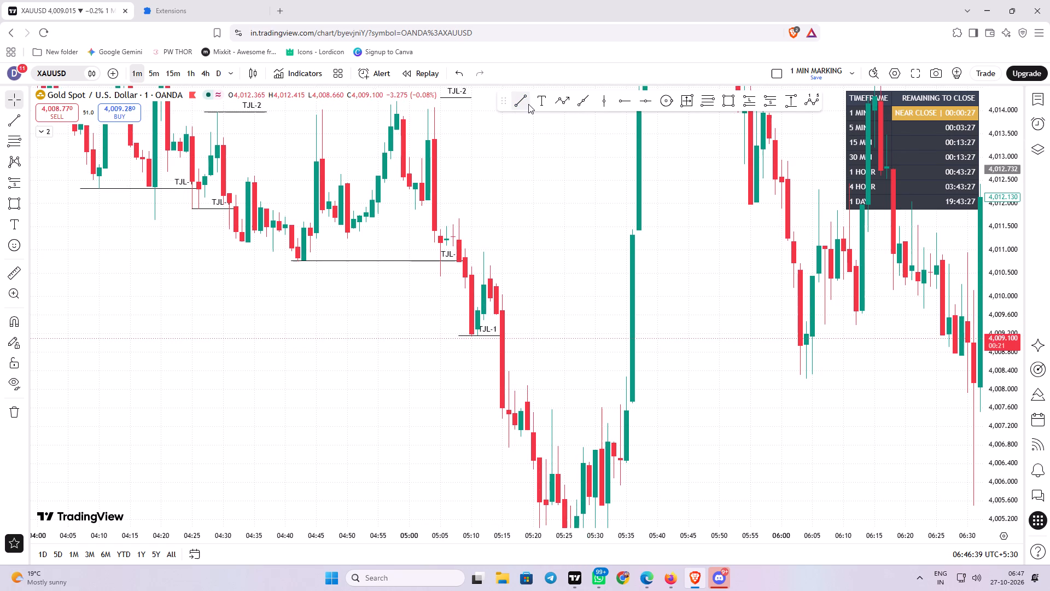
pyautogui.click(528, 104)
pyautogui.click(476, 251)
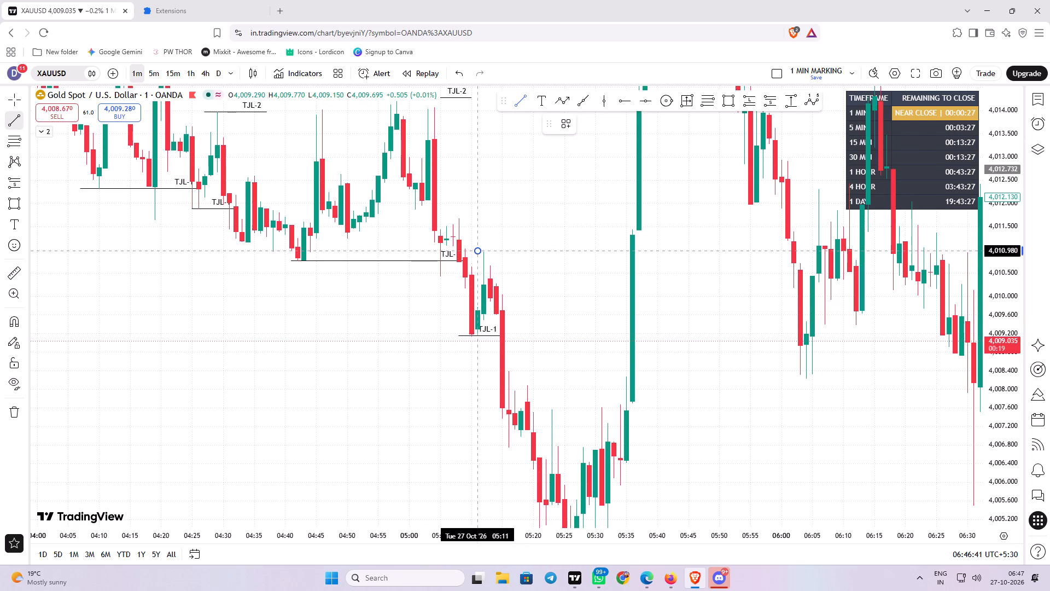
pyautogui.keyDown('shift'); pyautogui.click(551, 255); pyautogui.keyUp('shift')
pyautogui.click(565, 126)
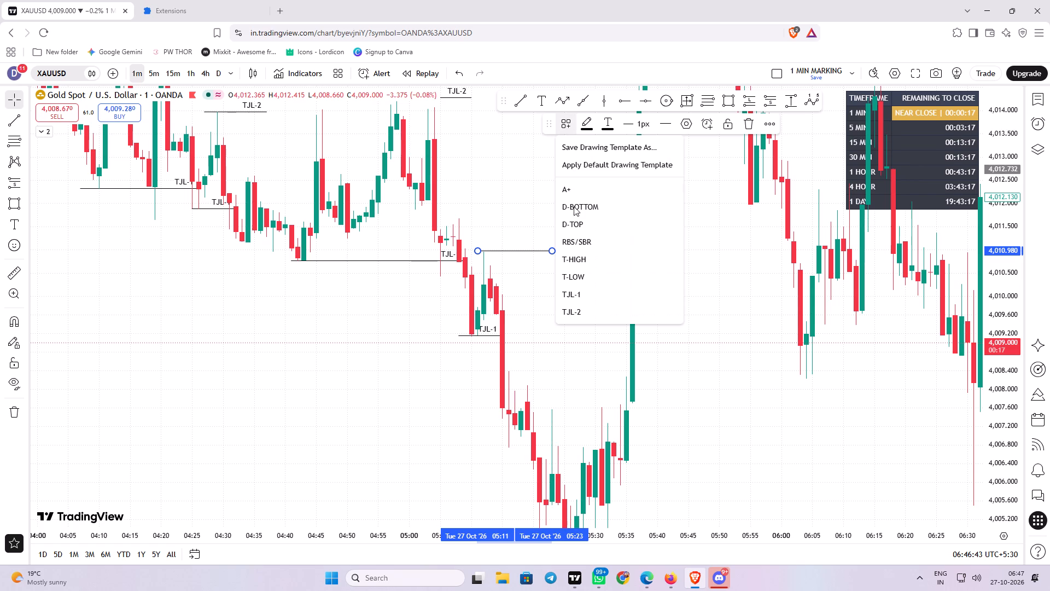
pyautogui.click(586, 312)
# Draw a long horizontal trend line at about 4,004.18, just under the lowest candles, from about 05:23 to 06:05.
pyautogui.moveTo(594, 324); pyautogui.dragTo(574, 292)
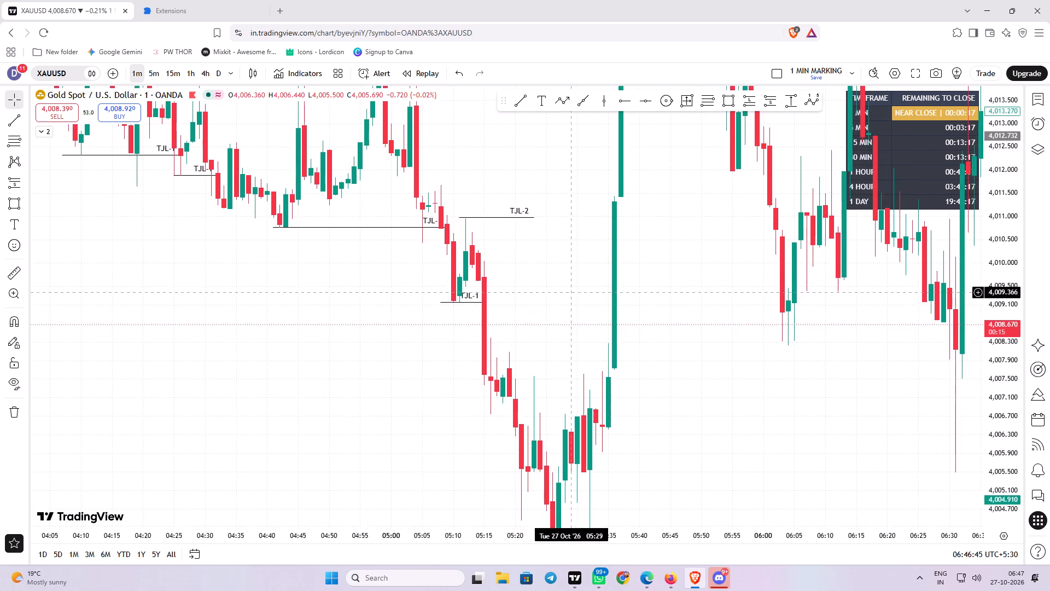
pyautogui.moveTo(574, 292); pyautogui.dragTo(568, 256)
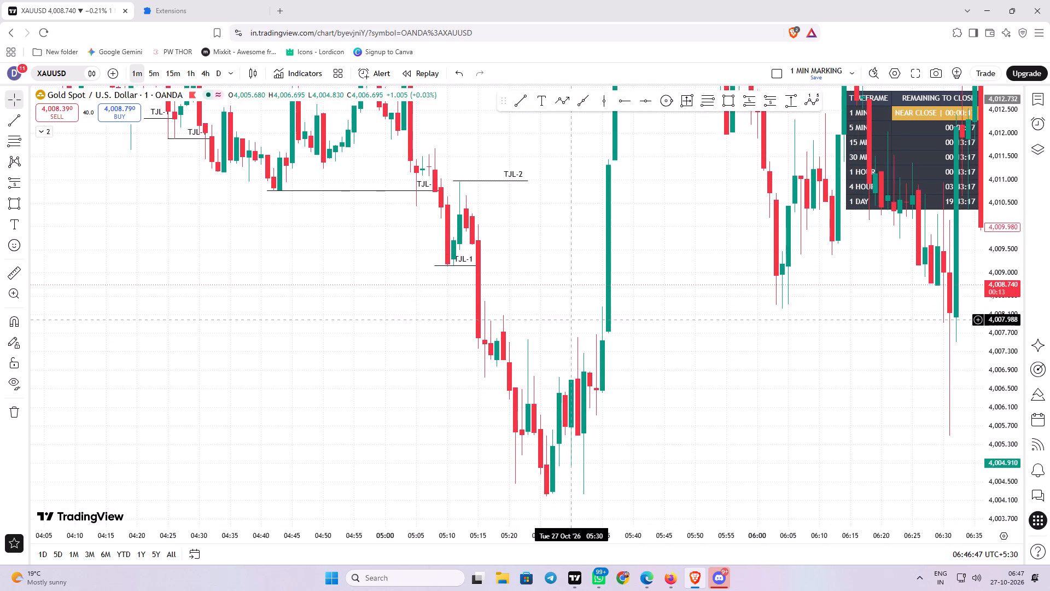
pyautogui.moveTo(569, 323); pyautogui.dragTo(556, 235)
pyautogui.moveTo(558, 302); pyautogui.dragTo(552, 268)
pyautogui.scroll(2, 553, 290)
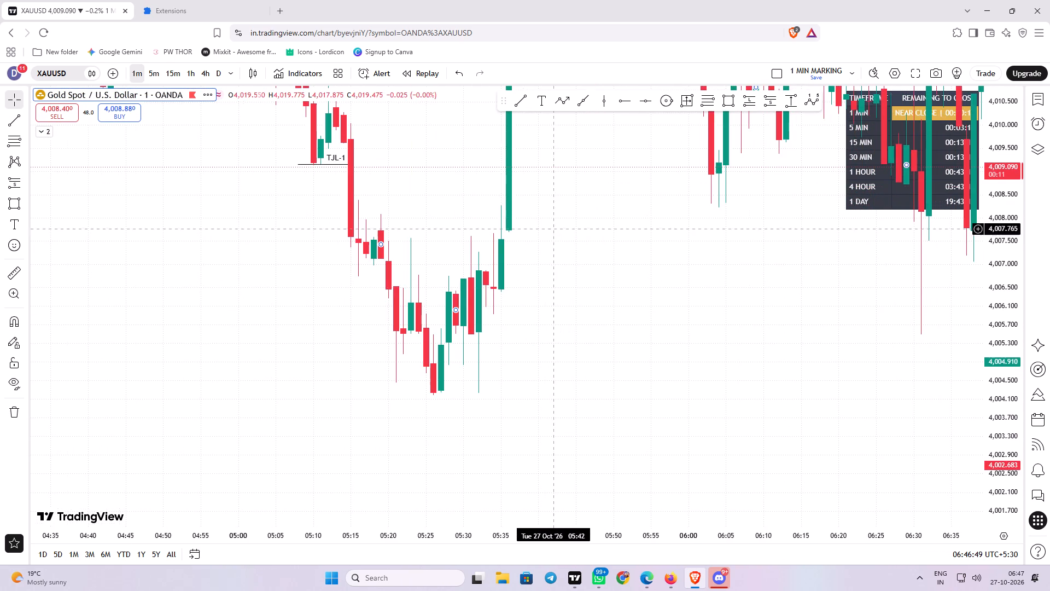
pyautogui.click(518, 104)
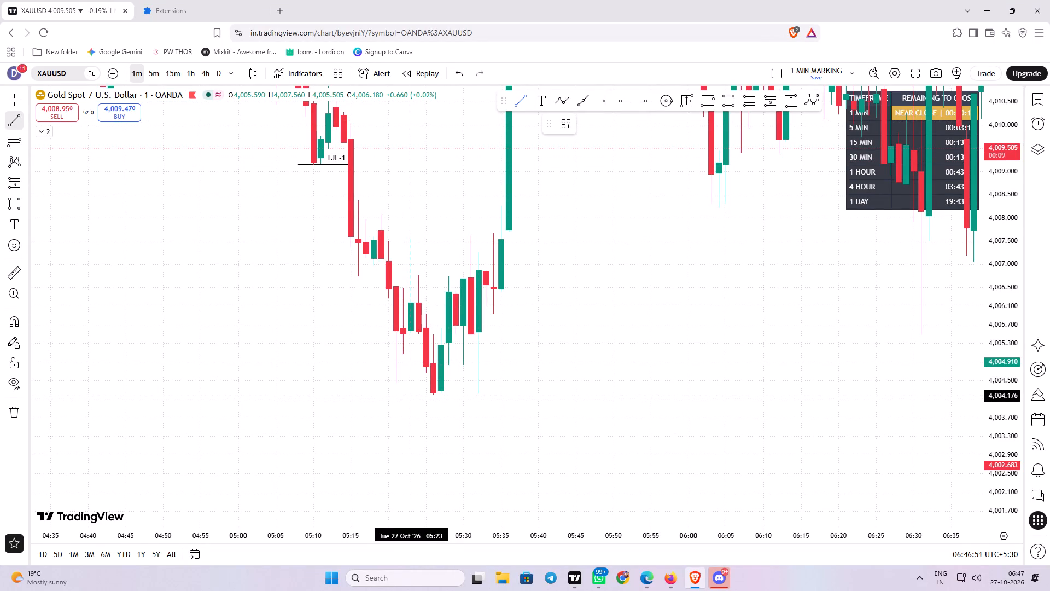
pyautogui.click(411, 395)
pyautogui.keyDown('shift'); pyautogui.click(723, 399); pyautogui.keyUp('shift')
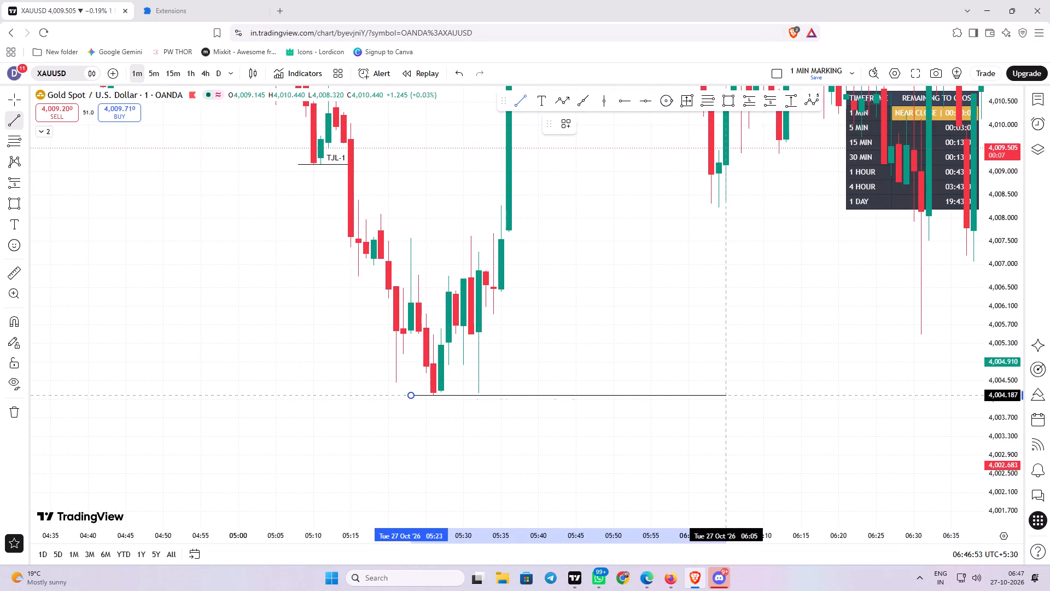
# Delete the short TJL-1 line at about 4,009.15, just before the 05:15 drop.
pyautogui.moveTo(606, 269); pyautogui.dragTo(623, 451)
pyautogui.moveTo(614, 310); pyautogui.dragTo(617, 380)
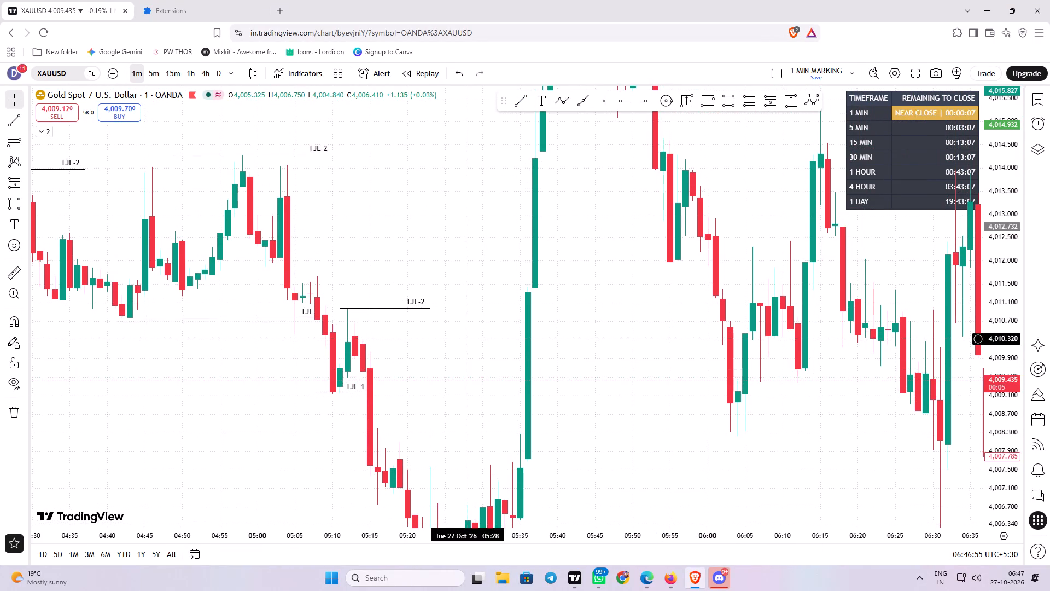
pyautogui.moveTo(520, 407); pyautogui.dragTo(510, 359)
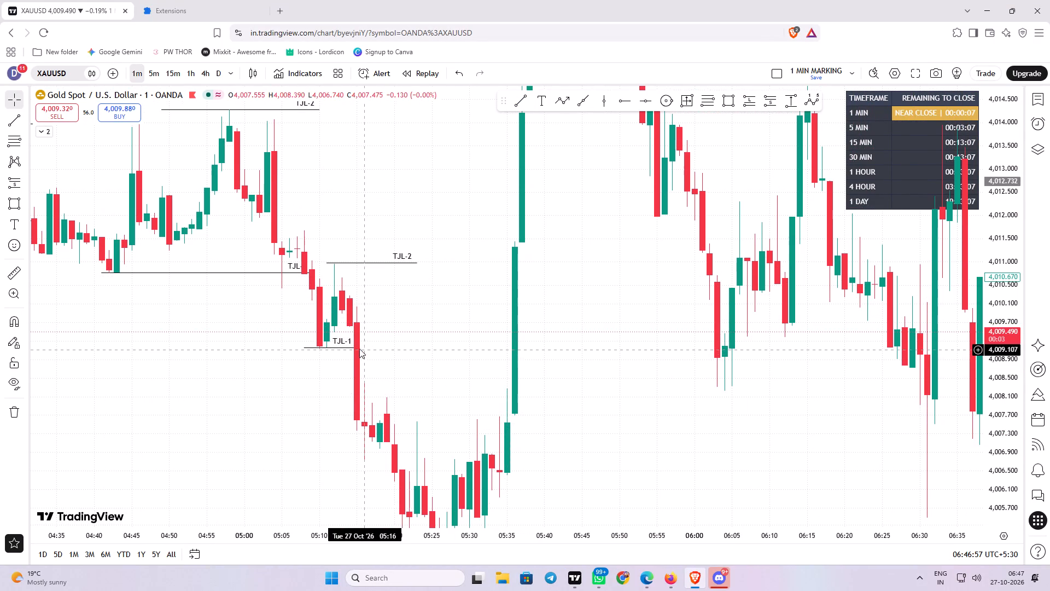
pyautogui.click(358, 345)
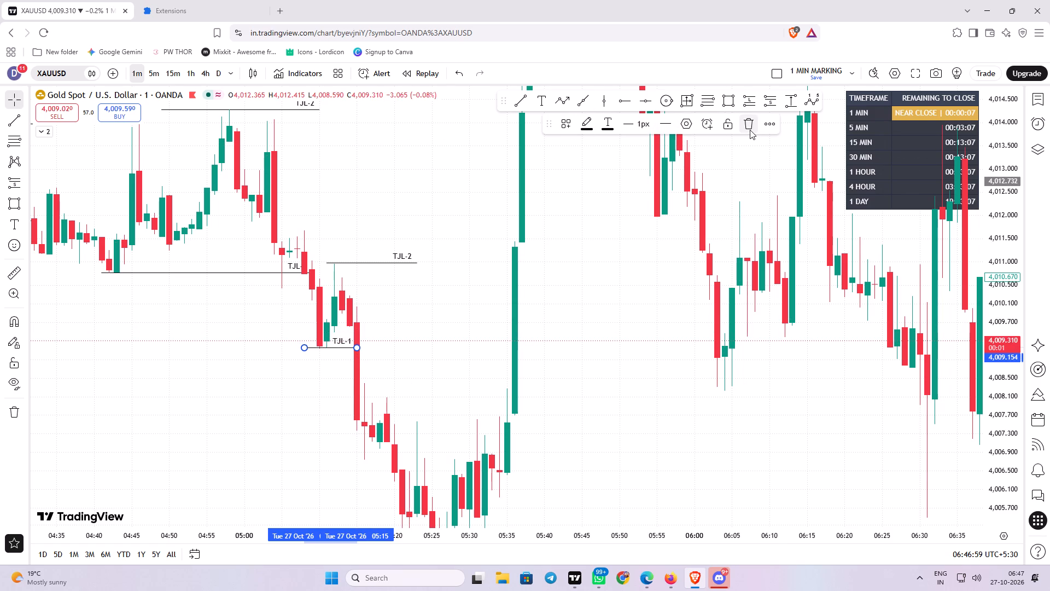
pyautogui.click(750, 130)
# Draw a thin rectangle zone at the 05:10 swing low, about 4,009.14 to 4,009.33, from 05:07 to 06:23.
pyautogui.click(730, 99)
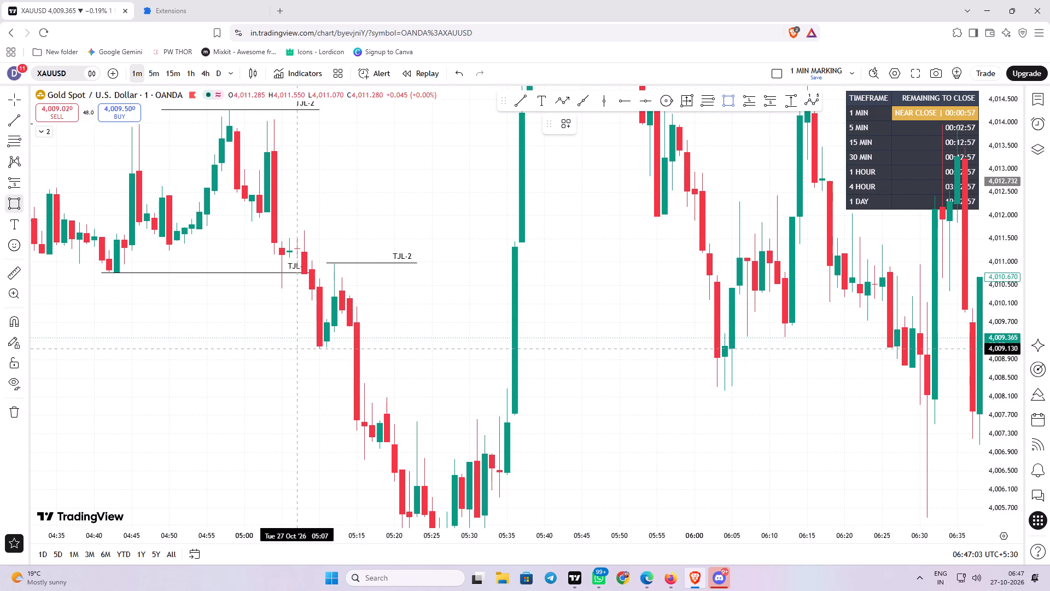
pyautogui.moveTo(300, 348); pyautogui.dragTo(844, 346)
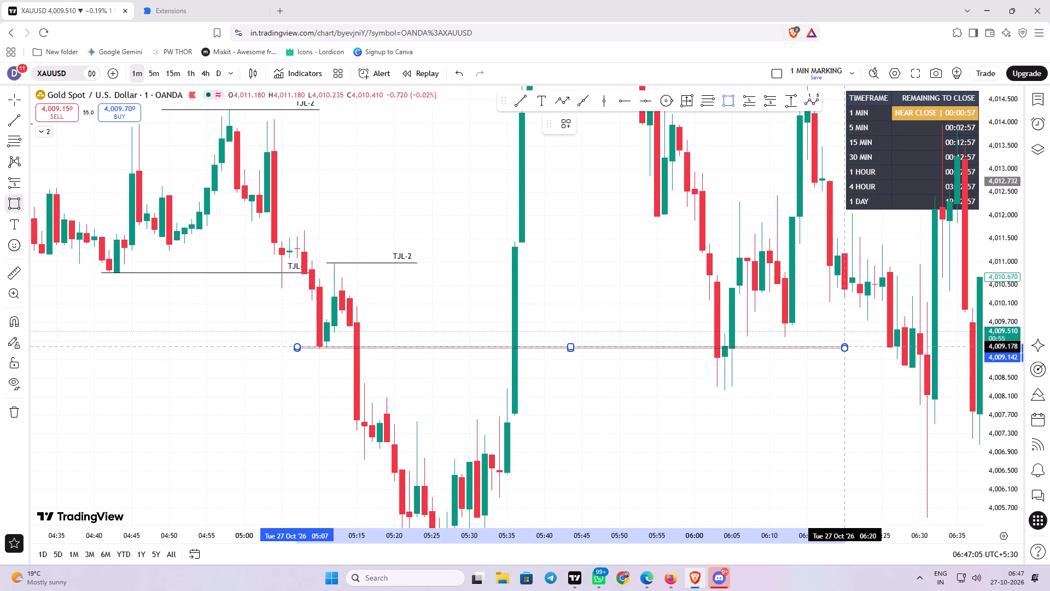
pyautogui.moveTo(844, 346); pyautogui.dragTo(864, 339)
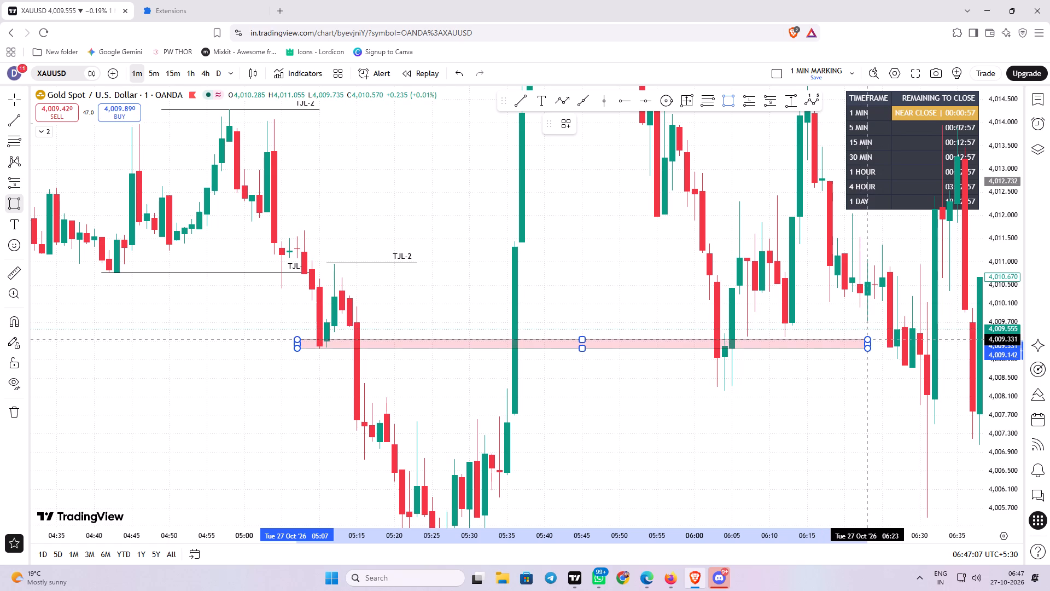
pyautogui.moveTo(864, 339); pyautogui.dragTo(865, 340)
pyautogui.click(865, 340)
# Measure the price range from the pink zone's top up to the 06:15 swing high and remove the measurement.
pyautogui.moveTo(859, 399); pyautogui.dragTo(800, 439)
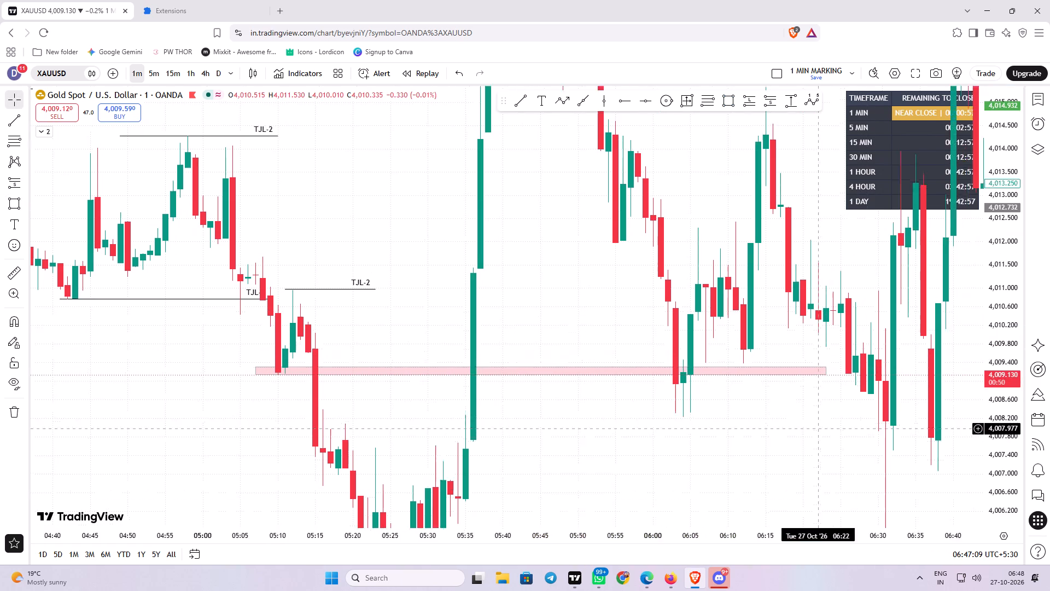
pyautogui.moveTo(800, 439); pyautogui.dragTo(534, 466)
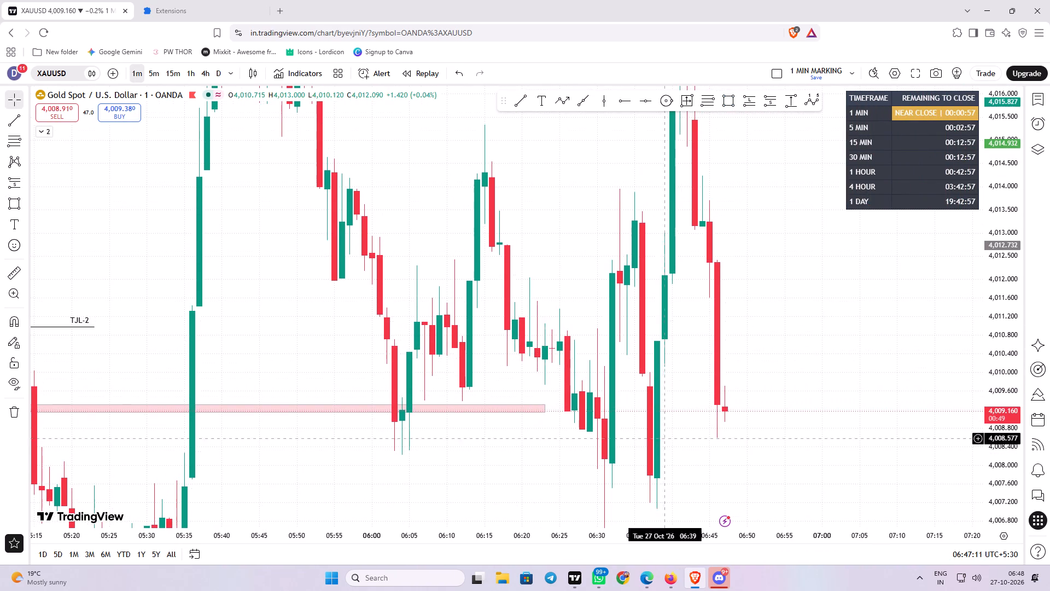
pyautogui.moveTo(1008, 132); pyautogui.dragTo(1005, 230)
pyautogui.scroll(-2, 859, 297)
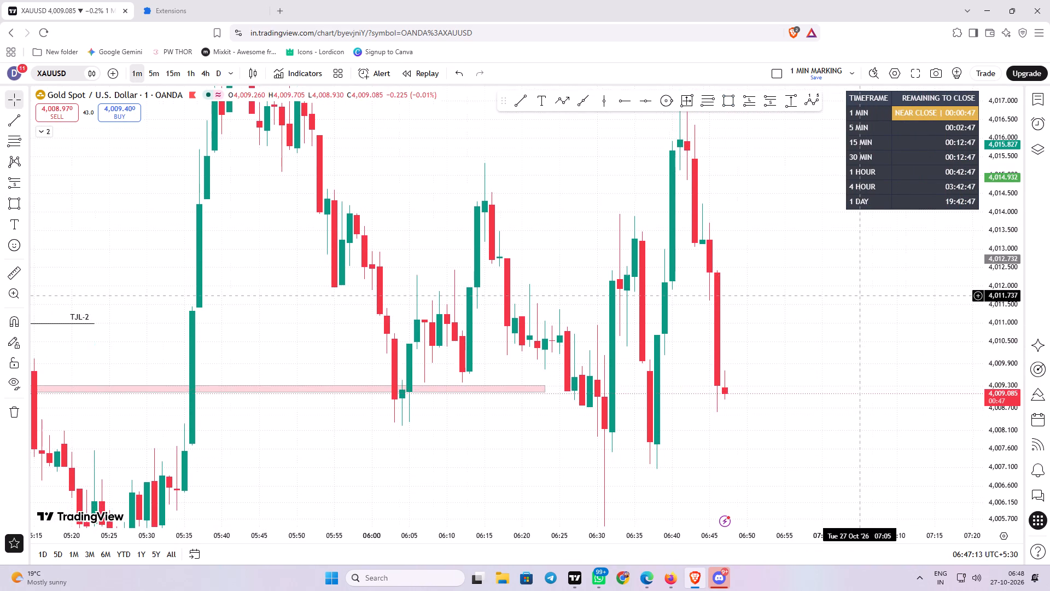
pyautogui.moveTo(629, 249); pyautogui.dragTo(597, 259)
pyautogui.click(785, 105)
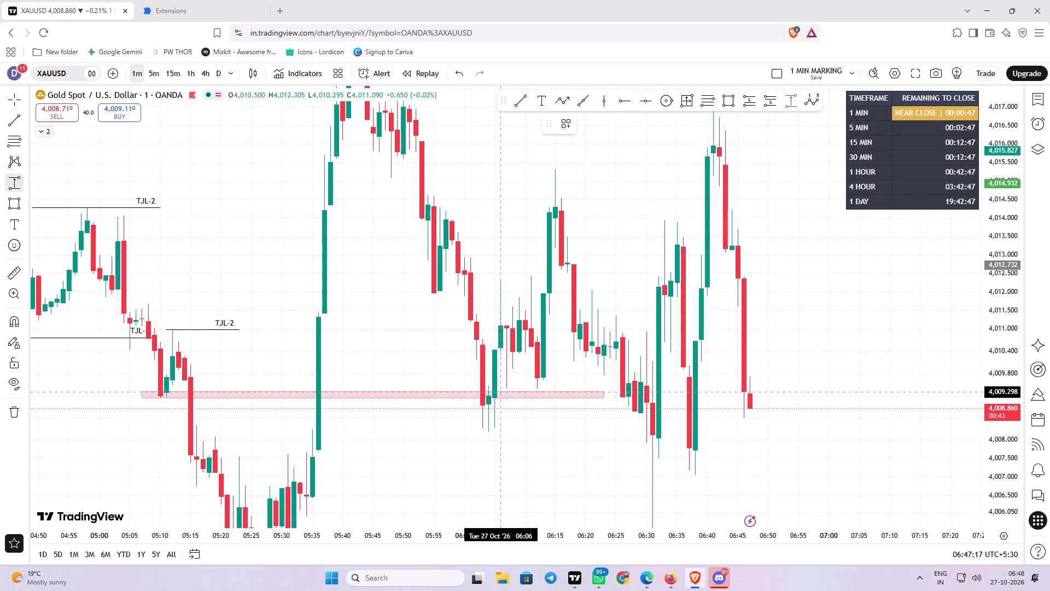
pyautogui.moveTo(501, 392); pyautogui.dragTo(650, 166)
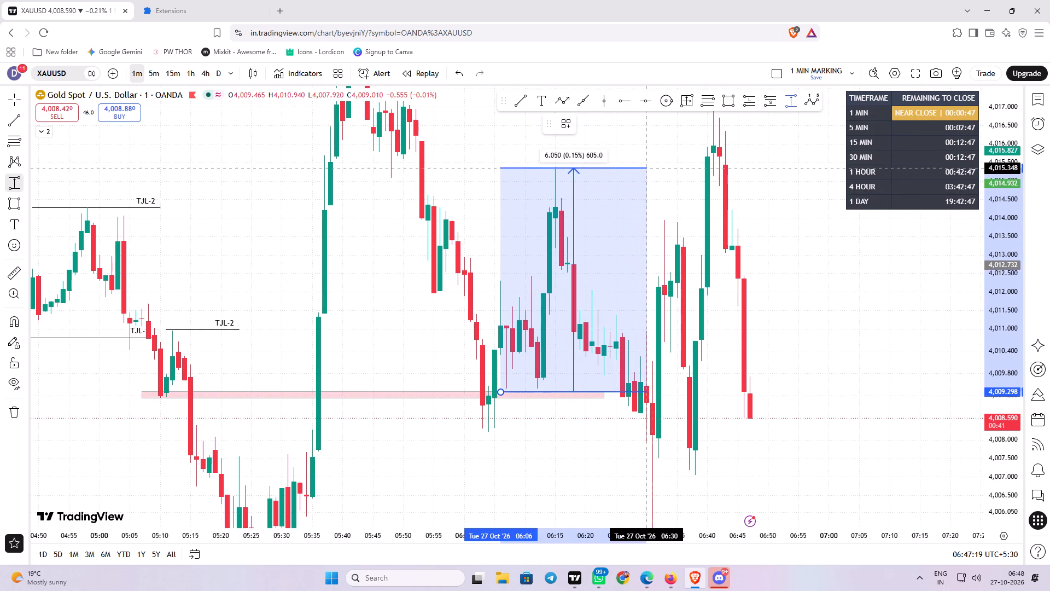
pyautogui.moveTo(650, 166); pyautogui.dragTo(653, 169)
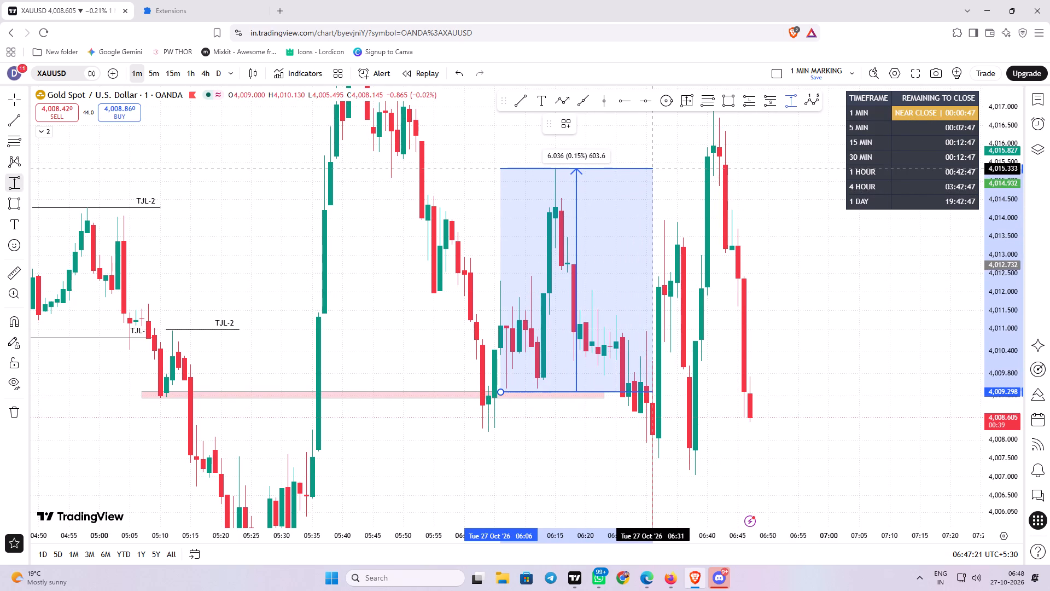
pyautogui.click(653, 169)
pyautogui.click(728, 124)
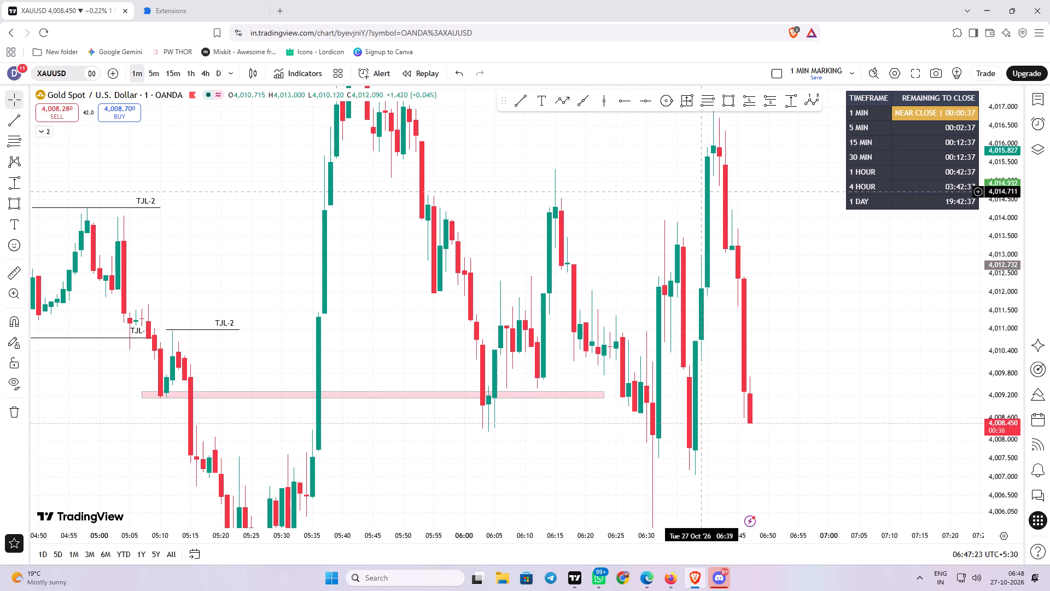
# Measure the price range from the pink zone's top down to the 06:31 wick low and remove the measurement.
pyautogui.moveTo(693, 252); pyautogui.dragTo(610, 178)
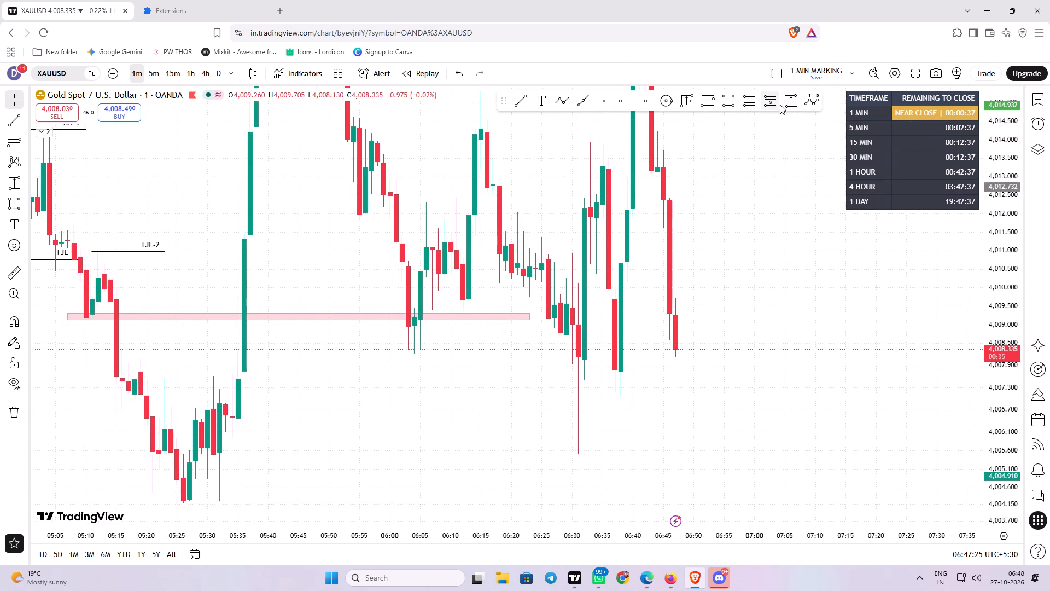
pyautogui.click(789, 102)
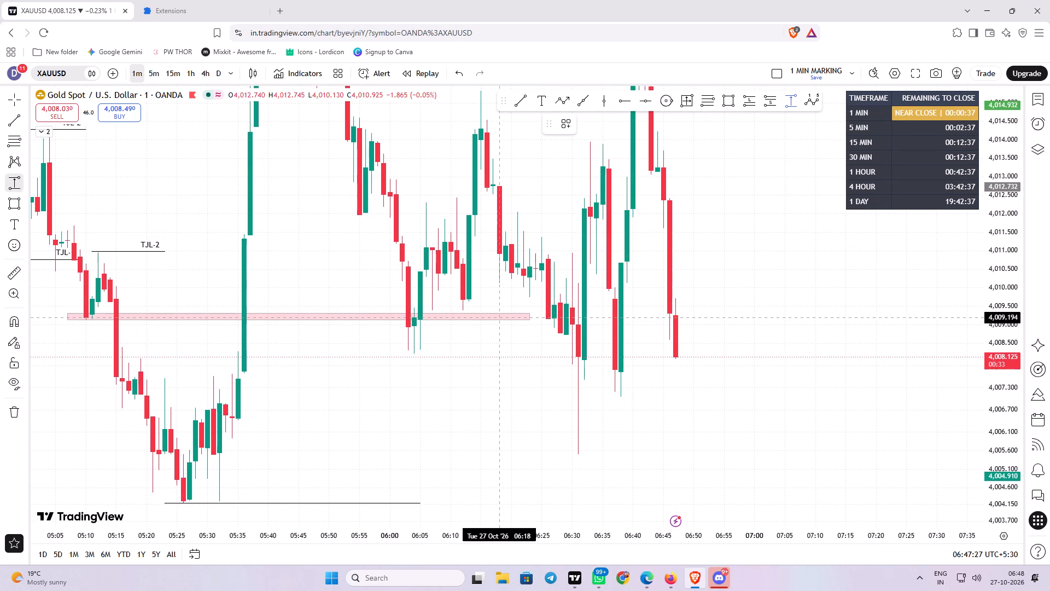
pyautogui.moveTo(505, 313); pyautogui.dragTo(585, 391)
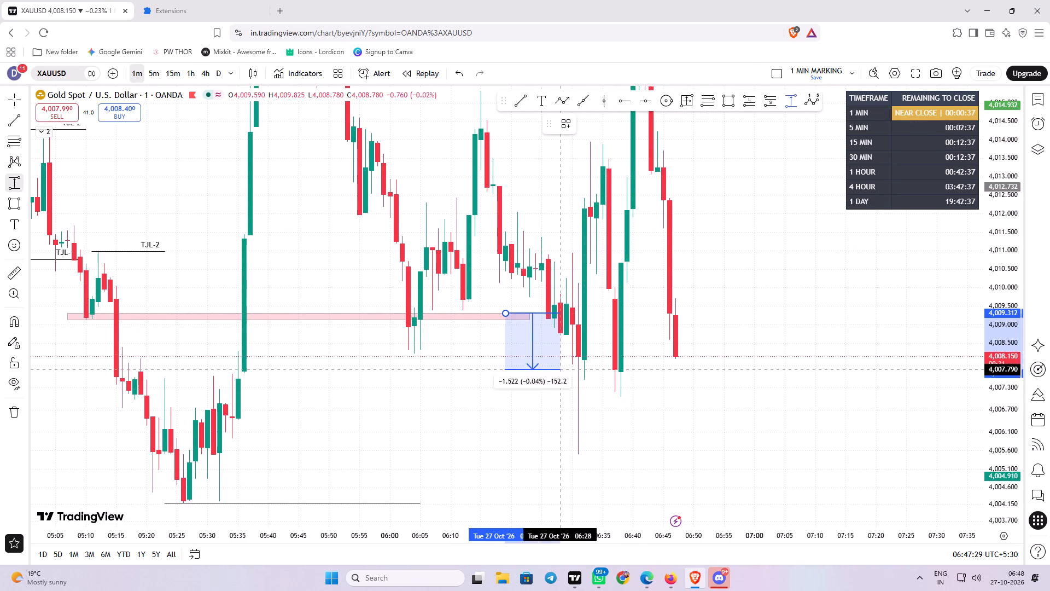
pyautogui.moveTo(585, 391); pyautogui.dragTo(694, 455)
pyautogui.click(694, 455)
pyautogui.click(727, 131)
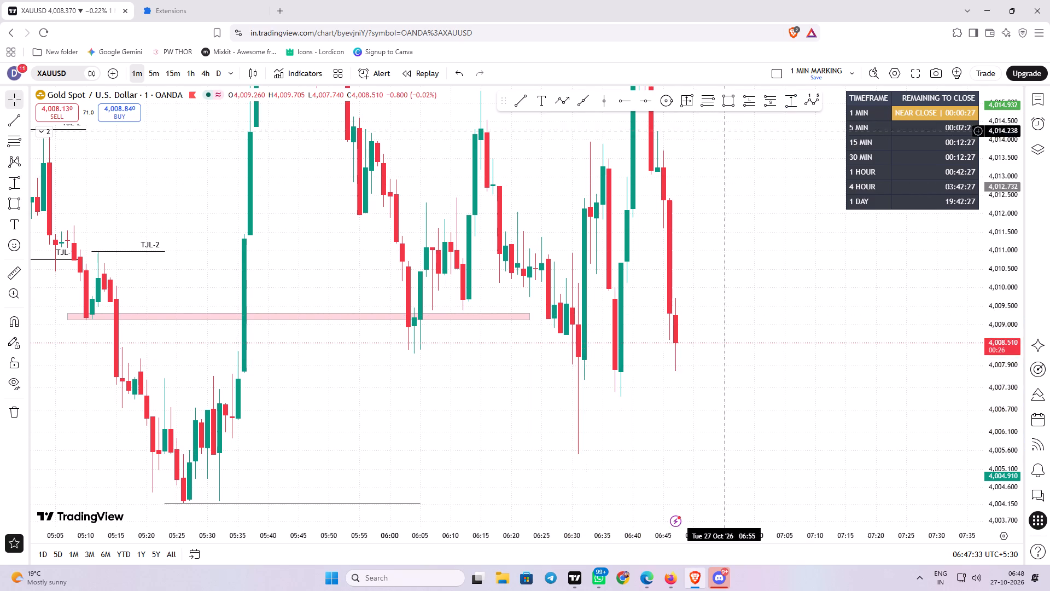
# Examine how price moves around the pink zone between the 05:25 low, the 05:43 peak and the latest candles.
pyautogui.scroll(-1, 602, 233)
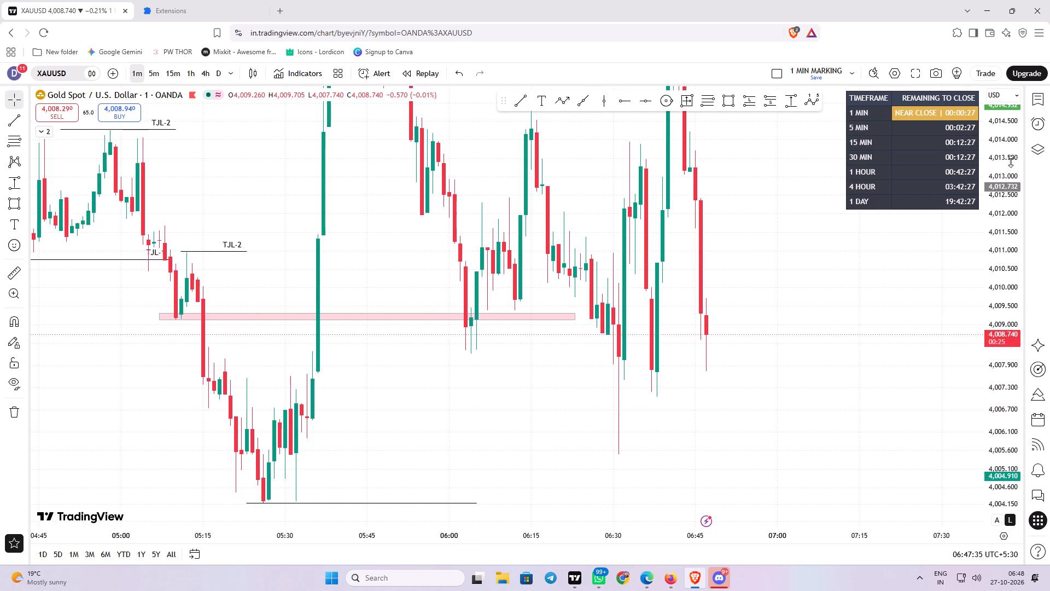
pyautogui.moveTo(1005, 128); pyautogui.dragTo(999, 280)
pyautogui.scroll(-2, 821, 364)
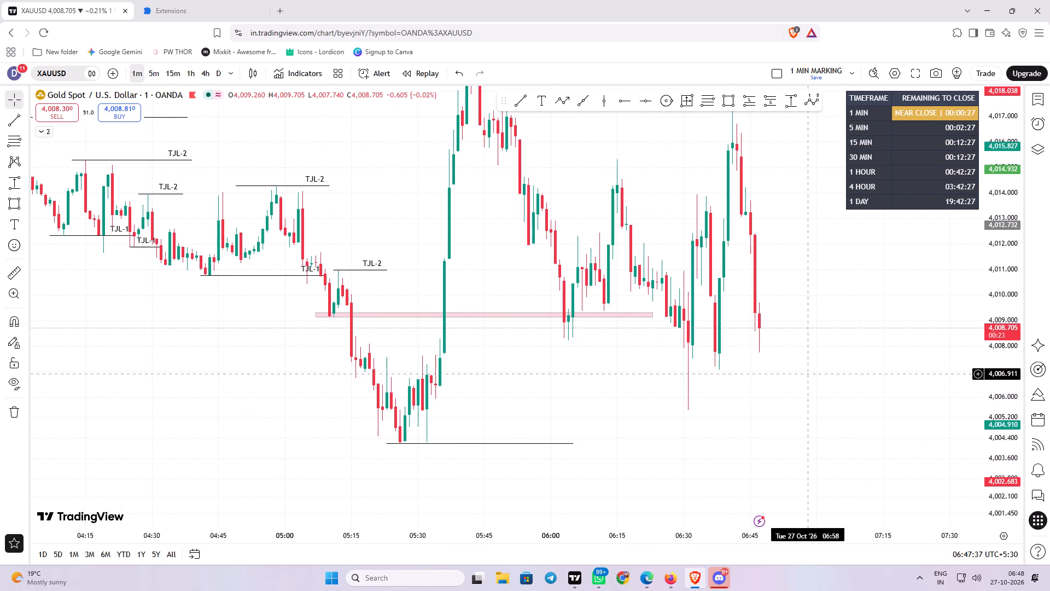
pyautogui.moveTo(731, 398); pyautogui.dragTo(564, 420)
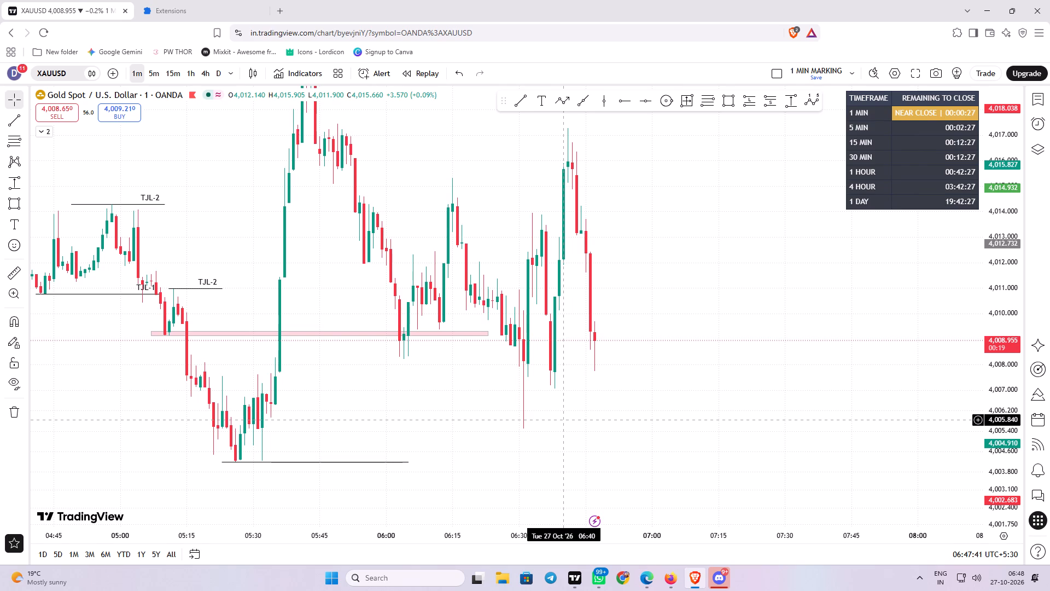
pyautogui.moveTo(564, 420); pyautogui.dragTo(541, 417)
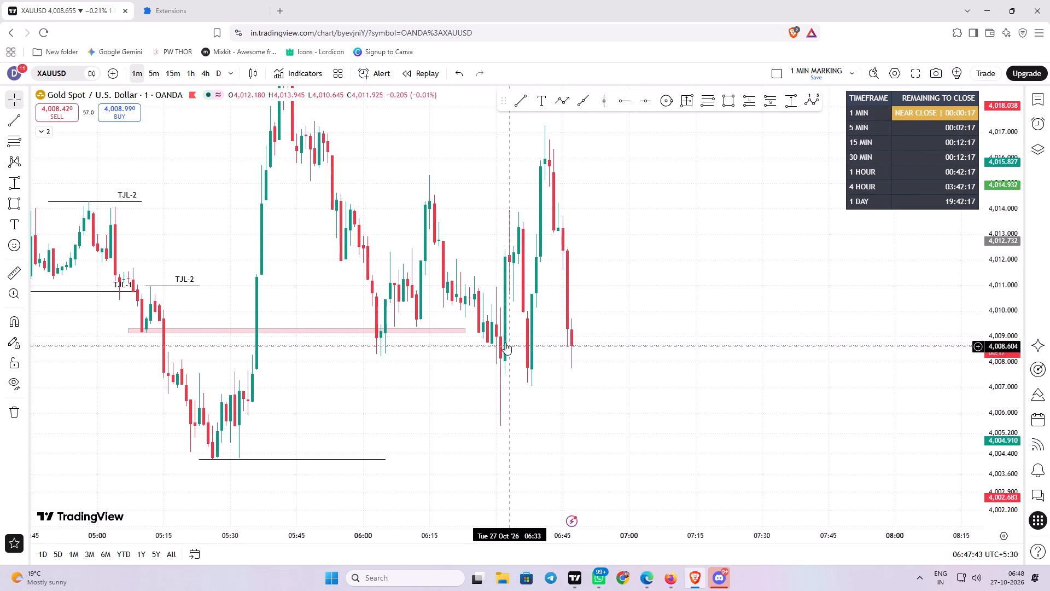
pyautogui.moveTo(445, 396); pyautogui.dragTo(490, 361)
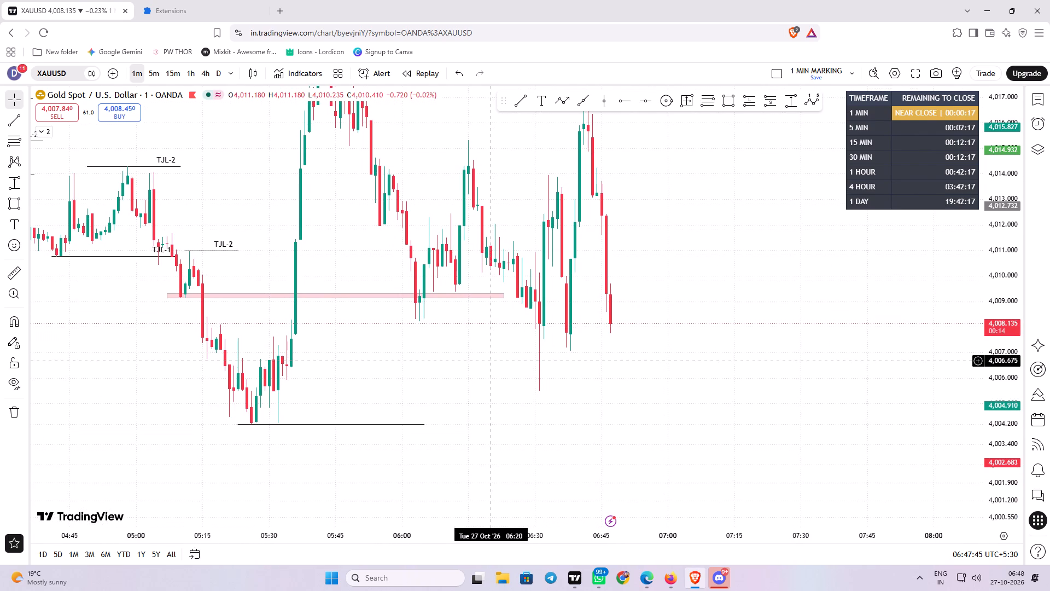
pyautogui.moveTo(490, 361); pyautogui.dragTo(527, 511)
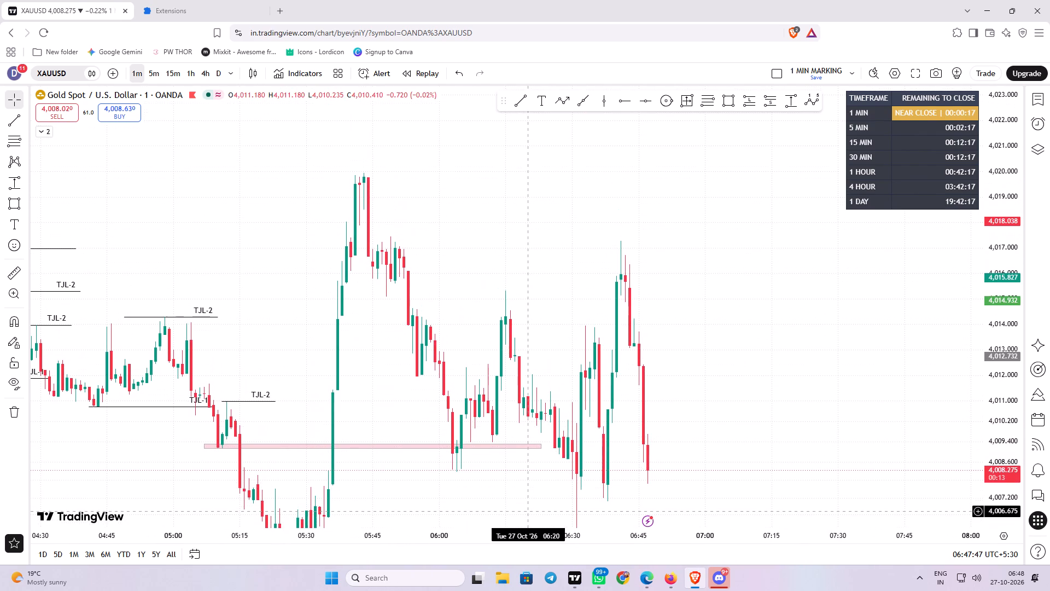
pyautogui.moveTo(527, 511); pyautogui.dragTo(487, 425)
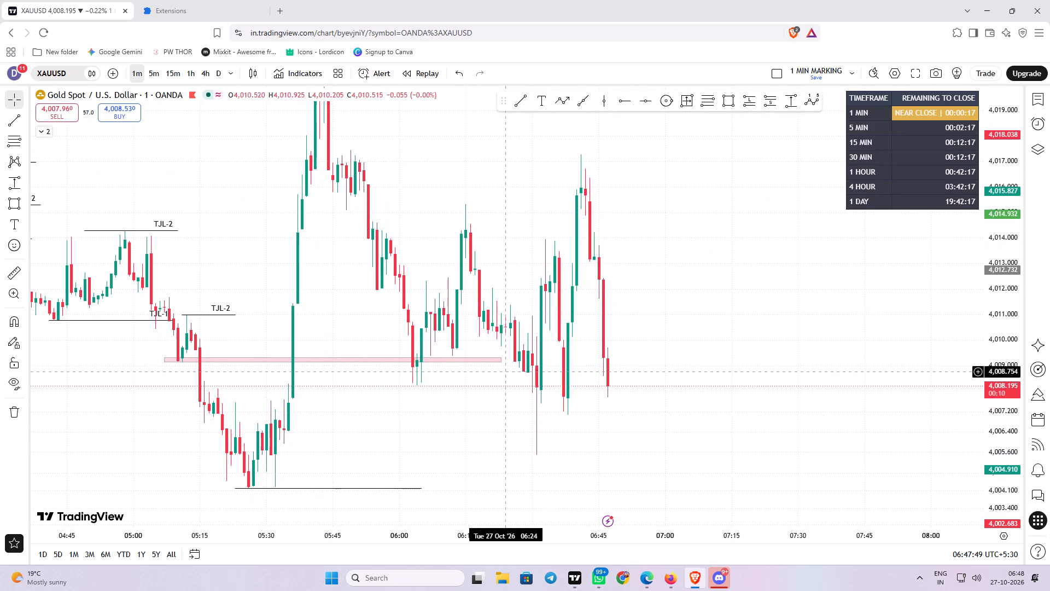
pyautogui.moveTo(381, 184); pyautogui.dragTo(443, 300)
pyautogui.moveTo(507, 314); pyautogui.dragTo(476, 247)
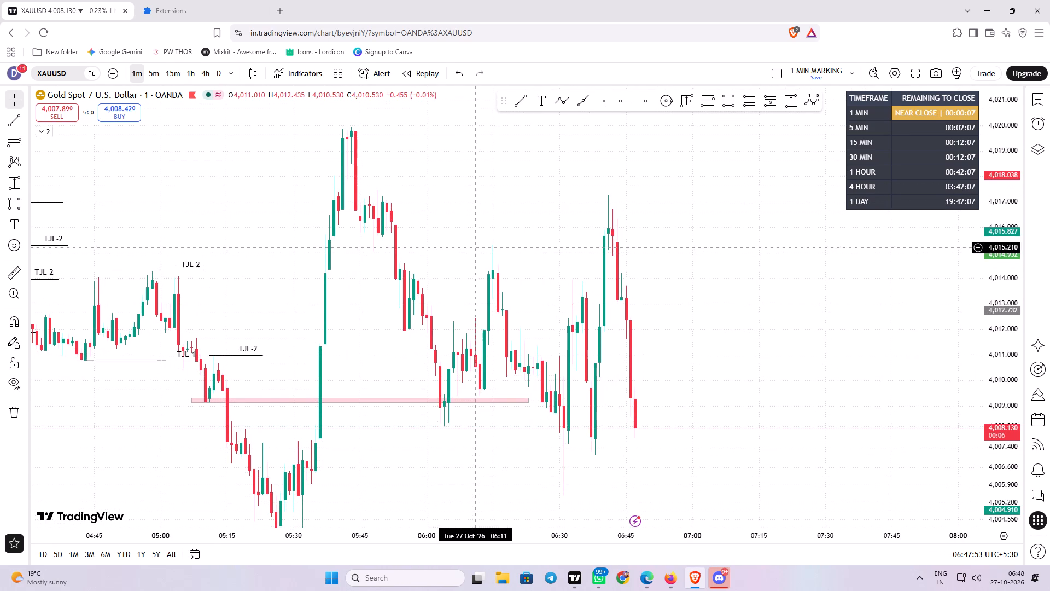
pyautogui.moveTo(386, 343); pyautogui.dragTo(400, 365)
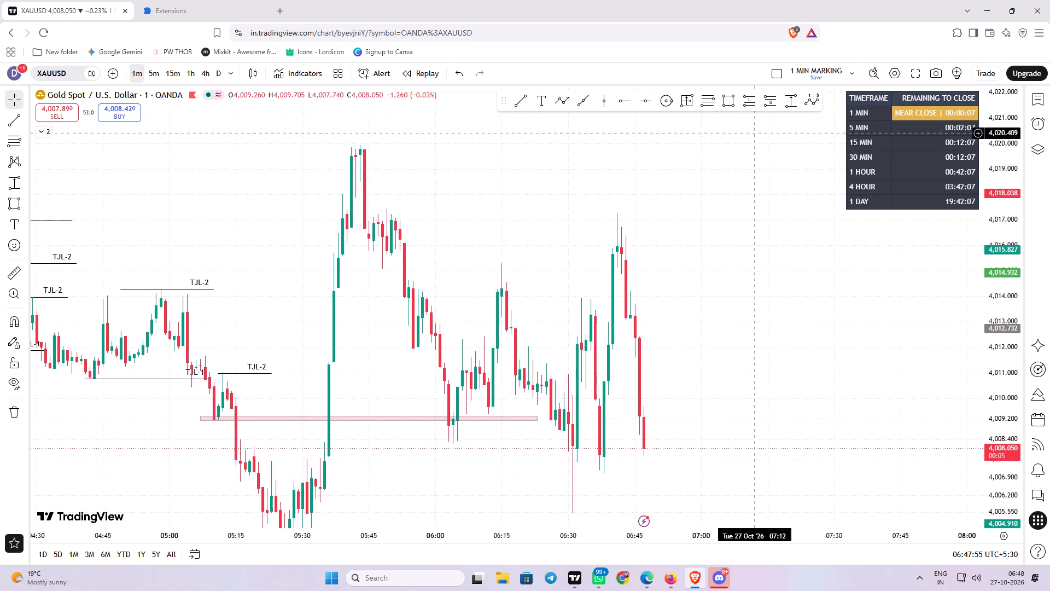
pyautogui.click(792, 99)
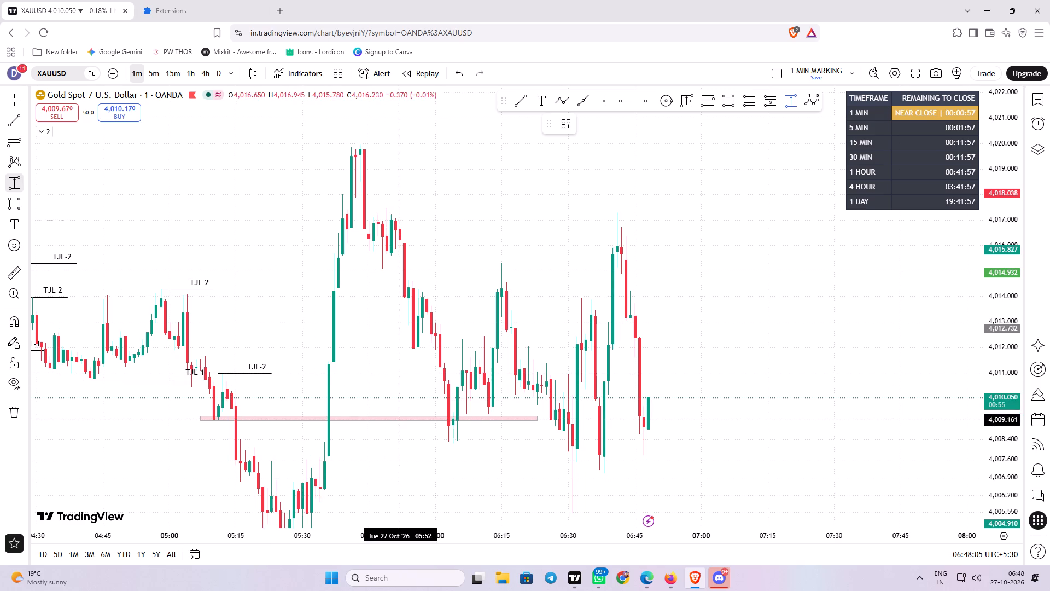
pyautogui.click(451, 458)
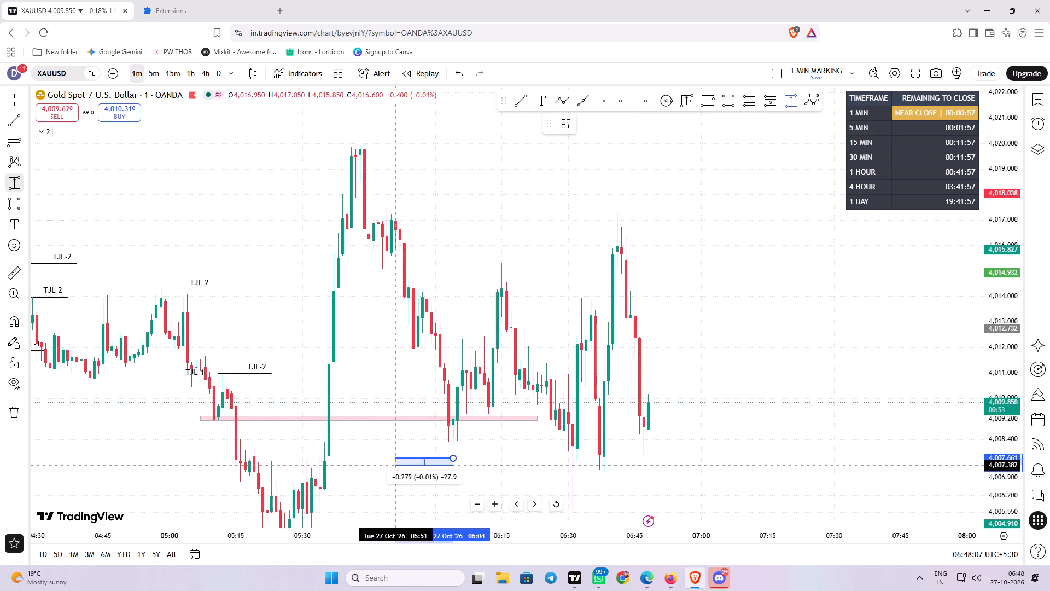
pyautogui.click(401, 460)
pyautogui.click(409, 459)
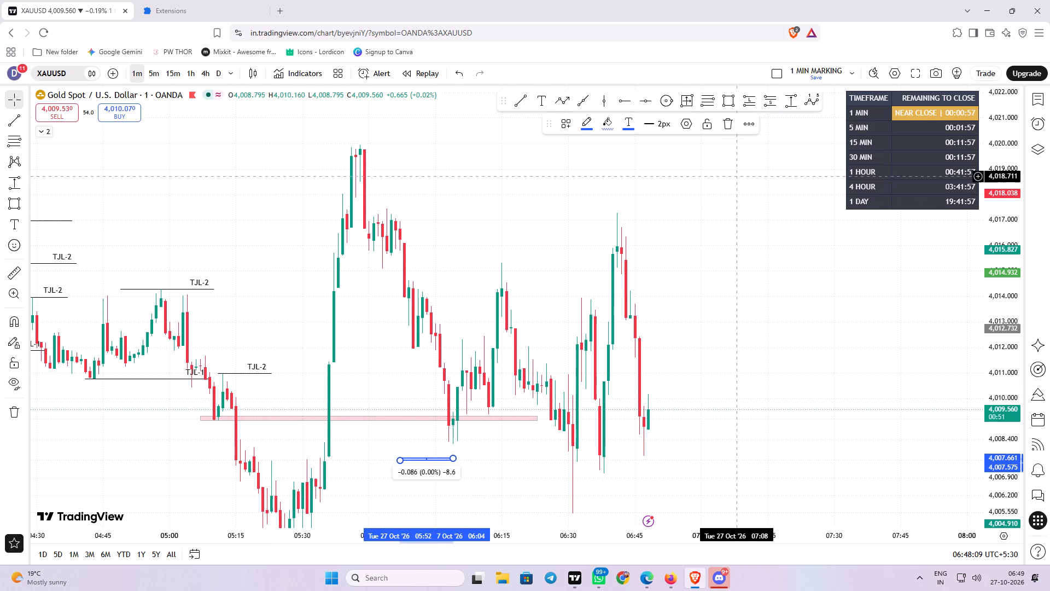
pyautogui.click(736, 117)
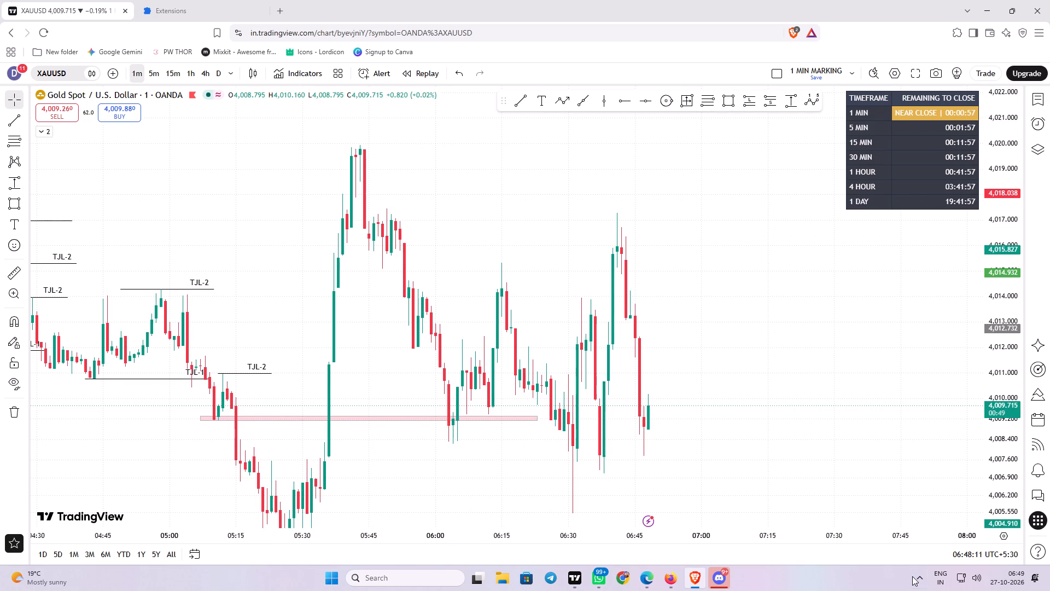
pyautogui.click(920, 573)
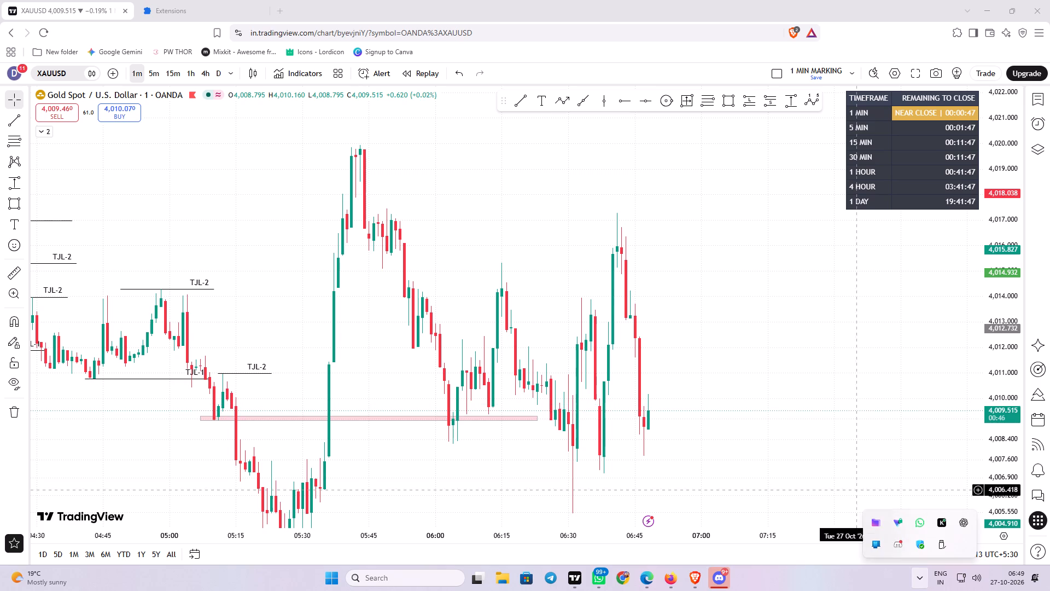
# Examine the swings from the long line under the 05:25 low through the pink zone to the latest candles.
pyautogui.moveTo(774, 466); pyautogui.dragTo(720, 401)
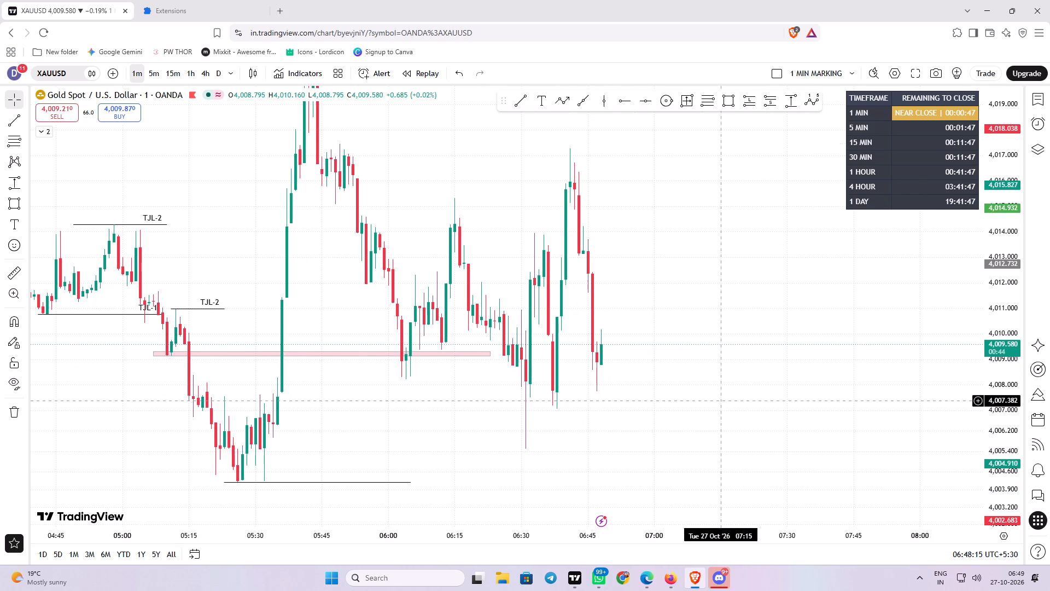
pyautogui.moveTo(720, 401); pyautogui.dragTo(733, 366)
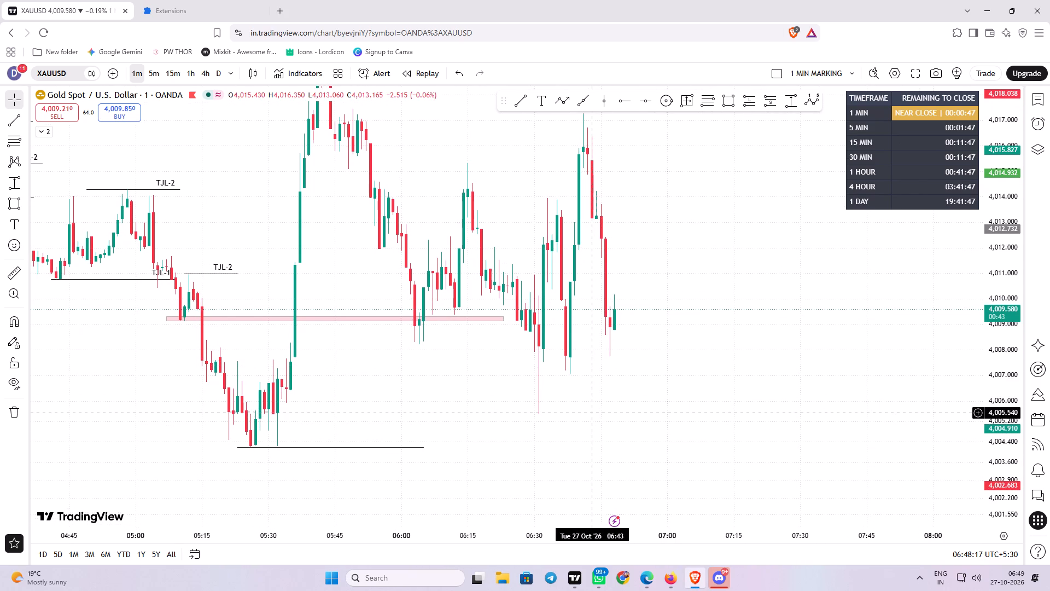
pyautogui.moveTo(592, 413); pyautogui.dragTo(571, 418)
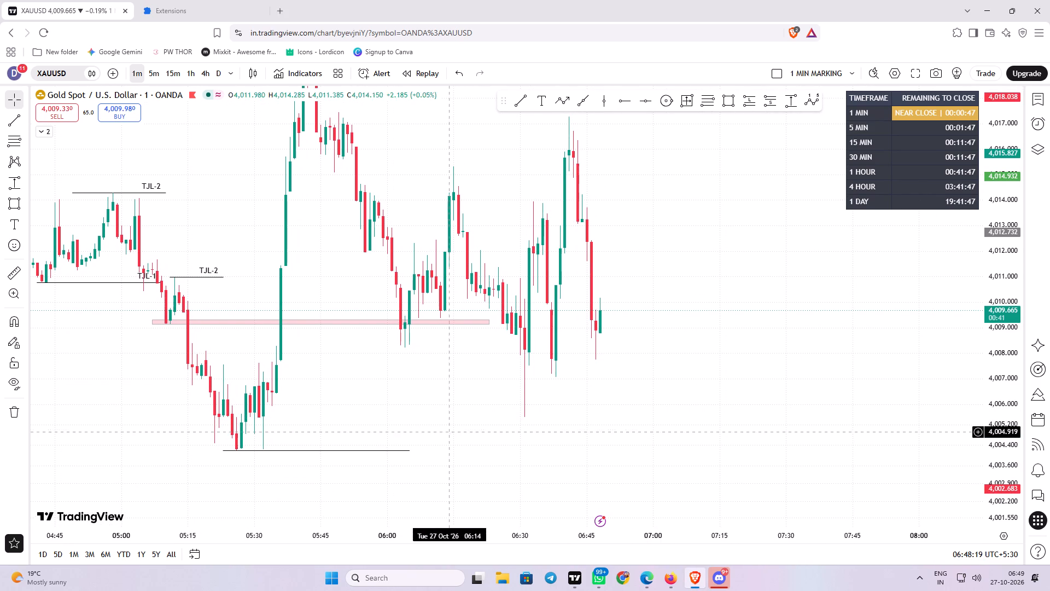
pyautogui.moveTo(513, 432); pyautogui.dragTo(530, 503)
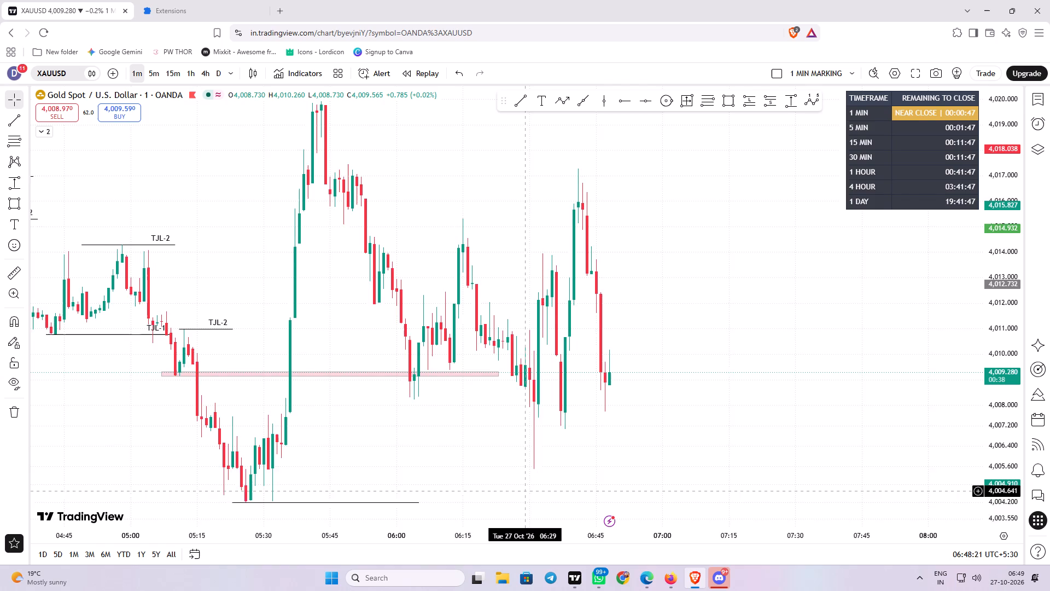
pyautogui.moveTo(530, 503); pyautogui.dragTo(528, 478)
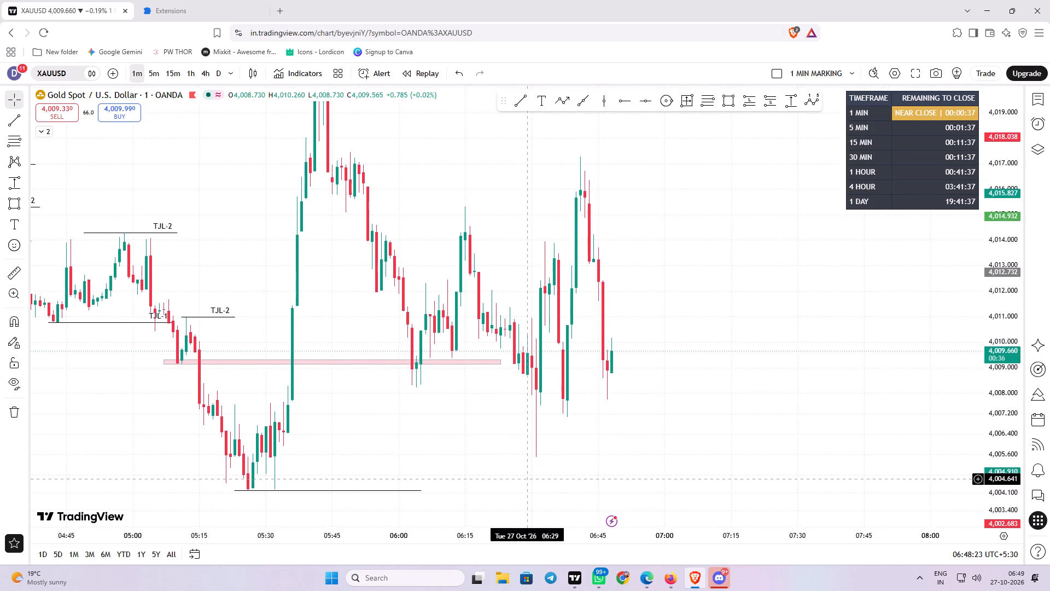
pyautogui.moveTo(528, 478); pyautogui.dragTo(522, 507)
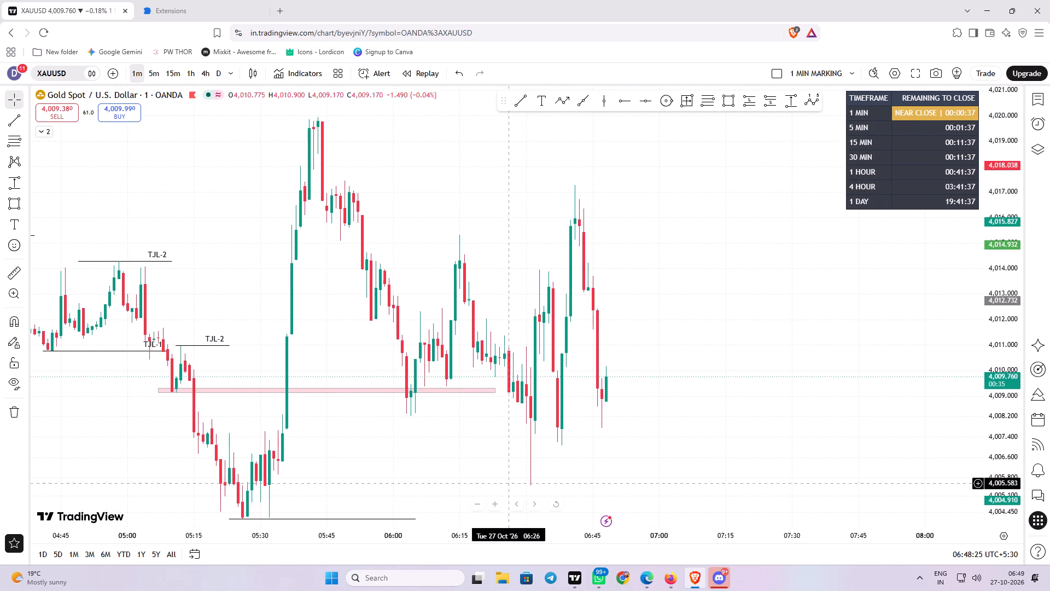
pyautogui.scroll(2, 492, 466)
pyautogui.moveTo(734, 368); pyautogui.dragTo(803, 364)
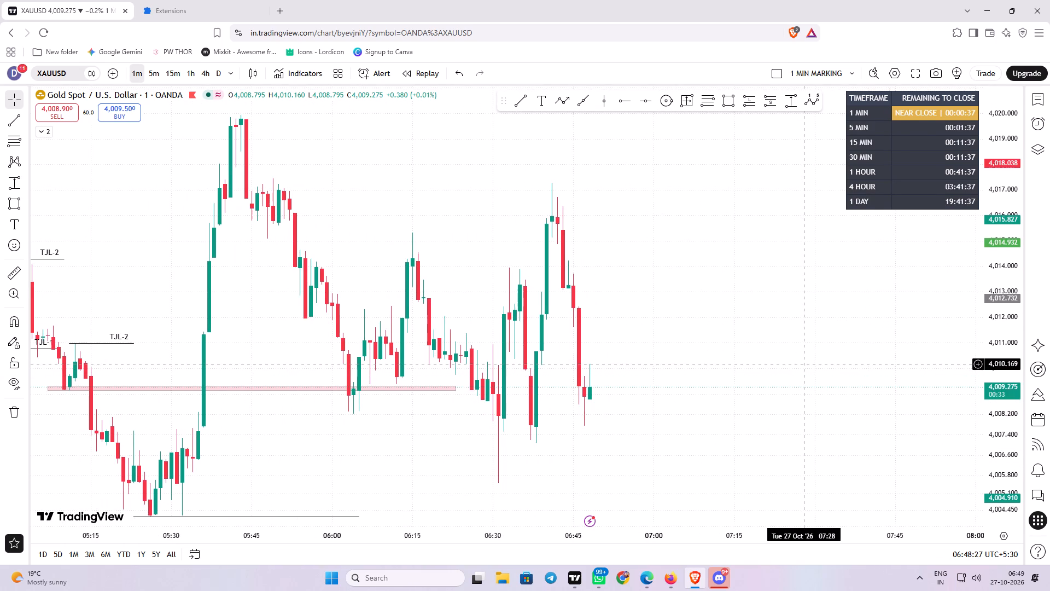
# Extend the long line under the 05:25 low horizontally to about 07:00.
pyautogui.moveTo(803, 364); pyautogui.dragTo(857, 397)
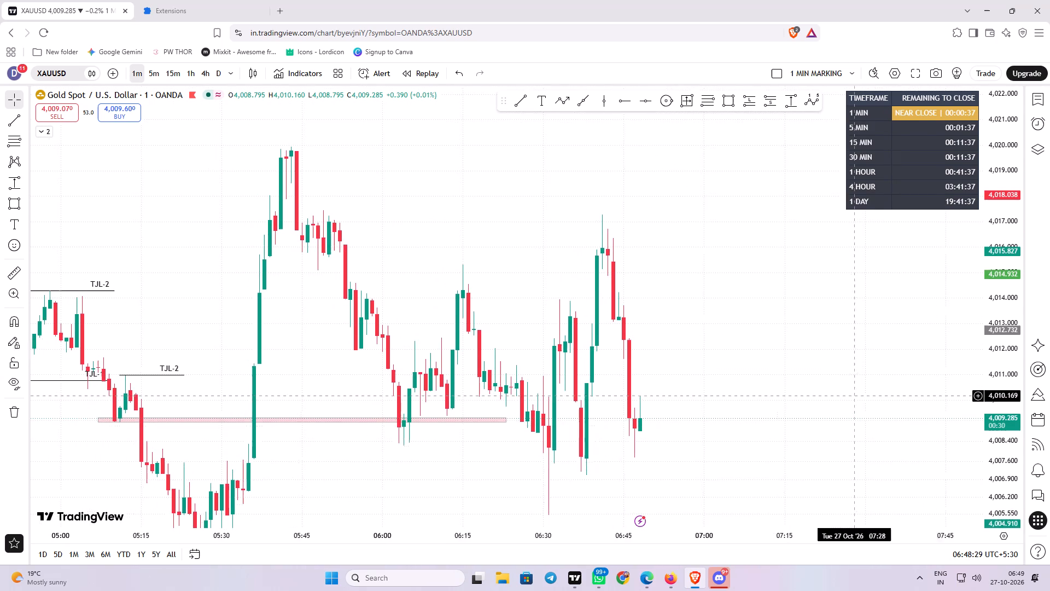
pyautogui.moveTo(857, 397); pyautogui.dragTo(870, 397)
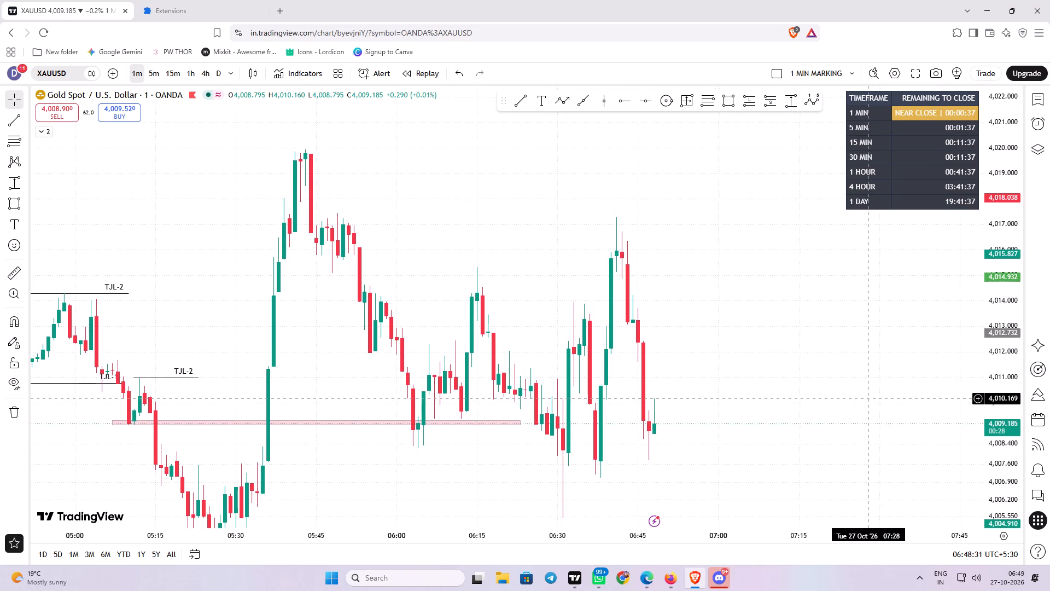
pyautogui.moveTo(870, 397); pyautogui.dragTo(870, 303)
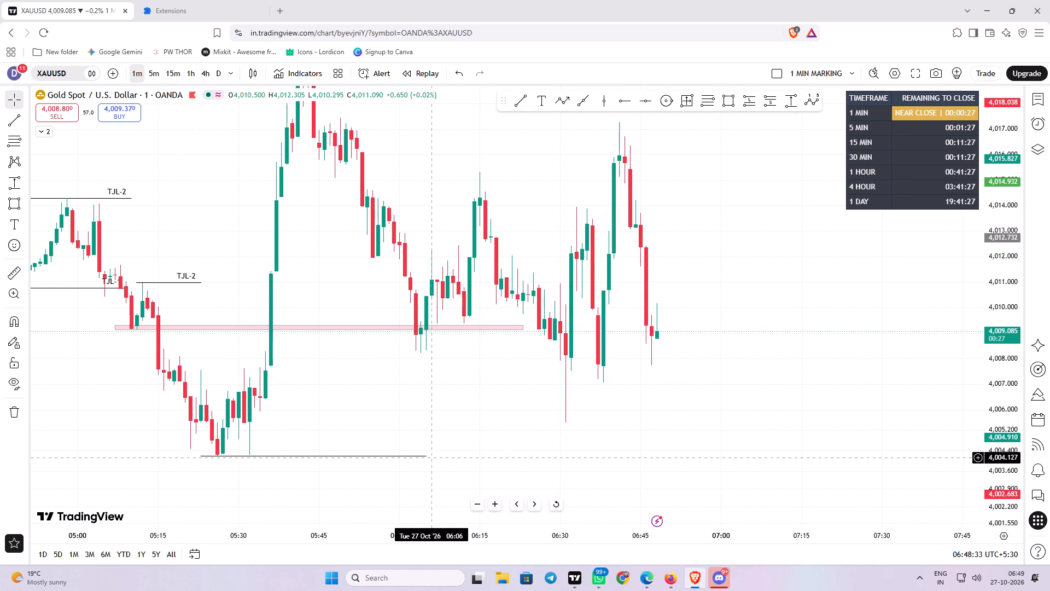
pyautogui.moveTo(424, 454); pyautogui.dragTo(606, 454)
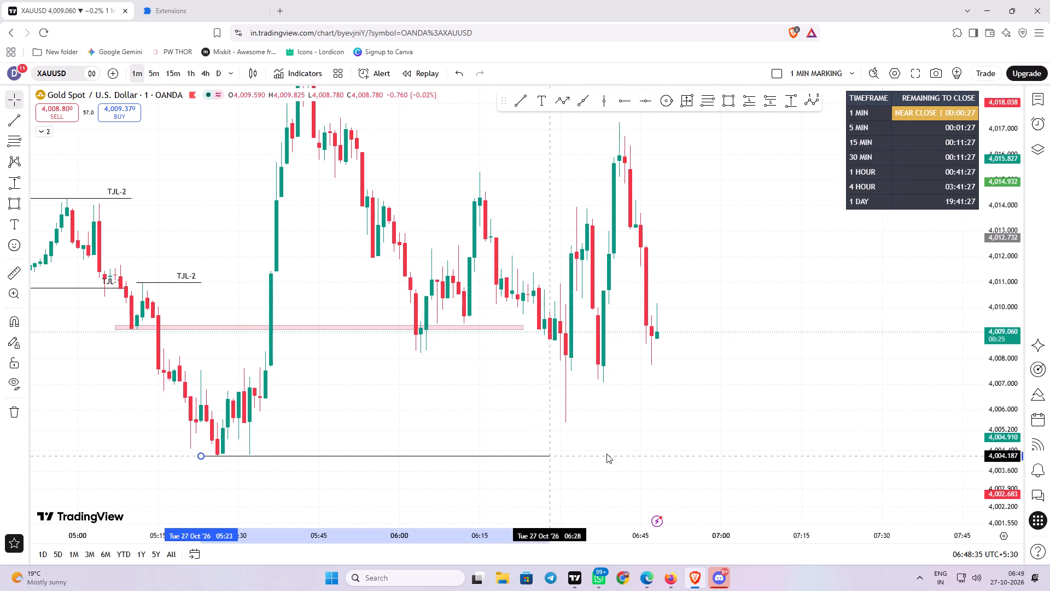
pyautogui.moveTo(606, 454); pyautogui.dragTo(721, 448)
# Switch to the five-minute XAUUSD chart in Microsoft Edge and examine price around the green A+ zone and the line below it.
pyautogui.moveTo(787, 377); pyautogui.dragTo(695, 416)
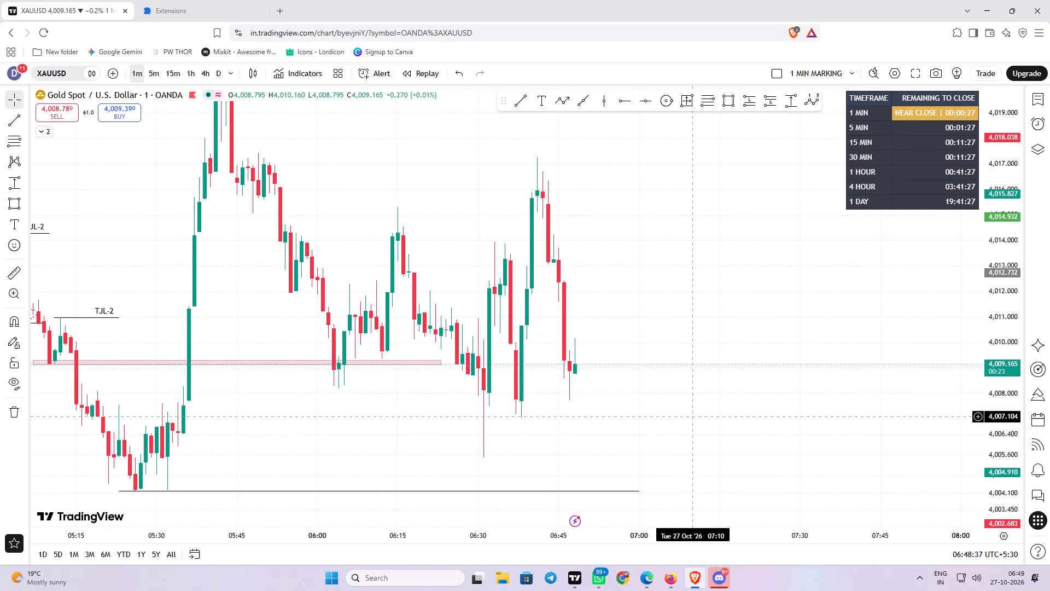
pyautogui.moveTo(695, 416); pyautogui.dragTo(696, 418)
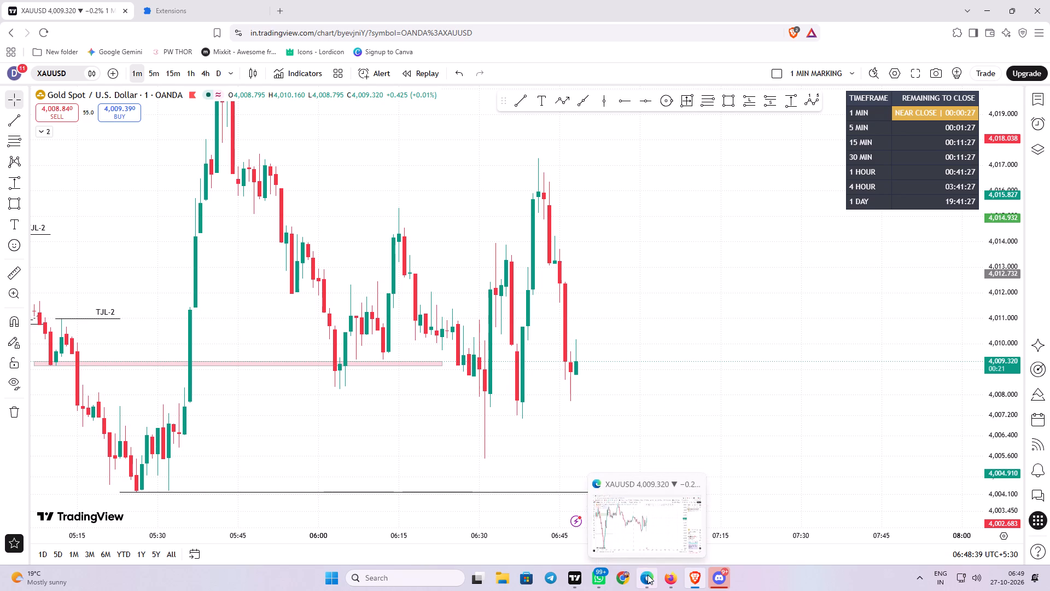
pyautogui.click(647, 575)
pyautogui.moveTo(606, 214); pyautogui.dragTo(709, 325)
pyautogui.moveTo(622, 273); pyautogui.dragTo(731, 246)
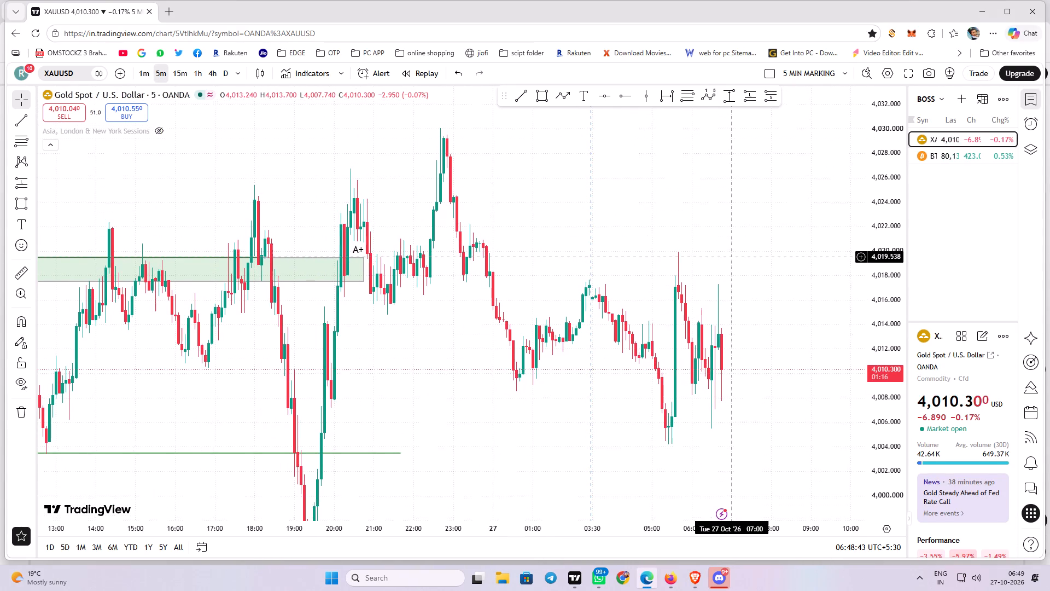
pyautogui.moveTo(731, 246); pyautogui.dragTo(731, 243)
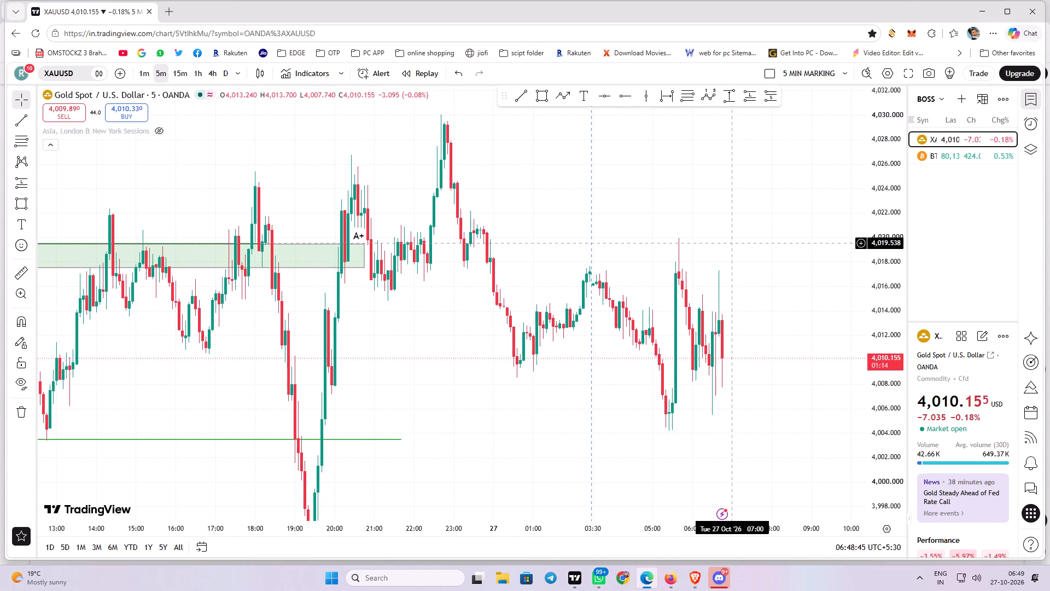
pyautogui.moveTo(731, 243); pyautogui.dragTo(850, 234)
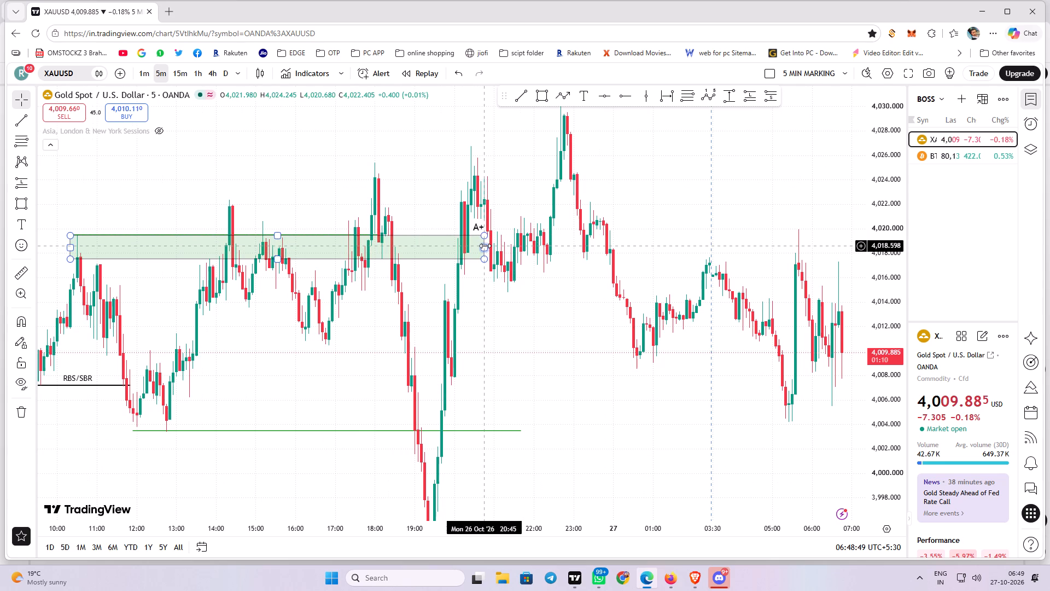
pyautogui.moveTo(551, 374); pyautogui.dragTo(582, 290)
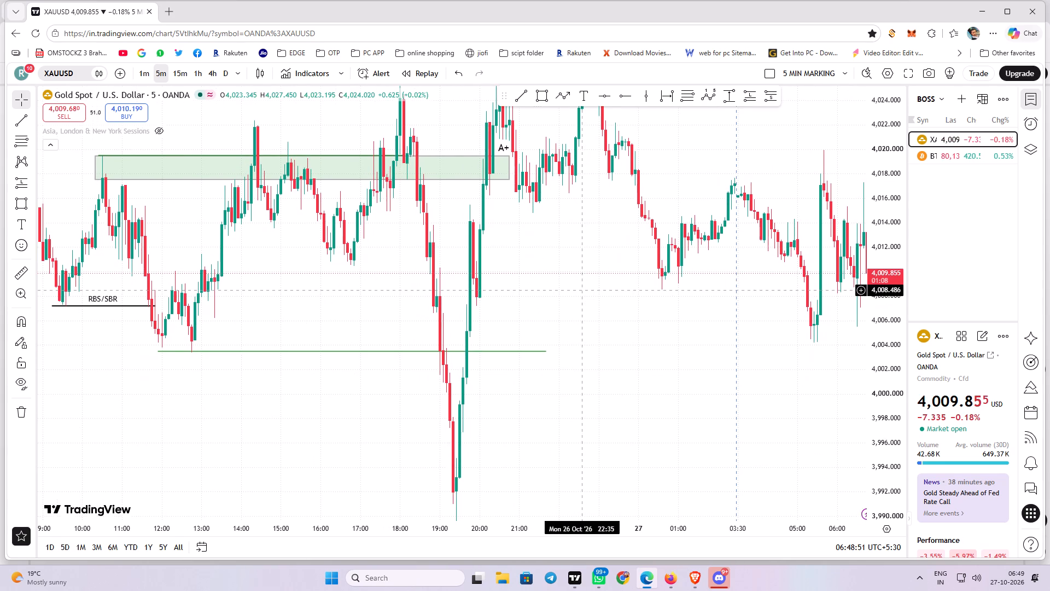
pyautogui.moveTo(582, 290); pyautogui.dragTo(549, 380)
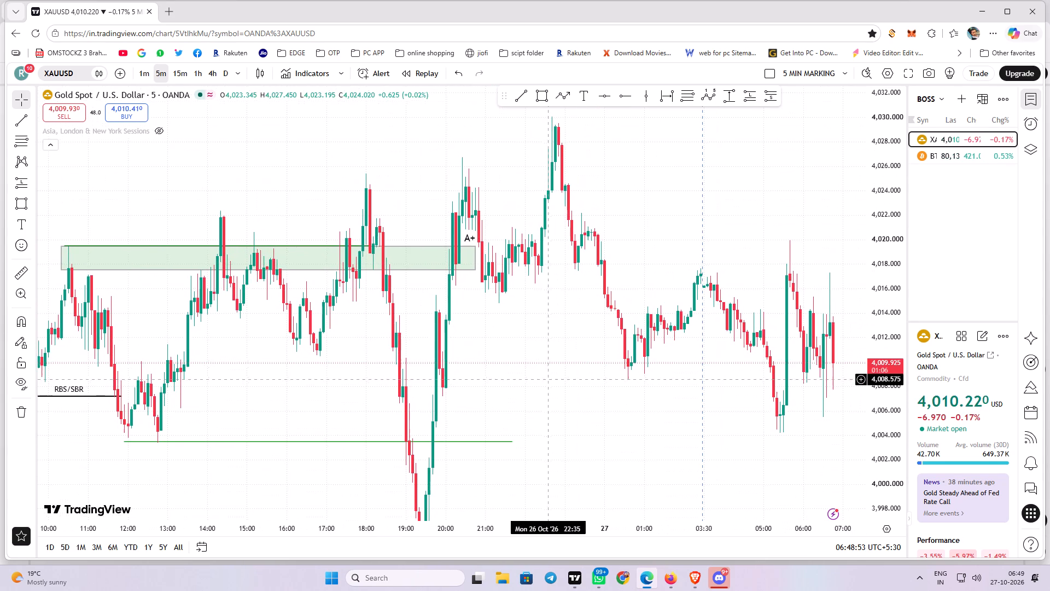
# Measure the price range from the green A+ zone's top up to the 18:00 swing high and remove the measurement.
pyautogui.moveTo(550, 219); pyautogui.dragTo(529, 232)
pyautogui.click(731, 92)
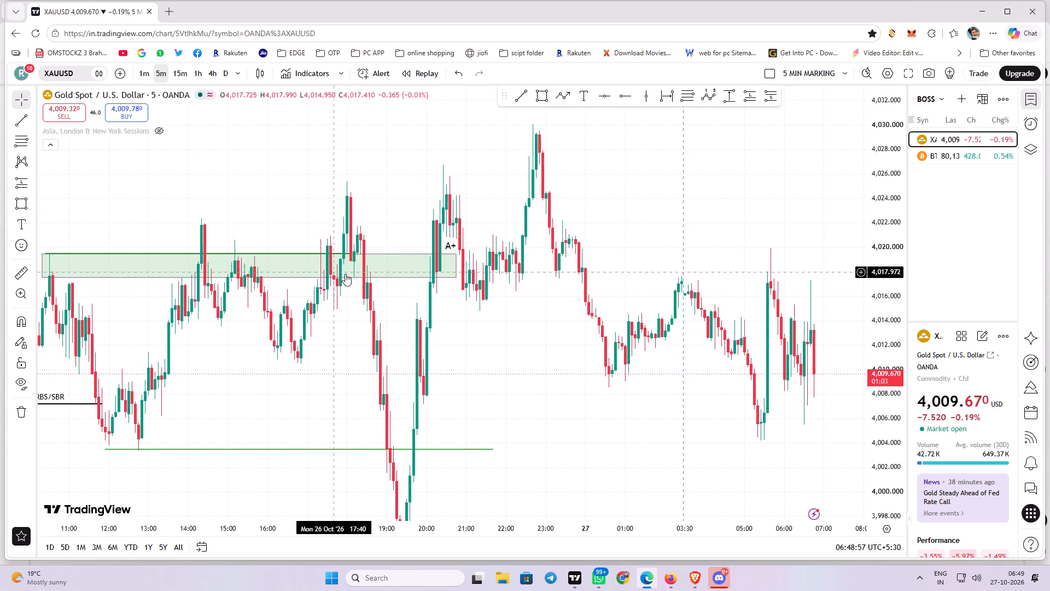
pyautogui.moveTo(350, 254); pyautogui.dragTo(372, 187)
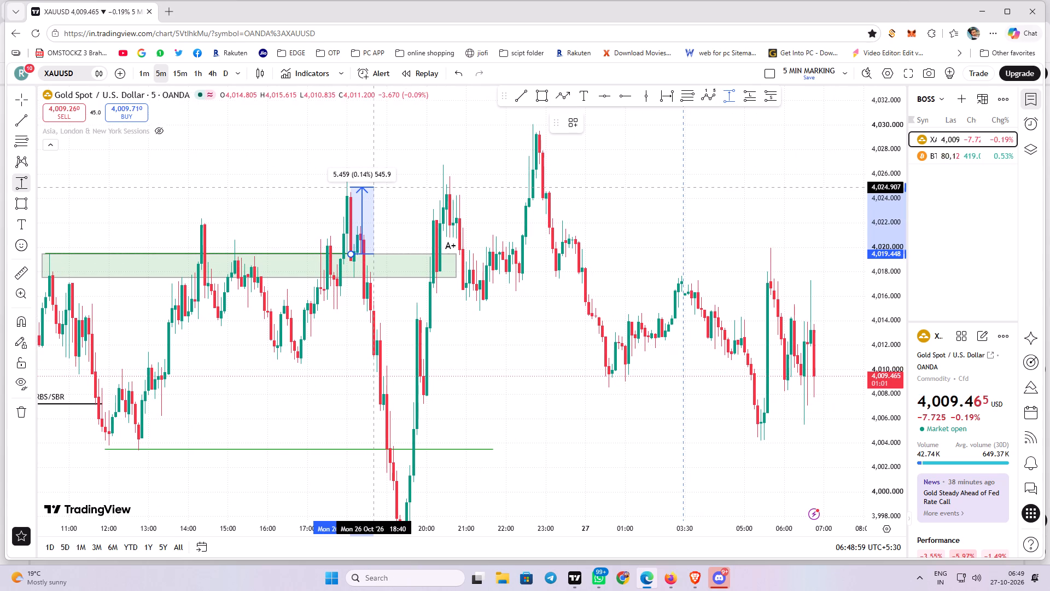
pyautogui.moveTo(372, 187); pyautogui.dragTo(375, 181)
pyautogui.click(375, 181)
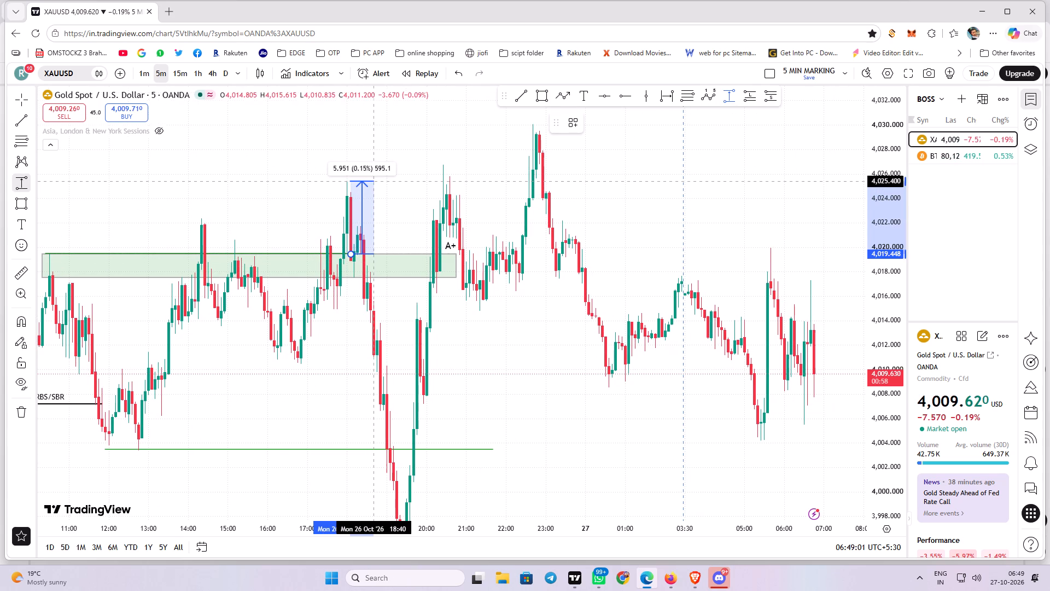
pyautogui.click(742, 118)
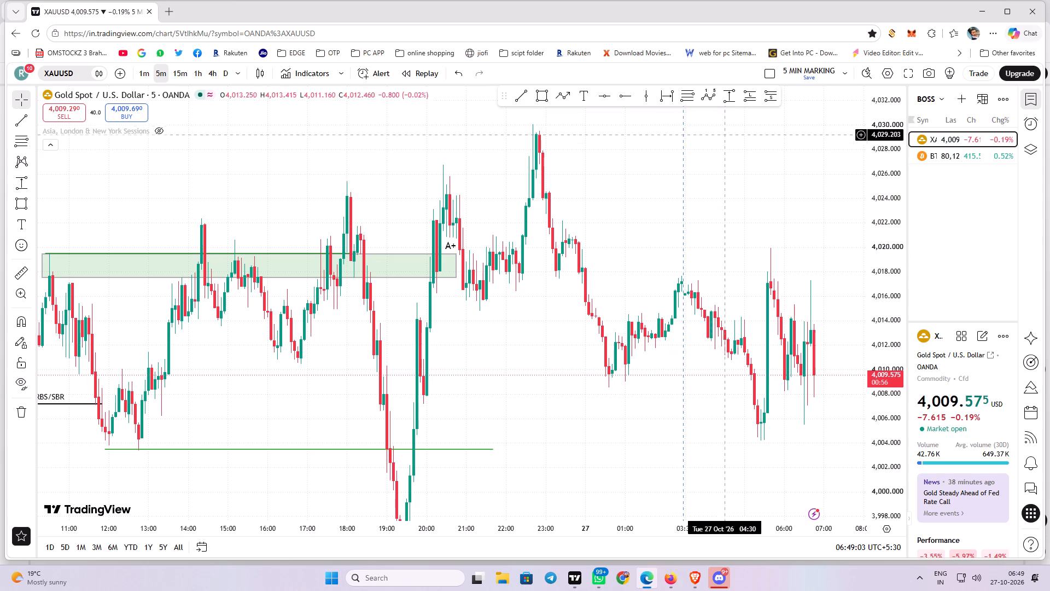
# Examine the five-minute swings before, inside and after the green A+ zone, from the RBS/SBR line to the latest candles.
pyautogui.click(681, 167)
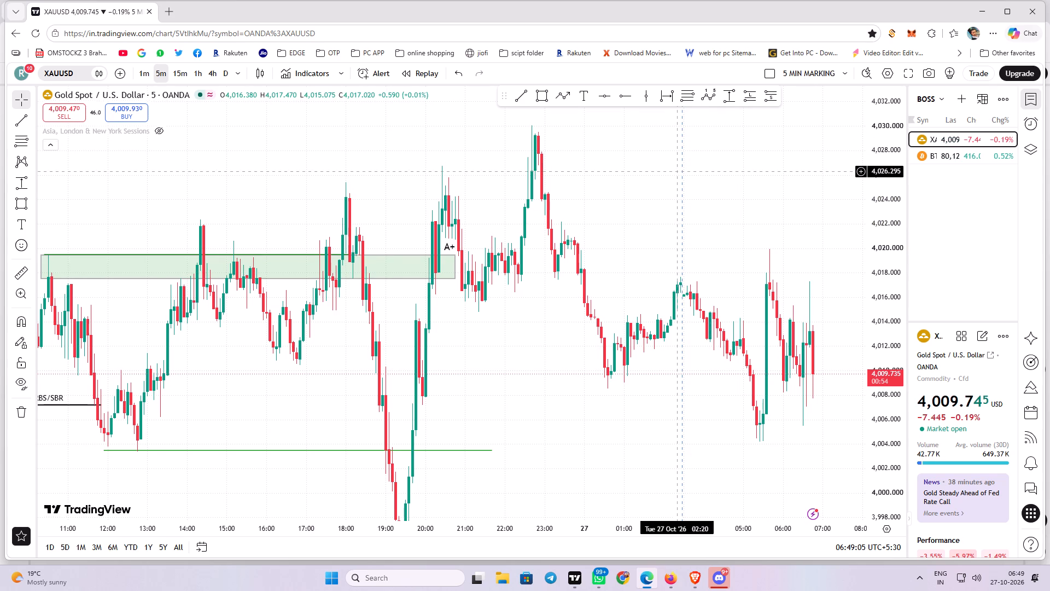
pyautogui.moveTo(664, 177); pyautogui.dragTo(608, 191)
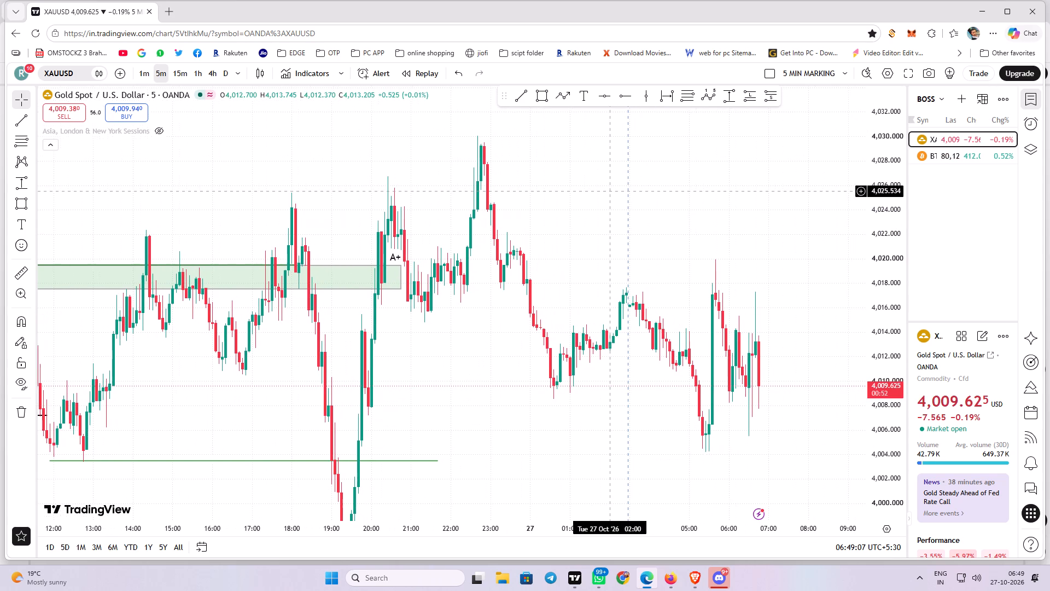
pyautogui.moveTo(608, 191); pyautogui.dragTo(604, 172)
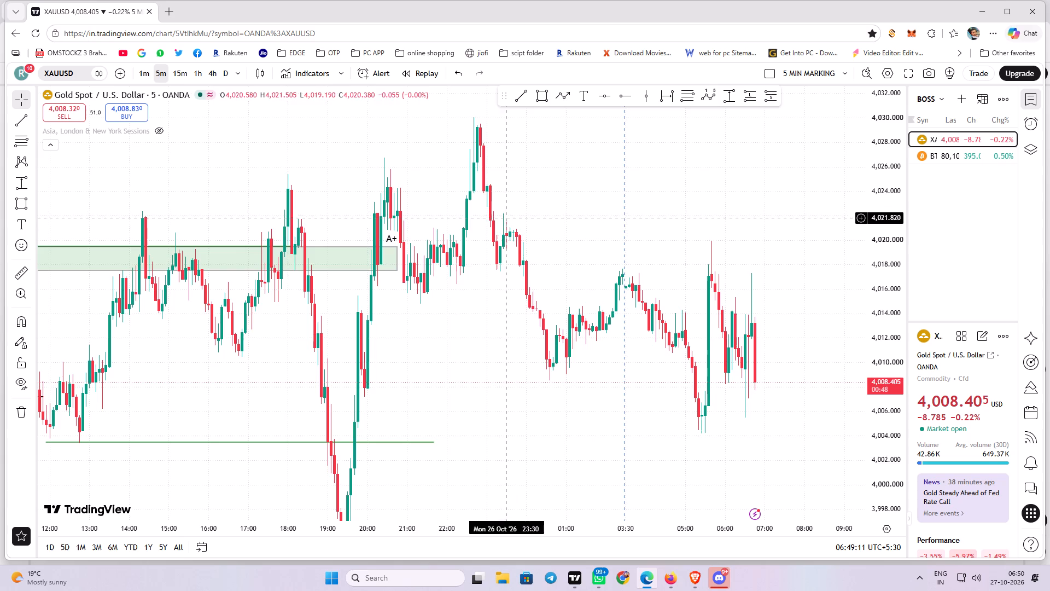
pyautogui.moveTo(469, 236); pyautogui.dragTo(773, 197)
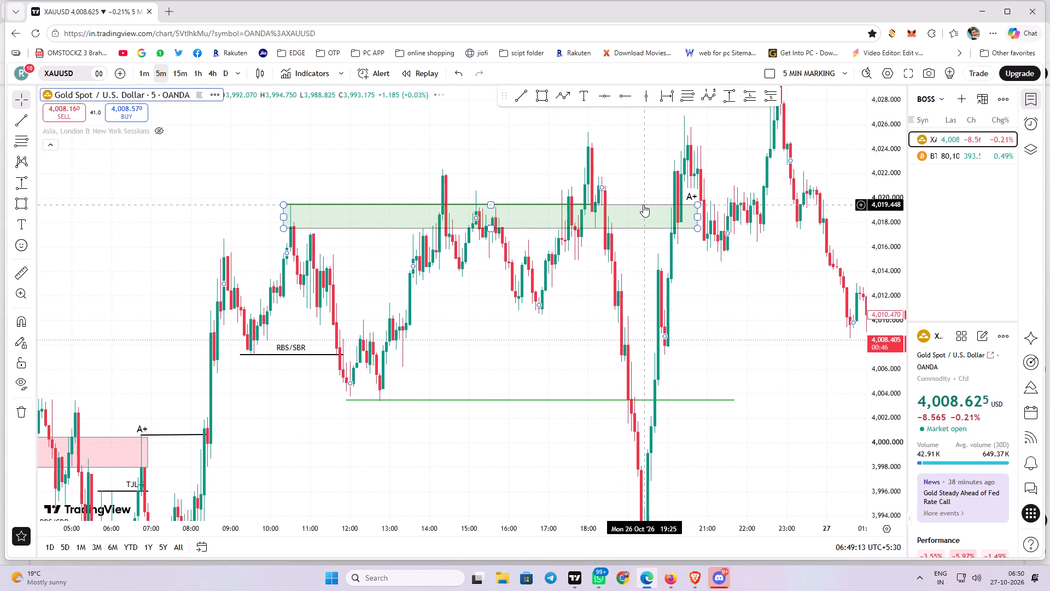
pyautogui.moveTo(521, 340); pyautogui.dragTo(422, 321)
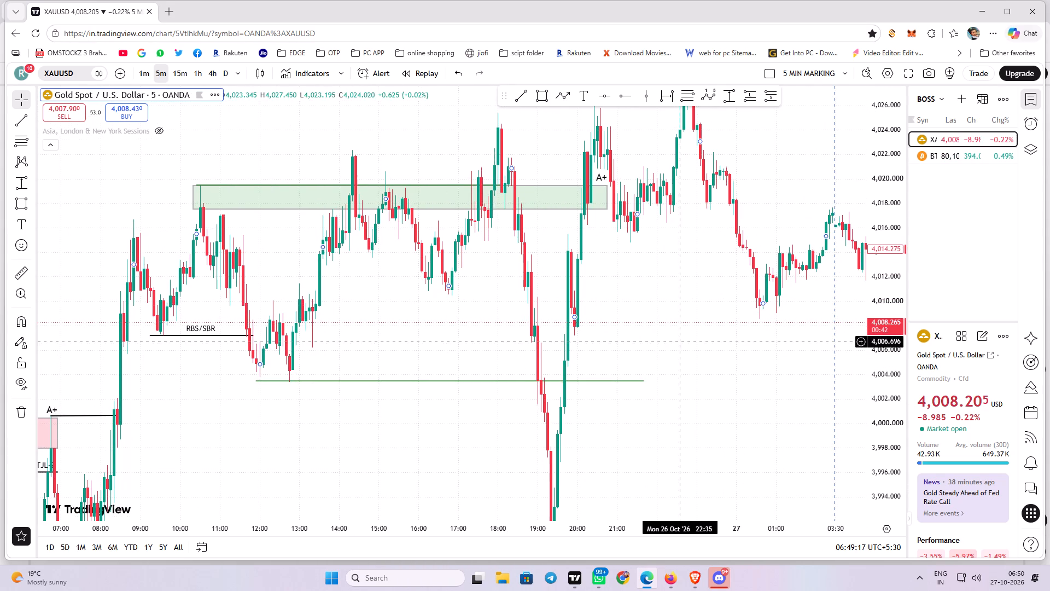
pyautogui.moveTo(755, 304); pyautogui.dragTo(666, 360)
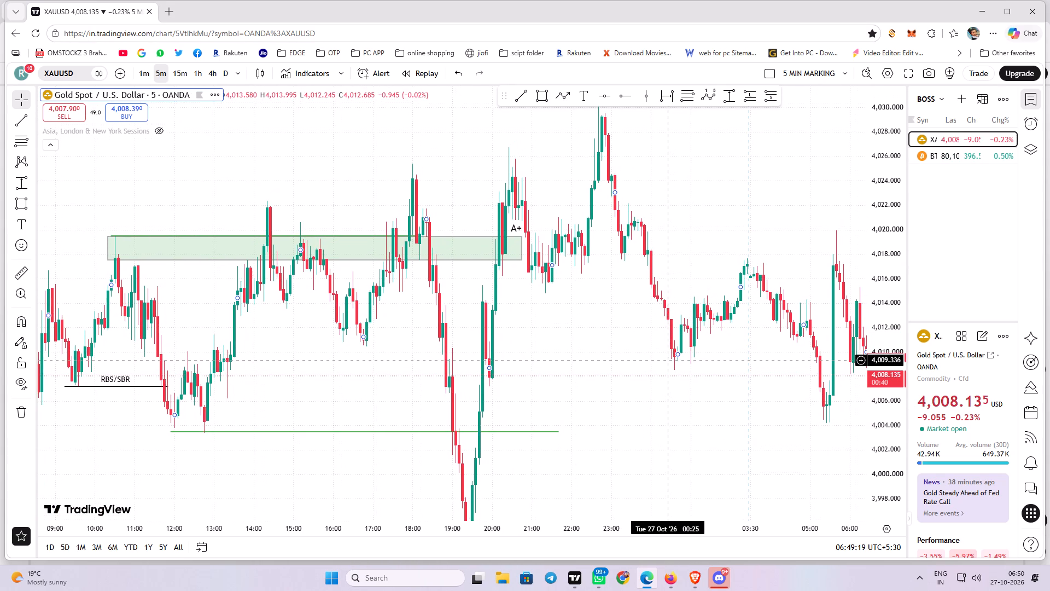
pyautogui.moveTo(666, 360); pyautogui.dragTo(812, 305)
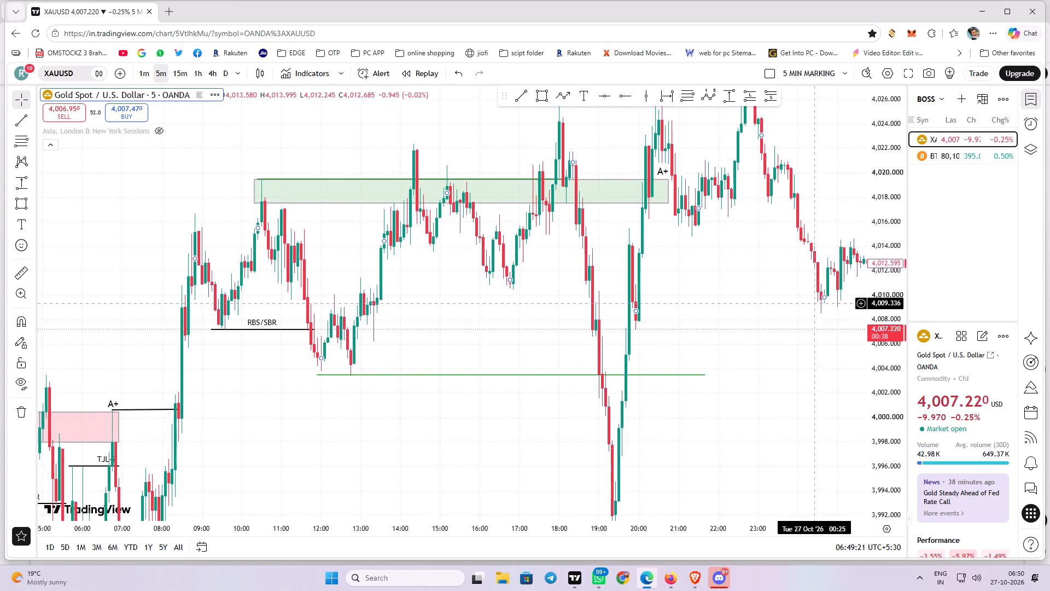
pyautogui.moveTo(812, 305); pyautogui.dragTo(784, 323)
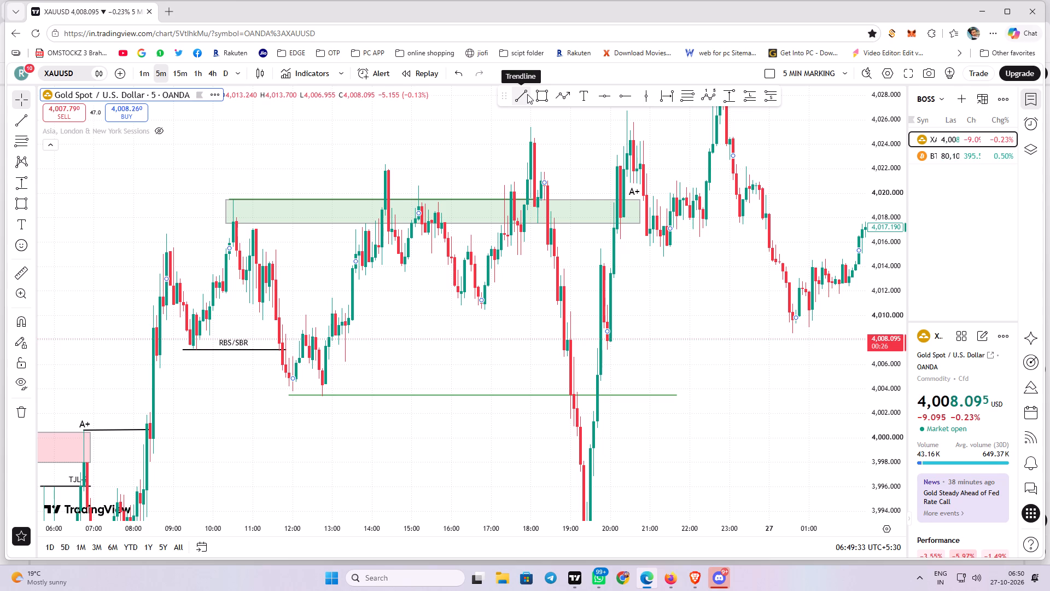
# Draw a horizontal trendline at the 14:20 swing high, about 4,022.3, from 13:55 to 18:00 and apply the TJL-1 template.
pyautogui.click(521, 87)
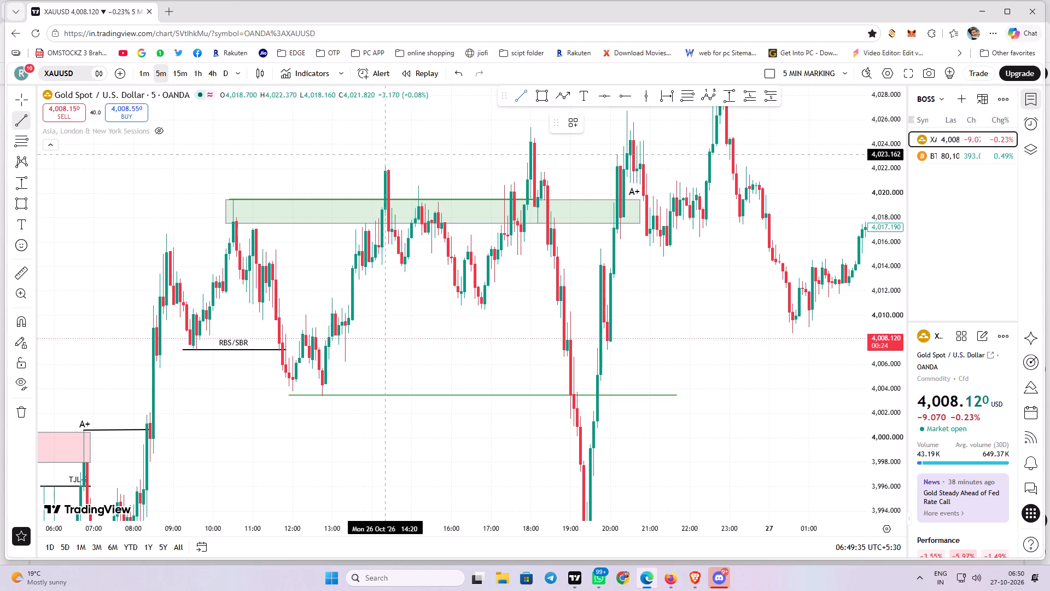
pyautogui.click(370, 165)
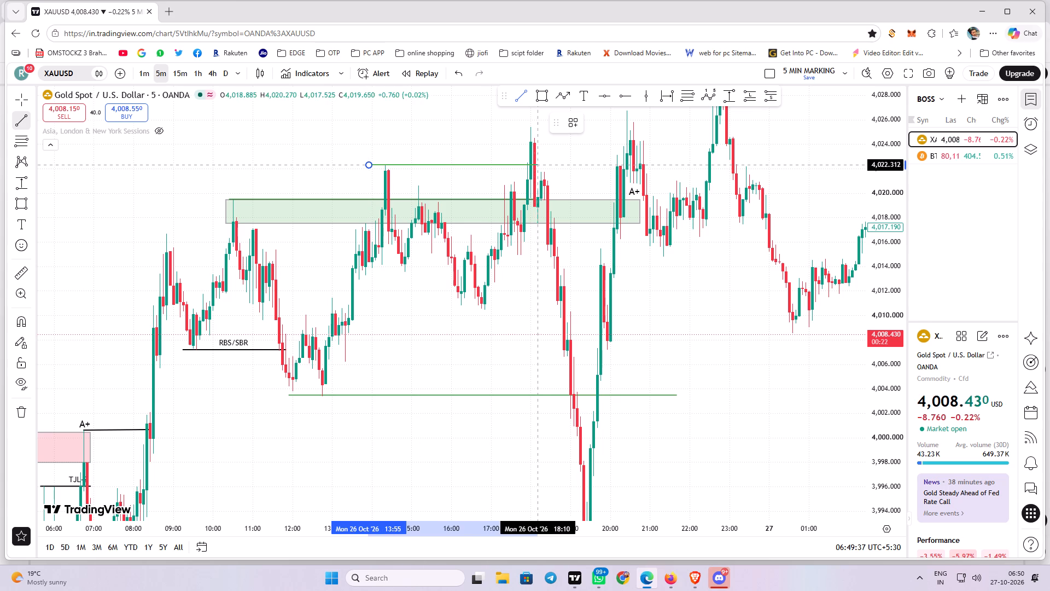
pyautogui.keyDown('shift'); pyautogui.click(530, 159); pyautogui.keyUp('shift')
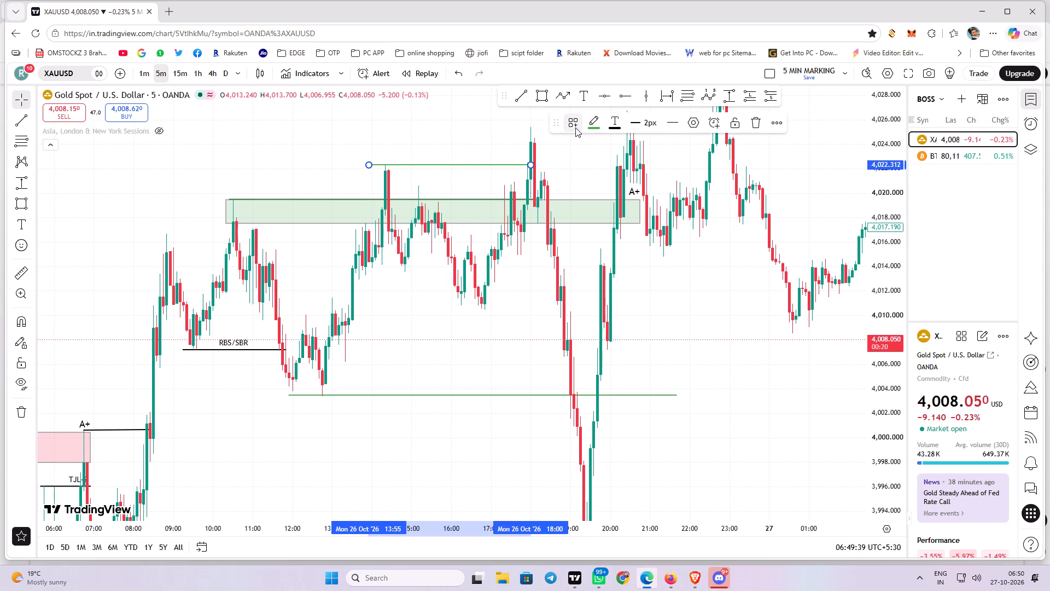
pyautogui.click(575, 128)
pyautogui.click(600, 290)
# Draw a horizontal trendline under the 16:10 to 16:45 lows at about 4,010.45, ending at 18:50, and apply the TJL-2 template.
pyautogui.moveTo(688, 321); pyautogui.dragTo(640, 277)
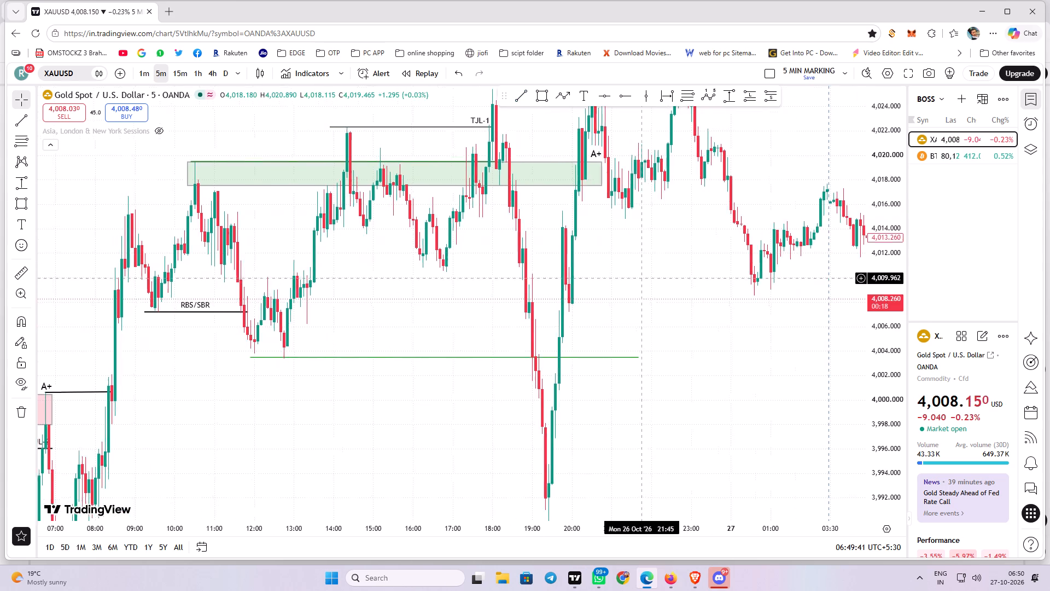
pyautogui.moveTo(640, 277); pyautogui.dragTo(639, 294)
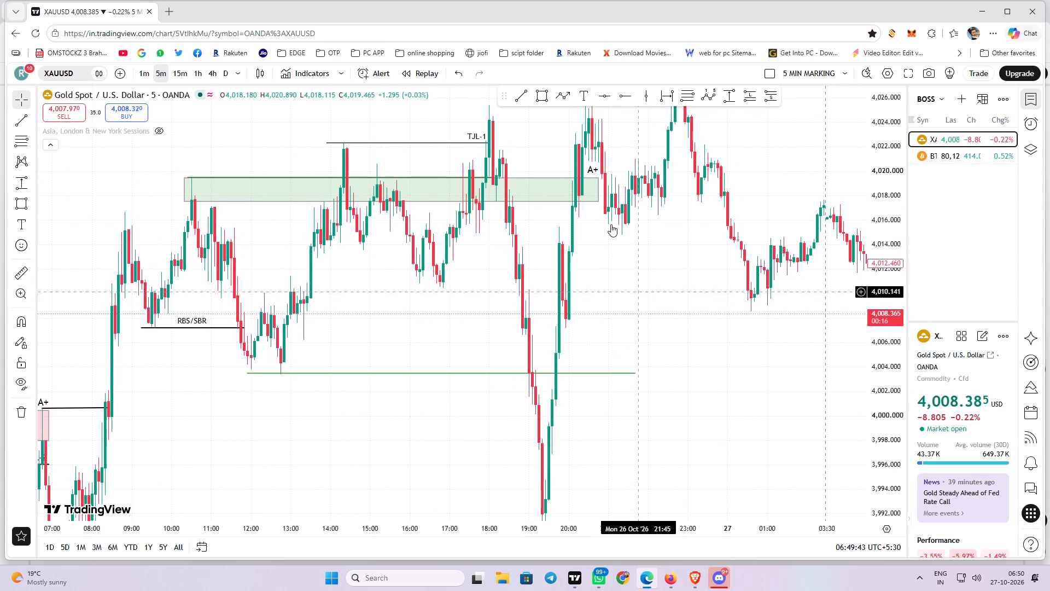
pyautogui.click(522, 102)
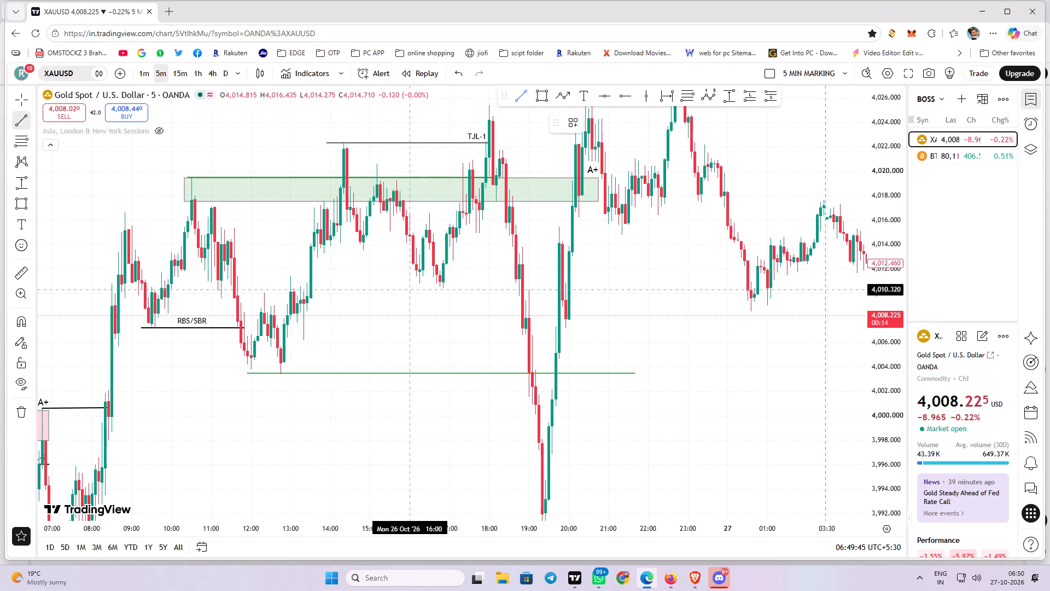
pyautogui.click(416, 288)
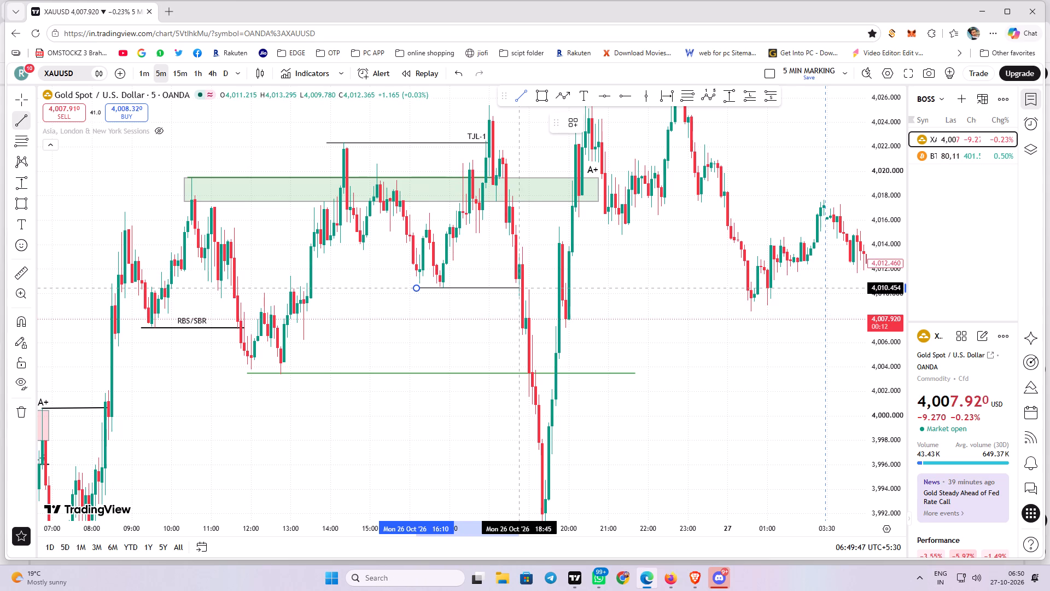
pyautogui.keyDown('shift'); pyautogui.click(524, 288); pyautogui.keyUp('shift')
pyautogui.click(571, 118)
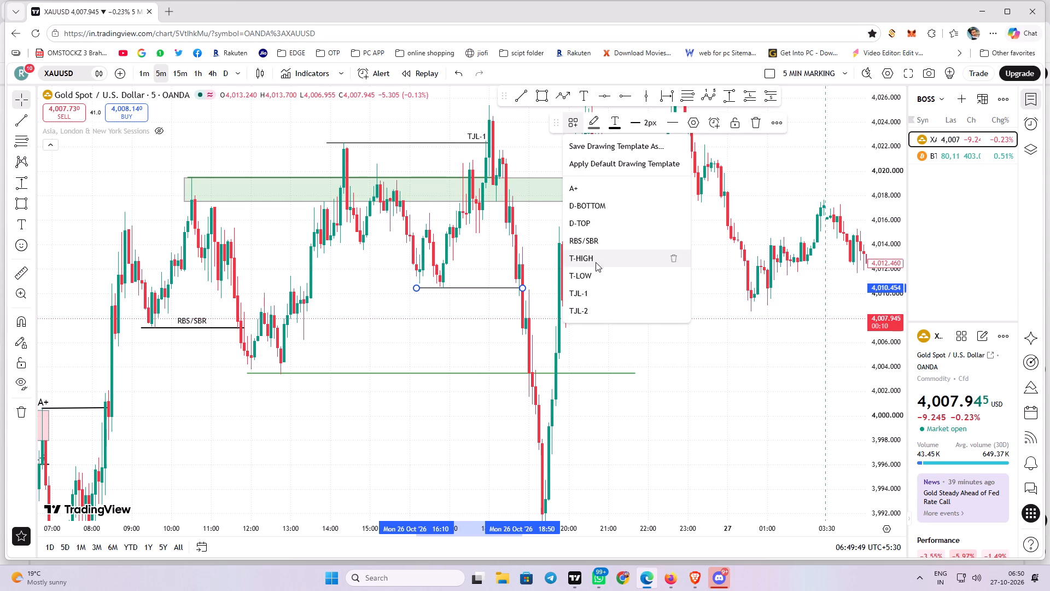
pyautogui.click(598, 309)
# Extend the end of the new TJL-2 line horizontally to about 19:05.
pyautogui.moveTo(636, 260); pyautogui.dragTo(547, 272)
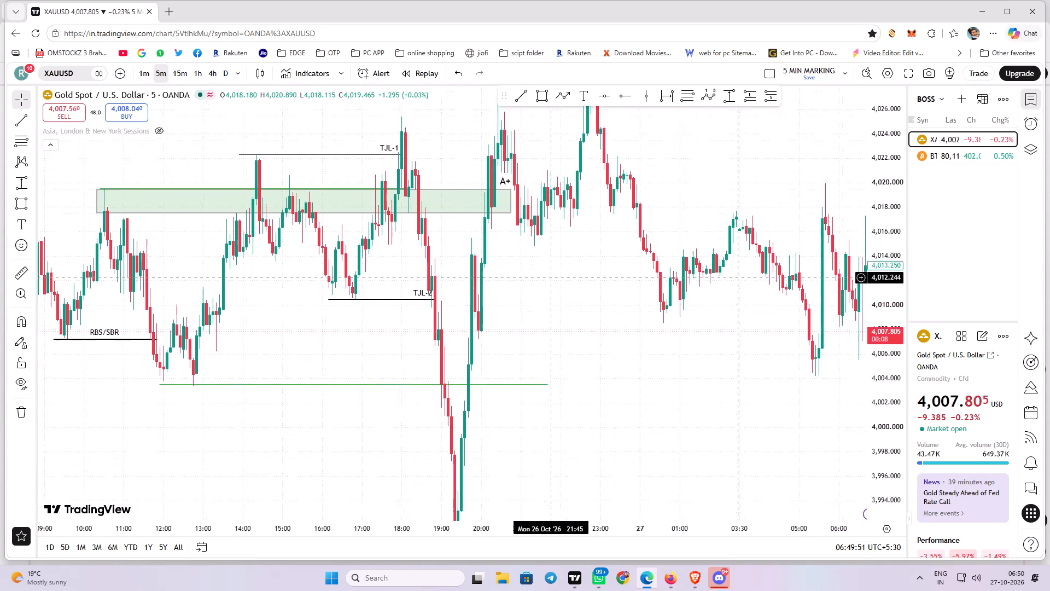
pyautogui.moveTo(547, 272); pyautogui.dragTo(517, 301)
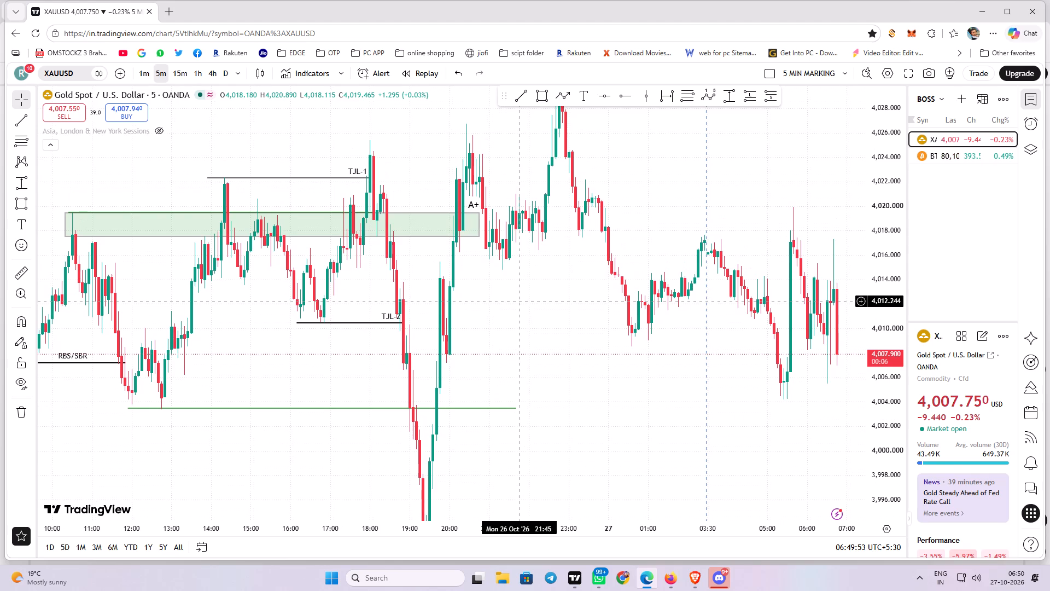
pyautogui.moveTo(517, 301); pyautogui.dragTo(522, 294)
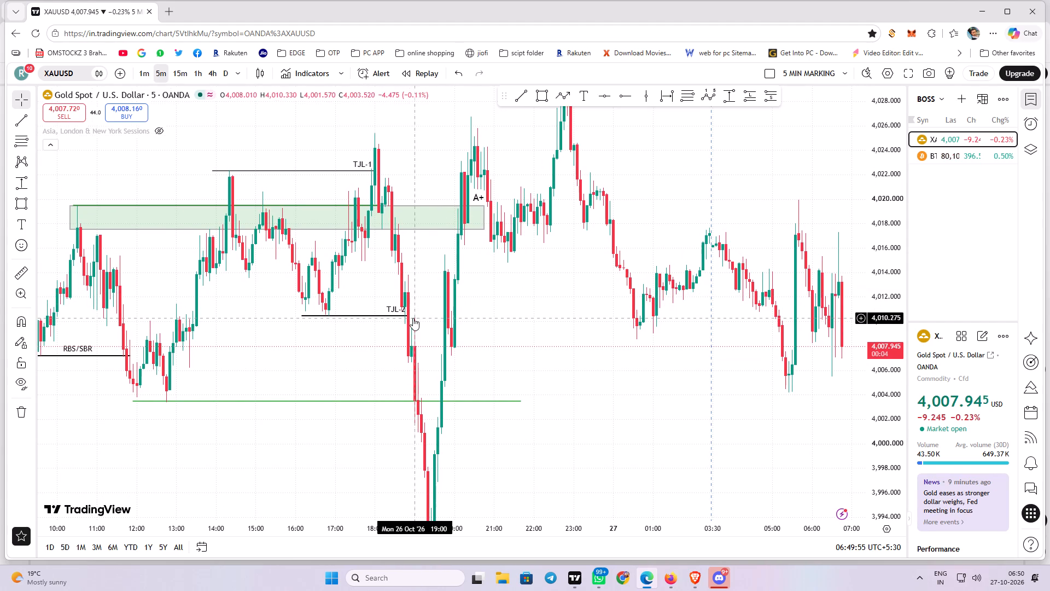
pyautogui.moveTo(408, 317); pyautogui.dragTo(418, 316)
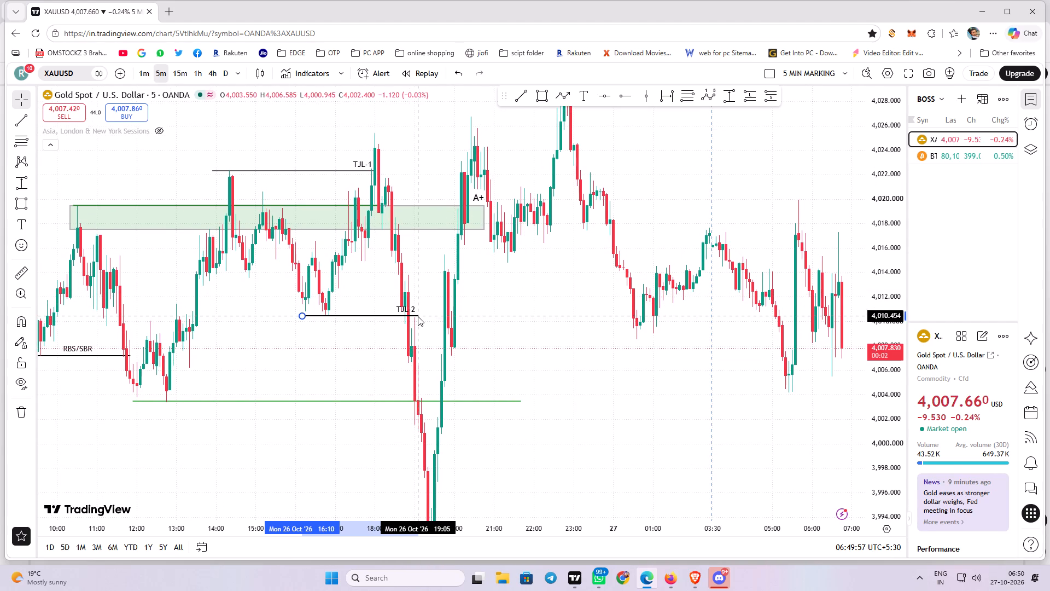
# Delete the TJL-1 line drawn at the 14:20 swing high above the green A+ zone.
pyautogui.moveTo(418, 316); pyautogui.dragTo(418, 316)
pyautogui.moveTo(587, 342); pyautogui.dragTo(643, 252)
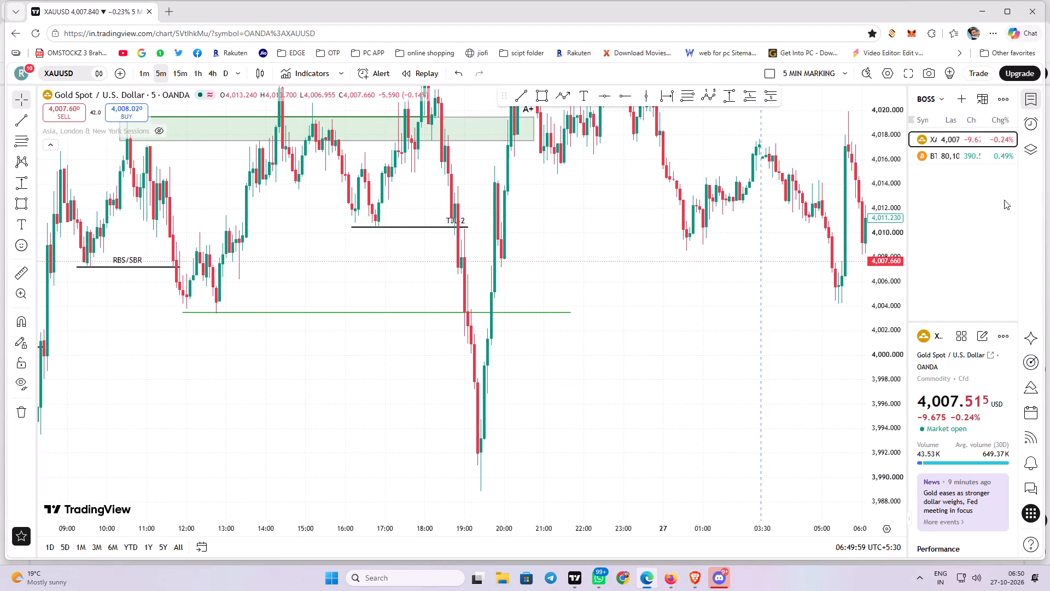
pyautogui.moveTo(873, 136); pyautogui.dragTo(856, 224)
pyautogui.moveTo(617, 257); pyautogui.dragTo(612, 294)
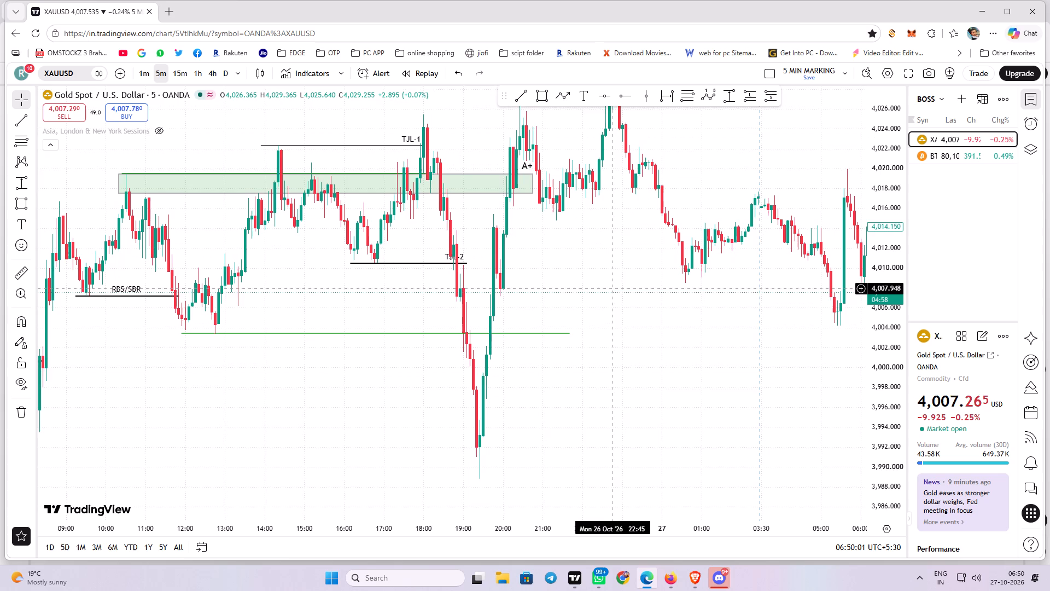
pyautogui.moveTo(612, 294); pyautogui.dragTo(612, 325)
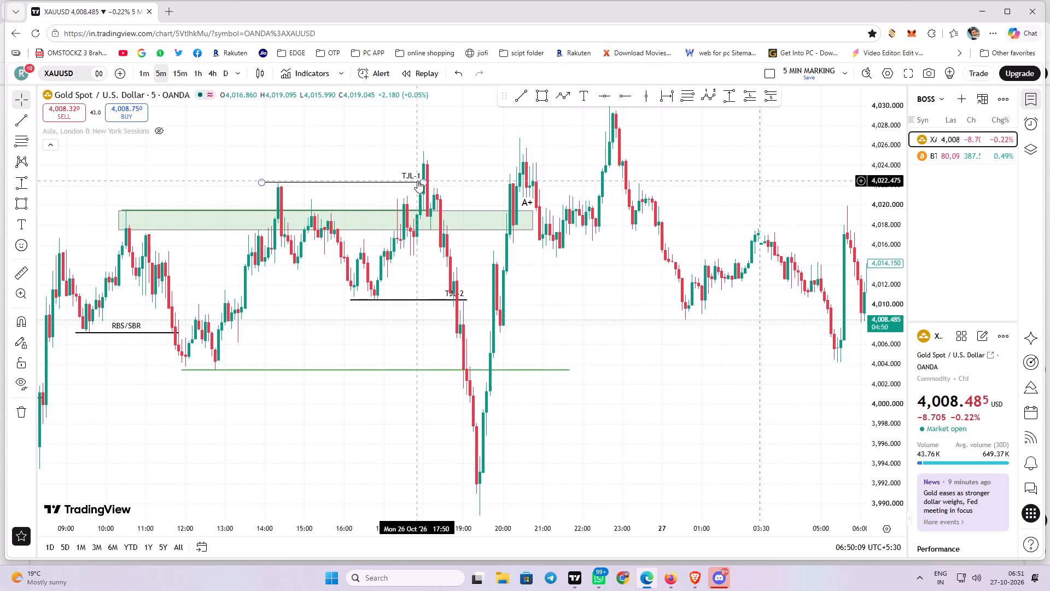
pyautogui.click(758, 117)
# Measure the price drop from the 4,010.45 TJL-2 line down to the low between 19:00 and 20:00, and remove the measurement.
pyautogui.moveTo(666, 338); pyautogui.dragTo(667, 335)
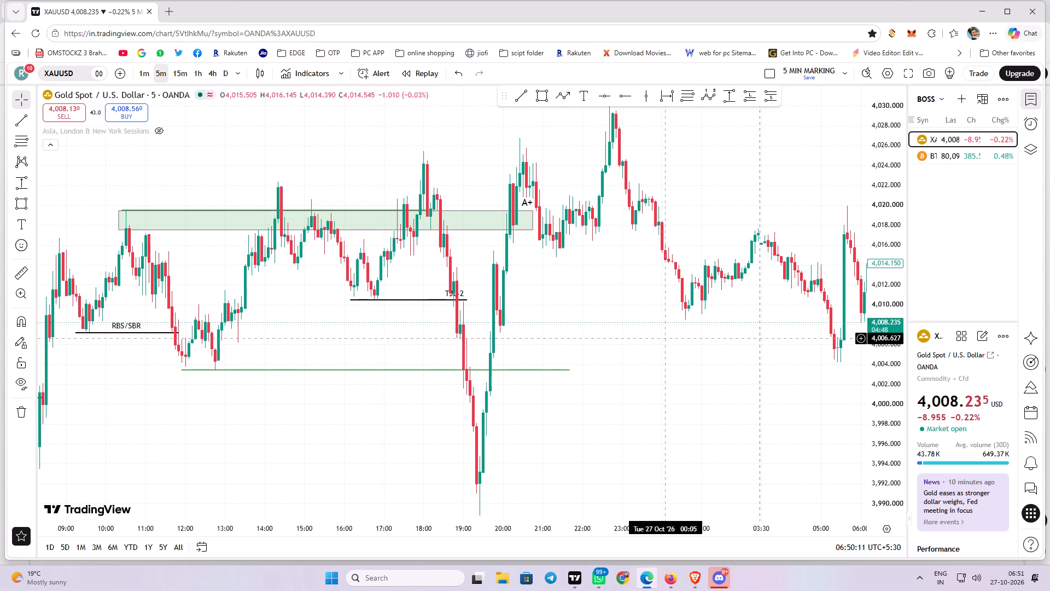
pyautogui.moveTo(667, 335); pyautogui.dragTo(621, 269)
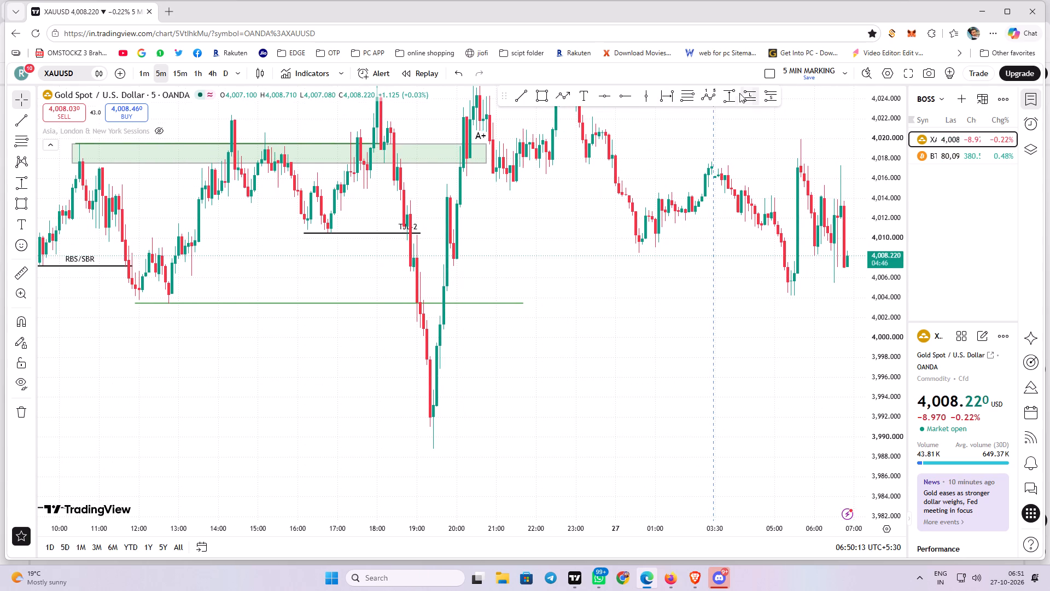
pyautogui.click(735, 96)
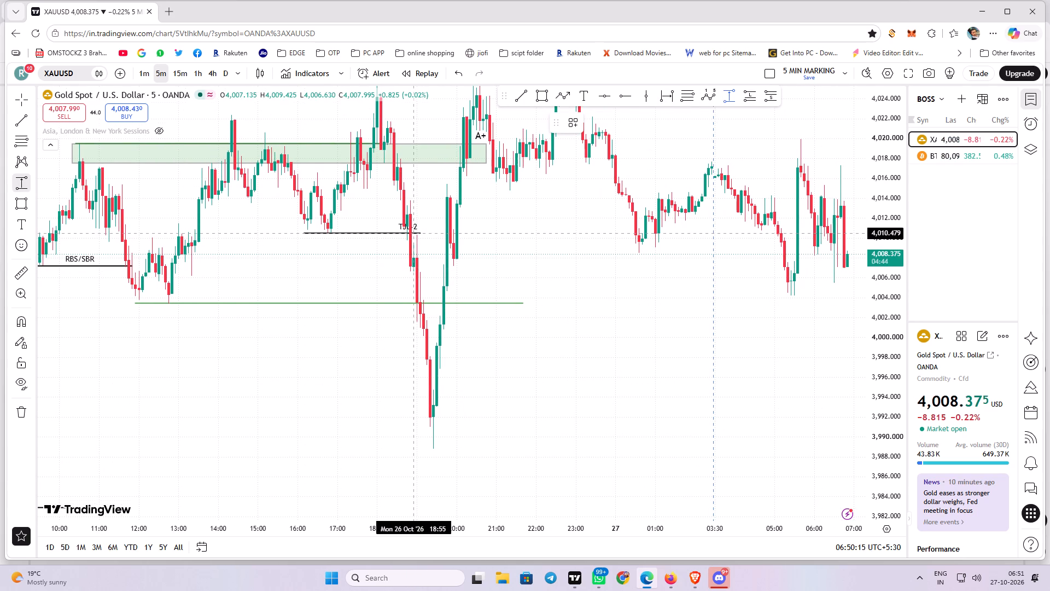
pyautogui.moveTo(414, 233); pyautogui.dragTo(493, 448)
pyautogui.click(489, 447)
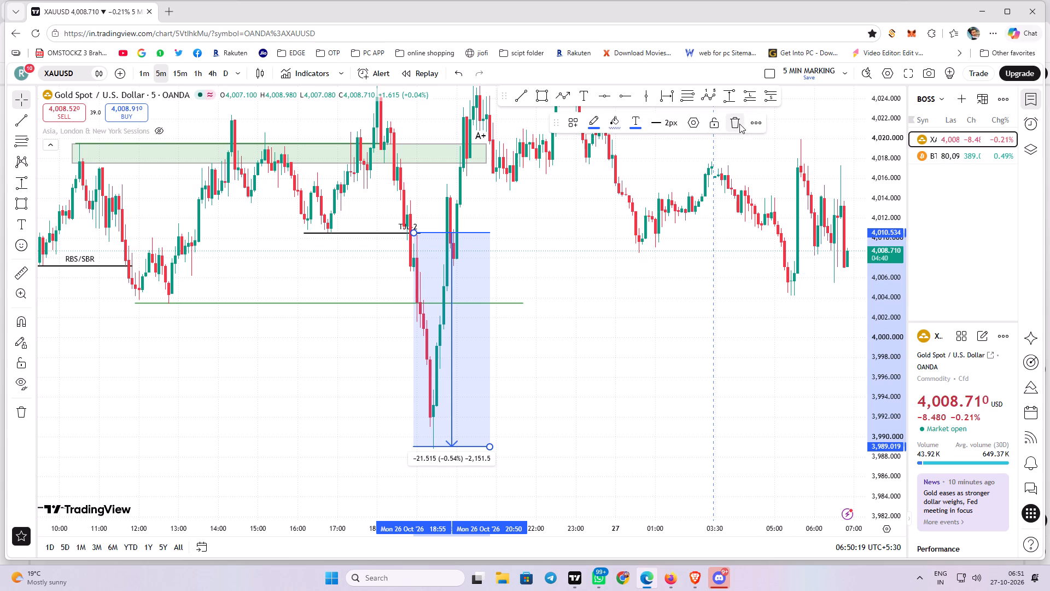
pyautogui.click(739, 124)
# Measure the price drop from the top of the green A+ zone at 20:15, and remove the measurement.
pyautogui.moveTo(553, 229); pyautogui.dragTo(542, 279)
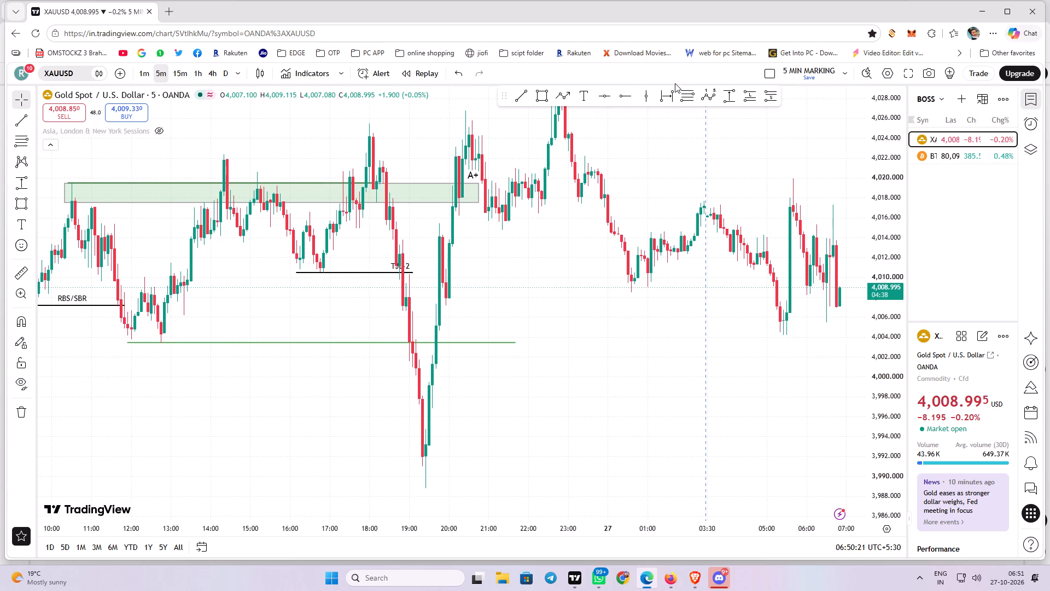
pyautogui.click(729, 95)
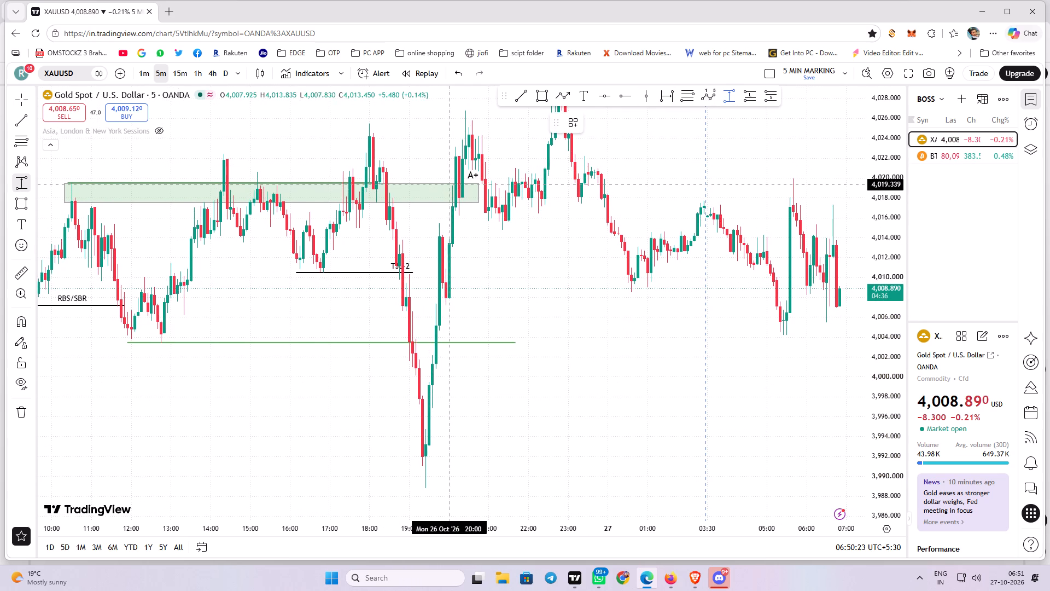
pyautogui.moveTo(459, 183); pyautogui.dragTo(483, 430)
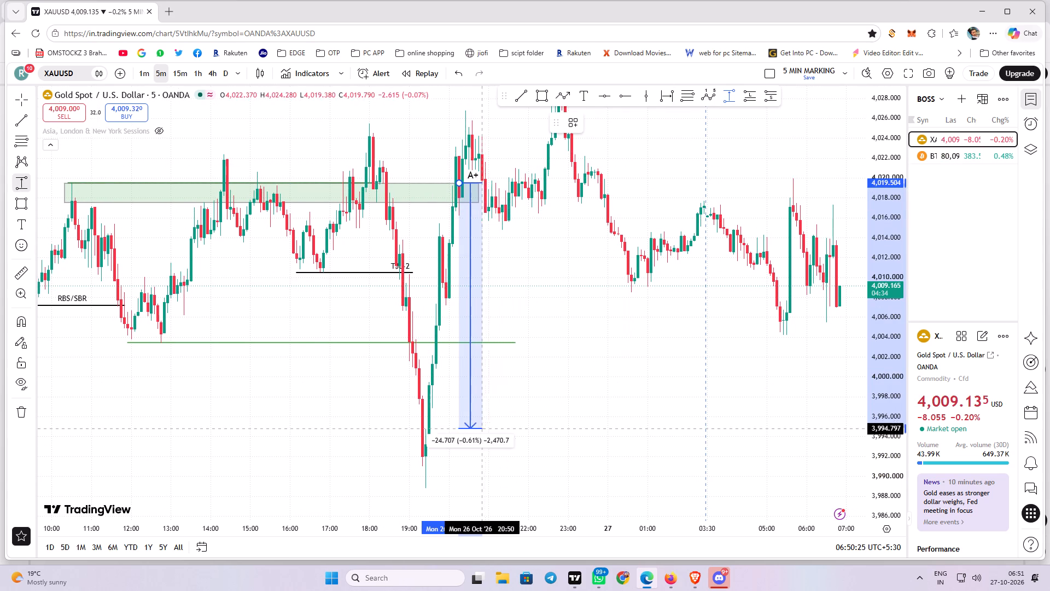
pyautogui.moveTo(483, 430); pyautogui.dragTo(761, 321)
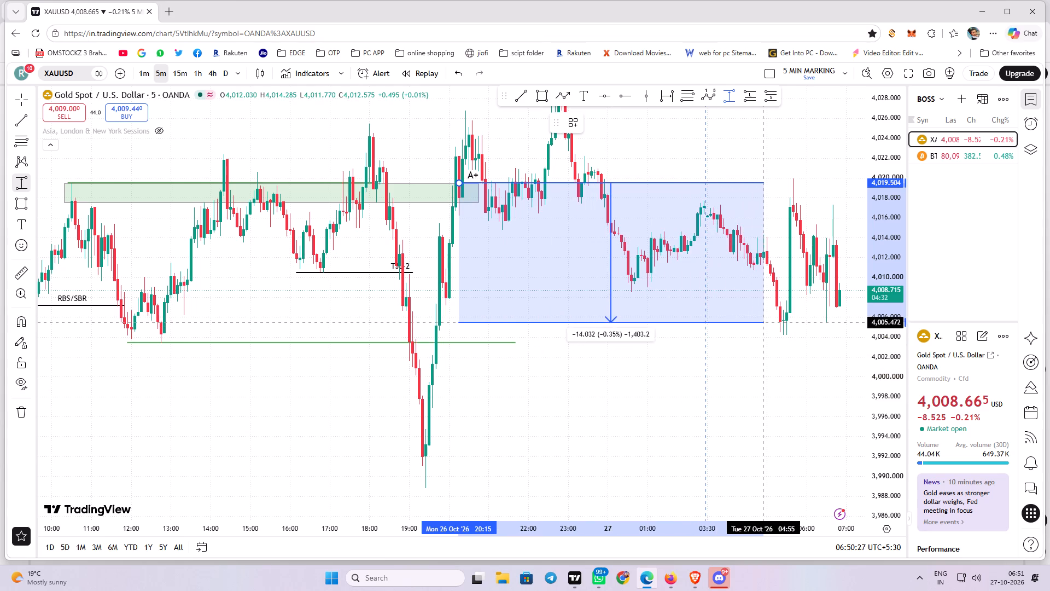
pyautogui.moveTo(761, 321); pyautogui.dragTo(565, 284)
pyautogui.click(565, 284)
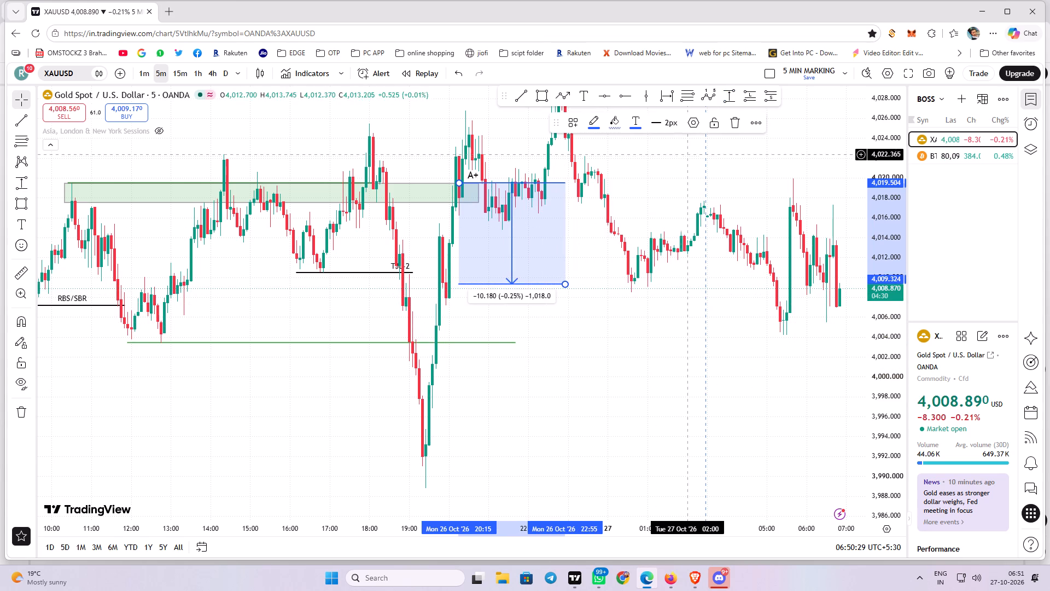
pyautogui.click(736, 123)
# Draw a horizontal trendline at the swing high after 20:20, about 4,026.84, ending at 22:50, and apply the TJL-1 template.
pyautogui.moveTo(505, 266); pyautogui.dragTo(528, 303)
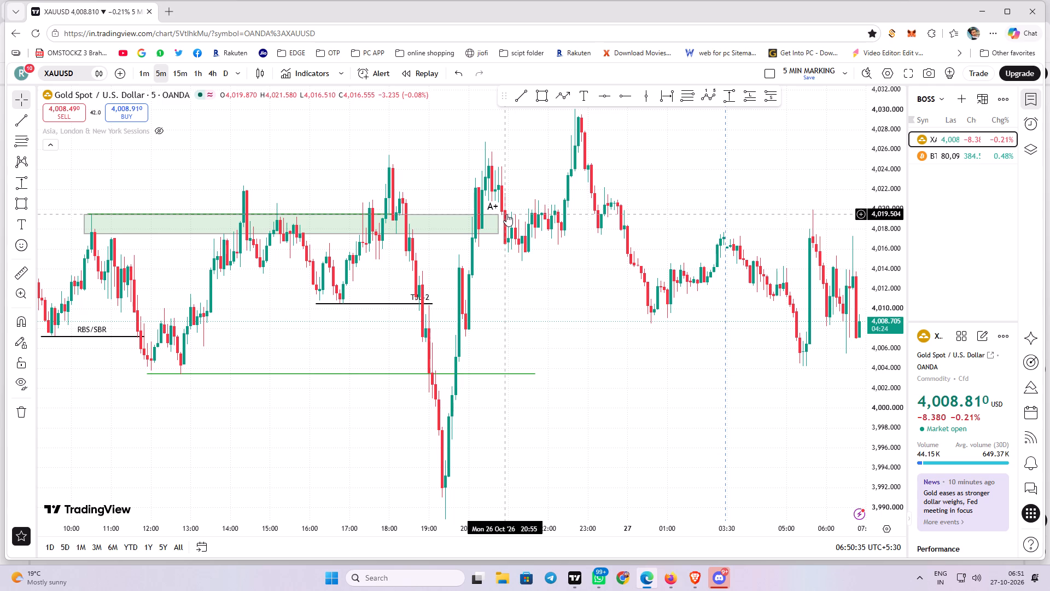
pyautogui.moveTo(539, 290); pyautogui.dragTo(550, 288)
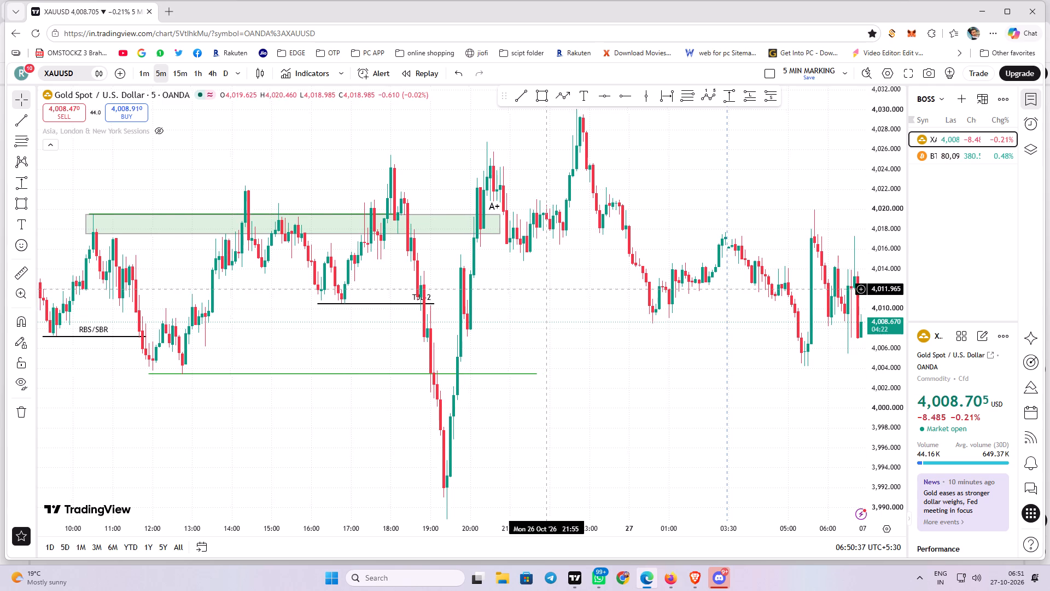
pyautogui.moveTo(550, 288); pyautogui.dragTo(441, 313)
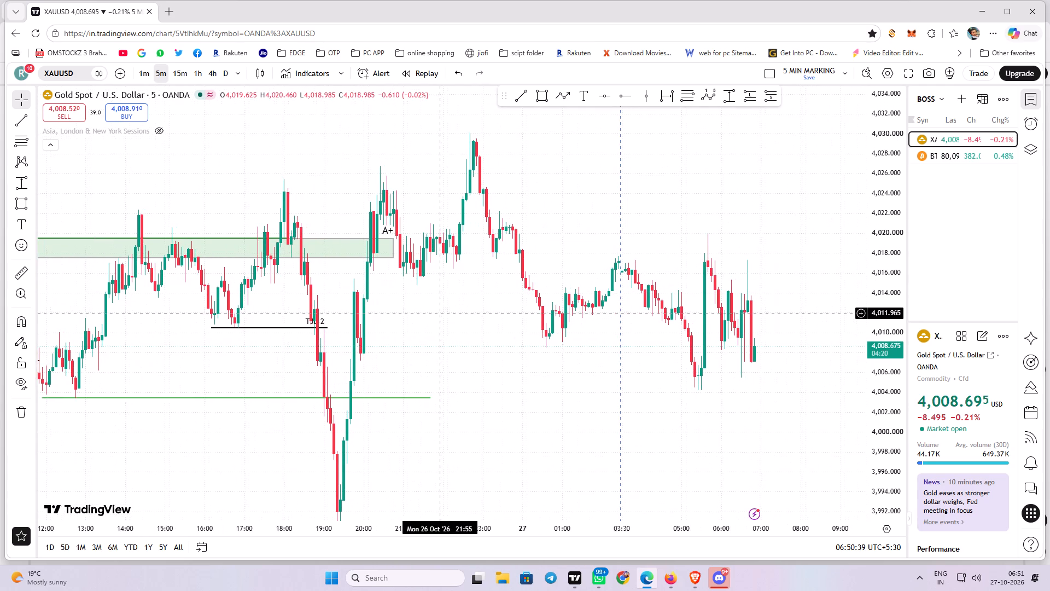
pyautogui.moveTo(441, 313); pyautogui.dragTo(441, 312)
pyautogui.scroll(3, 435, 307)
pyautogui.moveTo(360, 309); pyautogui.dragTo(495, 373)
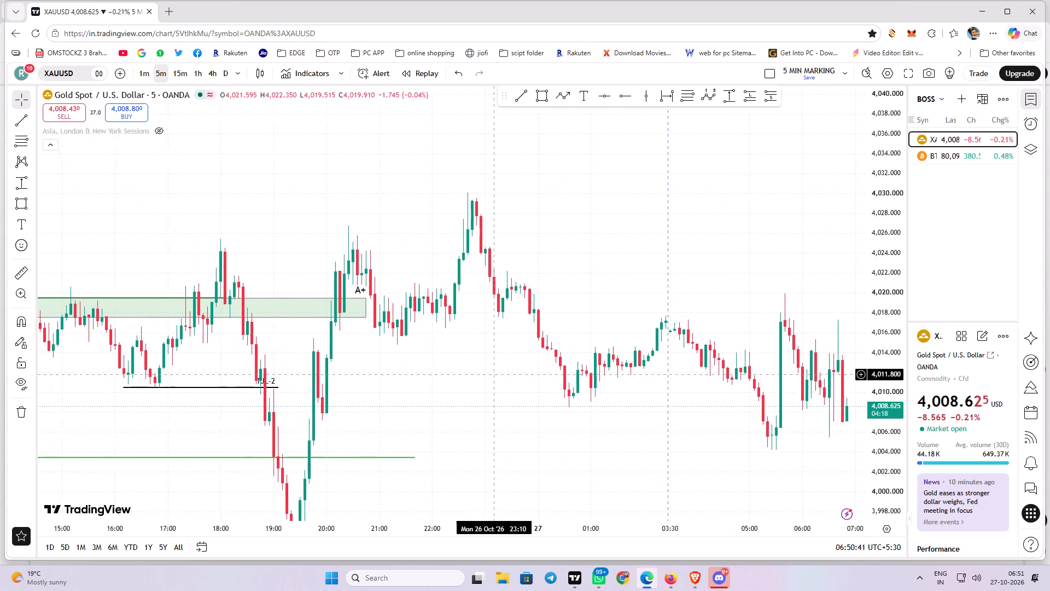
pyautogui.moveTo(495, 373); pyautogui.dragTo(530, 364)
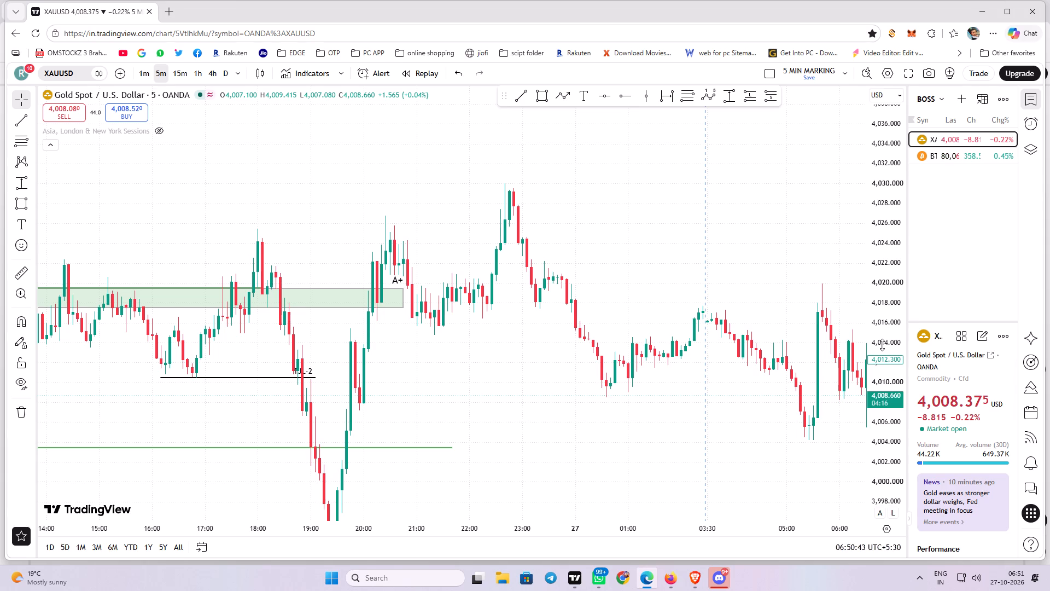
pyautogui.moveTo(882, 343); pyautogui.dragTo(878, 287)
pyautogui.click(517, 96)
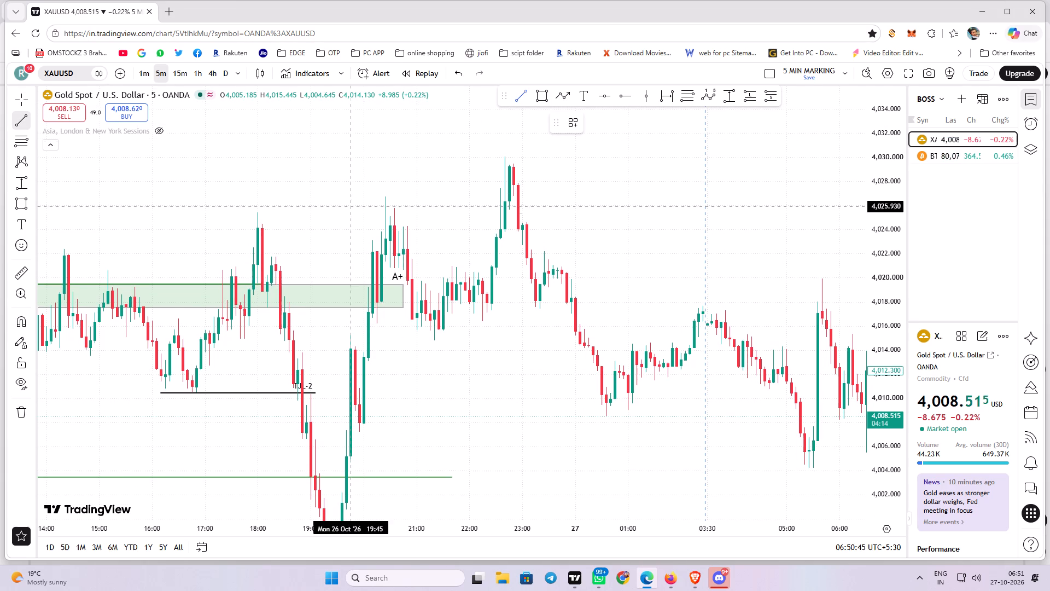
pyautogui.click(380, 195)
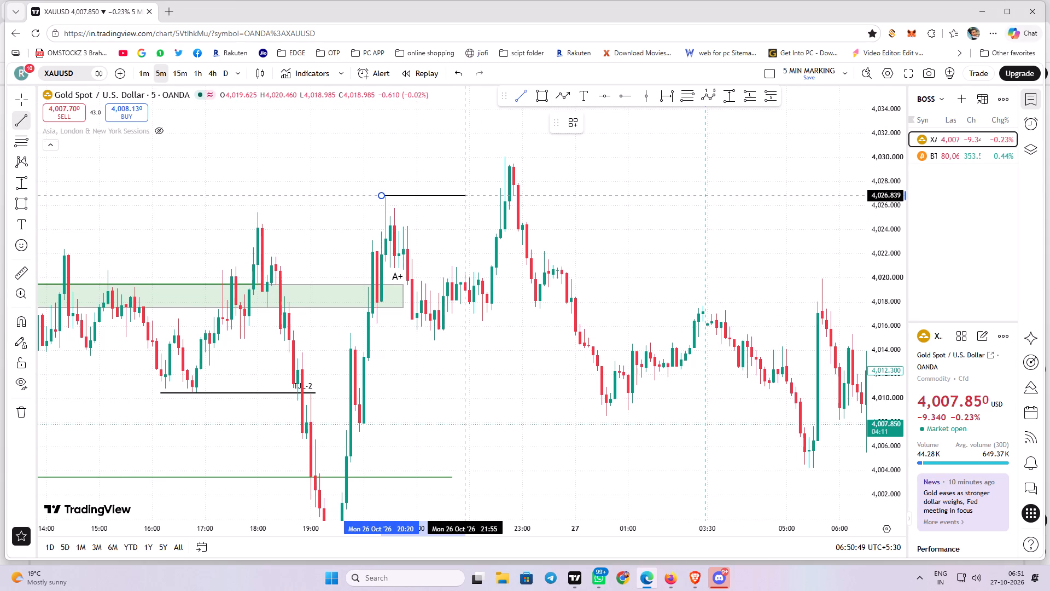
pyautogui.keyDown('shift'); pyautogui.click(513, 193); pyautogui.keyUp('shift')
pyautogui.click(579, 128)
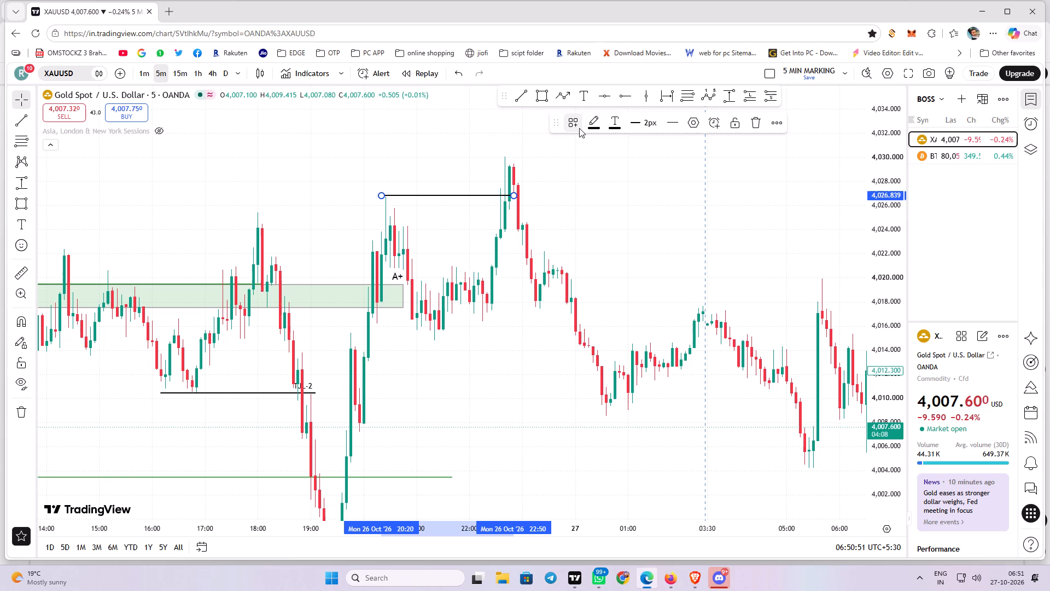
pyautogui.click(580, 294)
# Draw a horizontal trendline under the lows after 21:00 at about 4,014.84, ending at 00:10, and apply the TJL-2 template.
pyautogui.moveTo(599, 264); pyautogui.dragTo(602, 229)
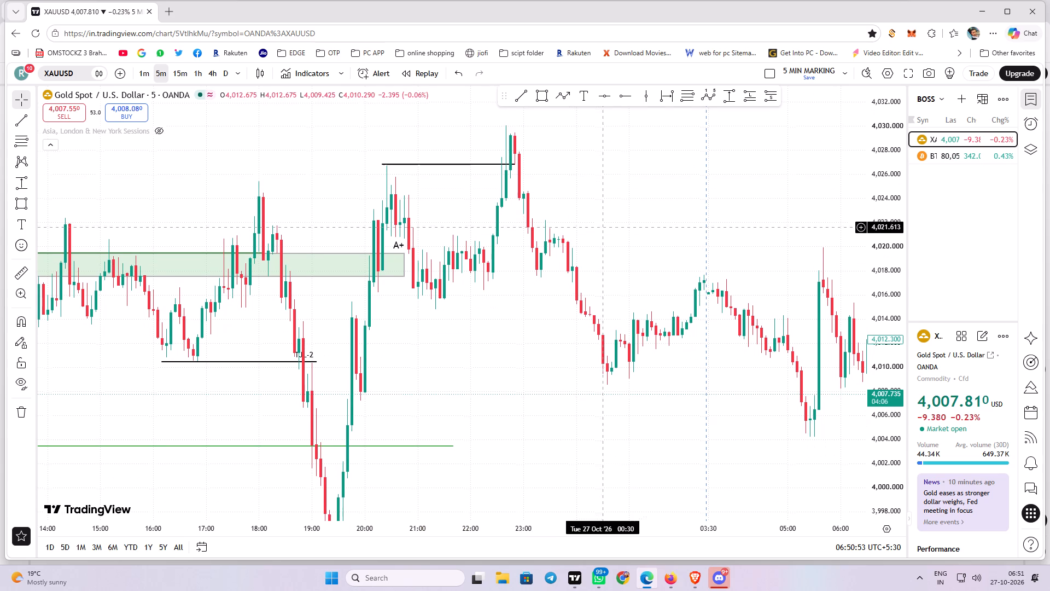
pyautogui.click(526, 98)
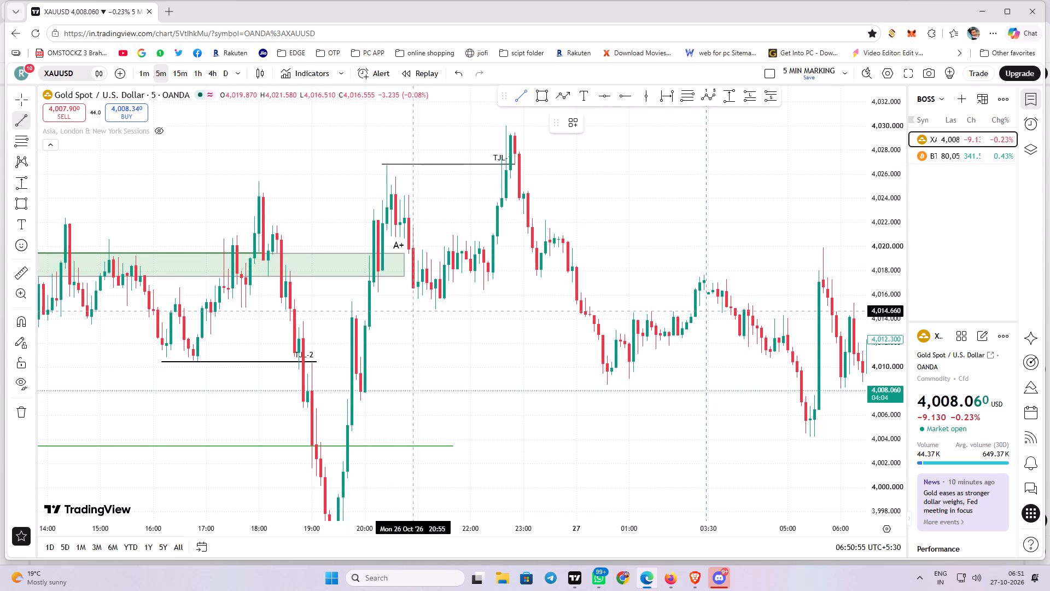
pyautogui.click(416, 309)
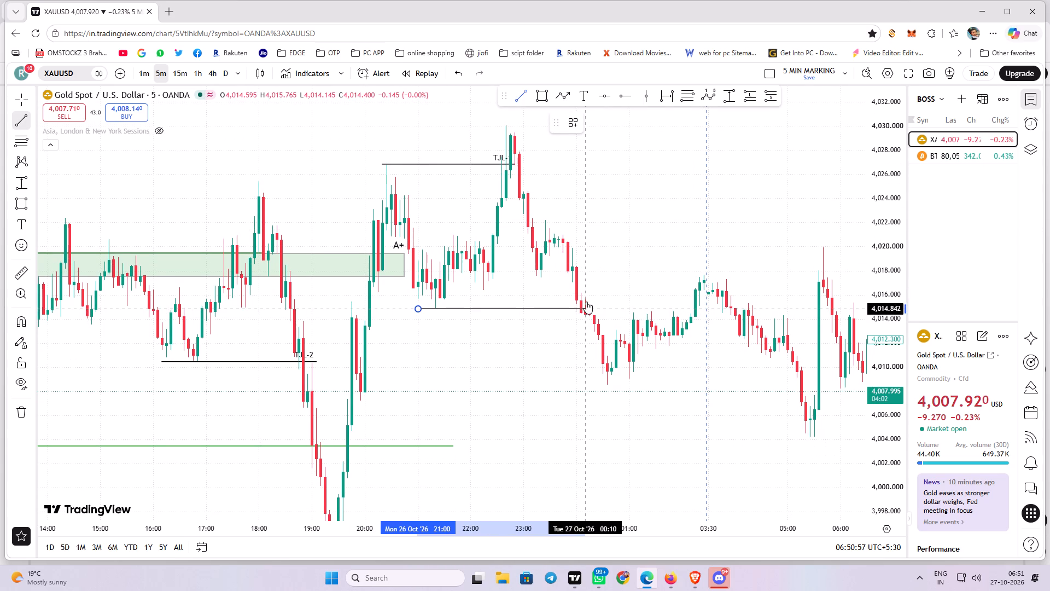
pyautogui.keyDown('shift'); pyautogui.click(586, 302); pyautogui.keyUp('shift')
pyautogui.click(578, 123)
pyautogui.click(591, 306)
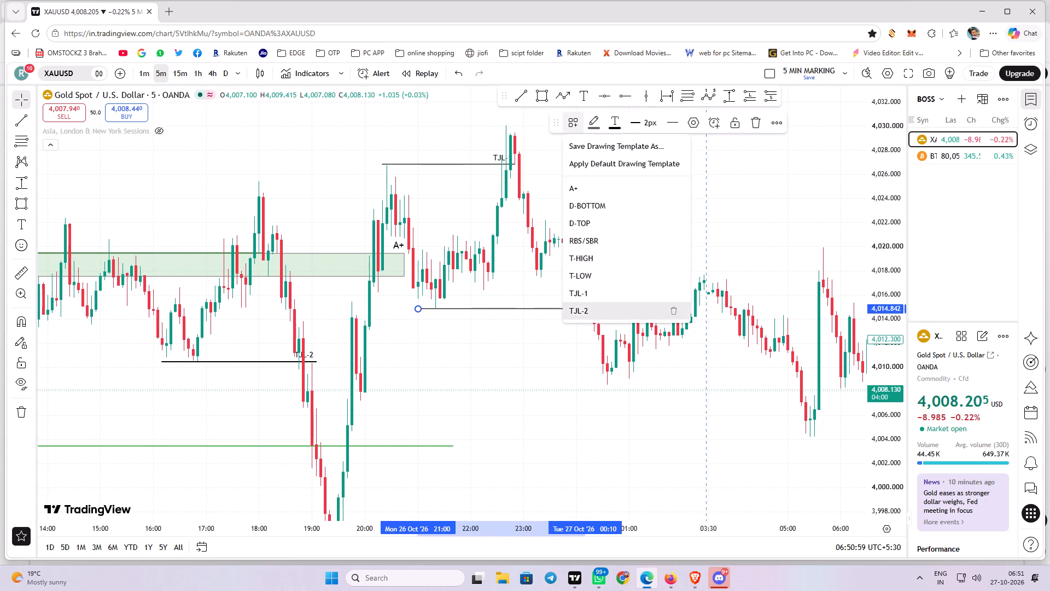
pyautogui.moveTo(655, 227); pyautogui.dragTo(564, 257)
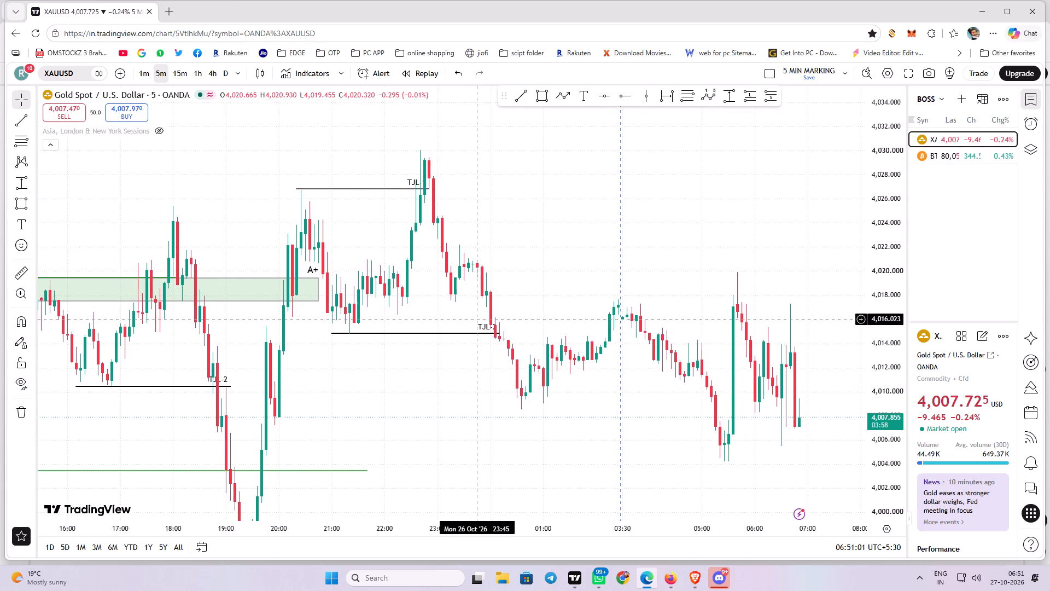
pyautogui.click(487, 334)
pyautogui.click(565, 118)
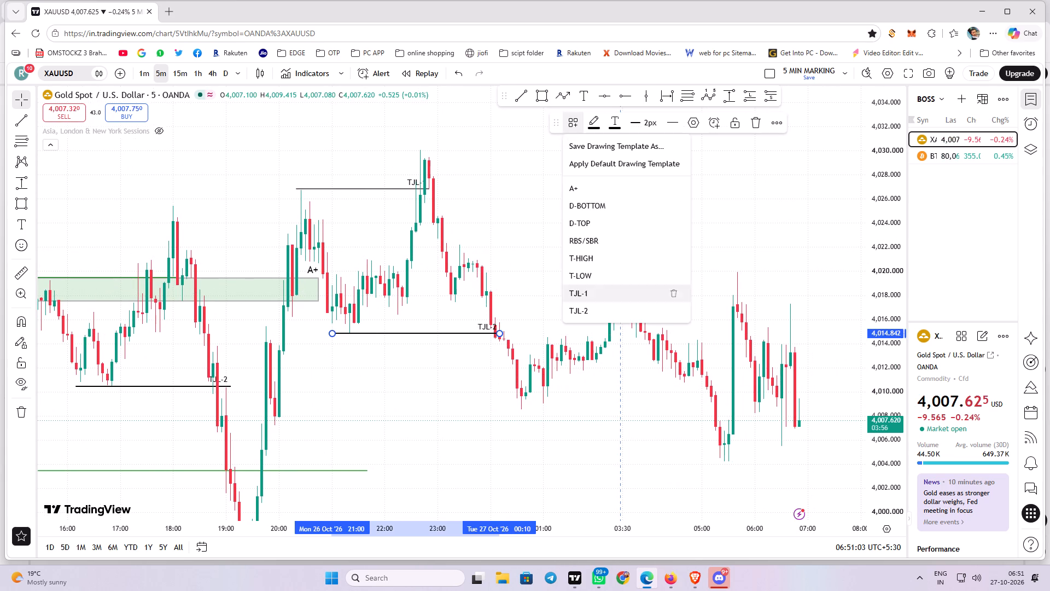
pyautogui.click(588, 314)
# Examine the five-minute swings and marked levels from the pink A+ zone through the new TJL lines to the latest candles.
pyautogui.moveTo(581, 257); pyautogui.dragTo(347, 249)
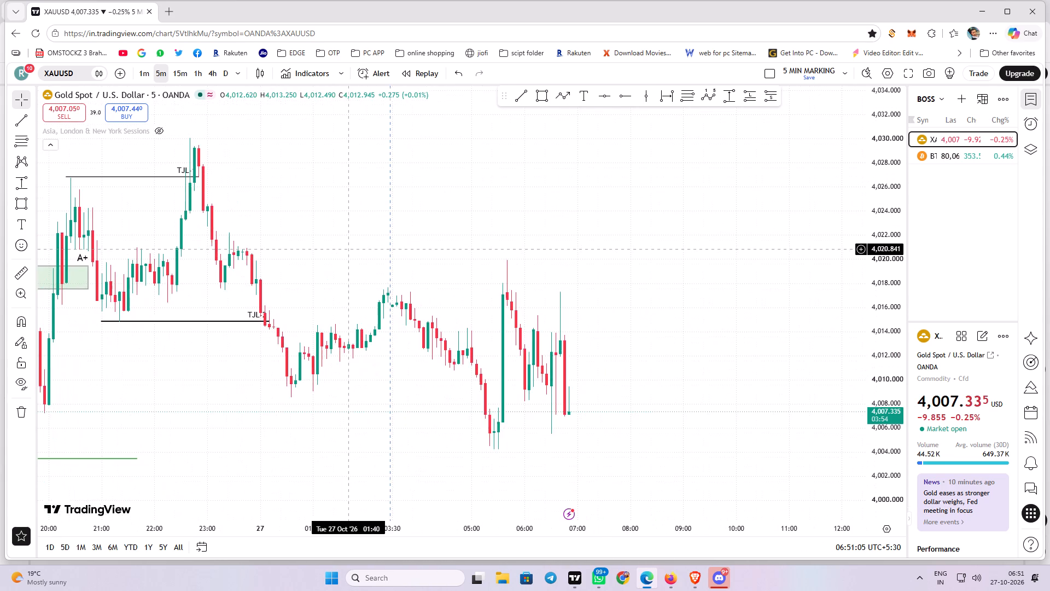
pyautogui.moveTo(347, 249); pyautogui.dragTo(468, 274)
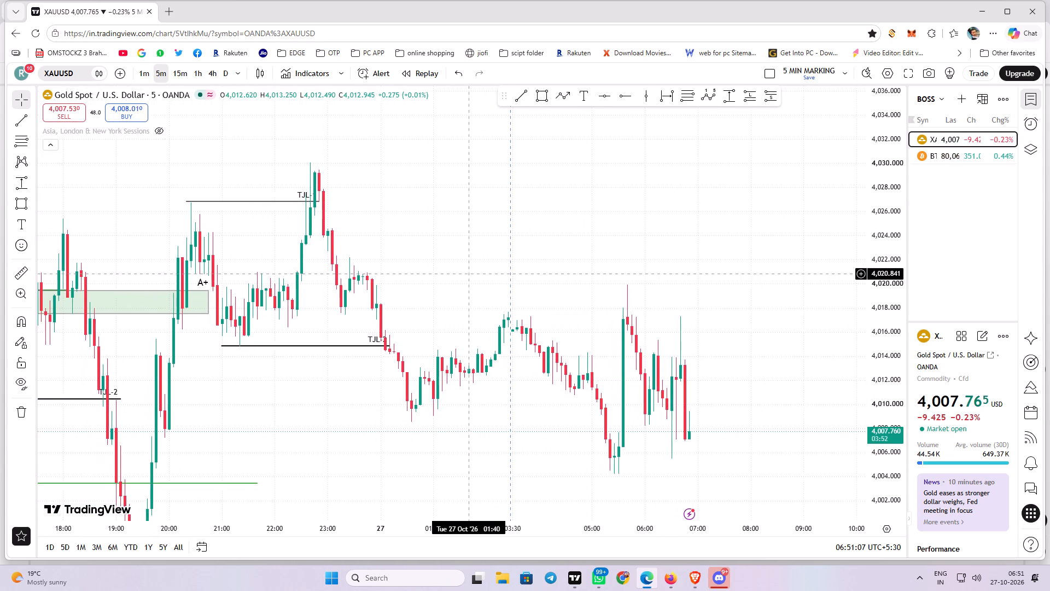
pyautogui.moveTo(468, 274); pyautogui.dragTo(486, 275)
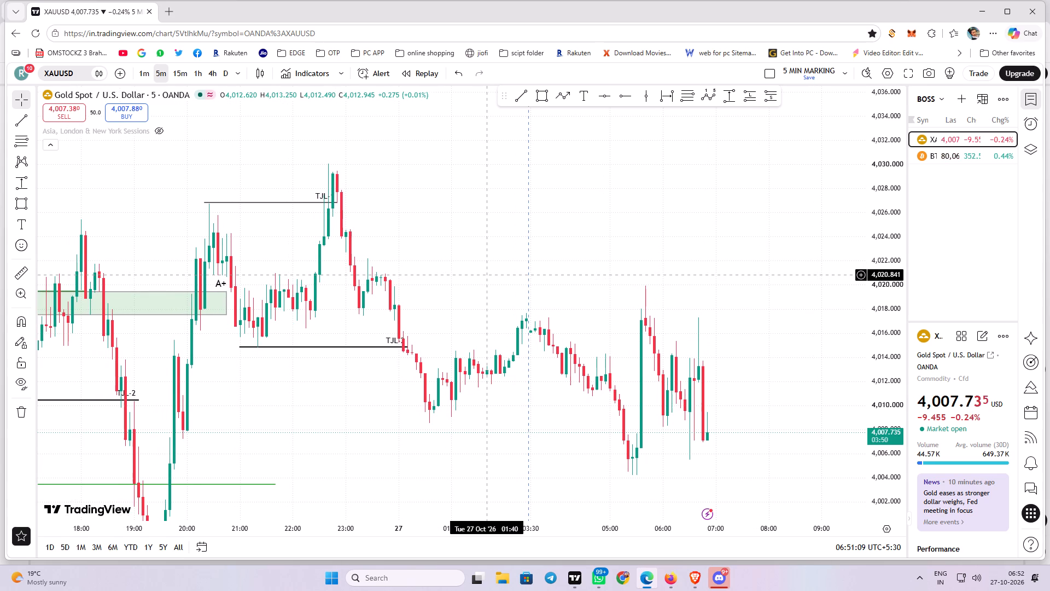
pyautogui.moveTo(486, 275); pyautogui.dragTo(542, 281)
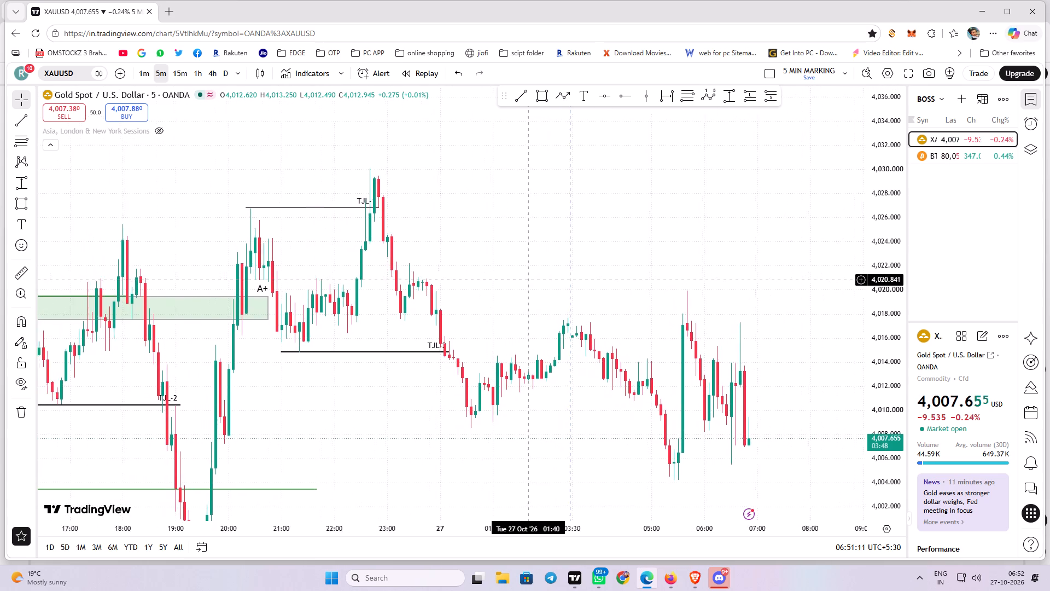
pyautogui.moveTo(542, 281); pyautogui.dragTo(670, 291)
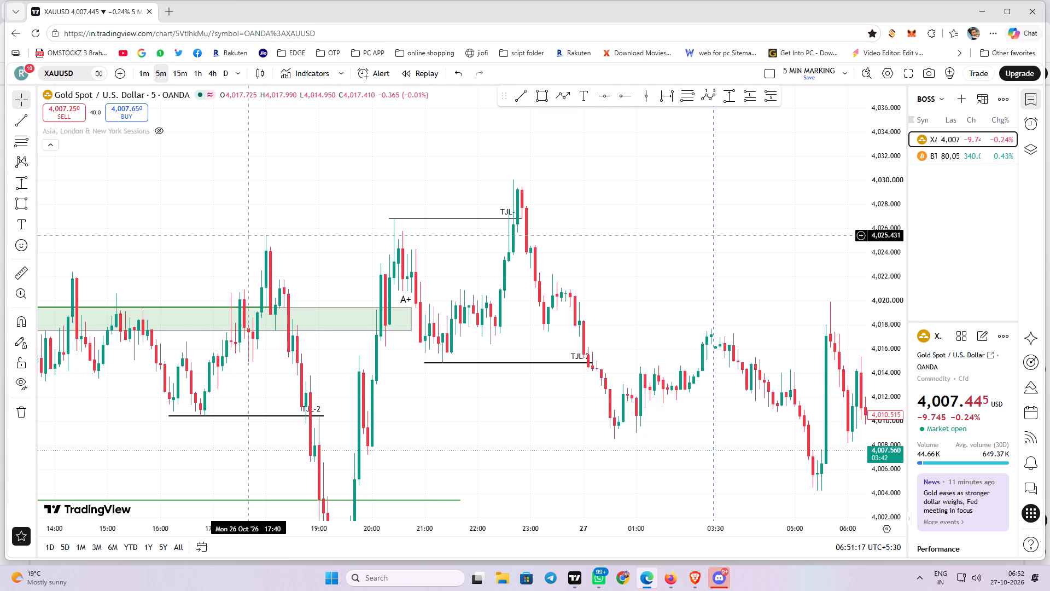
pyautogui.moveTo(425, 270); pyautogui.dragTo(573, 153)
pyautogui.scroll(-2, 603, 320)
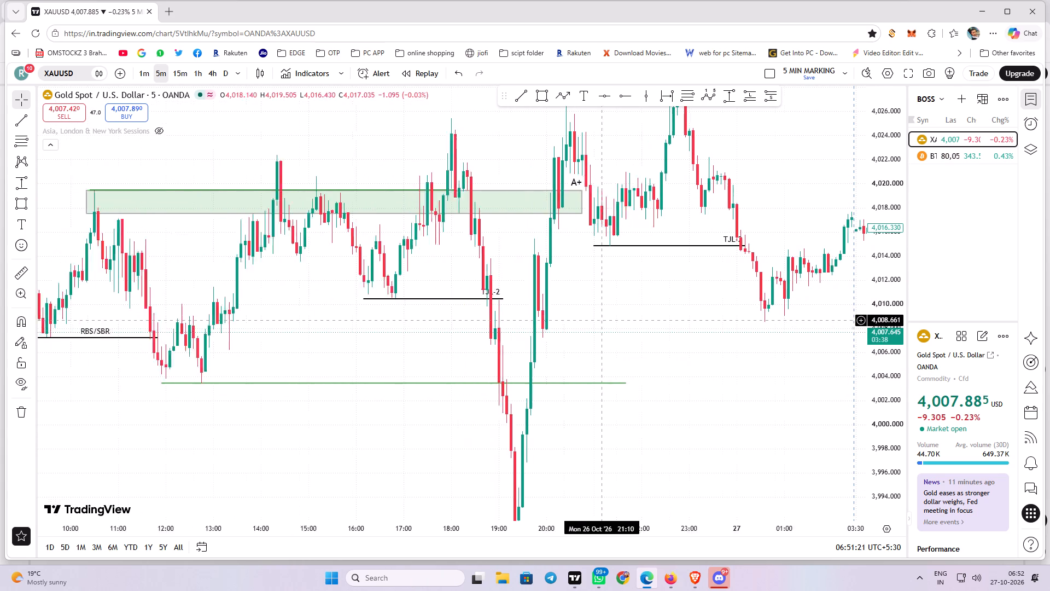
pyautogui.moveTo(739, 348); pyautogui.dragTo(618, 297)
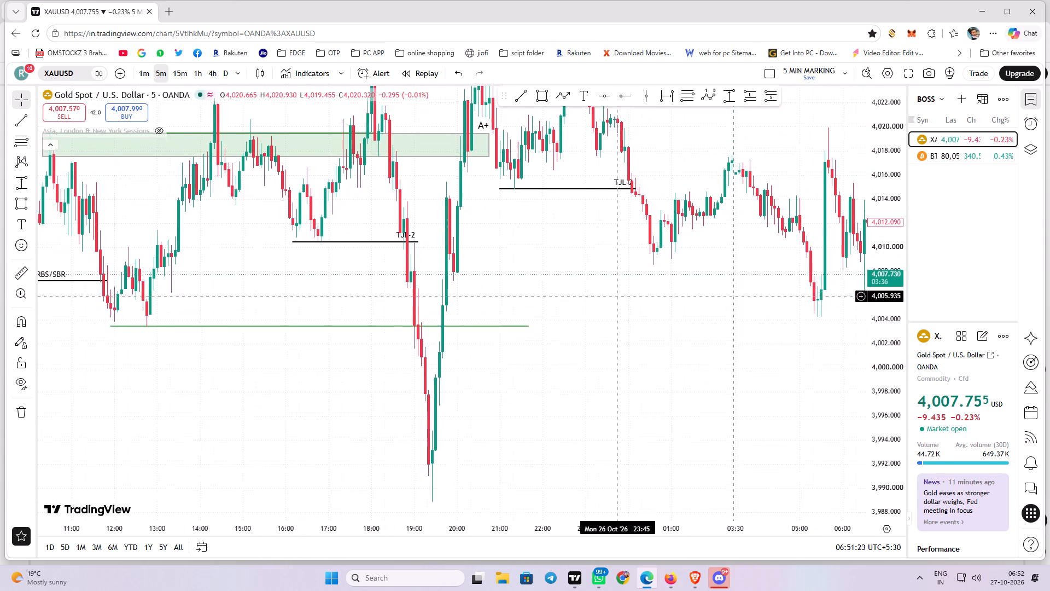
pyautogui.moveTo(876, 106); pyautogui.dragTo(862, 310)
pyautogui.scroll(-5, 663, 358)
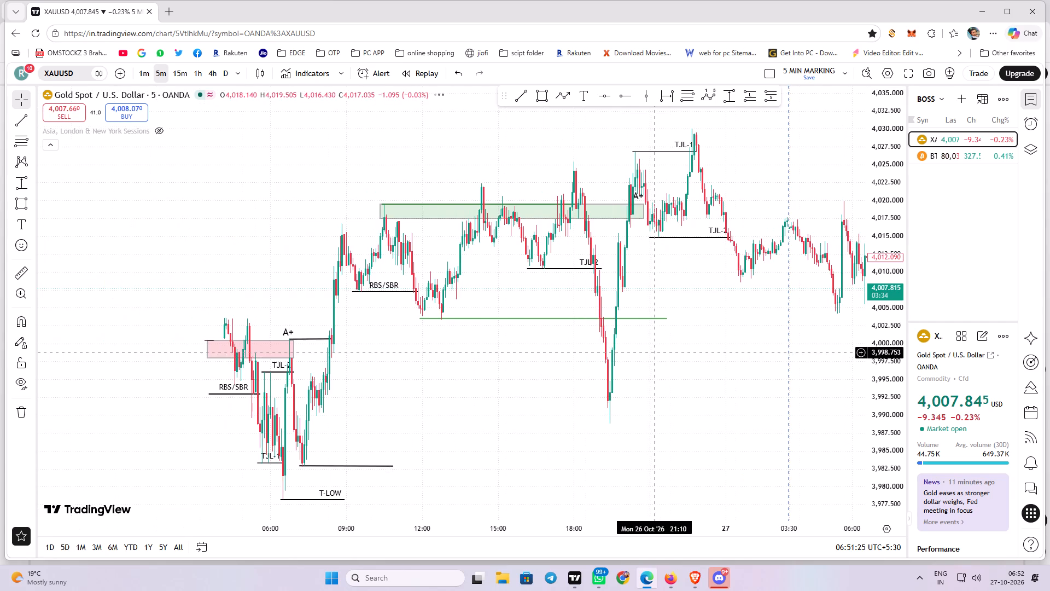
pyautogui.moveTo(724, 377); pyautogui.dragTo(673, 389)
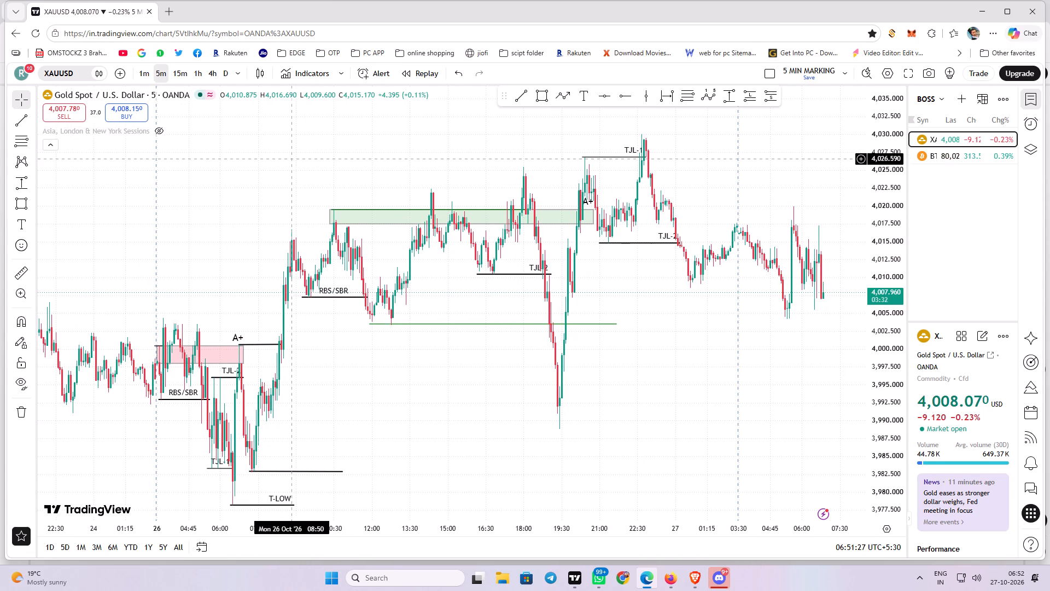
# Delete every drawing from 09:15 on 26 October onward: the green A+ zone, green line, RBS/SBR line, both TJL-2 lines and the TJL-1 line.
pyautogui.keyDown('ctrl'); pyautogui.moveTo(292, 159); pyautogui.dragTo(804, 444); pyautogui.keyUp('ctrl')
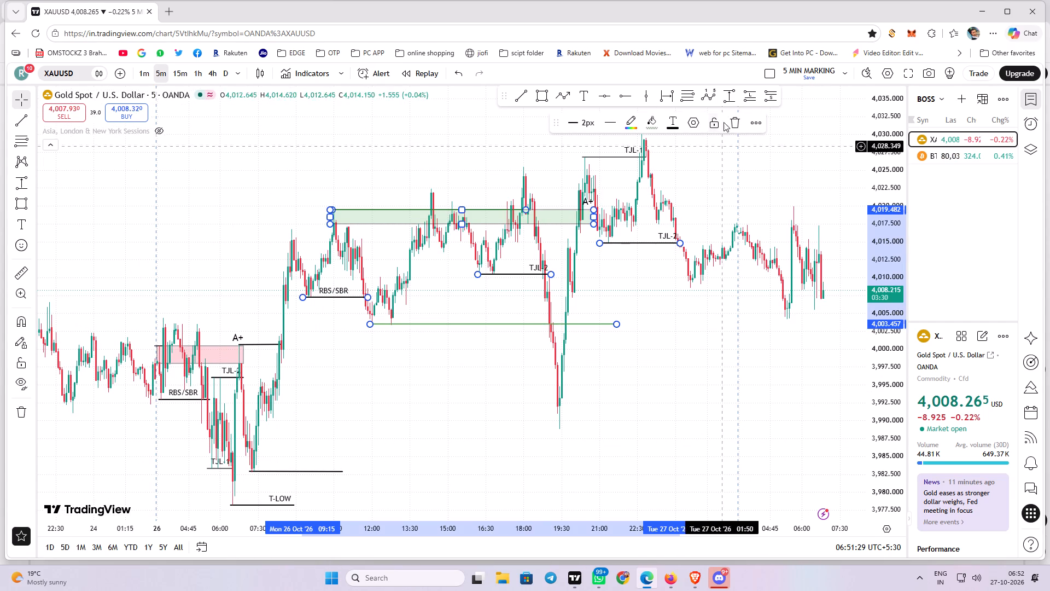
pyautogui.click(725, 119)
pyautogui.keyDown('ctrl'); pyautogui.moveTo(536, 134); pyautogui.dragTo(731, 199); pyautogui.keyUp('ctrl')
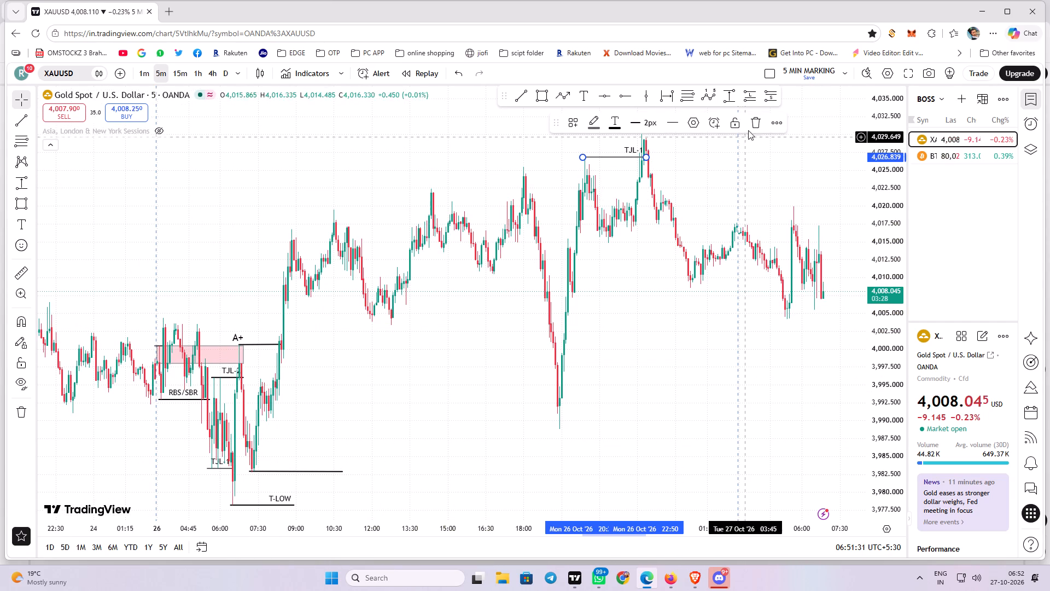
pyautogui.click(755, 122)
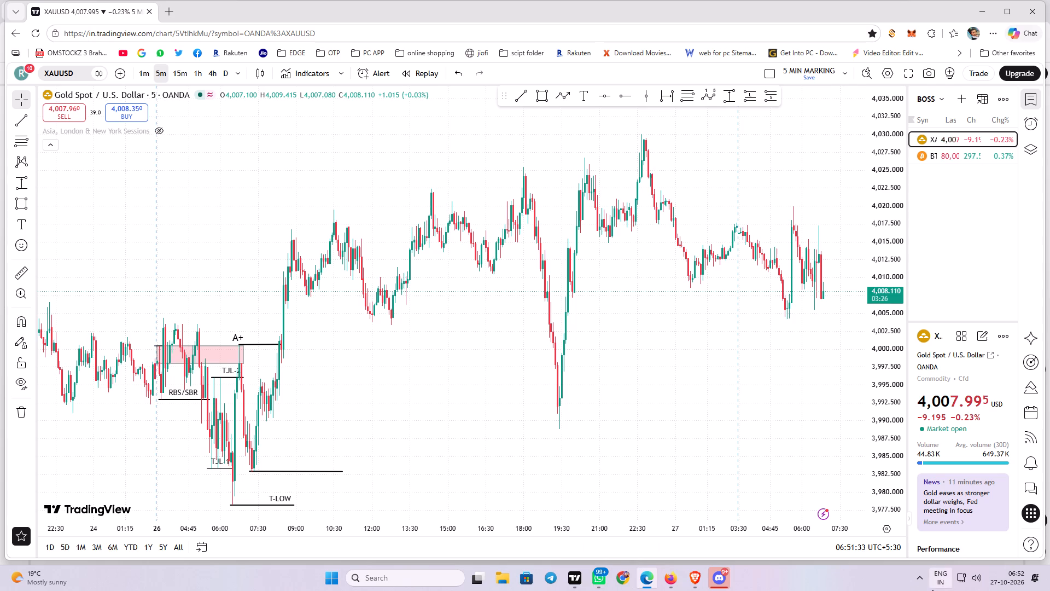
# Show the desktop and launch Loggy3.
pyautogui.click(919, 584)
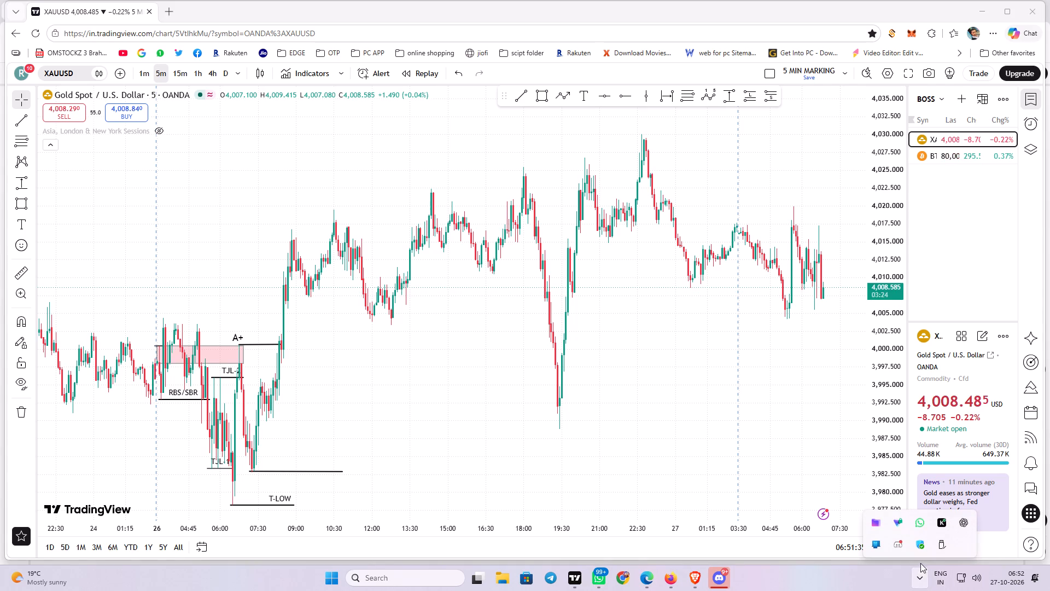
pyautogui.click(1049, 590)
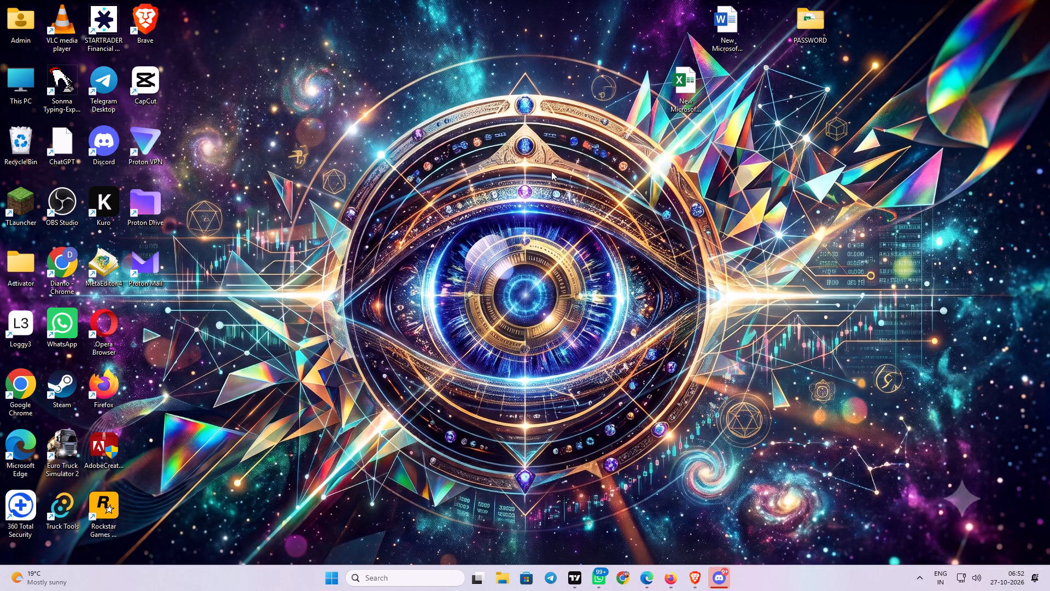
pyautogui.doubleClick(32, 318)
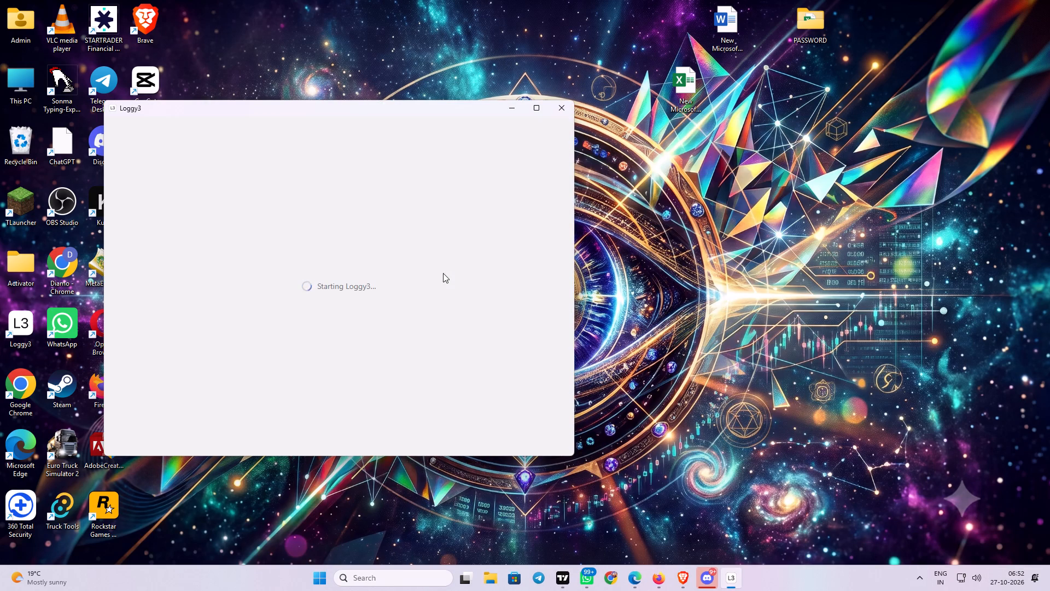
# Open the background app with the K logo from the hidden system tray apps.
pyautogui.click(926, 573)
pyautogui.click(959, 524)
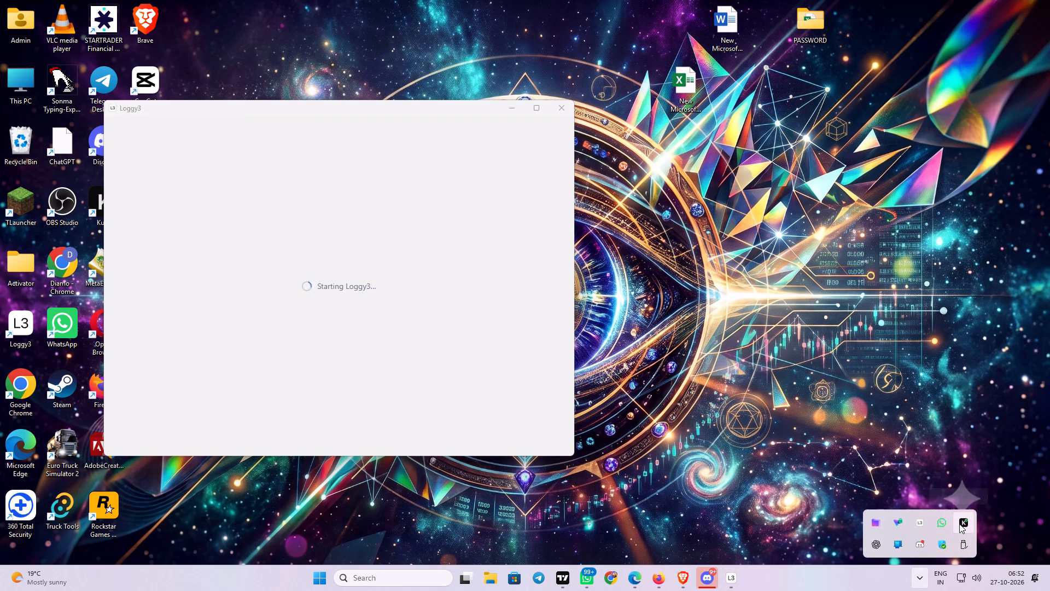
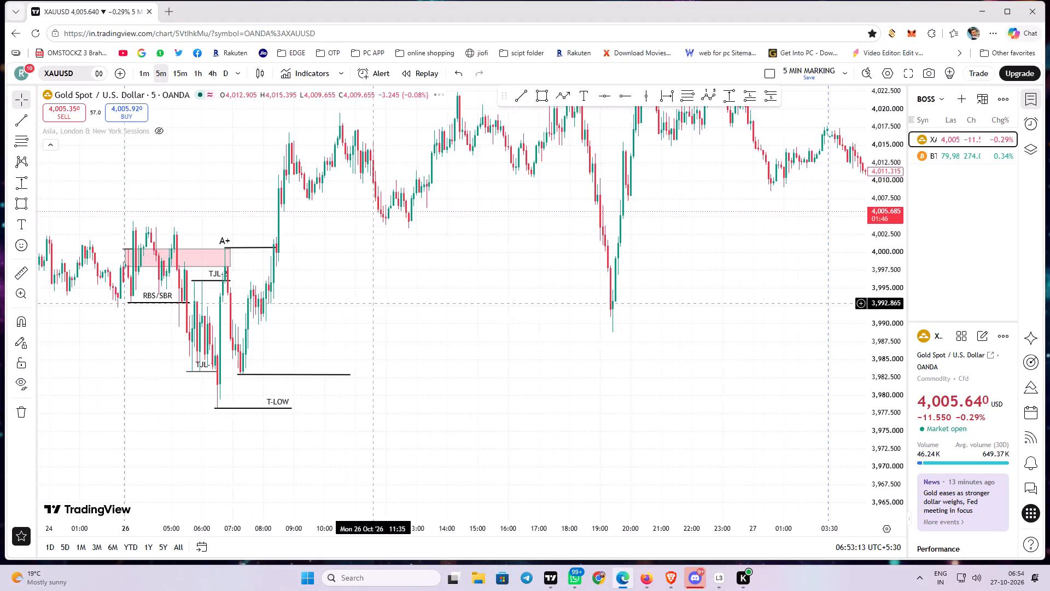
# Draw a horizontal trend line at about 4,016.80 from the first swing high after the 26 October rally to the 10:30 candle.
pyautogui.moveTo(331, 272); pyautogui.dragTo(419, 321)
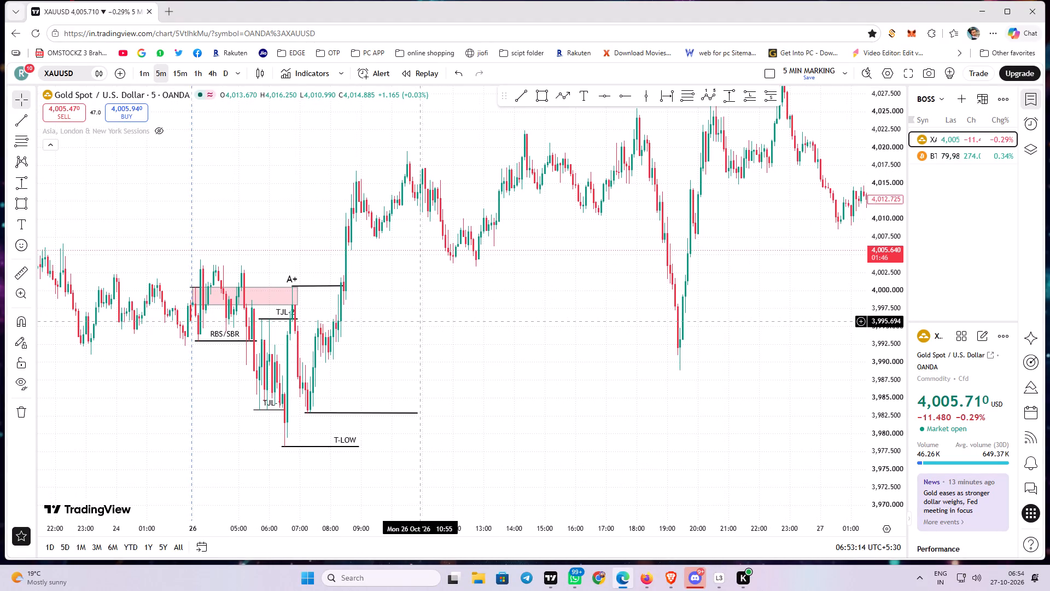
pyautogui.moveTo(419, 321); pyautogui.dragTo(425, 319)
pyautogui.moveTo(406, 269); pyautogui.dragTo(385, 321)
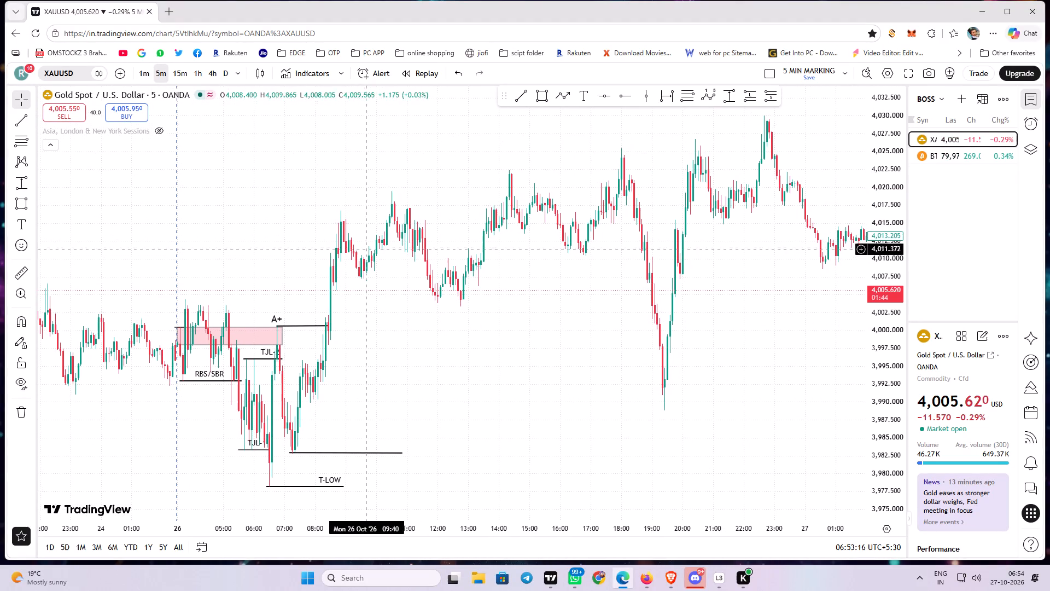
pyautogui.click(517, 94)
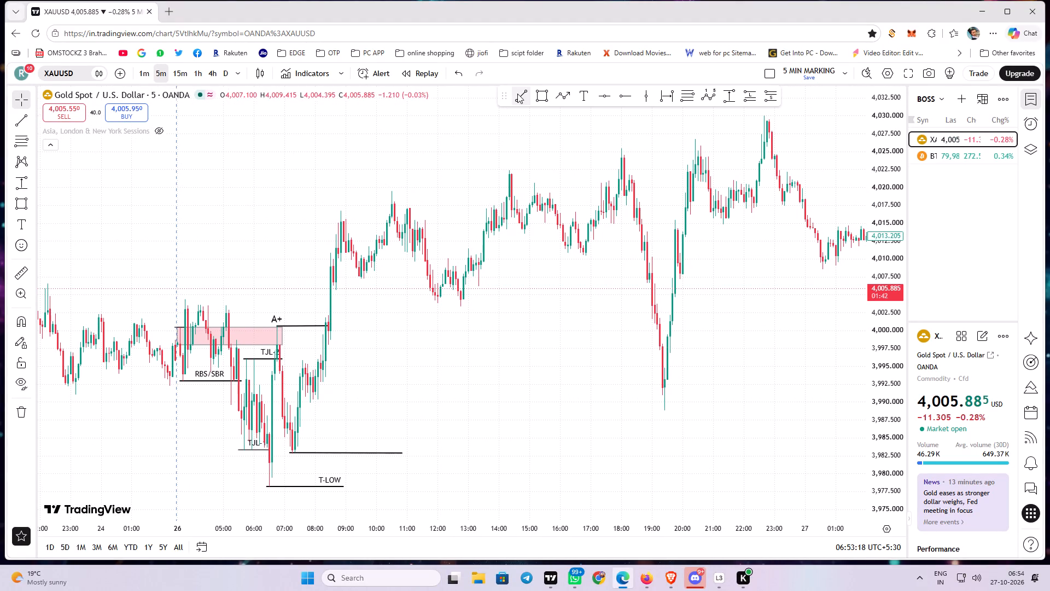
pyautogui.click(328, 210)
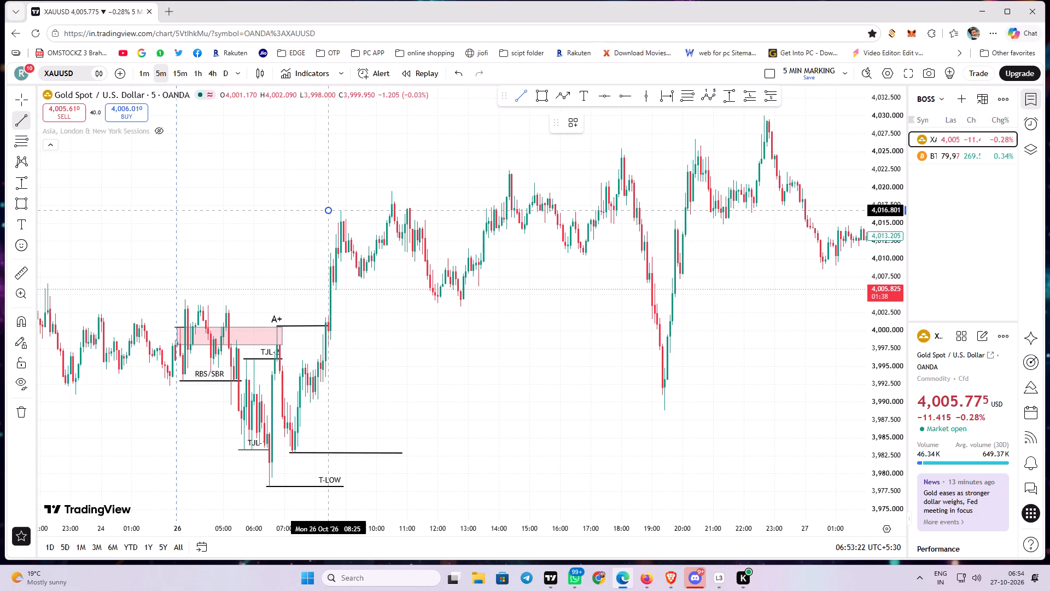
pyautogui.keyDown('shift'); pyautogui.click(392, 207); pyautogui.keyUp('shift')
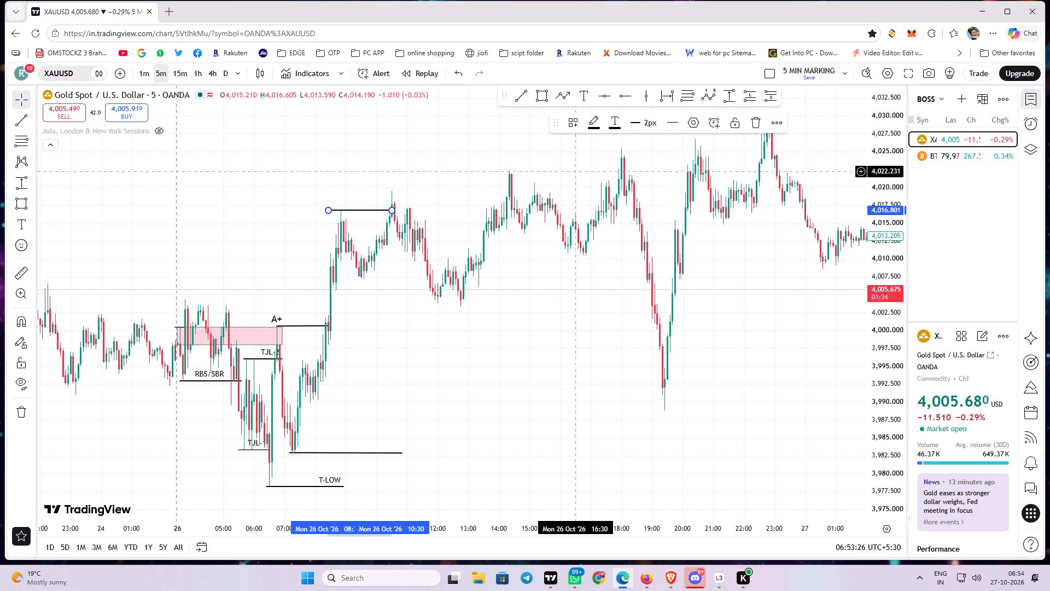
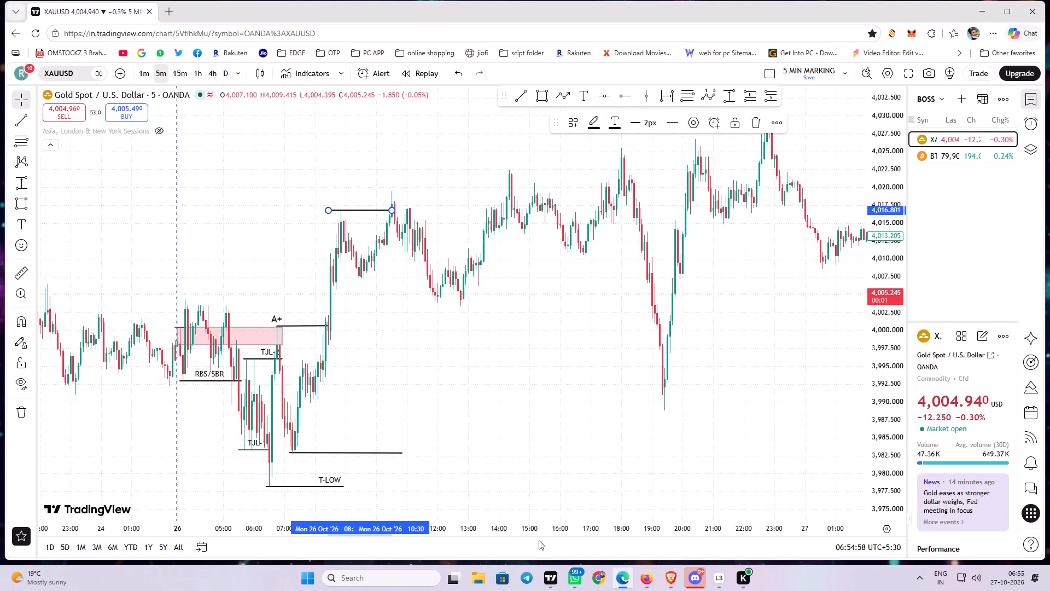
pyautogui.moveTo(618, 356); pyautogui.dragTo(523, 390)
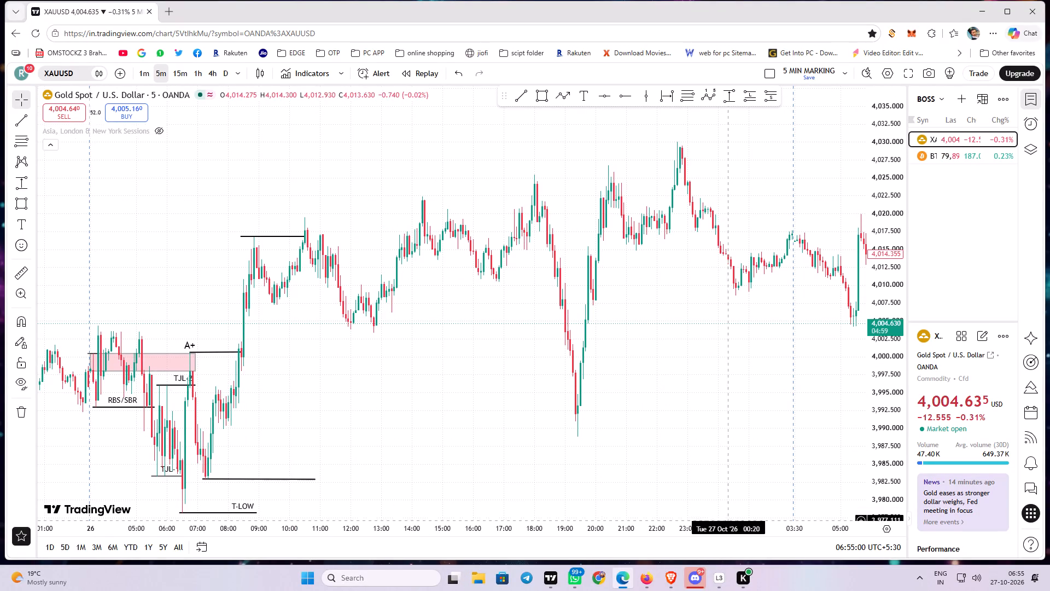
# Switch to Loggy3, start a recording session, and return to the chart.
pyautogui.click(711, 574)
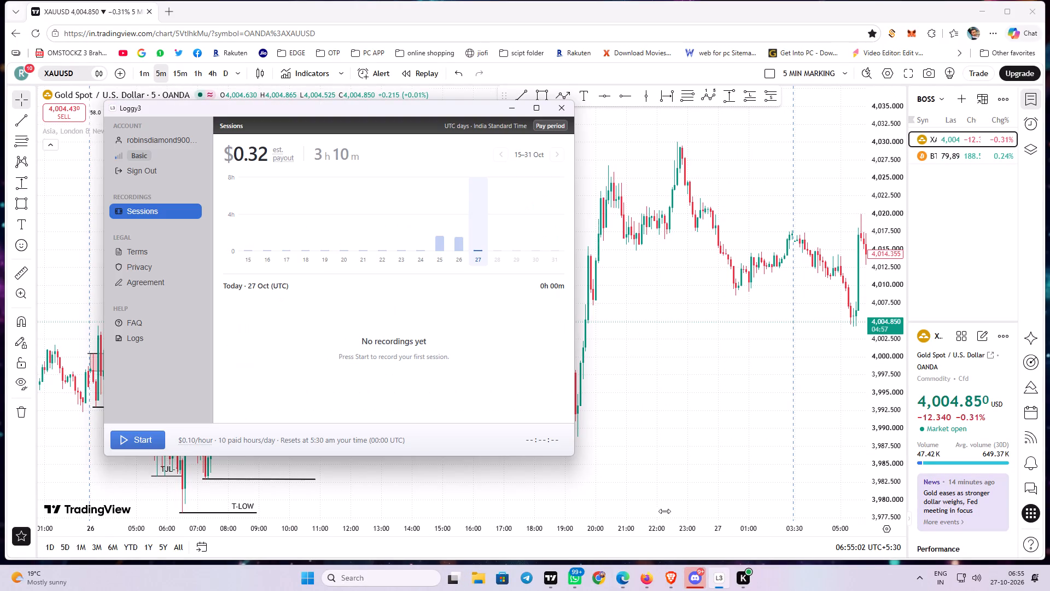
pyautogui.click(137, 442)
pyautogui.click(840, 372)
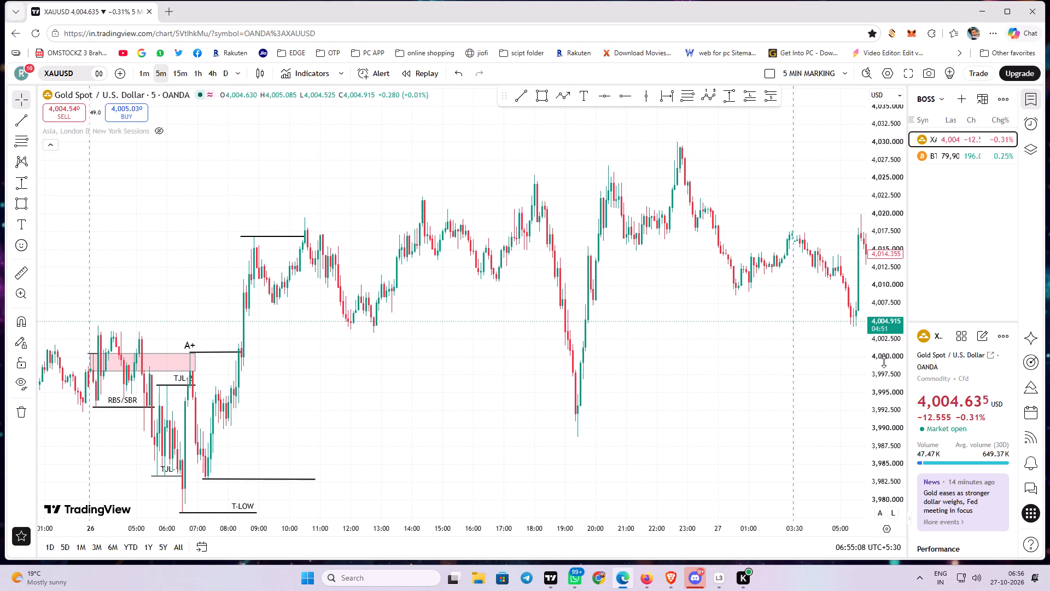
# Draw a horizontal trend line at about 4,007.27 from 09:15 to 11:55 on 26 October and apply the RBS/SBR template.
pyautogui.moveTo(885, 362); pyautogui.dragTo(888, 196)
pyautogui.scroll(3, 454, 225)
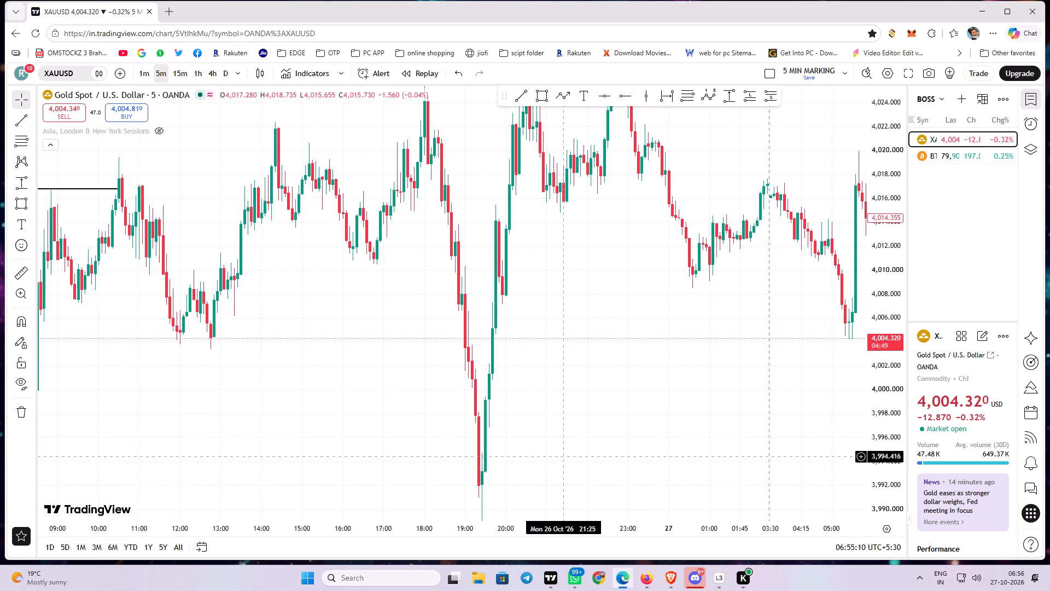
pyautogui.moveTo(288, 296); pyautogui.dragTo(536, 354)
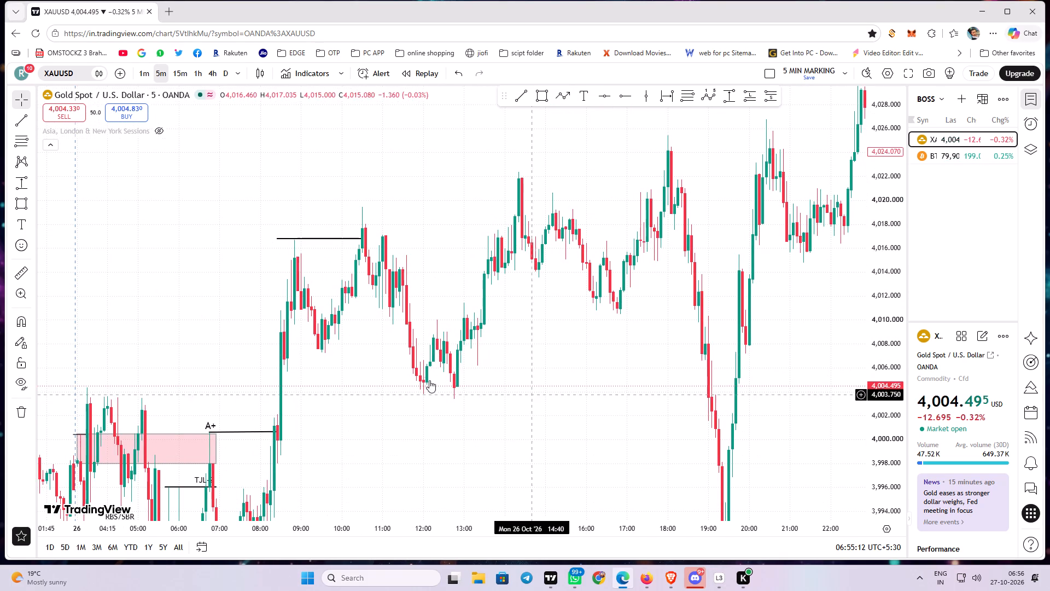
pyautogui.click(524, 97)
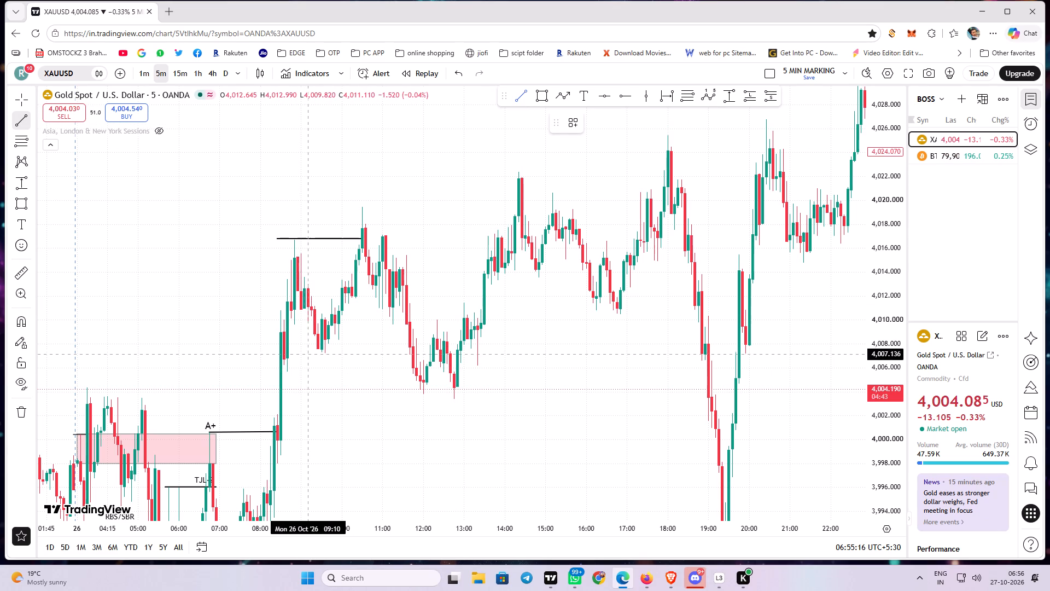
pyautogui.click(311, 352)
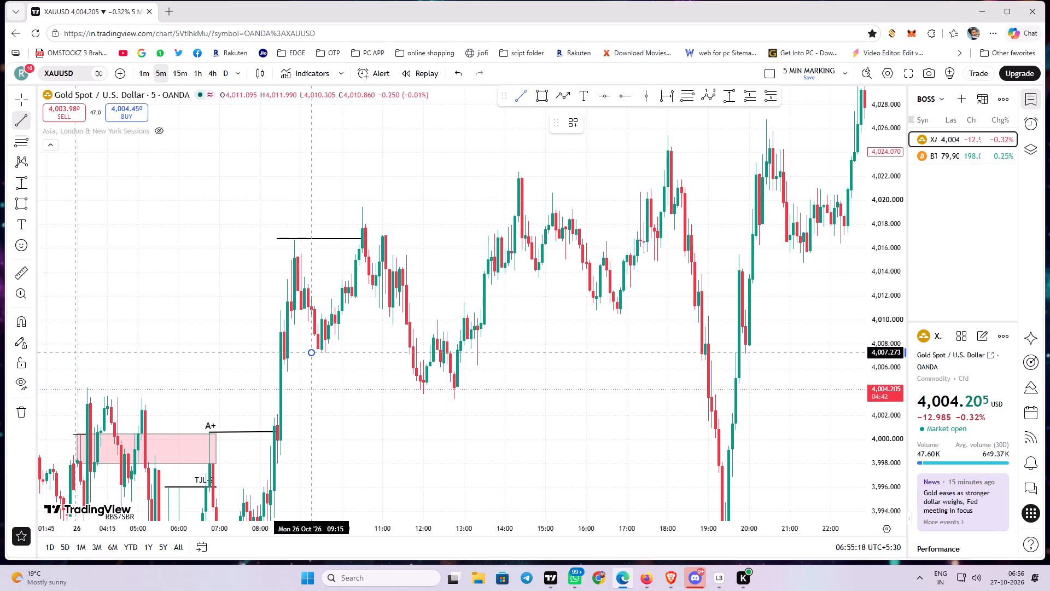
pyautogui.keyDown('shift'); pyautogui.click(420, 347); pyautogui.keyUp('shift')
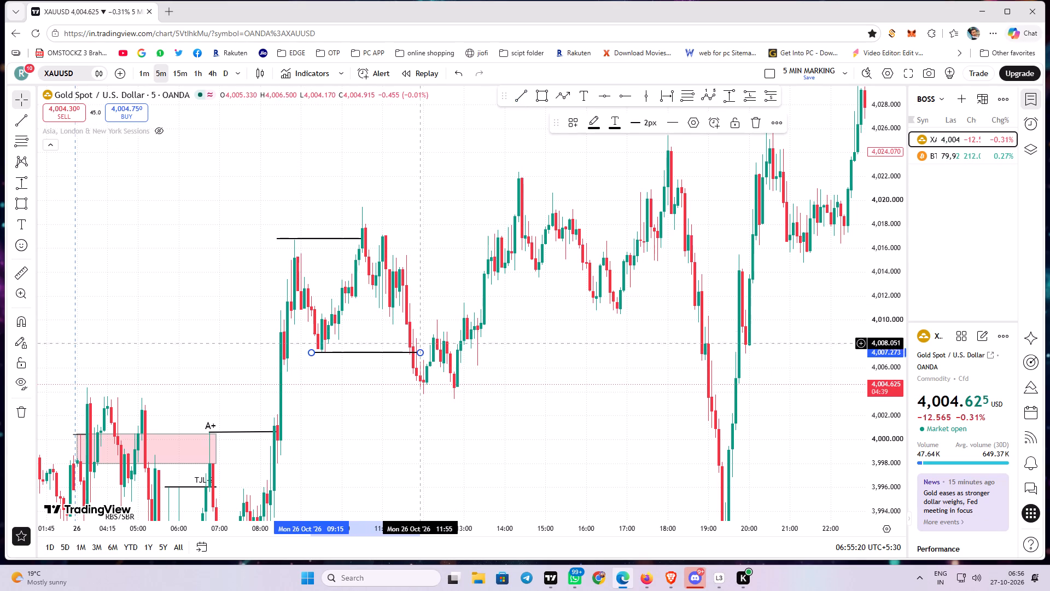
pyautogui.click(575, 121)
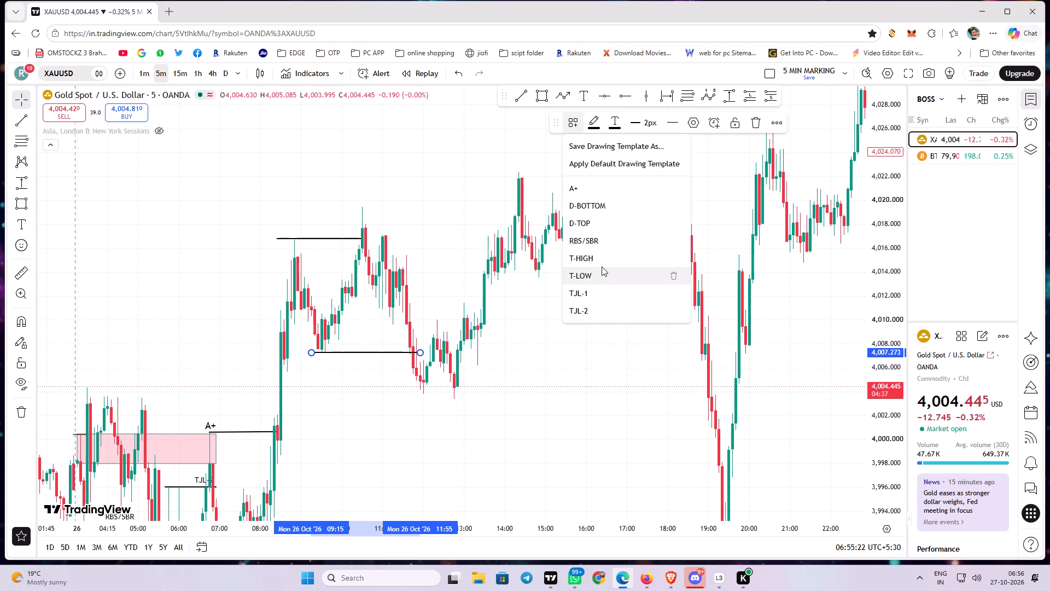
pyautogui.click(604, 241)
# Hide the watchlist to widen the chart.
pyautogui.click(1031, 99)
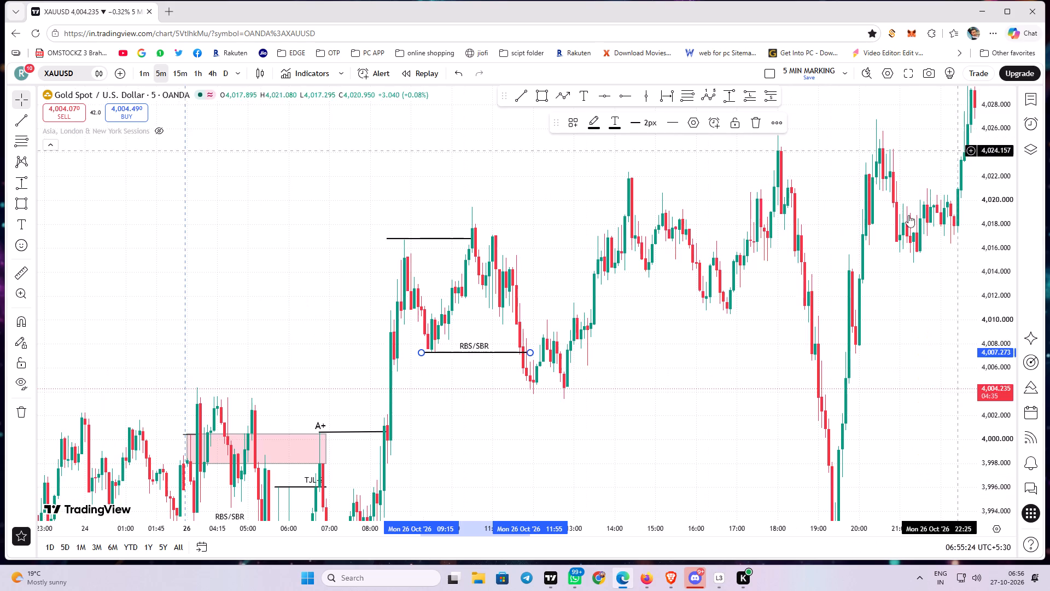
# Delete the unlabelled horizontal trend line at the swing high above the new RBS/SBR line.
pyautogui.moveTo(686, 373); pyautogui.dragTo(446, 328)
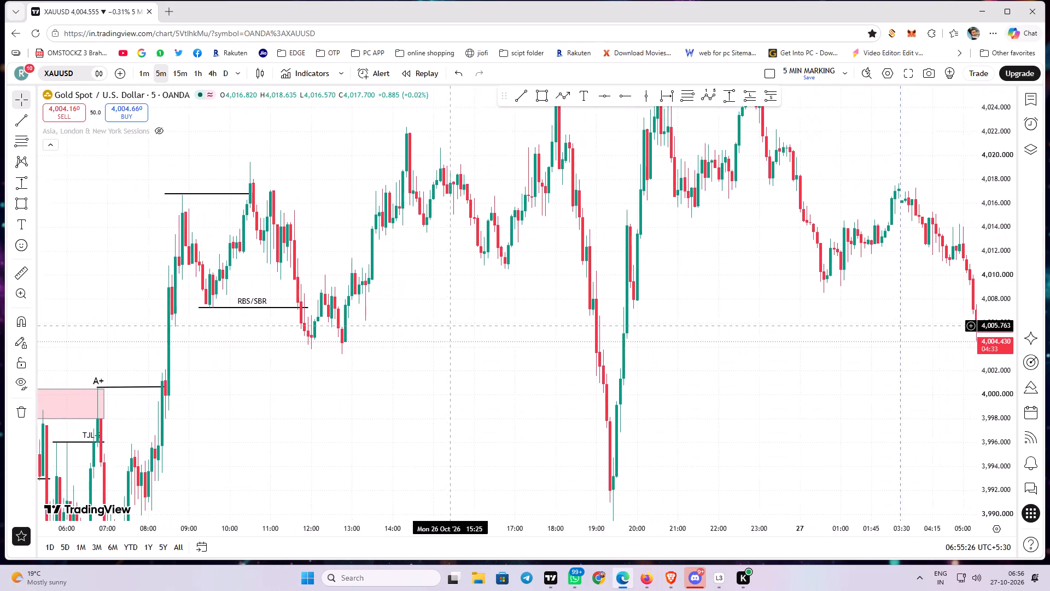
pyautogui.moveTo(446, 328); pyautogui.dragTo(480, 362)
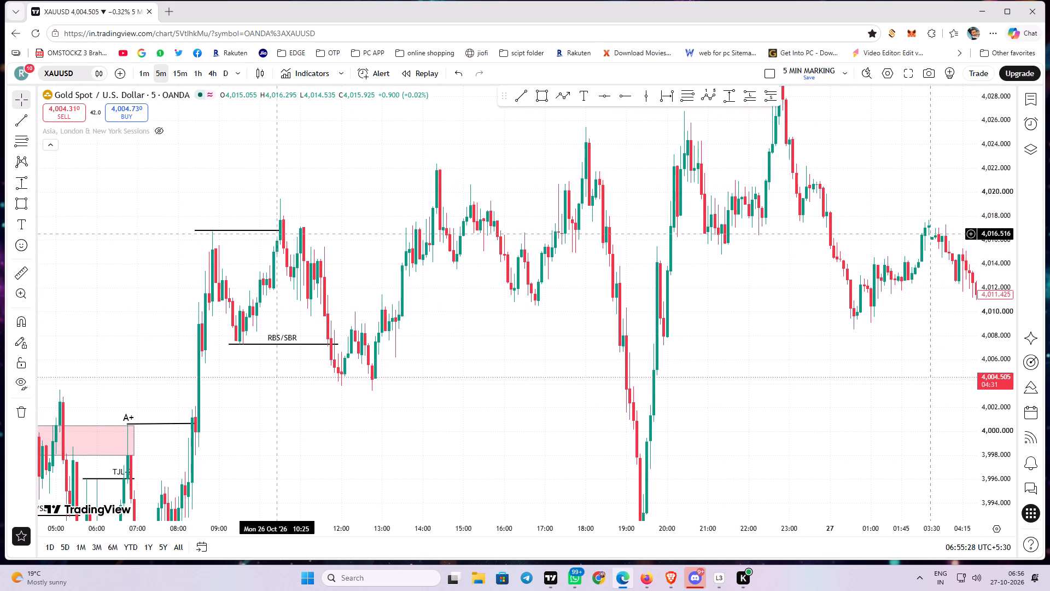
pyautogui.click(278, 230)
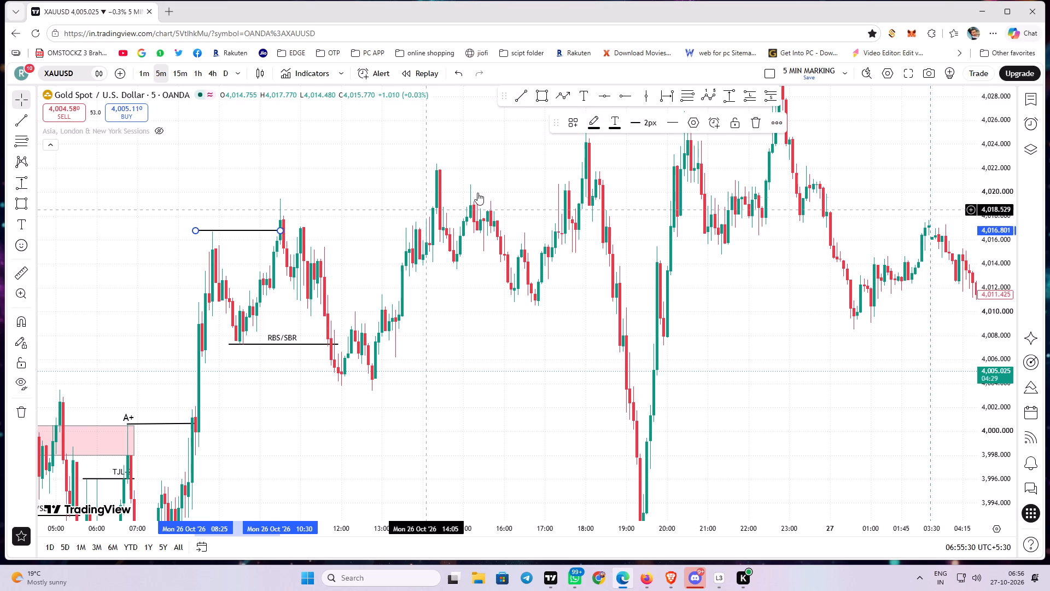
pyautogui.click(754, 120)
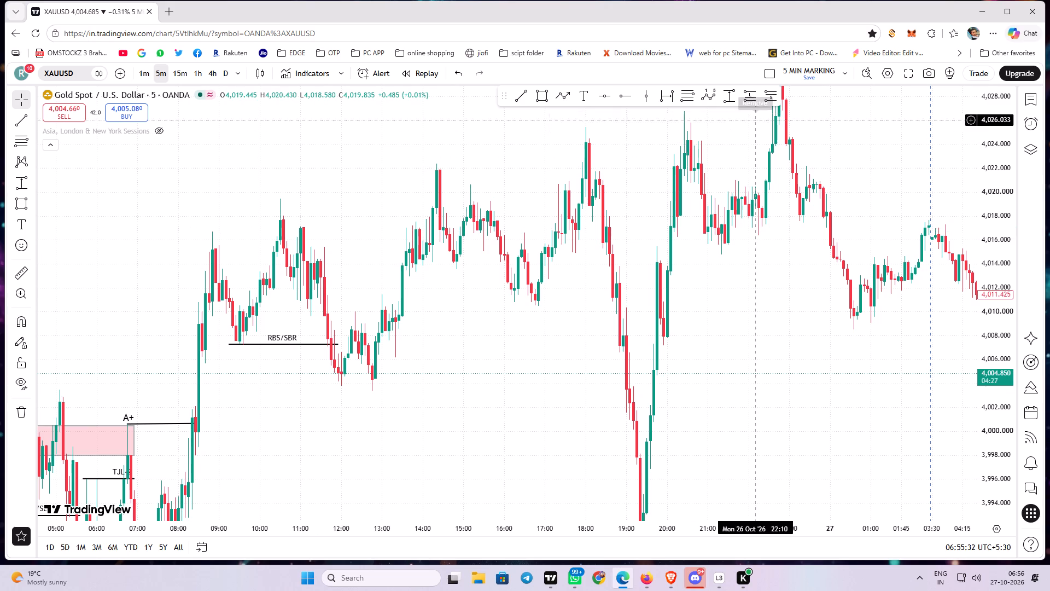
# Draw a rectangle zone from 08:35 to 13:50 between about 4,015.0 and 4,016.7 and apply the A+ template.
pyautogui.click(542, 91)
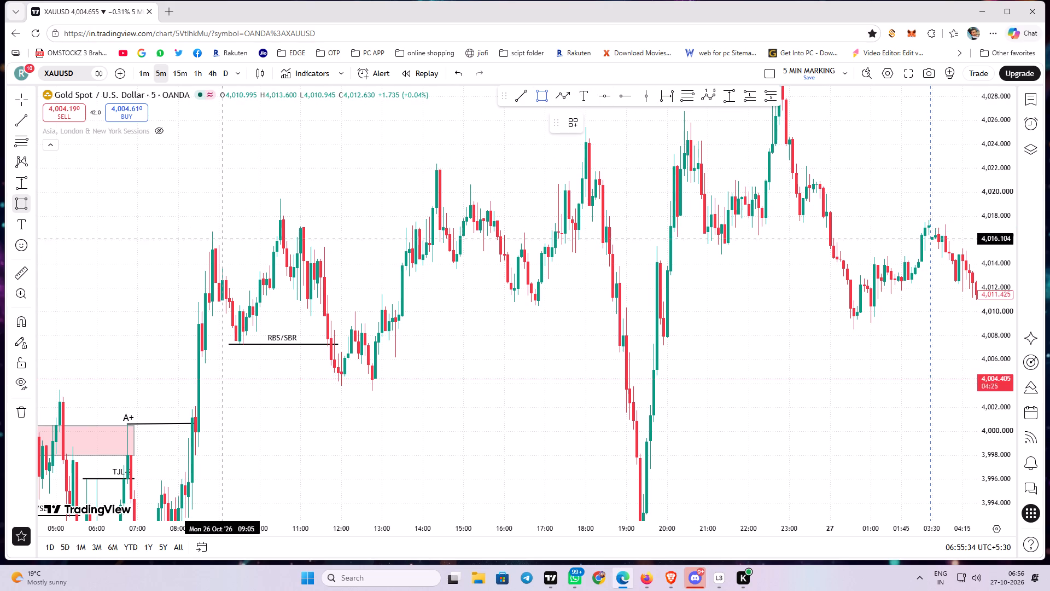
pyautogui.moveTo(201, 252); pyautogui.dragTo(340, 230)
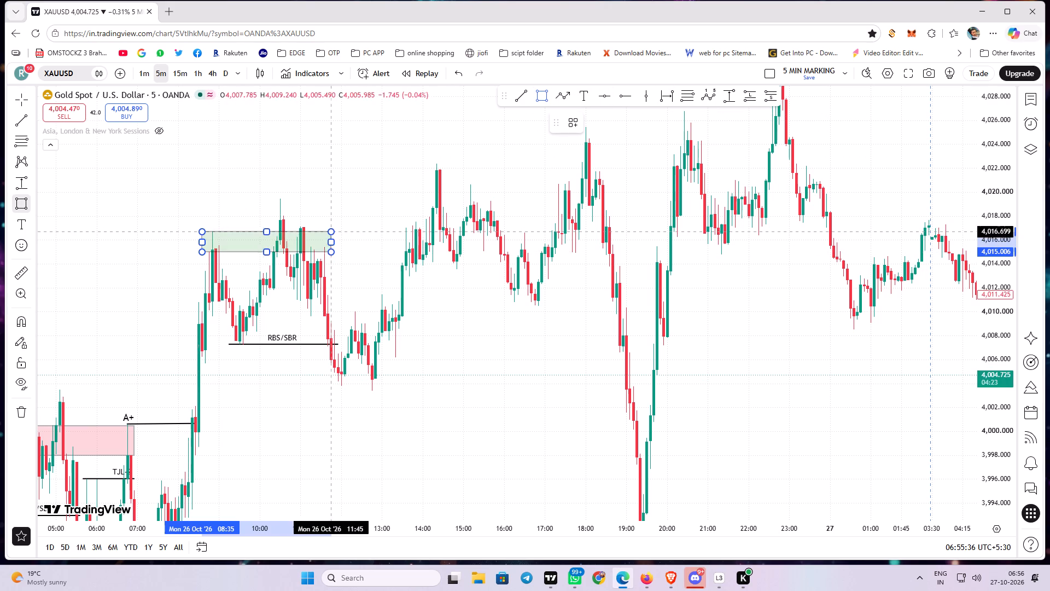
pyautogui.moveTo(340, 230); pyautogui.dragTo(404, 231)
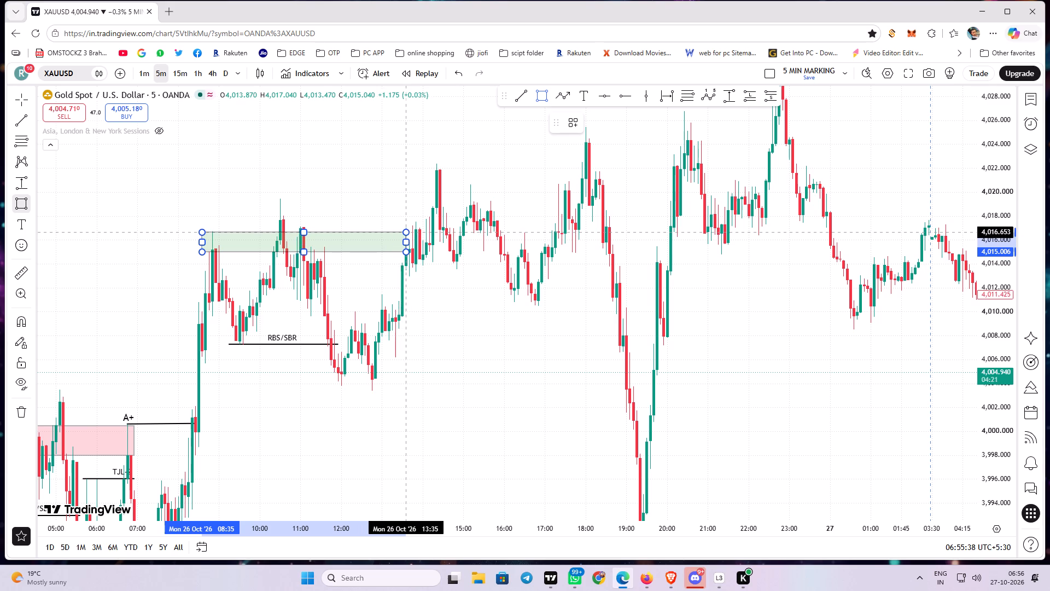
pyautogui.moveTo(404, 231); pyautogui.dragTo(408, 231)
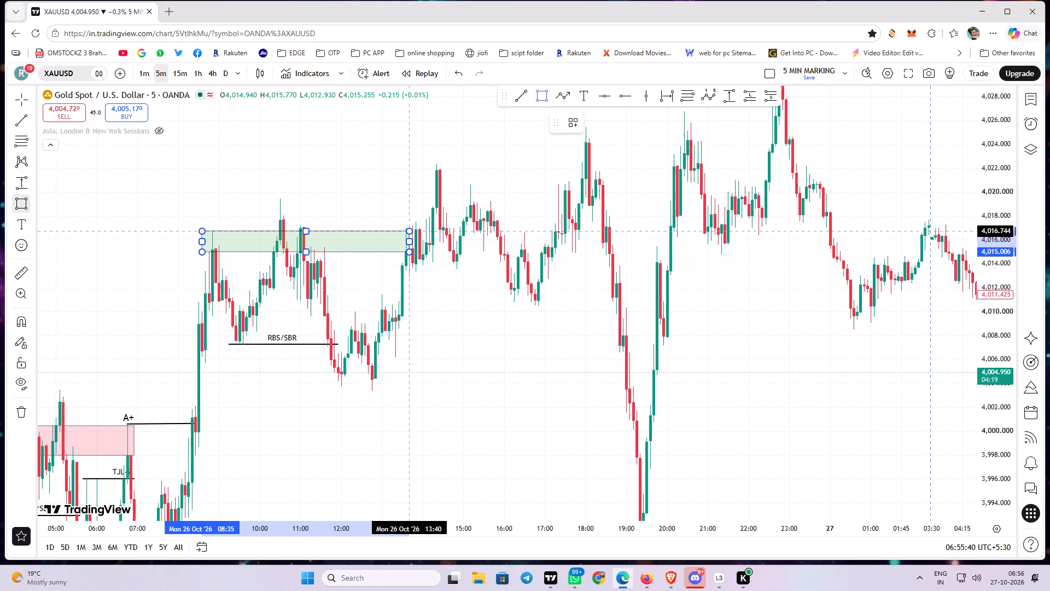
pyautogui.click(416, 231)
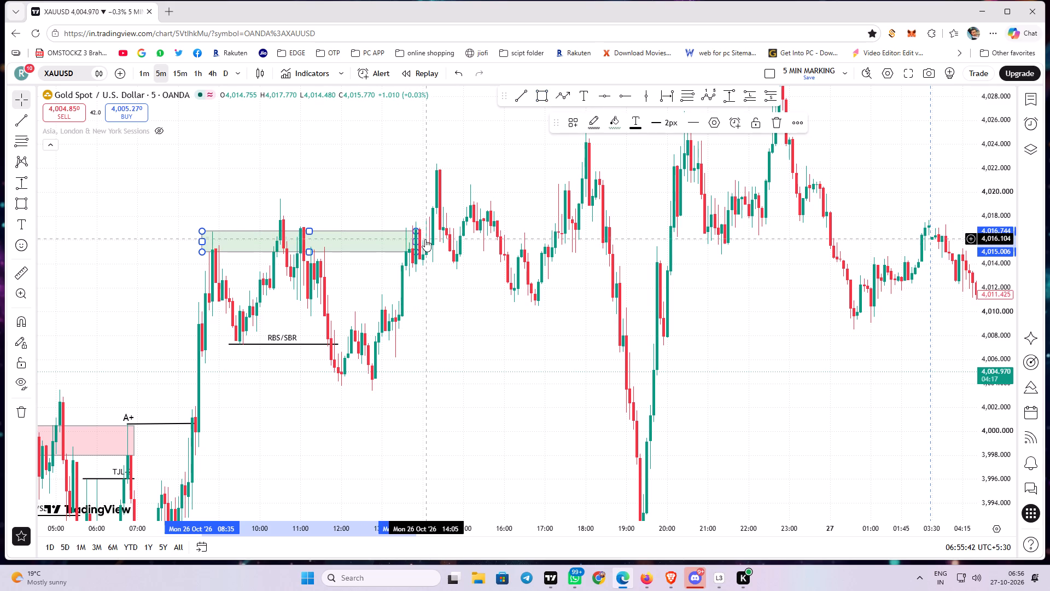
pyautogui.click(417, 241)
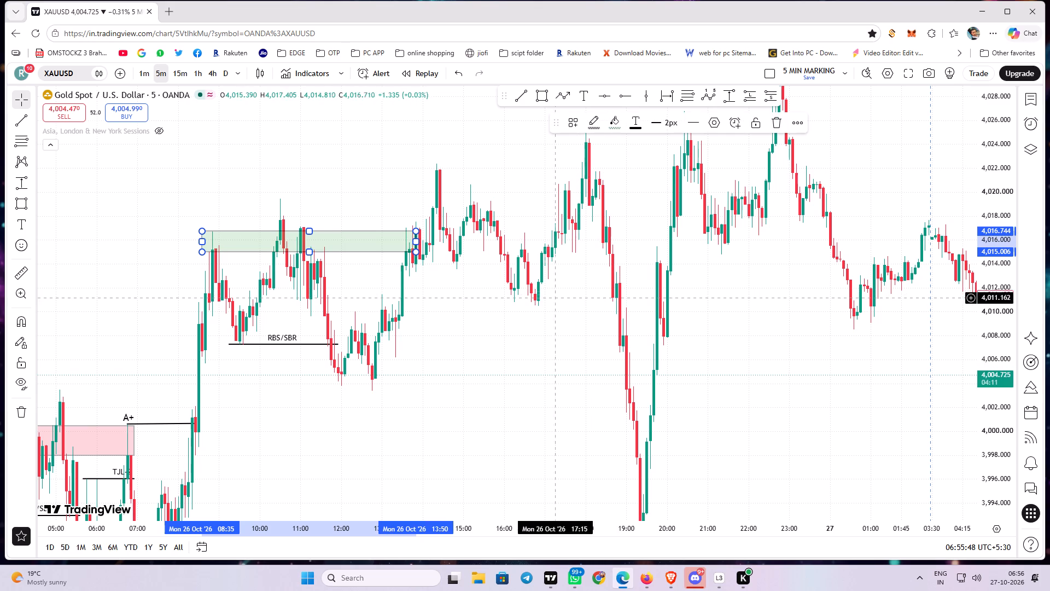
pyautogui.click(574, 119)
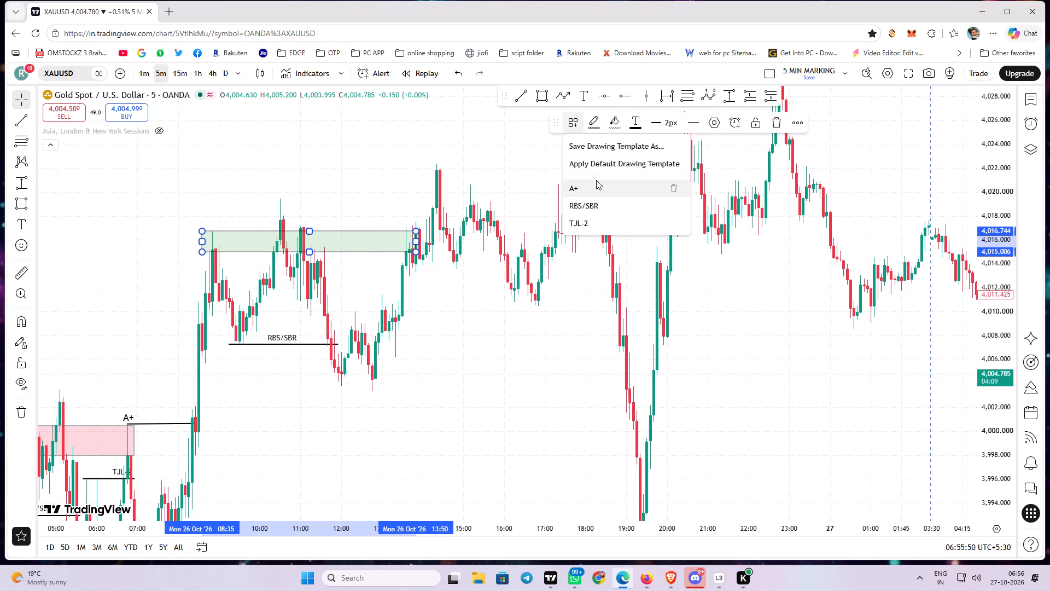
pyautogui.click(596, 180)
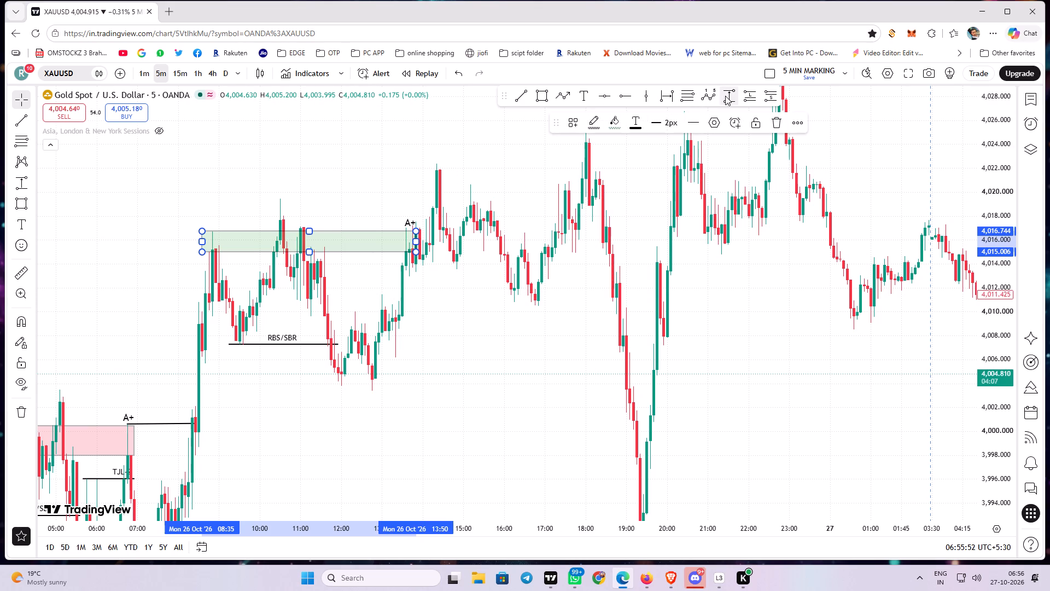
# Measure the price move from the green A+ zone's upper edge up to the following swing high, and remove the measurement.
pyautogui.click(725, 96)
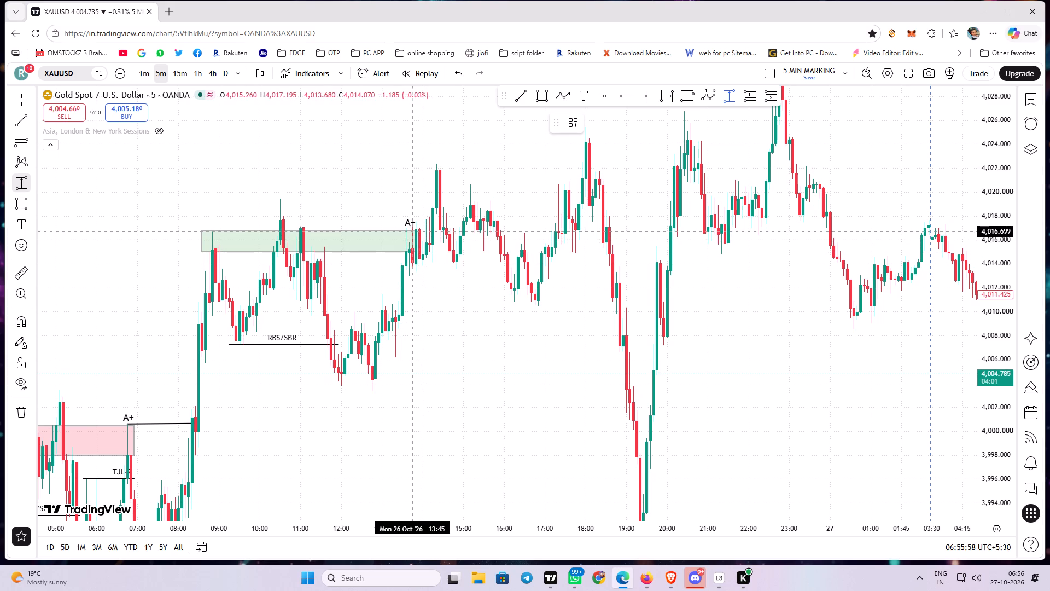
pyautogui.moveTo(414, 231); pyautogui.dragTo(483, 167)
pyautogui.click(483, 167)
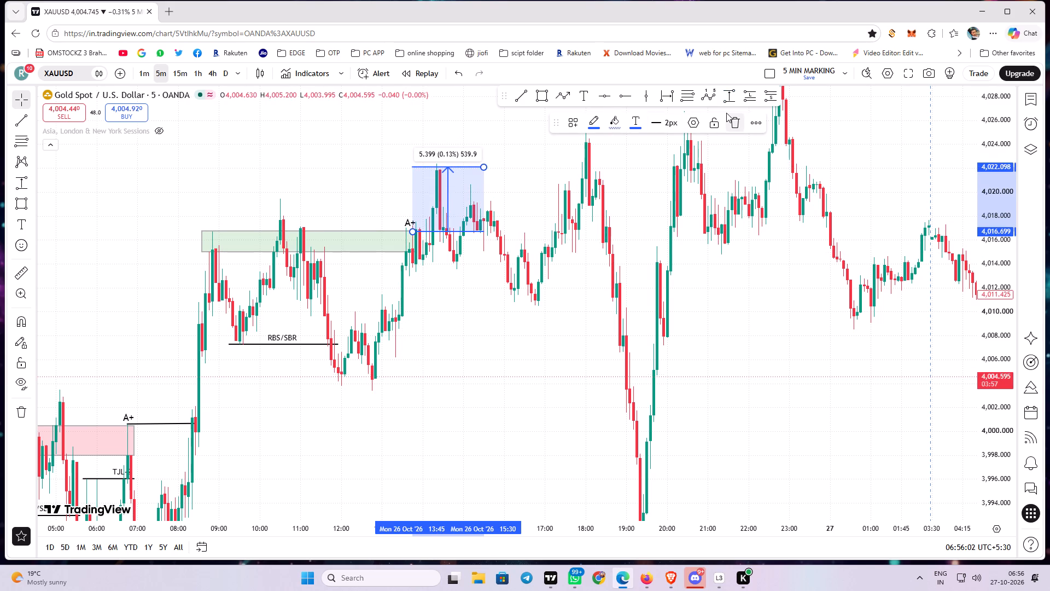
pyautogui.click(726, 113)
# Draw a horizontal trend line at about 4,019.44 from 09:55 to 14:20 and apply the D-TOP template.
pyautogui.moveTo(518, 221); pyautogui.dragTo(481, 224)
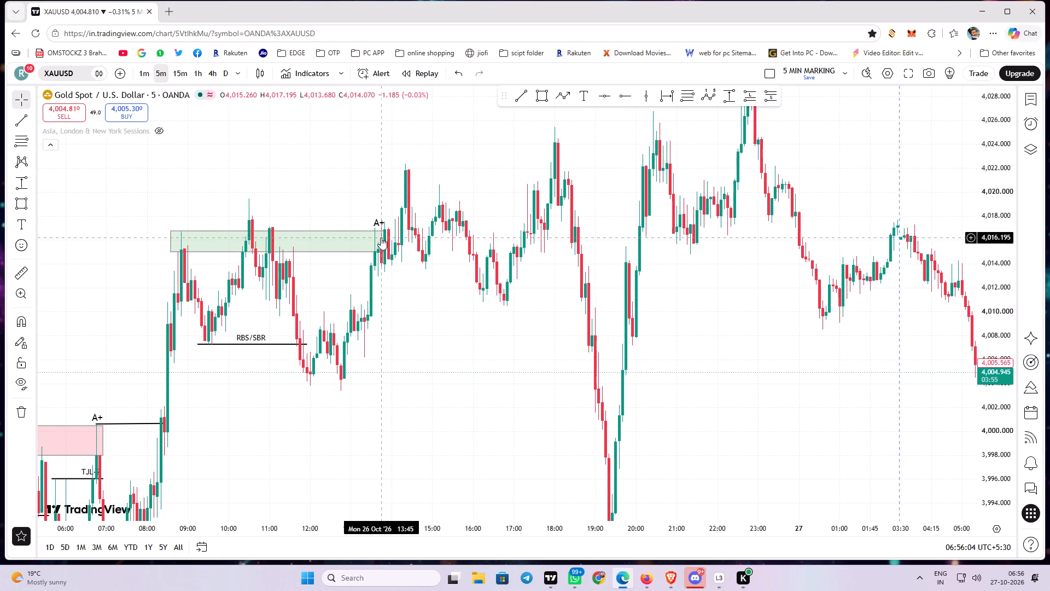
pyautogui.moveTo(459, 221); pyautogui.dragTo(424, 235)
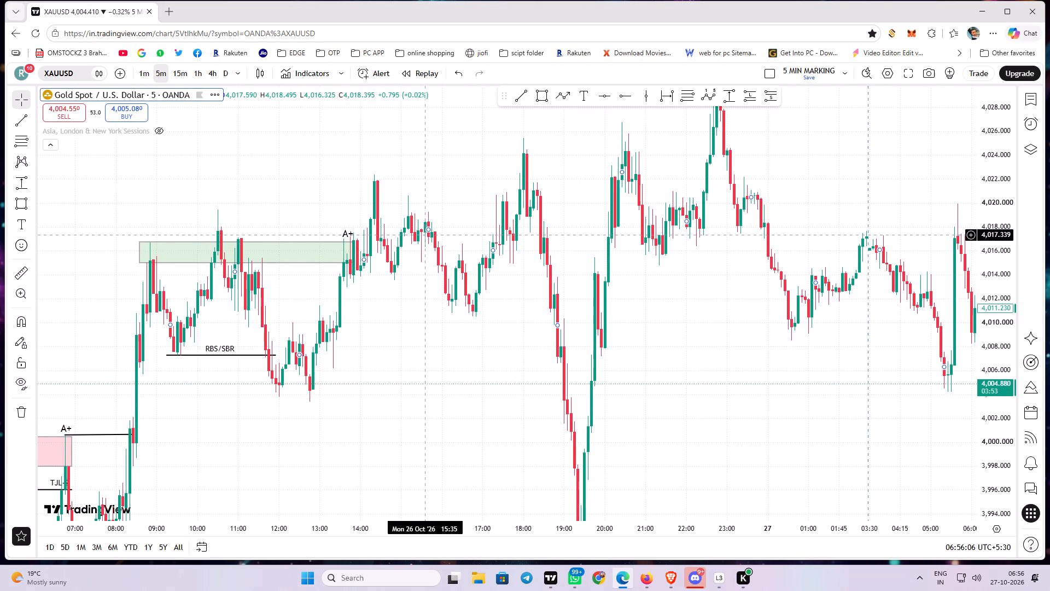
pyautogui.moveTo(424, 235); pyautogui.dragTo(418, 236)
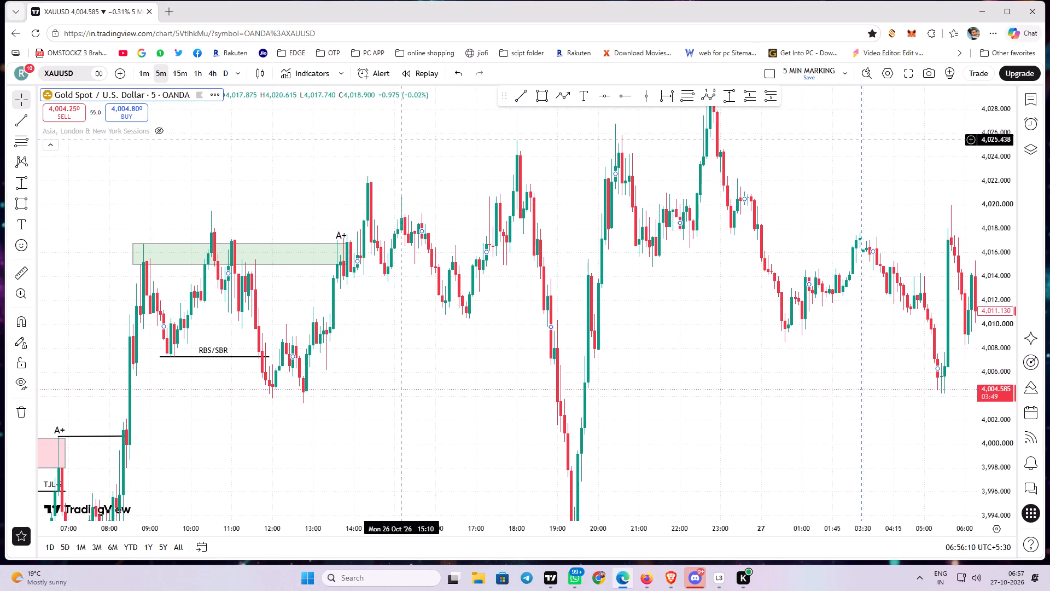
pyautogui.click(523, 97)
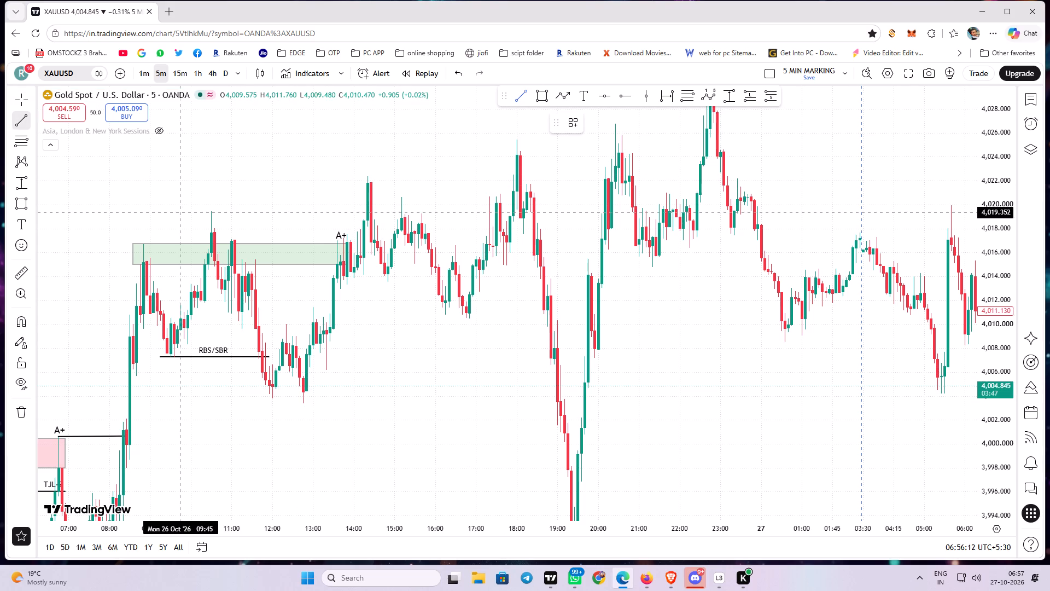
pyautogui.click(188, 211)
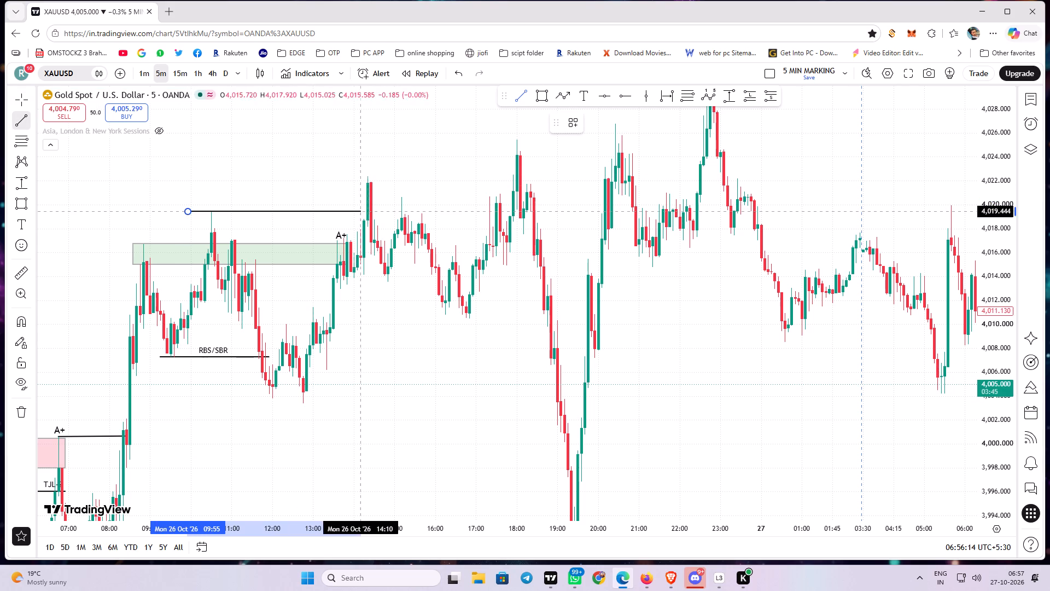
pyautogui.keyDown('shift'); pyautogui.click(367, 202); pyautogui.keyUp('shift')
pyautogui.click(575, 125)
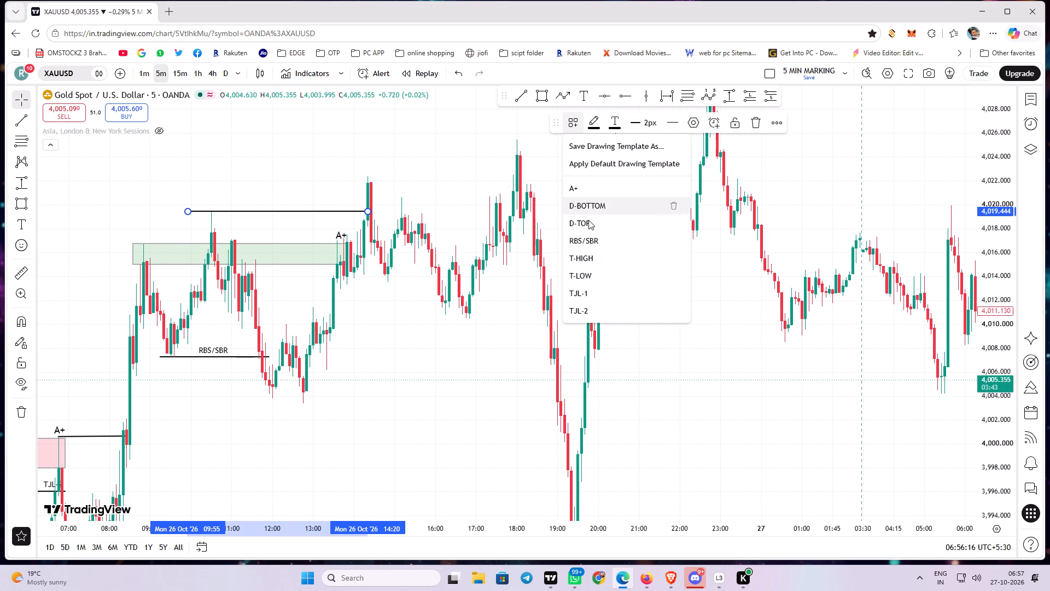
pyautogui.click(593, 227)
# Measure the price move from the D-TOP line down to the following swing low, and remove the measurement.
pyautogui.moveTo(420, 192); pyautogui.dragTo(392, 189)
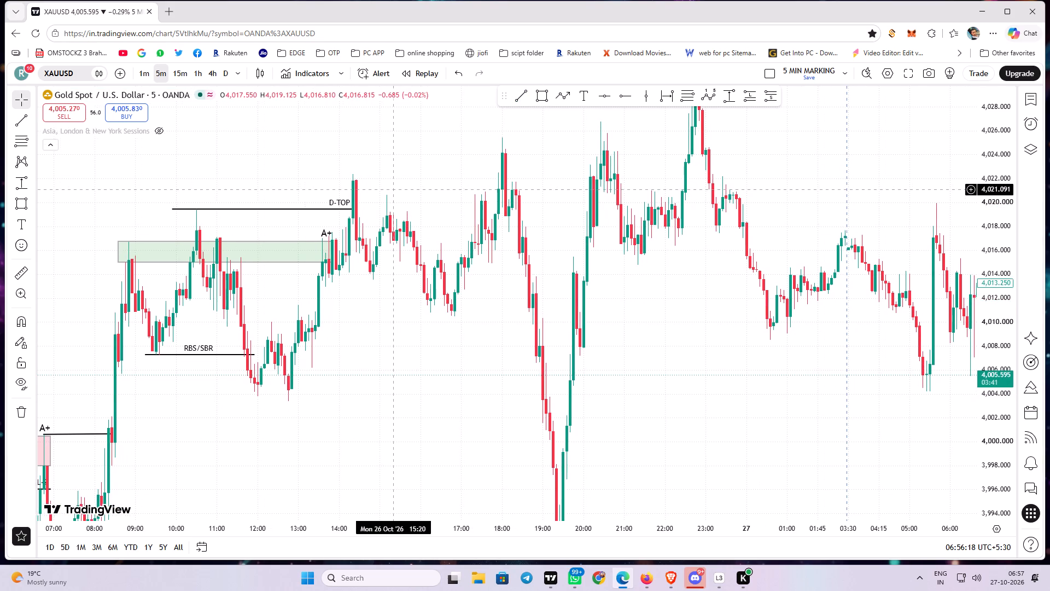
pyautogui.moveTo(392, 189); pyautogui.dragTo(389, 189)
pyautogui.scroll(-1, 555, 234)
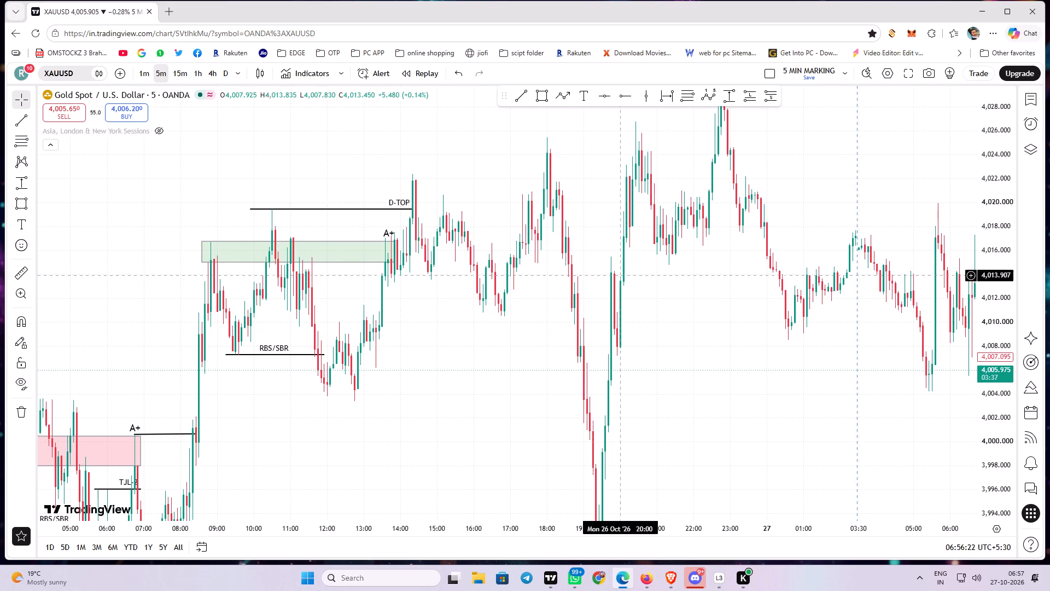
pyautogui.moveTo(547, 306); pyautogui.dragTo(478, 308)
pyautogui.scroll(2, 458, 311)
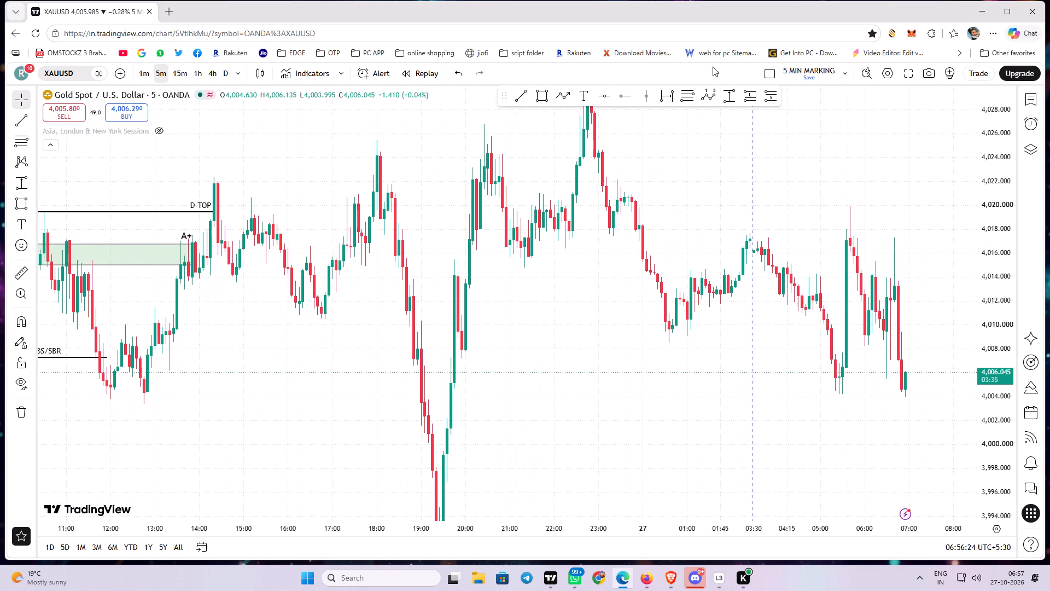
pyautogui.click(731, 97)
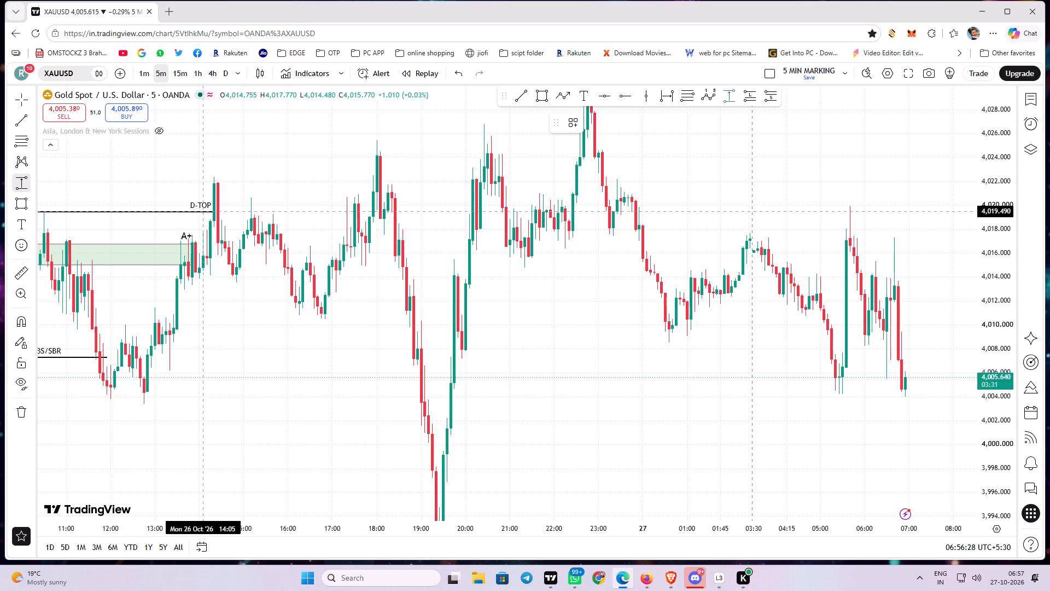
pyautogui.moveTo(205, 211); pyautogui.dragTo(373, 320)
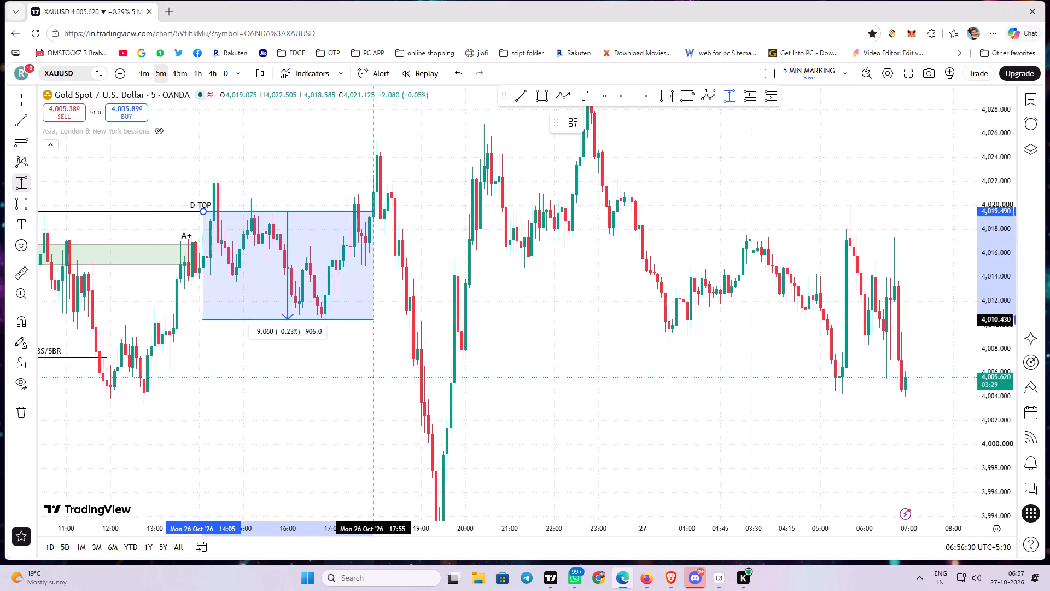
pyautogui.moveTo(373, 320); pyautogui.dragTo(373, 319)
pyautogui.click(373, 319)
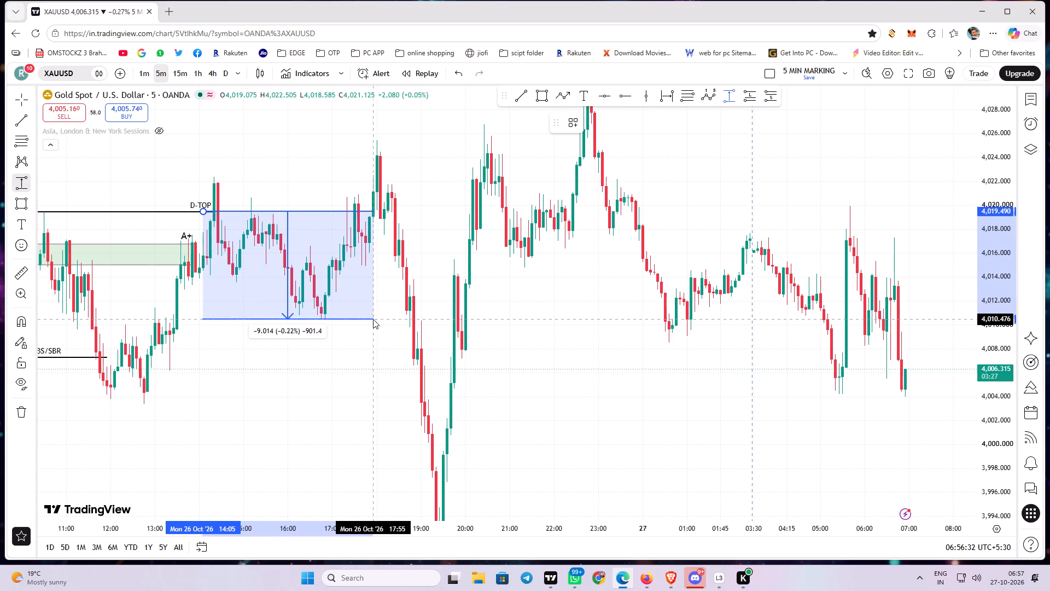
pyautogui.click(734, 126)
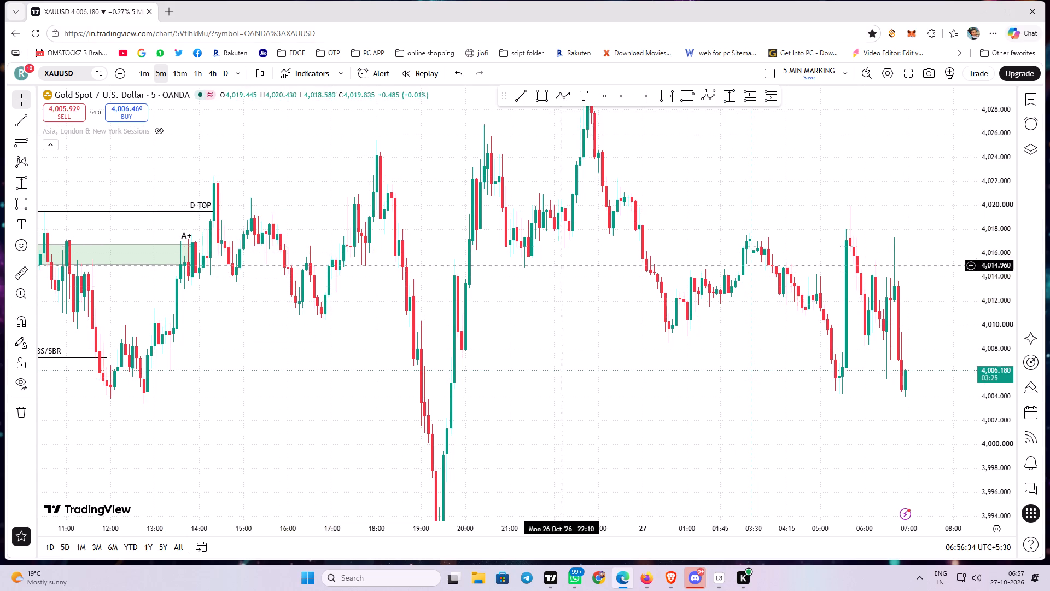
# Measure the price move from the swing high just above the D-TOP line up to the 18:00 swing high, and remove the measurement.
pyautogui.moveTo(548, 291); pyautogui.dragTo(535, 302)
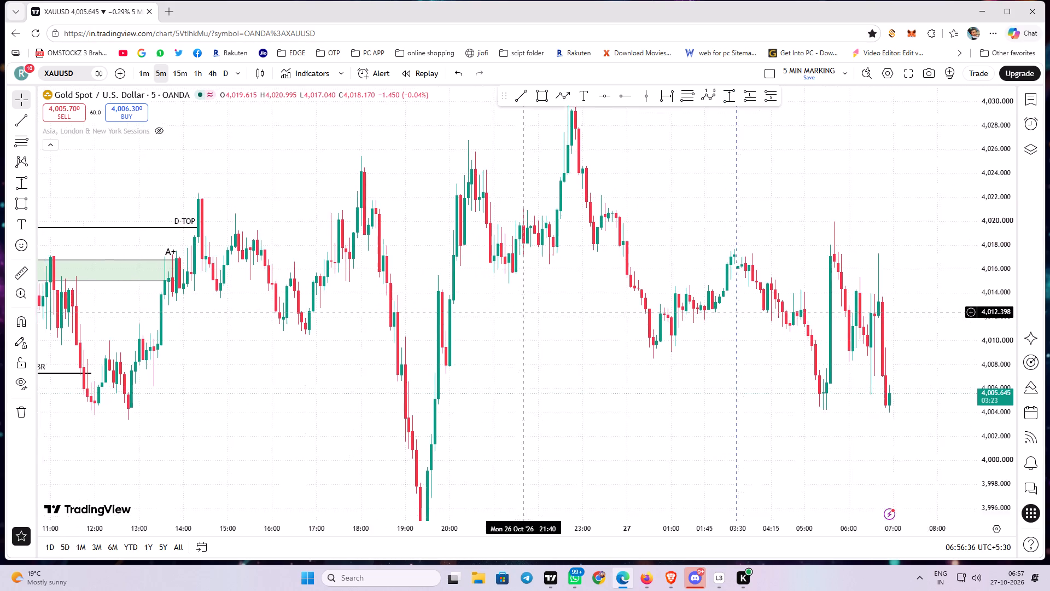
pyautogui.moveTo(535, 302); pyautogui.dragTo(623, 285)
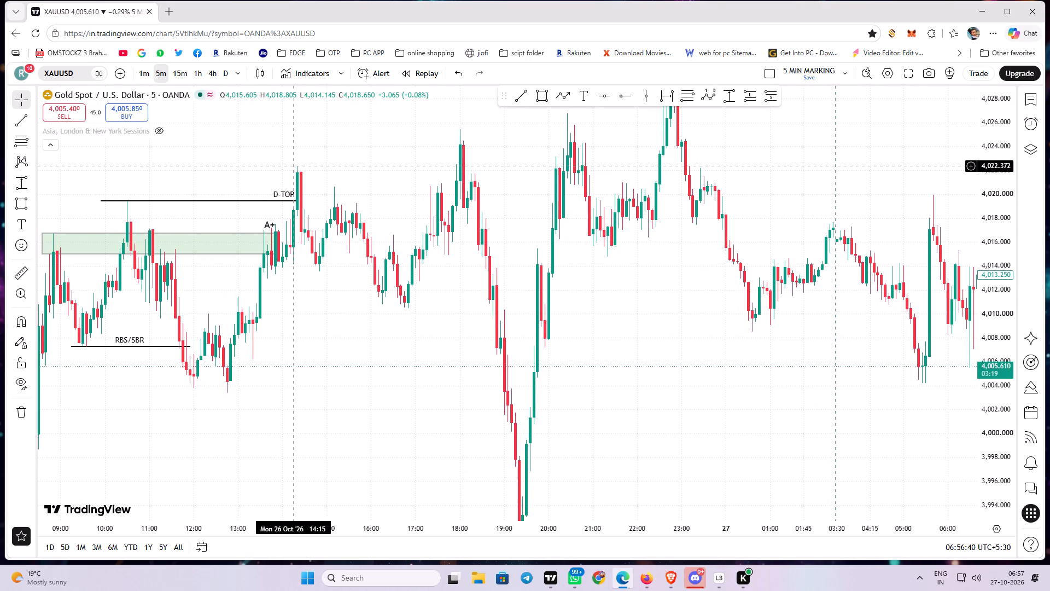
pyautogui.moveTo(308, 166); pyautogui.dragTo(247, 227)
pyautogui.click(732, 88)
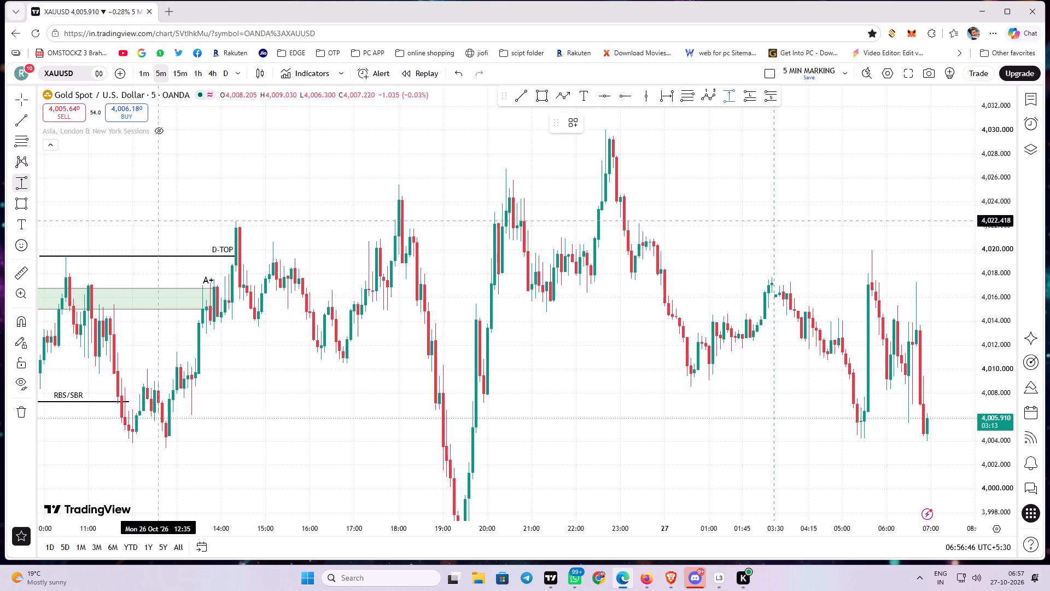
pyautogui.moveTo(161, 221); pyautogui.dragTo(531, 184)
pyautogui.click(531, 184)
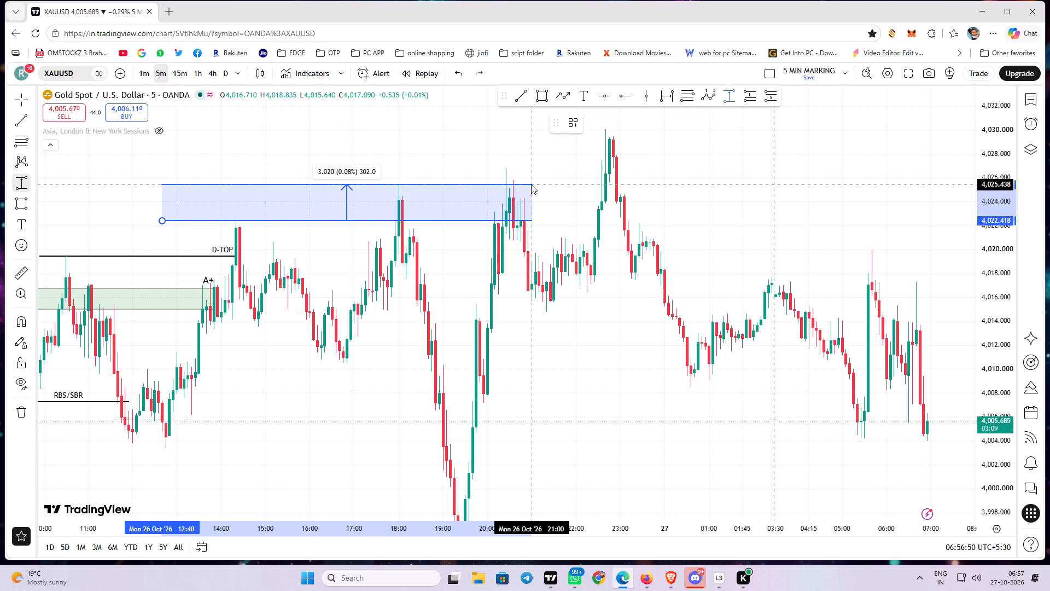
pyautogui.click(735, 125)
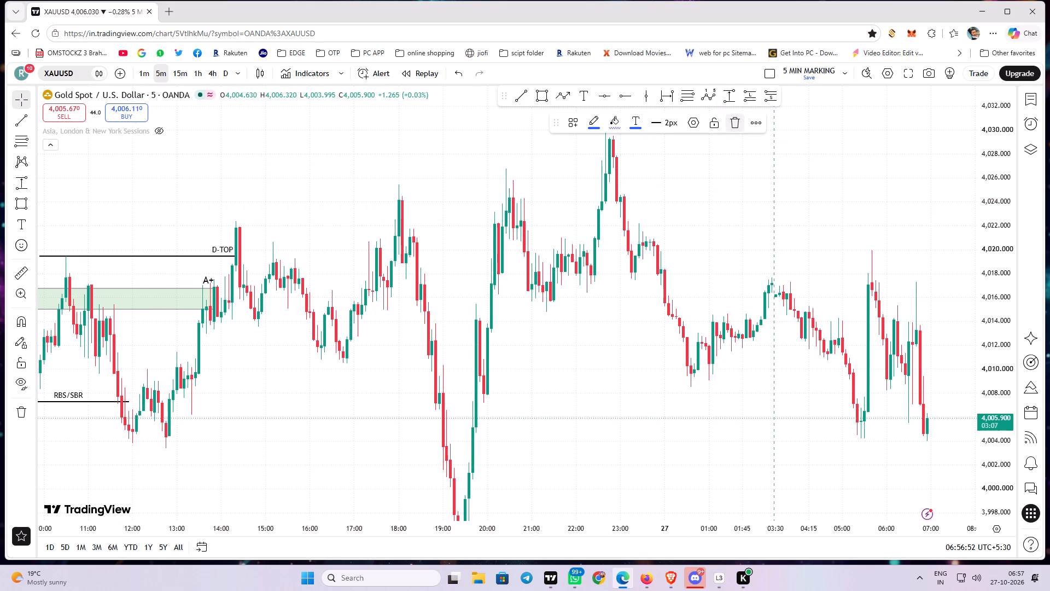
# Draw a horizontal trend line at about 4,022.42 from 14:05 to 18:05 and apply the TJL-1 template.
pyautogui.moveTo(698, 221); pyautogui.dragTo(644, 184)
pyautogui.scroll(-2, 655, 193)
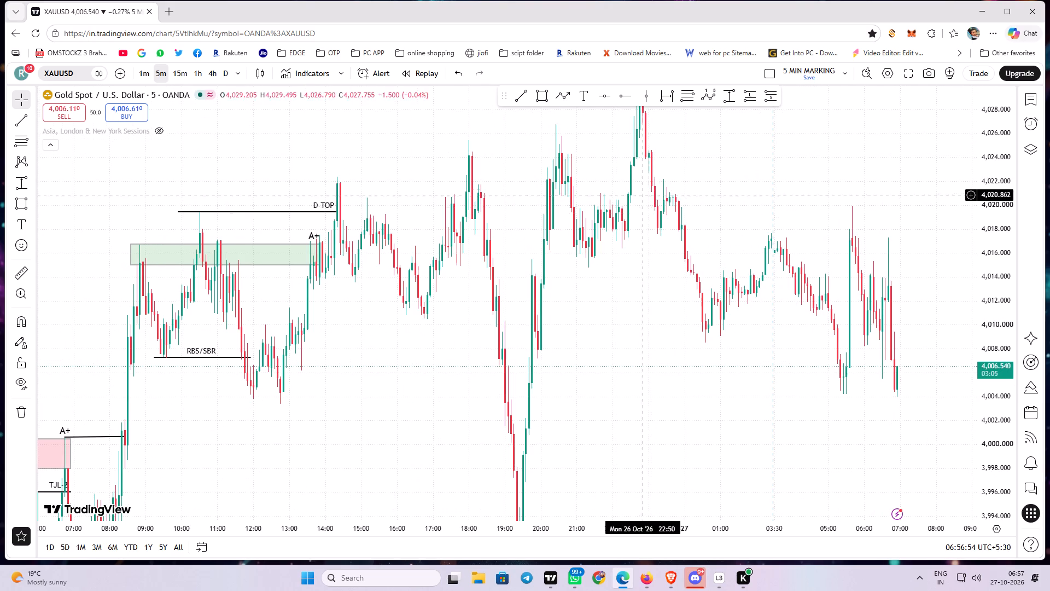
pyautogui.scroll(2, 561, 204)
pyautogui.click(517, 92)
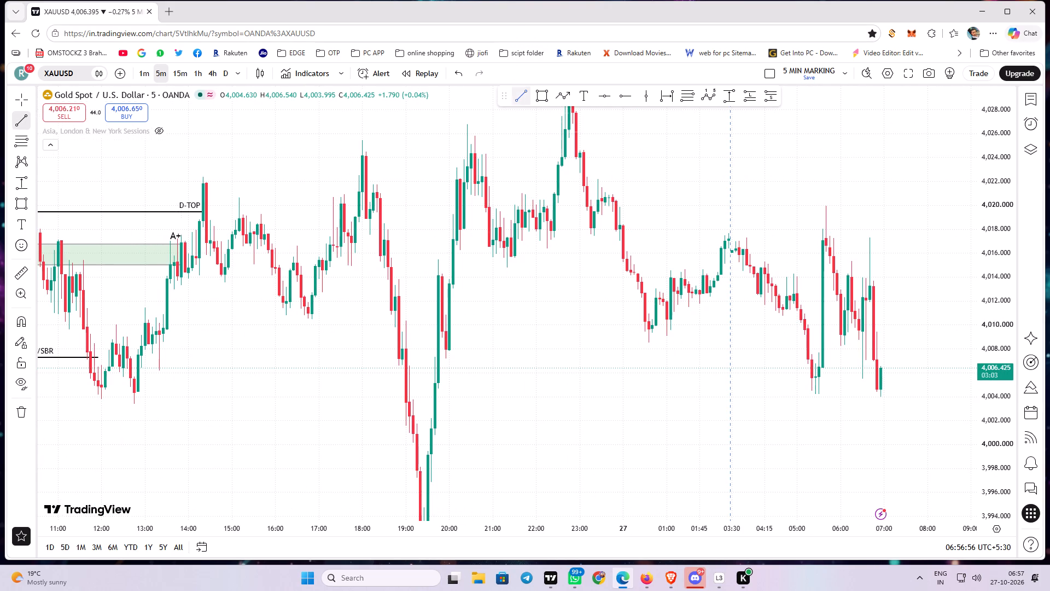
pyautogui.click(194, 176)
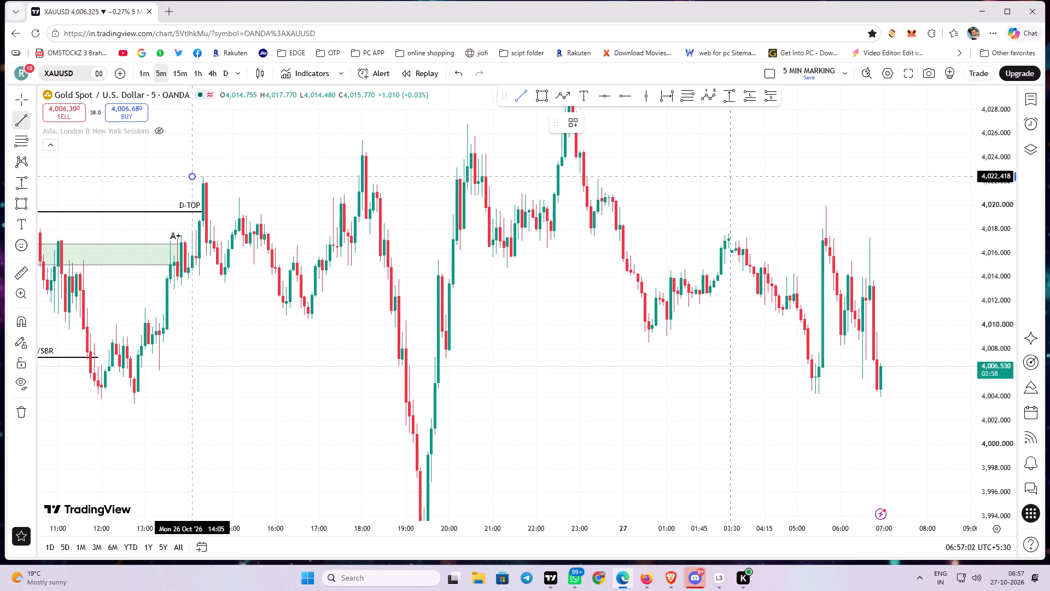
pyautogui.keyDown('shift'); pyautogui.click(366, 170); pyautogui.keyUp('shift')
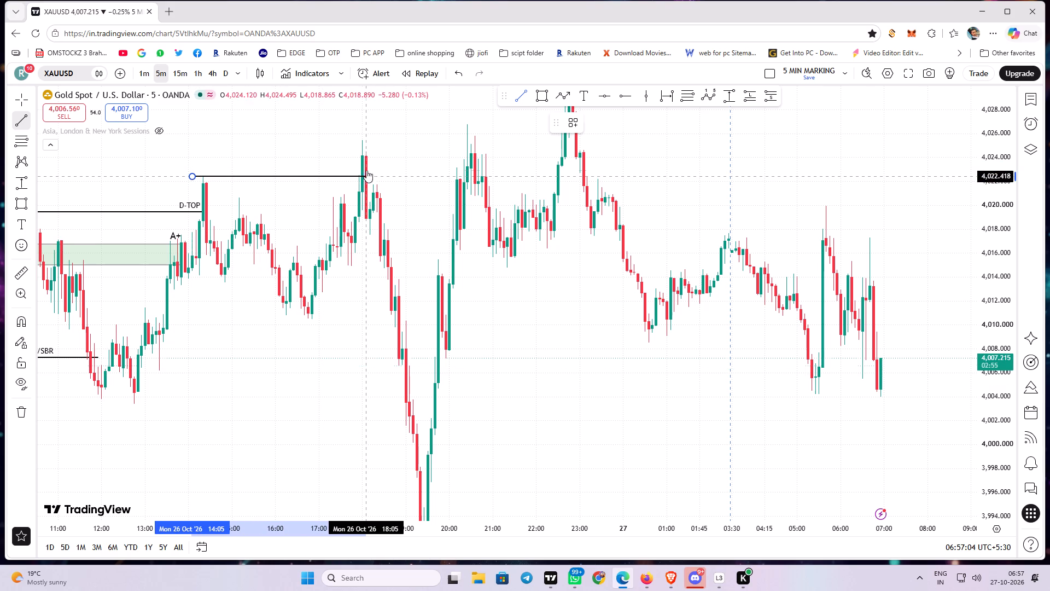
pyautogui.click(568, 121)
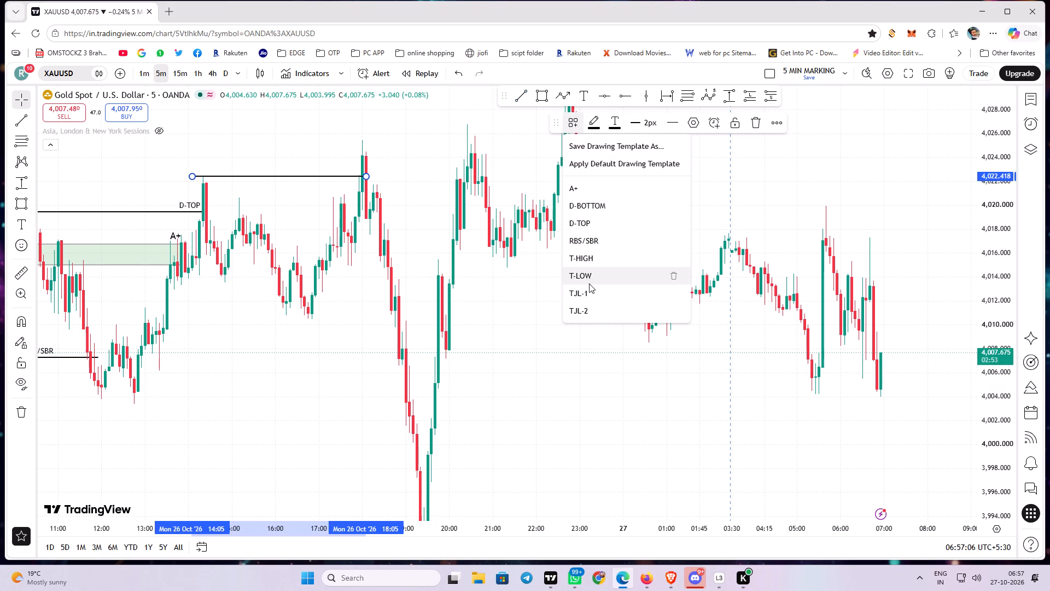
pyautogui.click(586, 288)
# Draw a horizontal trend line at about 4,010.48 from 16:05 to 18:55 and apply the TJL-2 template.
pyautogui.moveTo(429, 264); pyautogui.dragTo(441, 230)
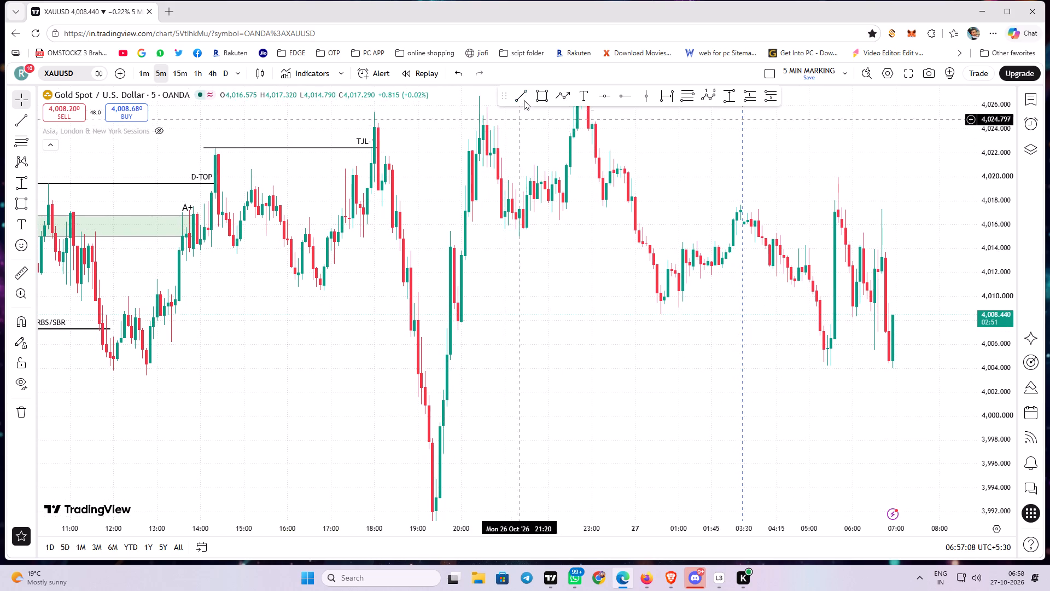
pyautogui.click(524, 95)
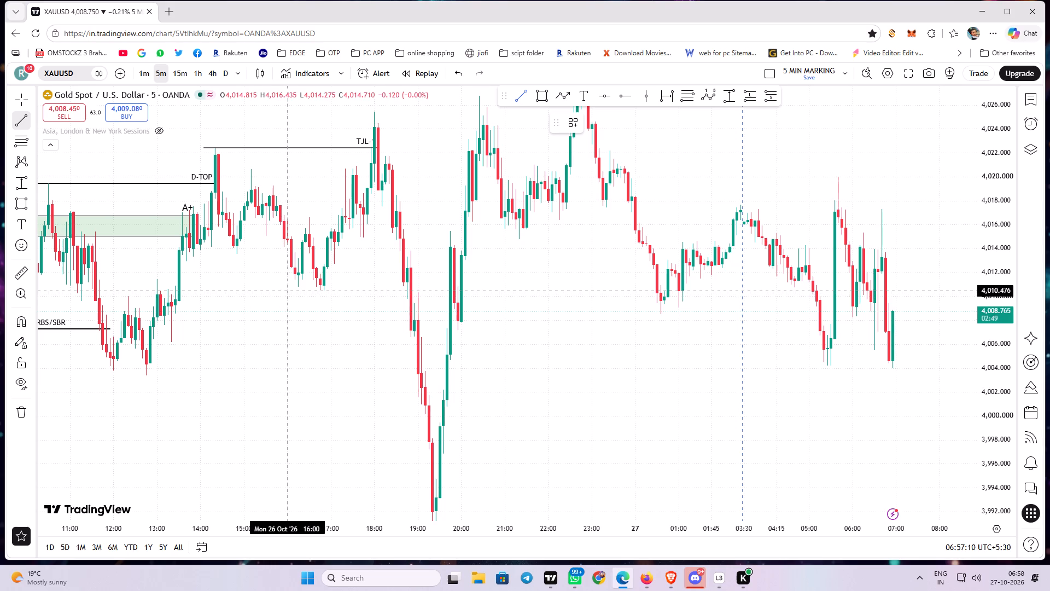
pyautogui.click(291, 291)
pyautogui.keyDown('shift'); pyautogui.click(416, 293); pyautogui.keyUp('shift')
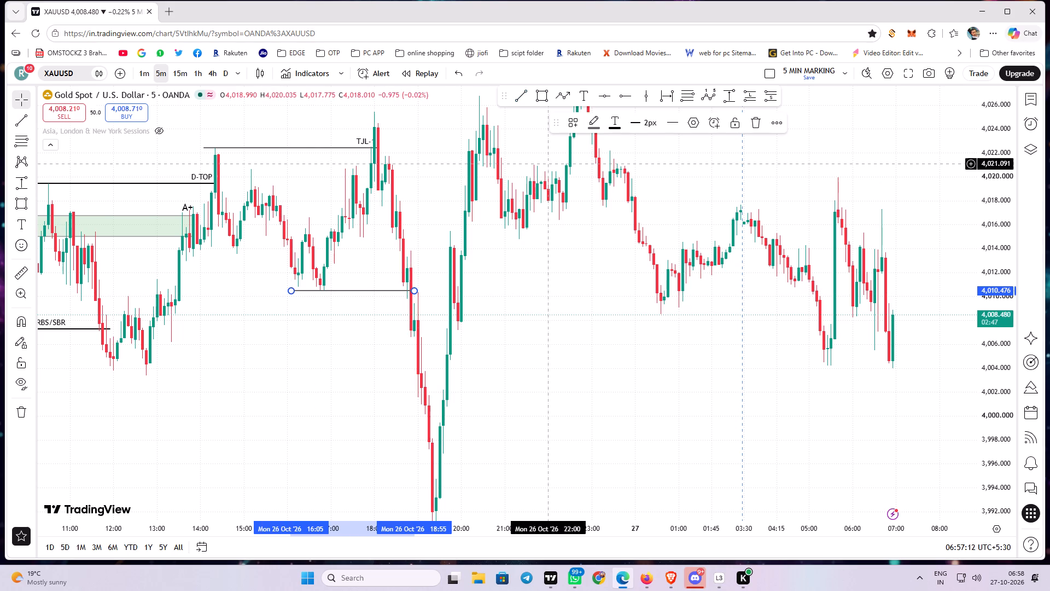
pyautogui.click(580, 121)
pyautogui.click(609, 318)
# Draw a horizontal trend line on 27 October at about 4,017.33 from 03:40 to about 09:45.
pyautogui.moveTo(604, 323); pyautogui.dragTo(398, 339)
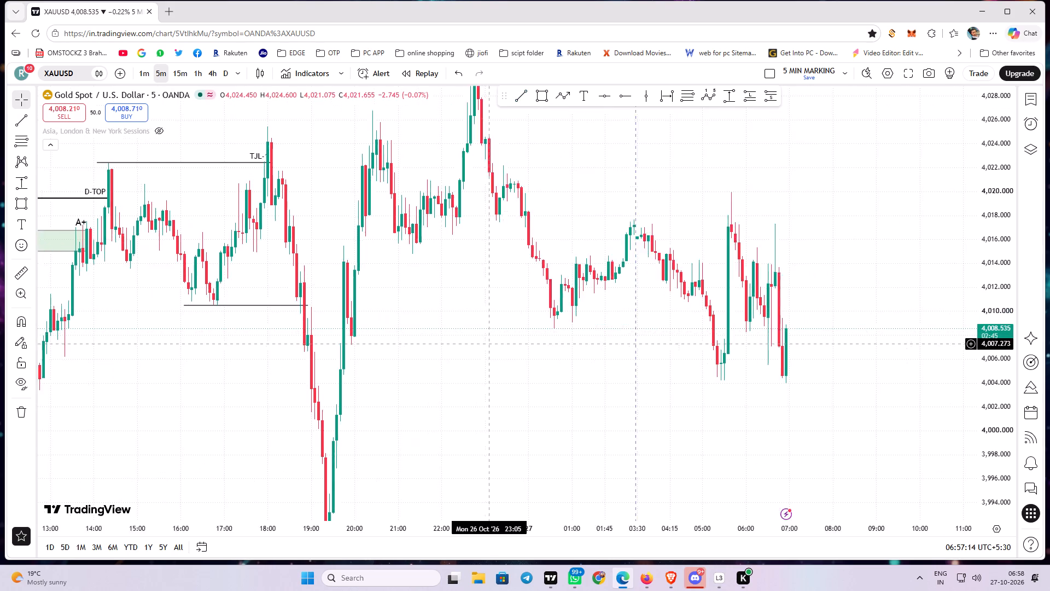
pyautogui.moveTo(398, 339); pyautogui.dragTo(366, 341)
pyautogui.scroll(4, 639, 335)
pyautogui.scroll(1, 485, 332)
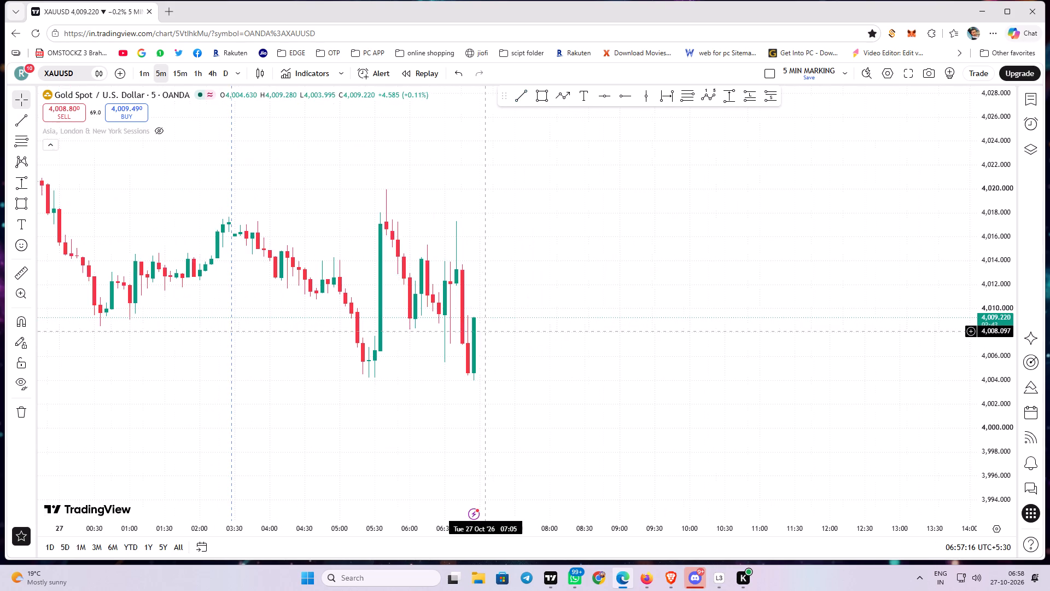
pyautogui.moveTo(435, 323); pyautogui.dragTo(555, 358)
pyautogui.moveTo(1002, 414); pyautogui.dragTo(997, 206)
pyautogui.scroll(1, 760, 235)
pyautogui.moveTo(684, 269); pyautogui.dragTo(776, 259)
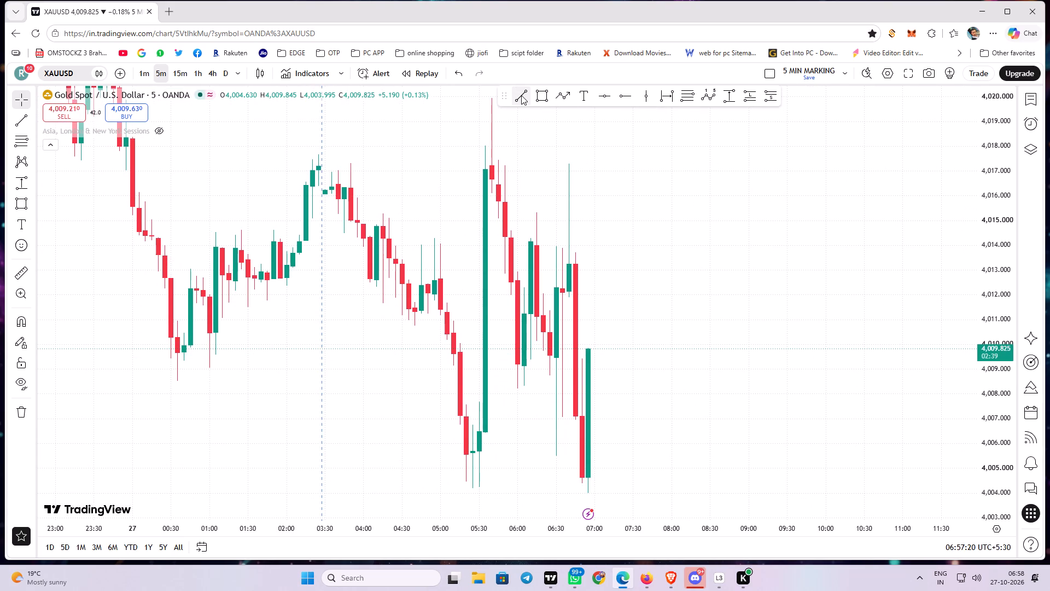
pyautogui.click(521, 95)
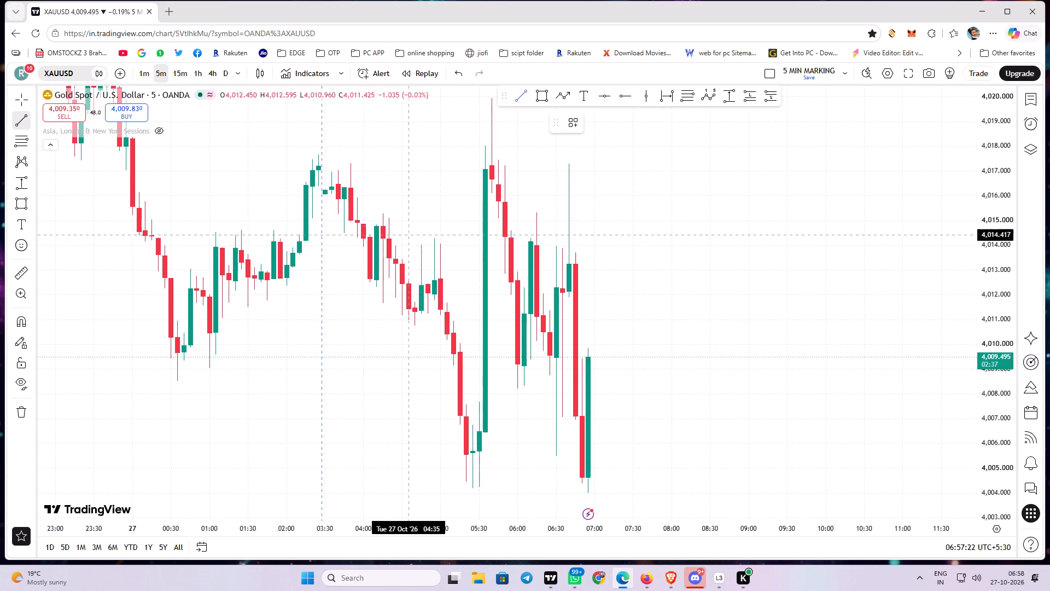
pyautogui.click(338, 163)
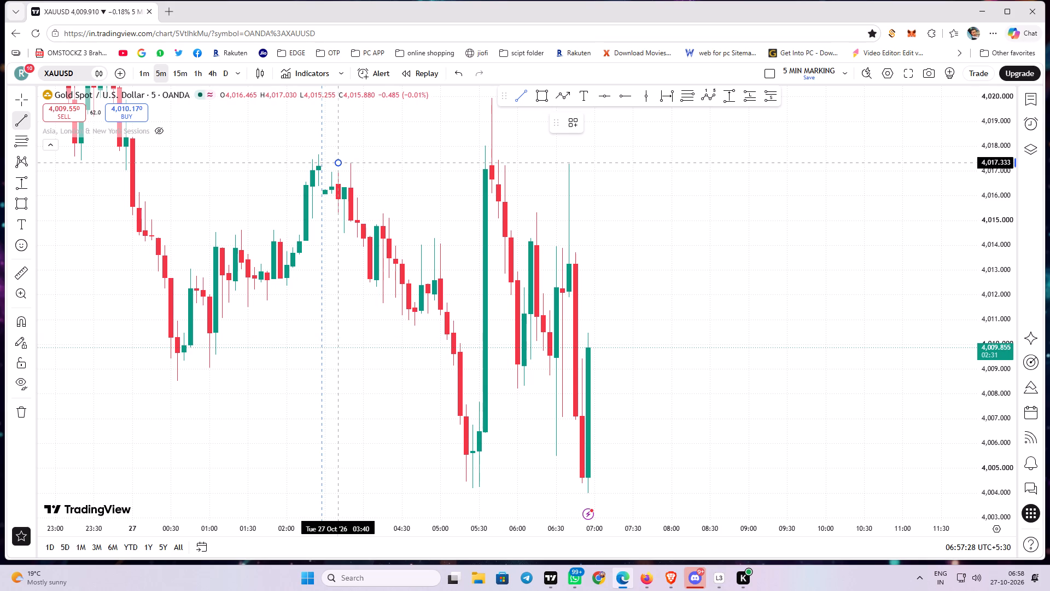
pyautogui.keyDown('shift'); pyautogui.moveTo(808, 167); pyautogui.dragTo(838, 165); pyautogui.keyUp('shift')
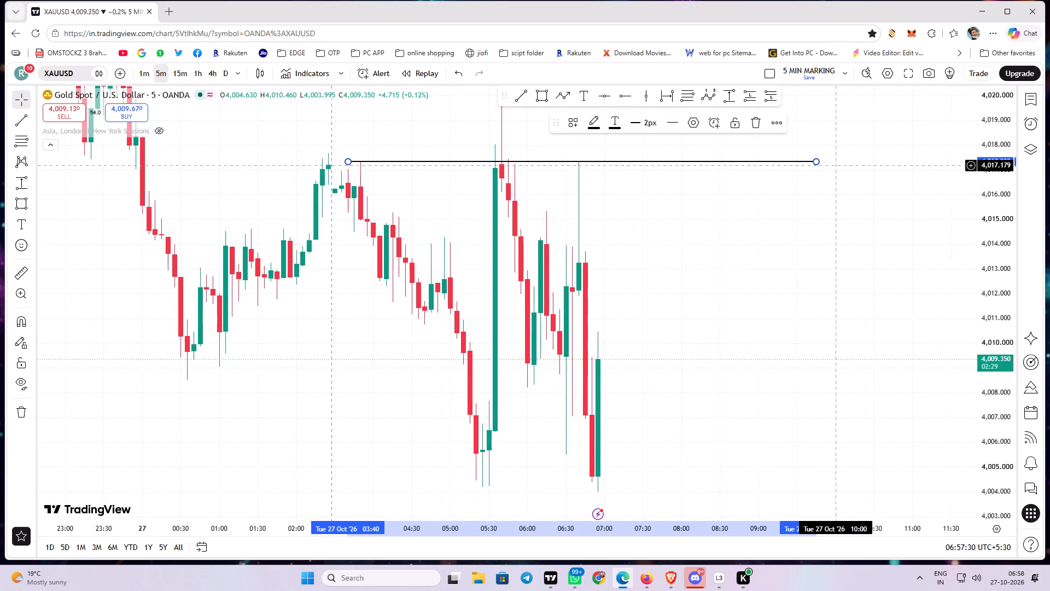
pyautogui.keyDown('shift'); pyautogui.moveTo(838, 165); pyautogui.dragTo(839, 165); pyautogui.keyUp('shift')
# Draw a short horizontal trend line on 27 October at about 4,016.06 from 02:25 to 03:45 and apply the TJL-1 template.
pyautogui.moveTo(747, 274); pyautogui.dragTo(713, 260)
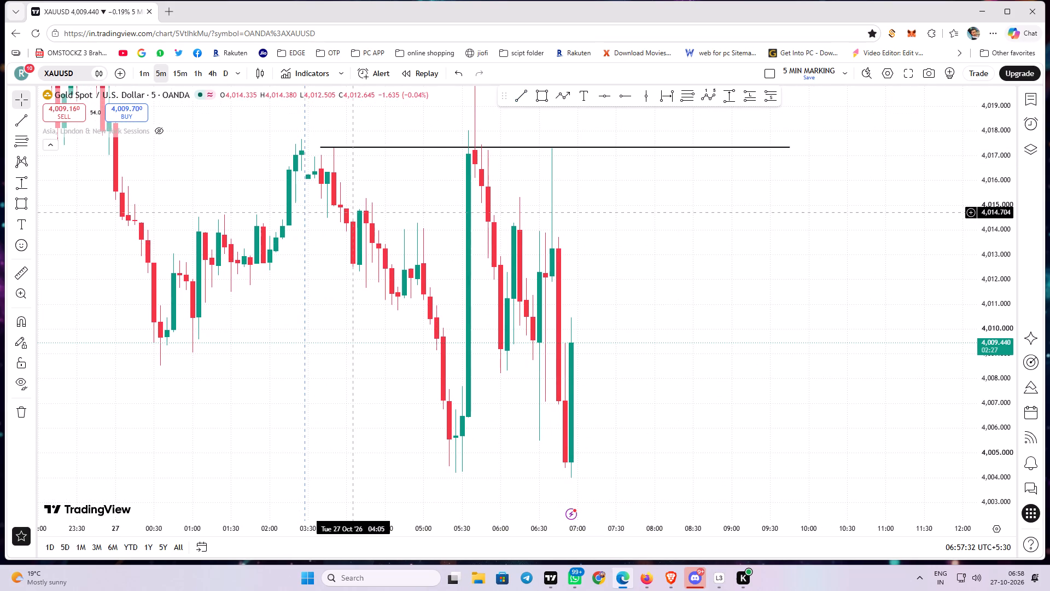
pyautogui.moveTo(438, 232); pyautogui.dragTo(451, 233)
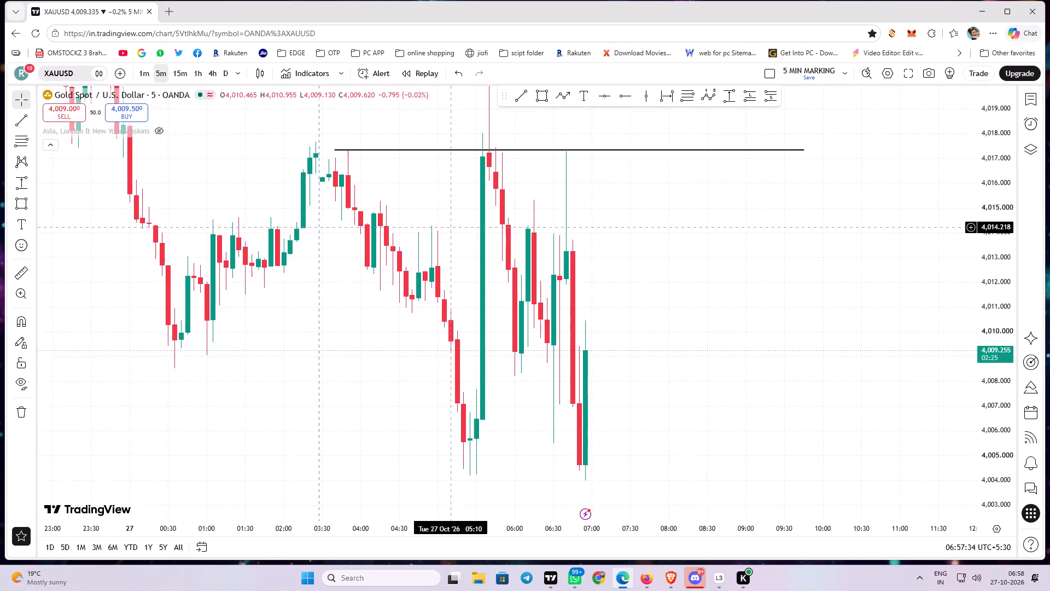
pyautogui.moveTo(451, 233); pyautogui.dragTo(451, 236)
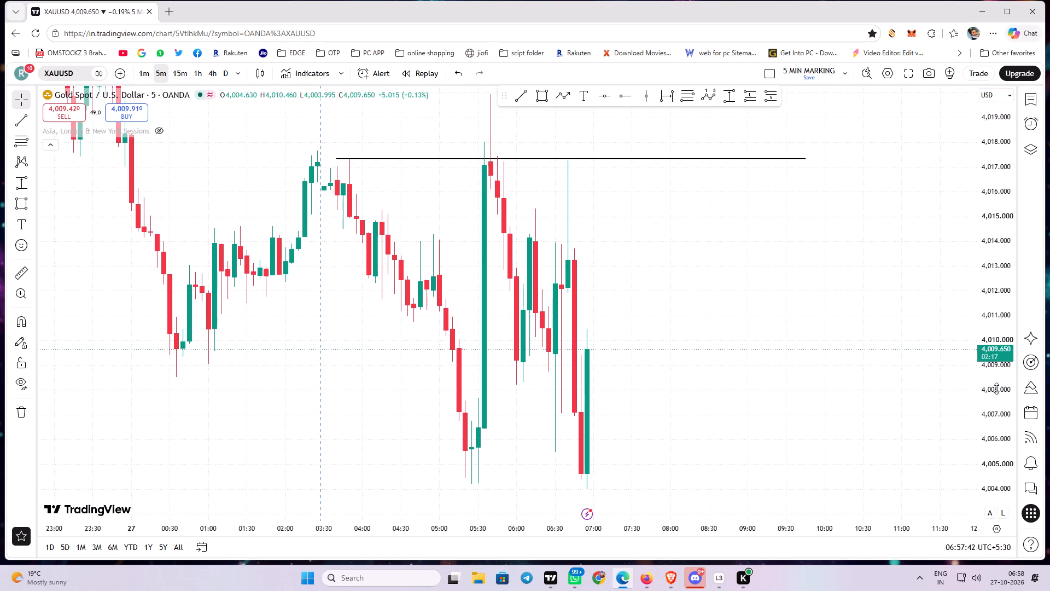
pyautogui.moveTo(989, 383); pyautogui.dragTo(991, 125)
pyautogui.moveTo(705, 257); pyautogui.dragTo(717, 457)
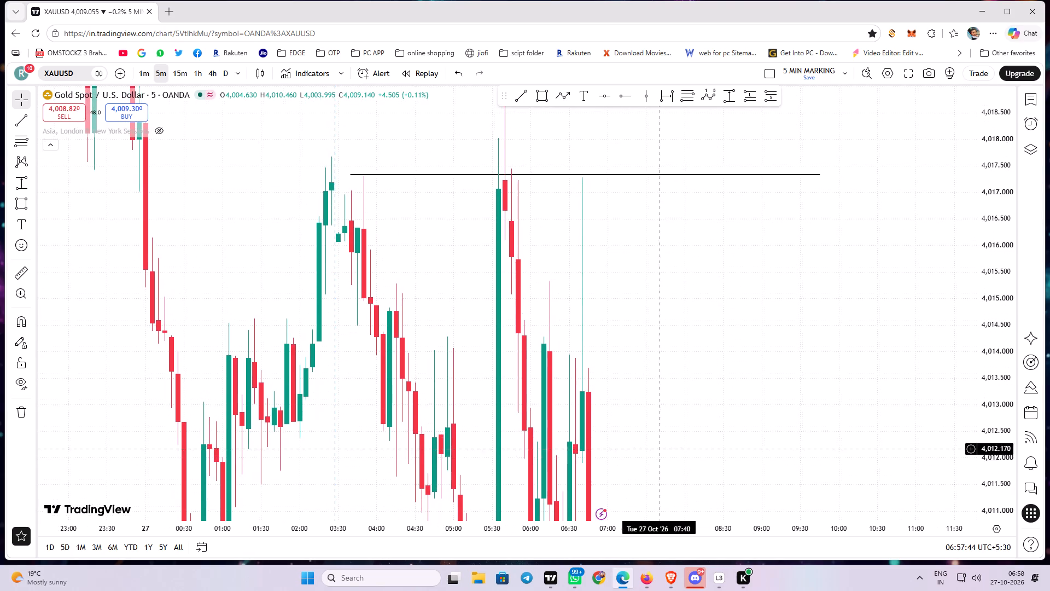
pyautogui.scroll(3, 400, 288)
pyautogui.moveTo(242, 282); pyautogui.dragTo(296, 294)
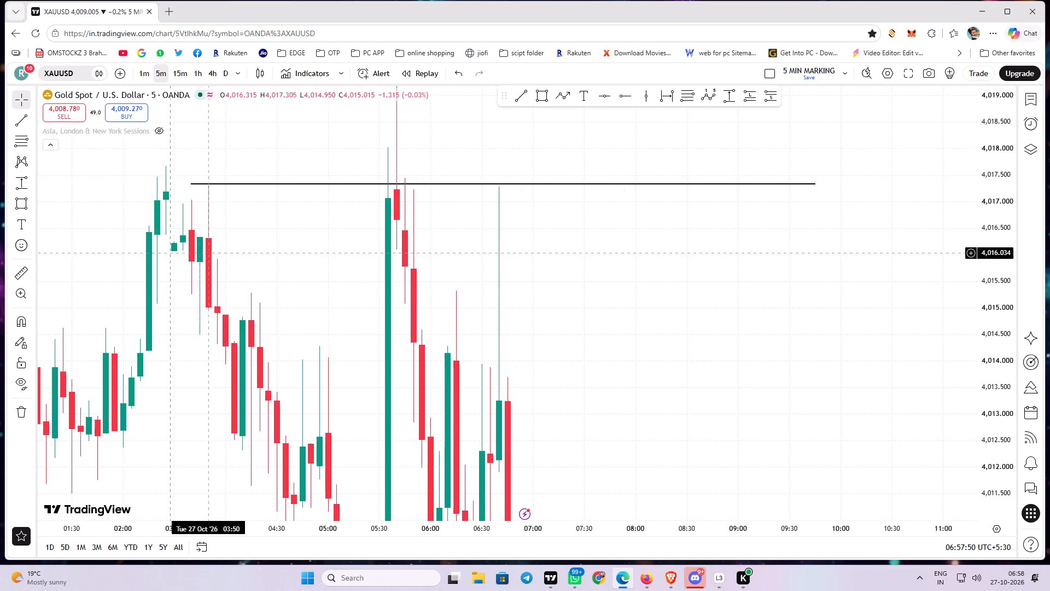
pyautogui.moveTo(266, 258); pyautogui.dragTo(349, 267)
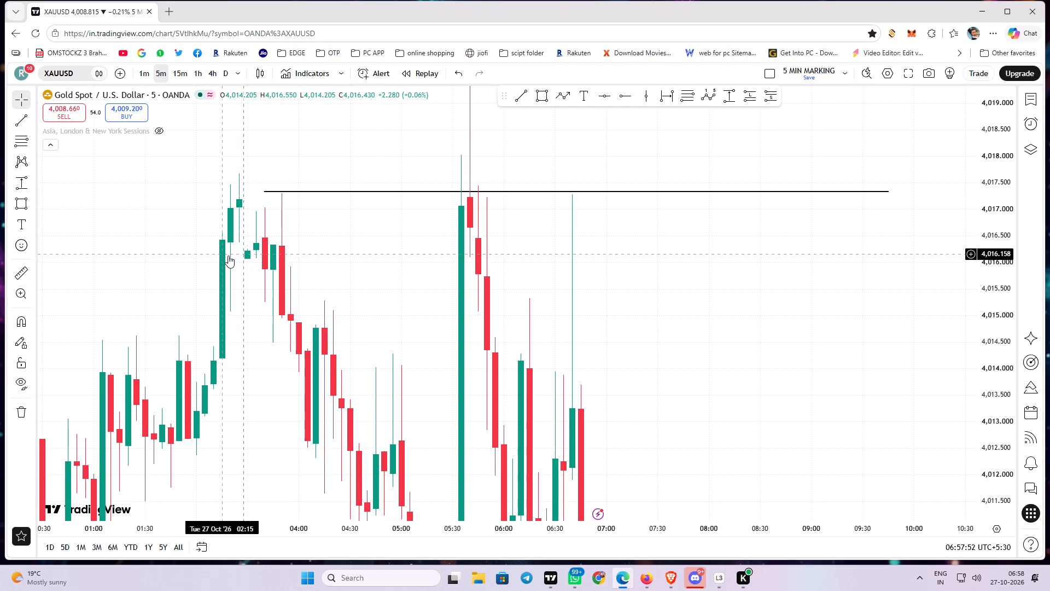
pyautogui.click(527, 91)
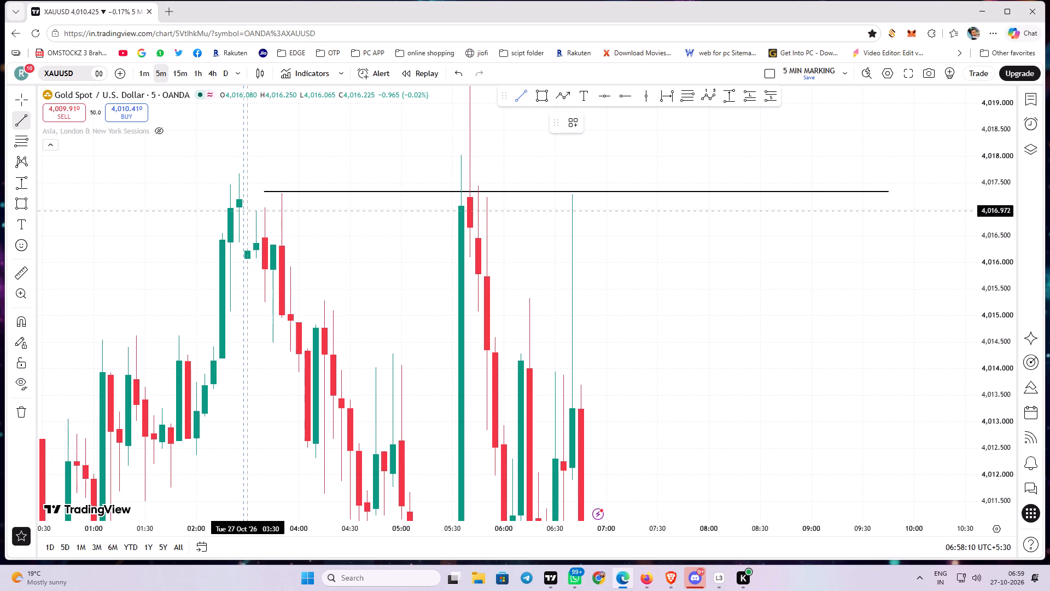
pyautogui.click(243, 259)
pyautogui.keyDown('shift'); pyautogui.click(271, 259); pyautogui.keyUp('shift')
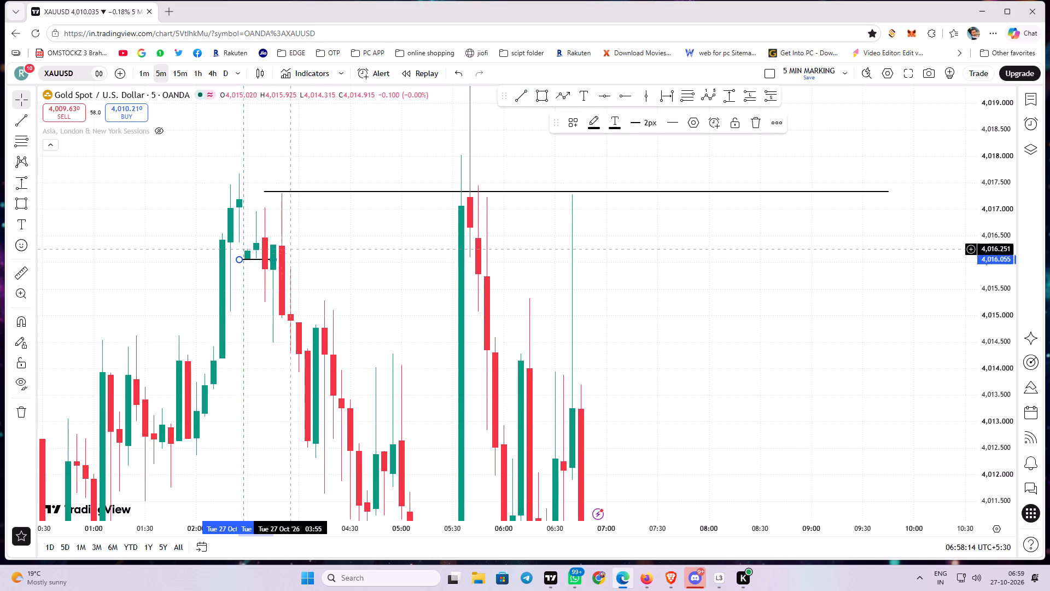
pyautogui.click(571, 124)
pyautogui.click(589, 295)
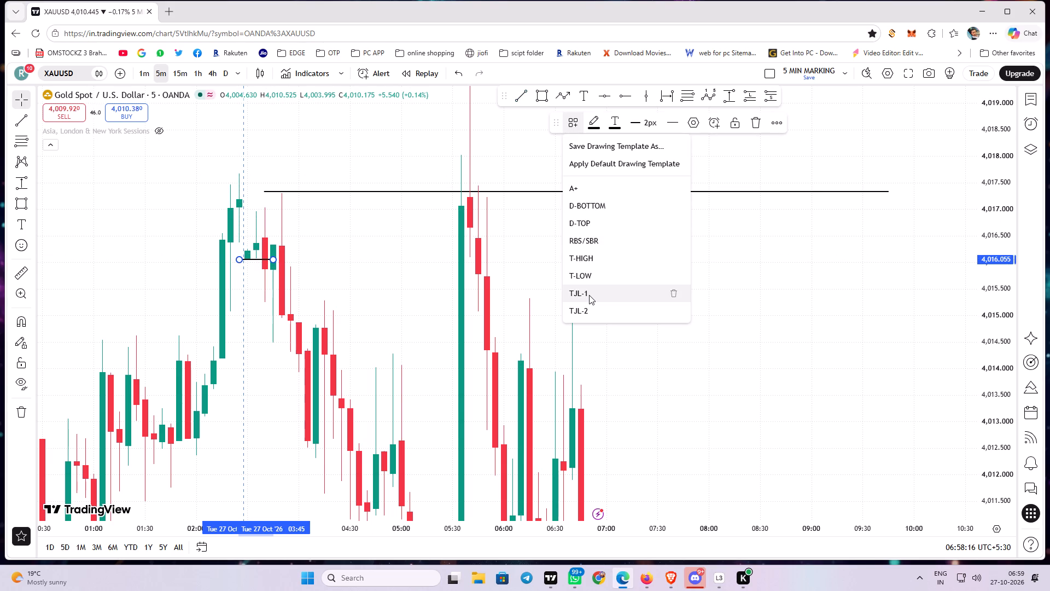
# Draw a horizontal trend line on 27 October at about 4,016.96 from 03:30 to 04:55 and apply the TJL-2 template.
pyautogui.moveTo(392, 270); pyautogui.dragTo(408, 315)
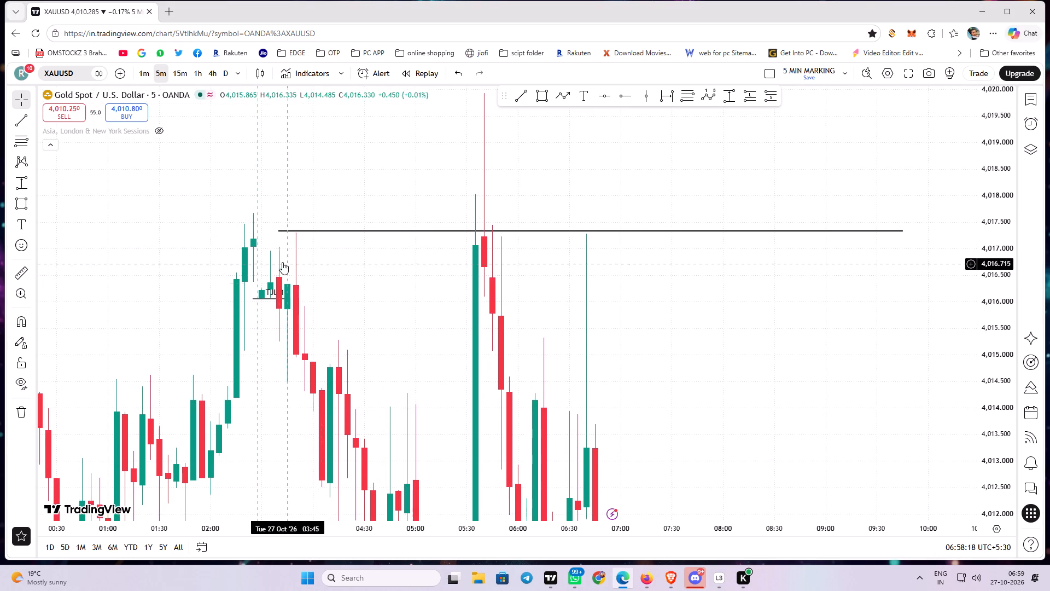
pyautogui.click(514, 96)
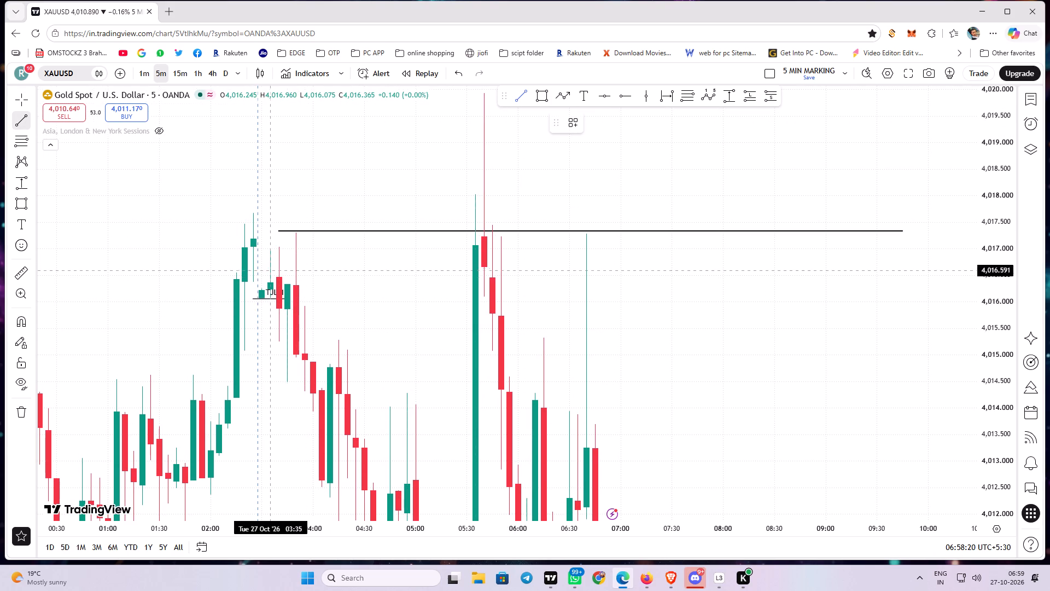
pyautogui.click(262, 251)
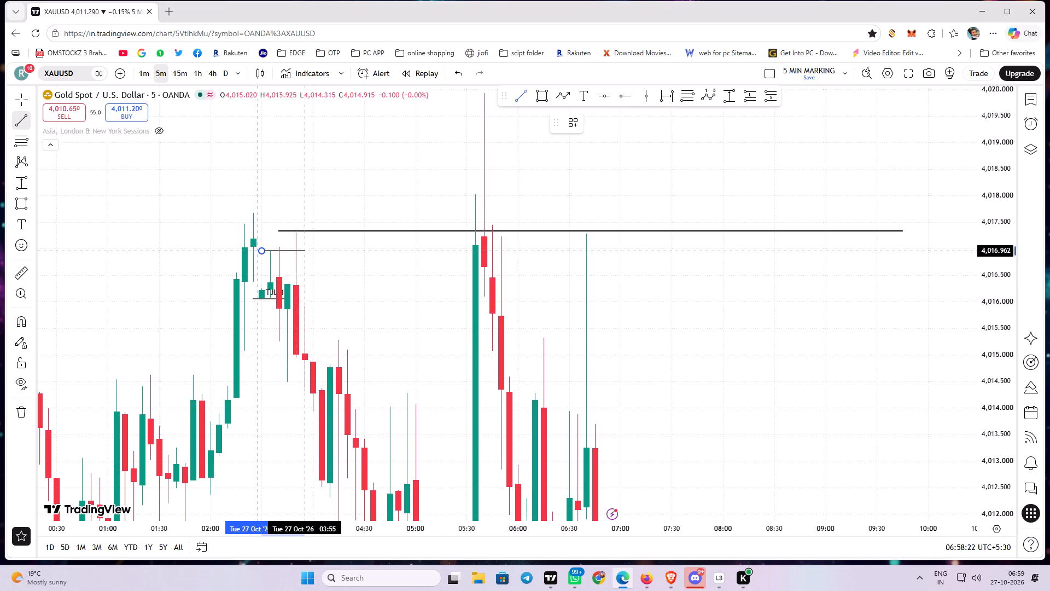
pyautogui.keyDown('shift'); pyautogui.click(404, 254); pyautogui.keyUp('shift')
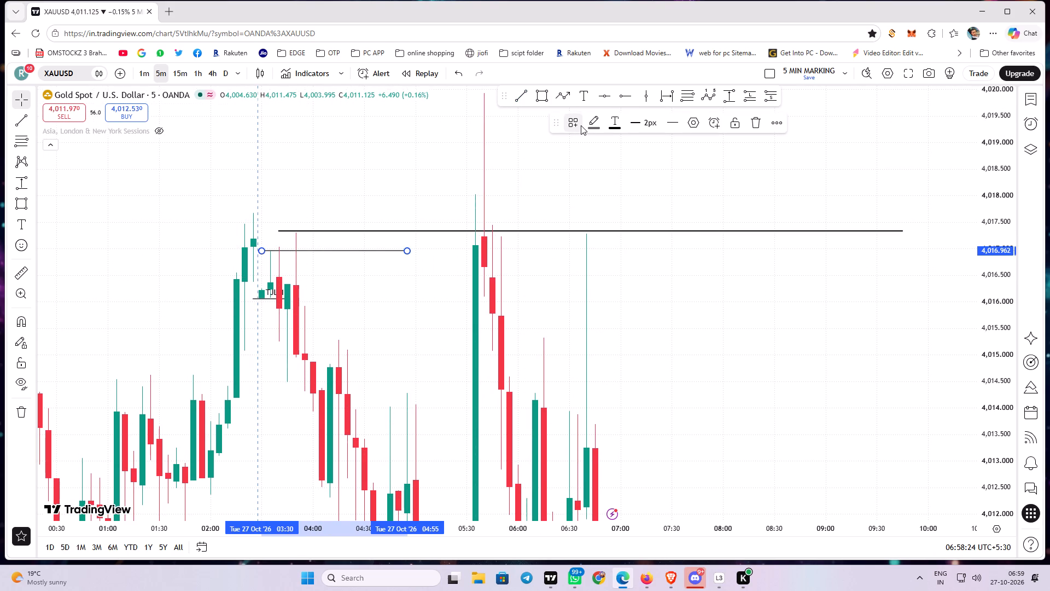
pyautogui.click(581, 125)
pyautogui.click(593, 309)
pyautogui.moveTo(597, 302); pyautogui.dragTo(598, 318)
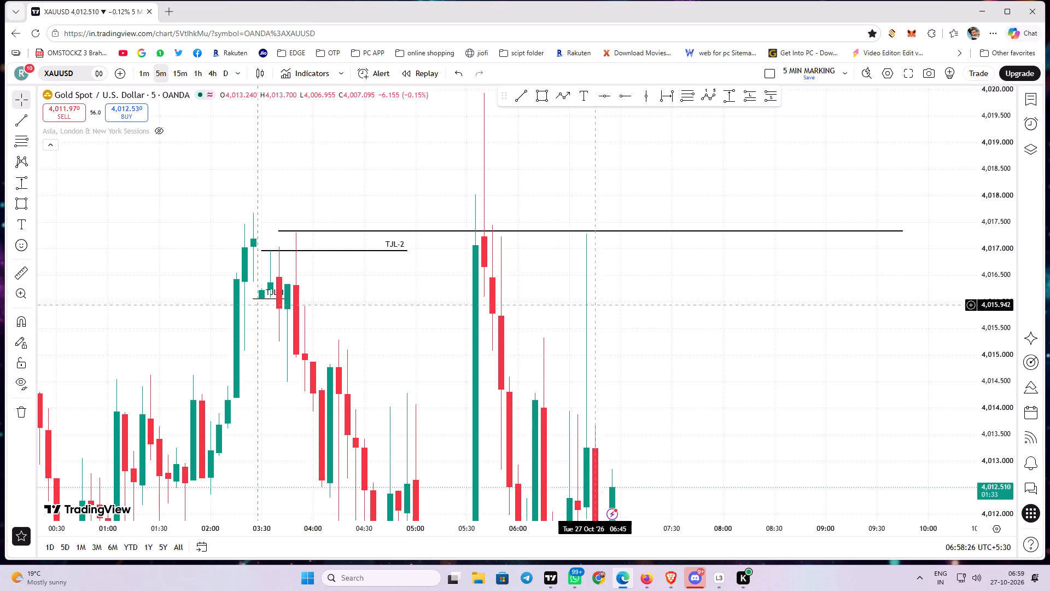
# Measure the price range from the new TJL-2 line up to the spike high after 05:30, and delete the measurement.
pyautogui.moveTo(598, 318); pyautogui.dragTo(600, 370)
pyautogui.moveTo(731, 359); pyautogui.dragTo(731, 350)
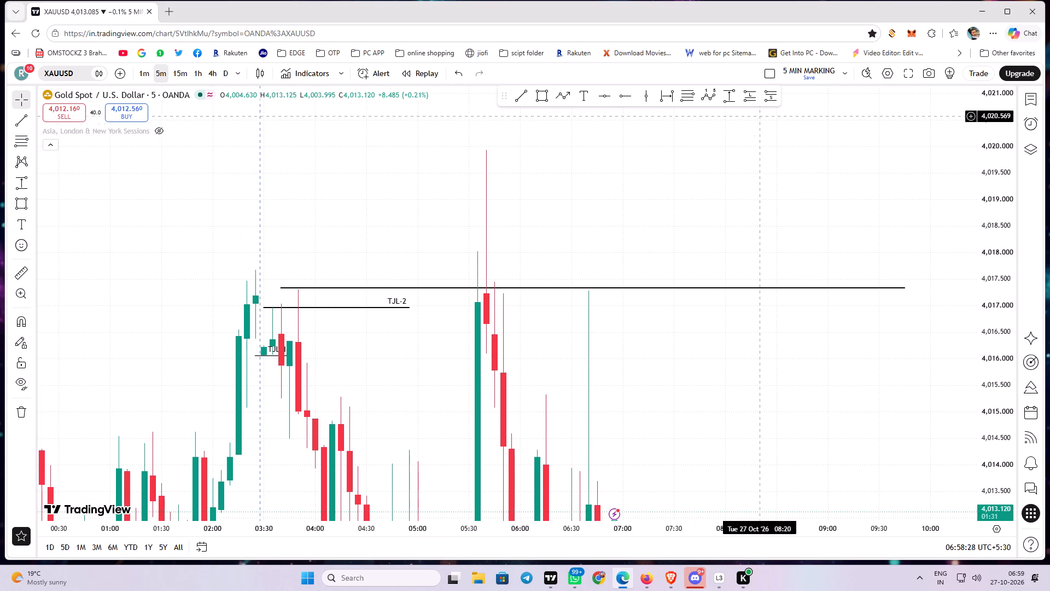
pyautogui.click(726, 94)
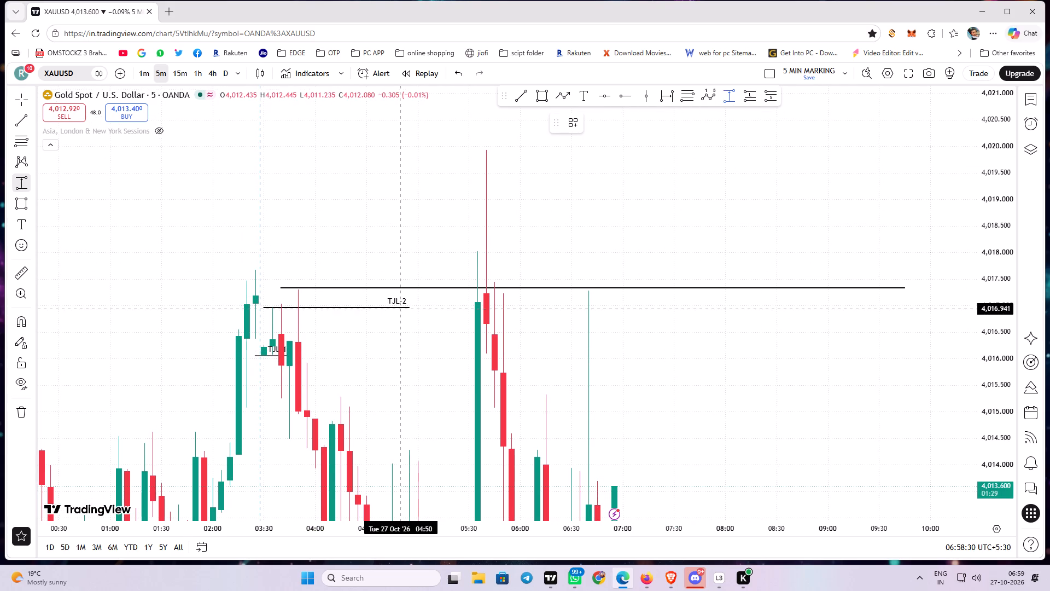
pyautogui.moveTo(403, 307); pyautogui.dragTo(546, 147)
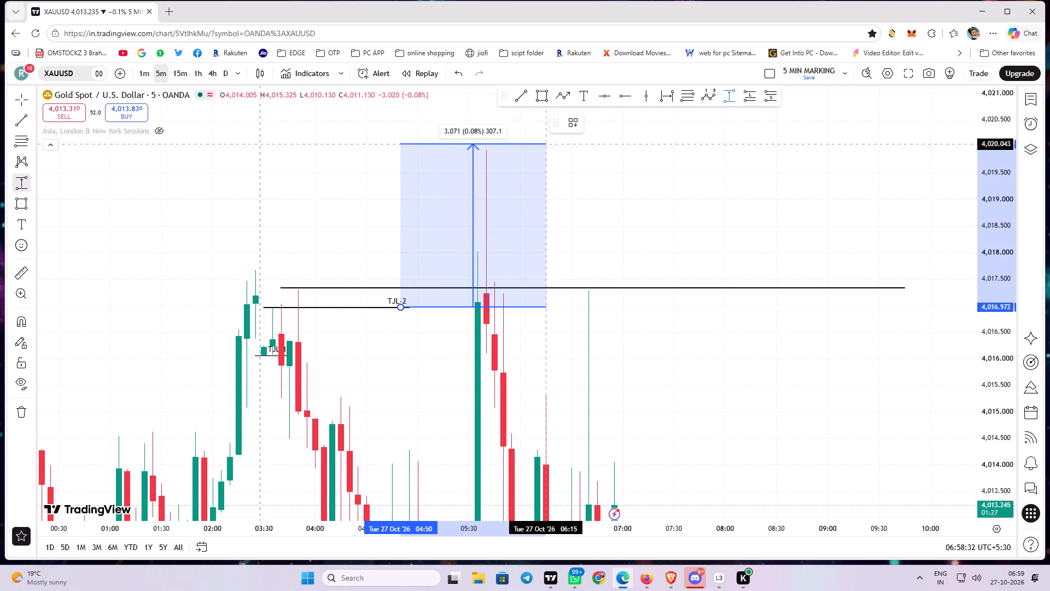
pyautogui.moveTo(546, 147); pyautogui.dragTo(549, 149)
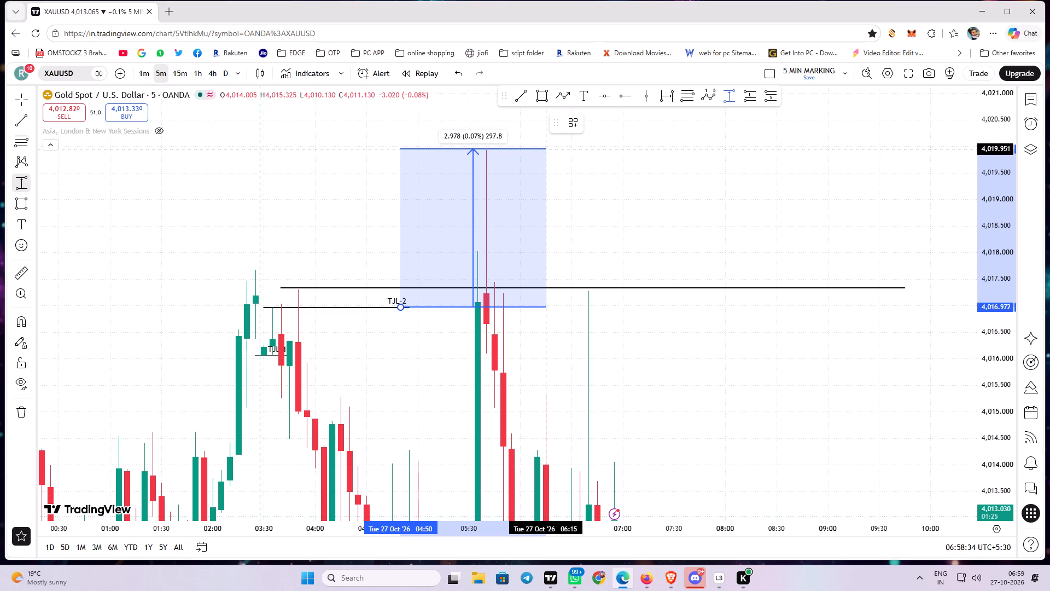
pyautogui.moveTo(549, 149); pyautogui.dragTo(551, 147)
pyautogui.click(551, 147)
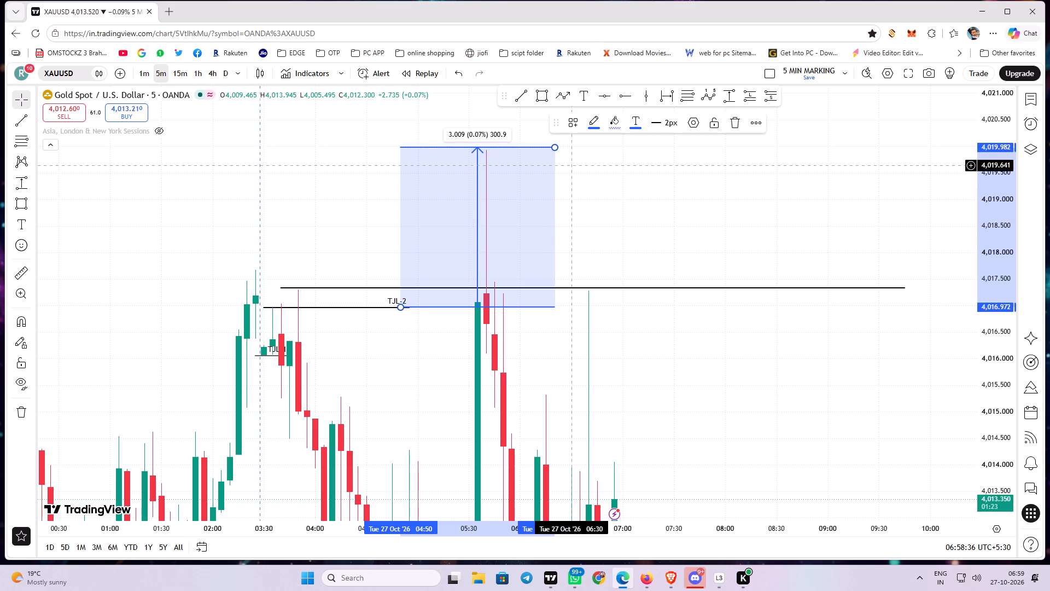
pyautogui.click(740, 122)
# Draw a horizontal trend line on 27 October at about 4,004.20 from 05:15 to 08:25 and apply the T-LOW template.
pyautogui.moveTo(705, 205); pyautogui.dragTo(693, 184)
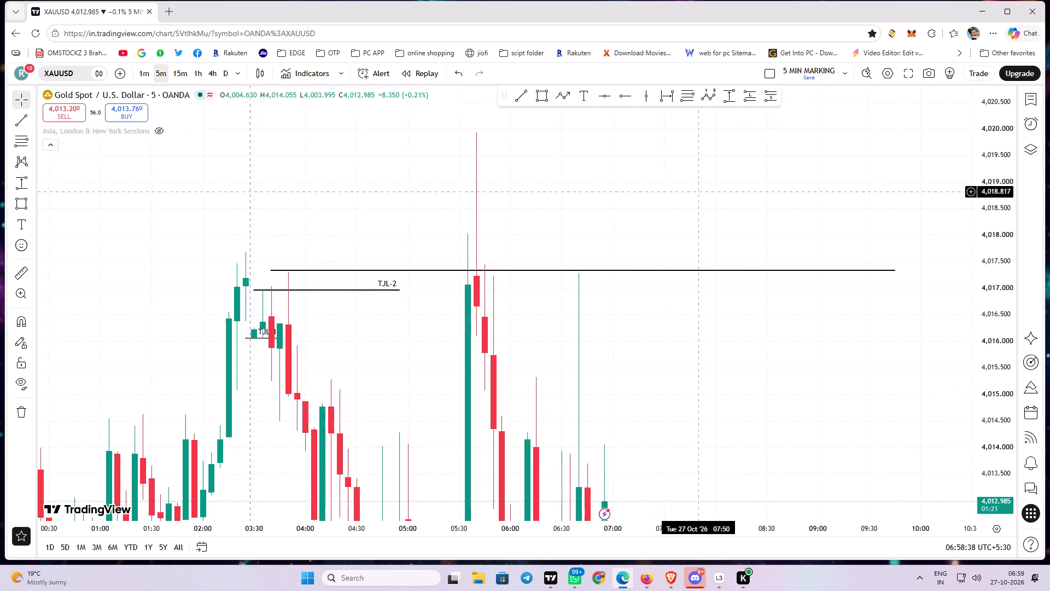
pyautogui.moveTo(693, 184); pyautogui.dragTo(692, 176)
pyautogui.moveTo(750, 356); pyautogui.dragTo(755, 333)
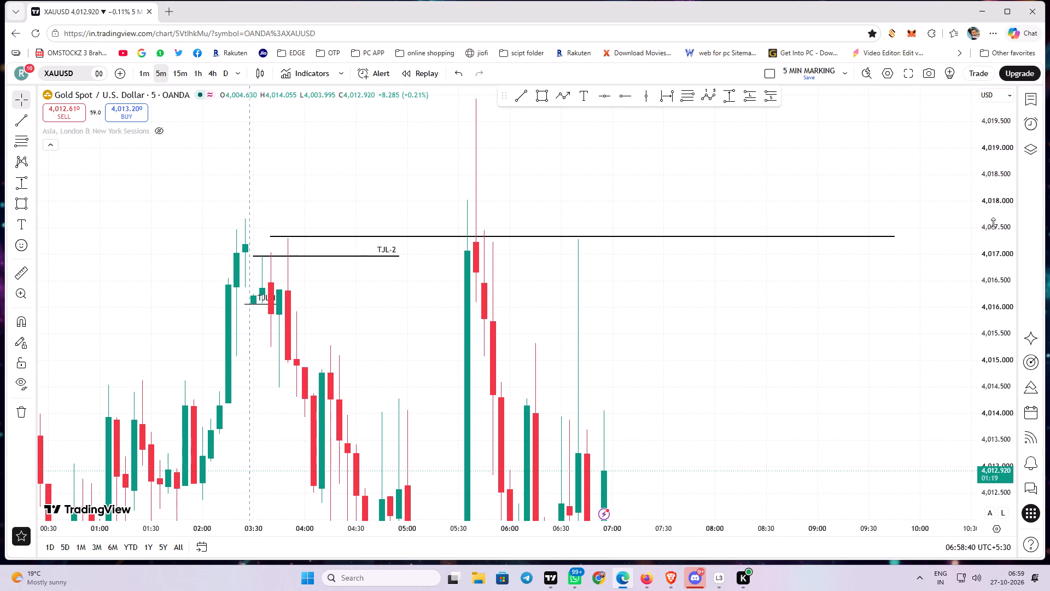
pyautogui.moveTo(995, 136); pyautogui.dragTo(984, 344)
pyautogui.moveTo(837, 389); pyautogui.dragTo(804, 268)
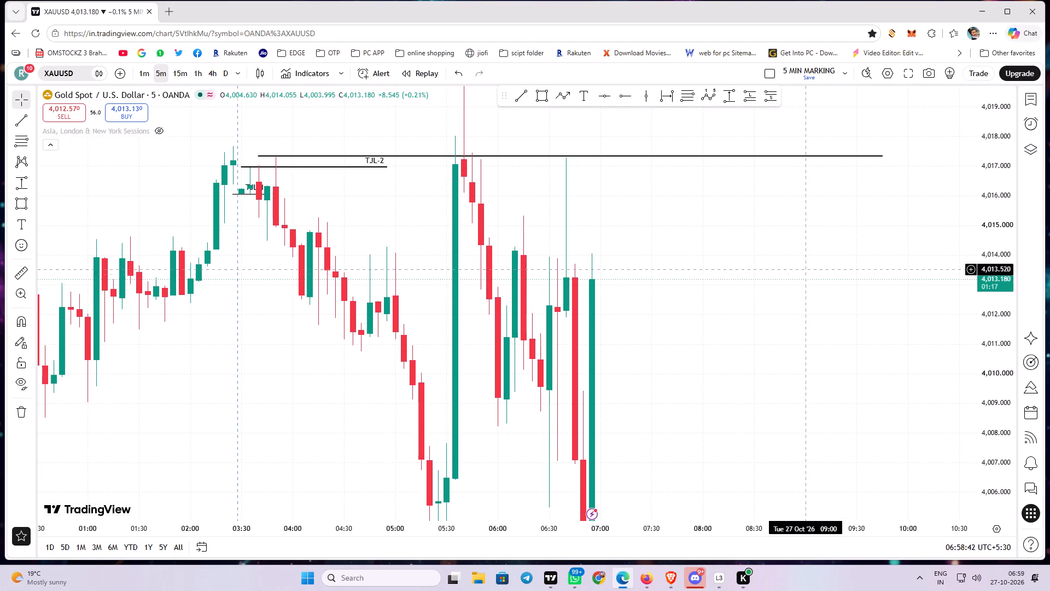
pyautogui.moveTo(775, 403); pyautogui.dragTo(752, 286)
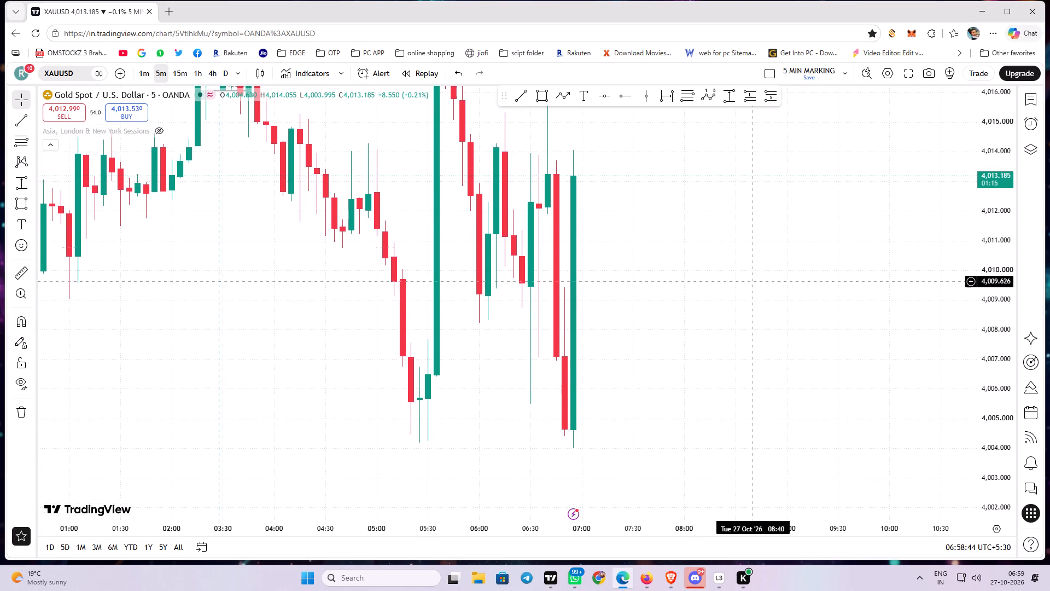
pyautogui.click(520, 99)
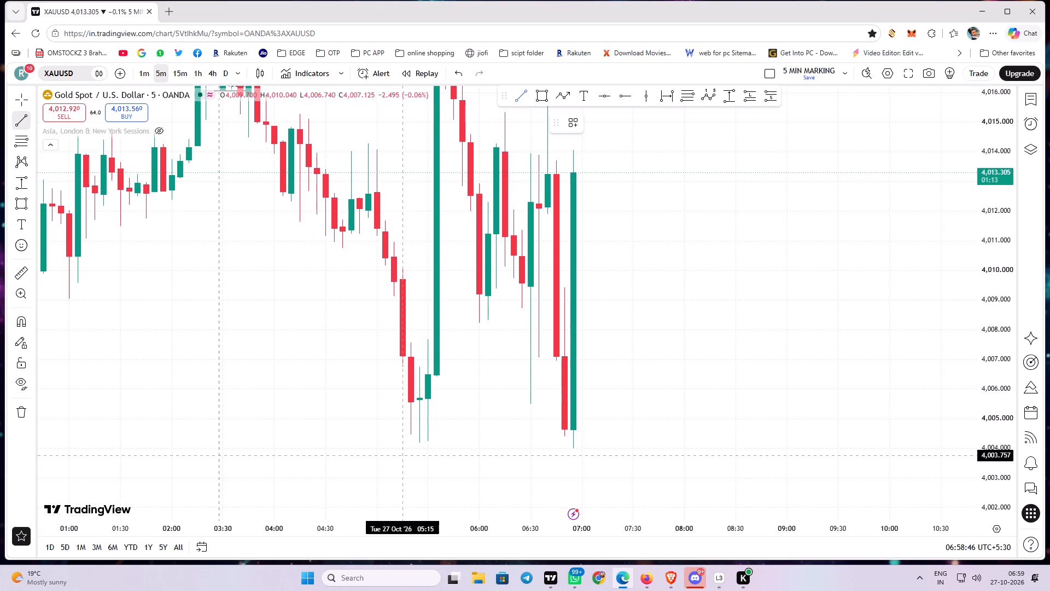
pyautogui.click(404, 442)
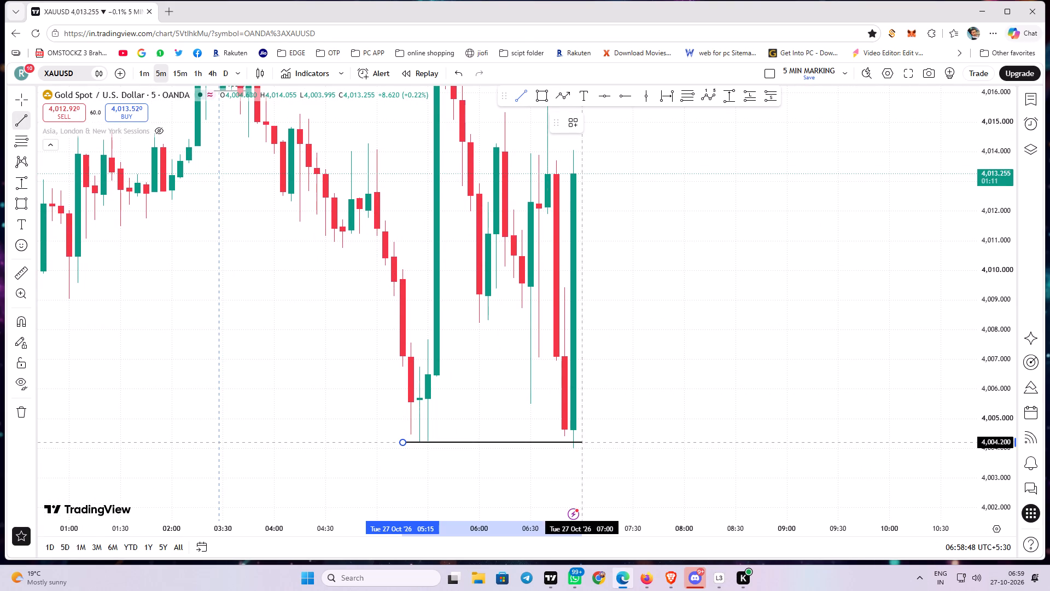
pyautogui.keyDown('shift'); pyautogui.click(728, 428); pyautogui.keyUp('shift')
pyautogui.click(574, 125)
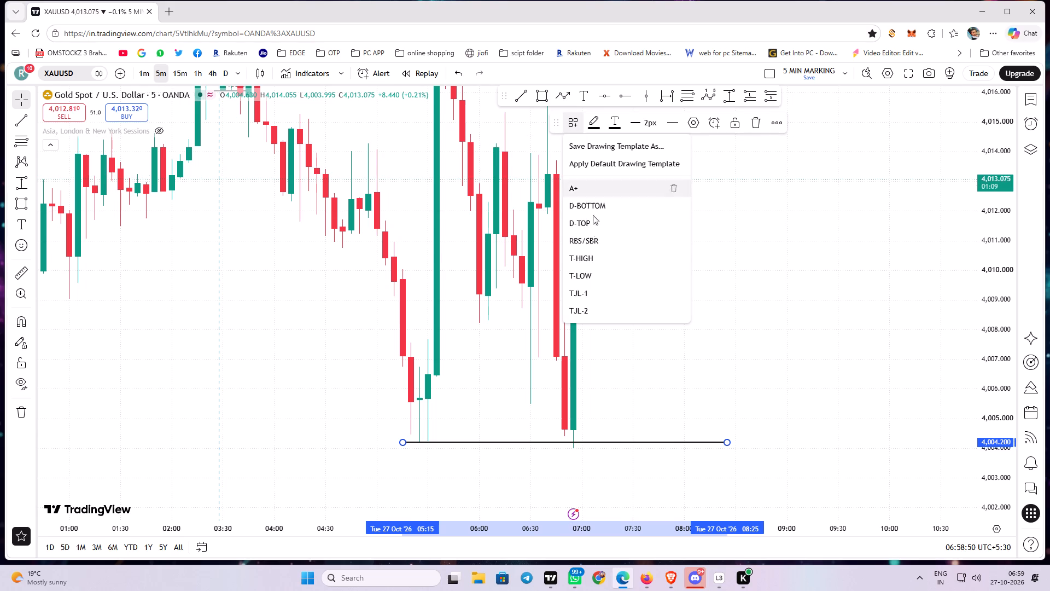
pyautogui.click(601, 268)
# Switch to the one-minute XAUUSD chart in Brave, measure the price rise from the swing-low line to the latest high, and delete the measurement.
pyautogui.moveTo(827, 260); pyautogui.dragTo(829, 268)
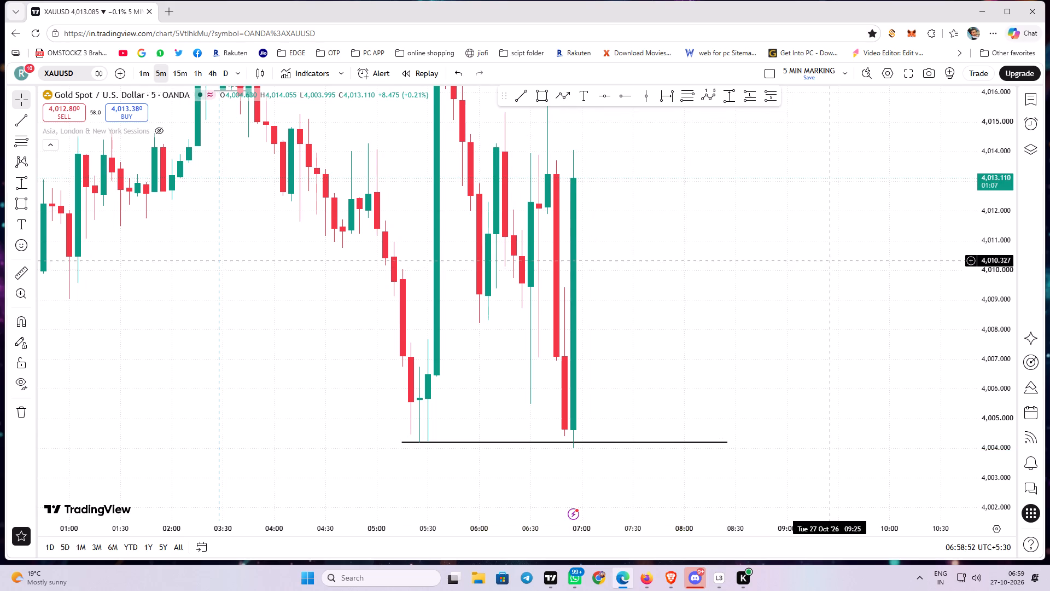
pyautogui.moveTo(829, 268); pyautogui.dragTo(826, 367)
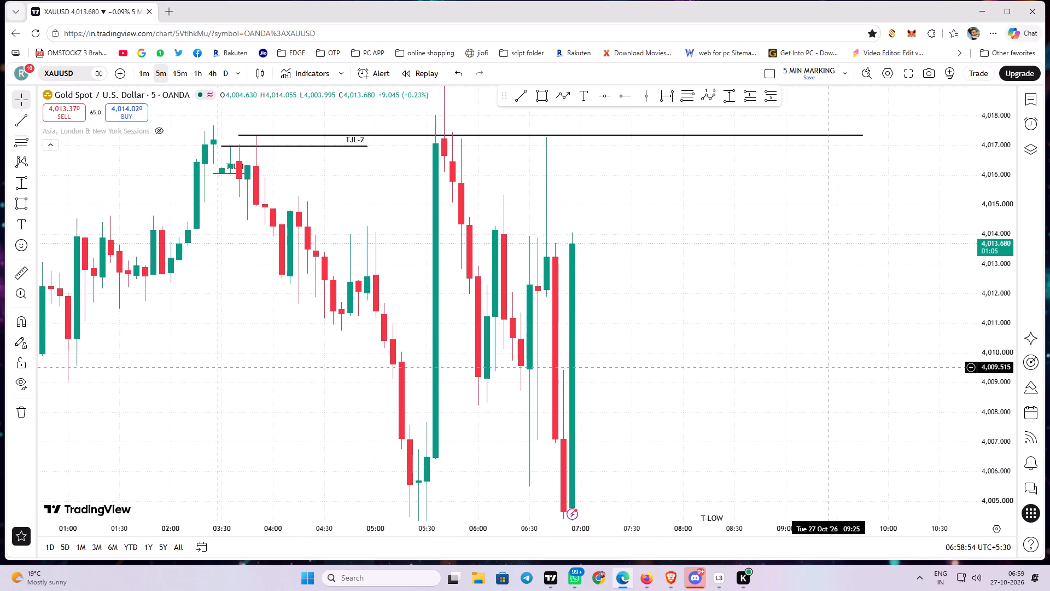
pyautogui.moveTo(826, 367); pyautogui.dragTo(795, 293)
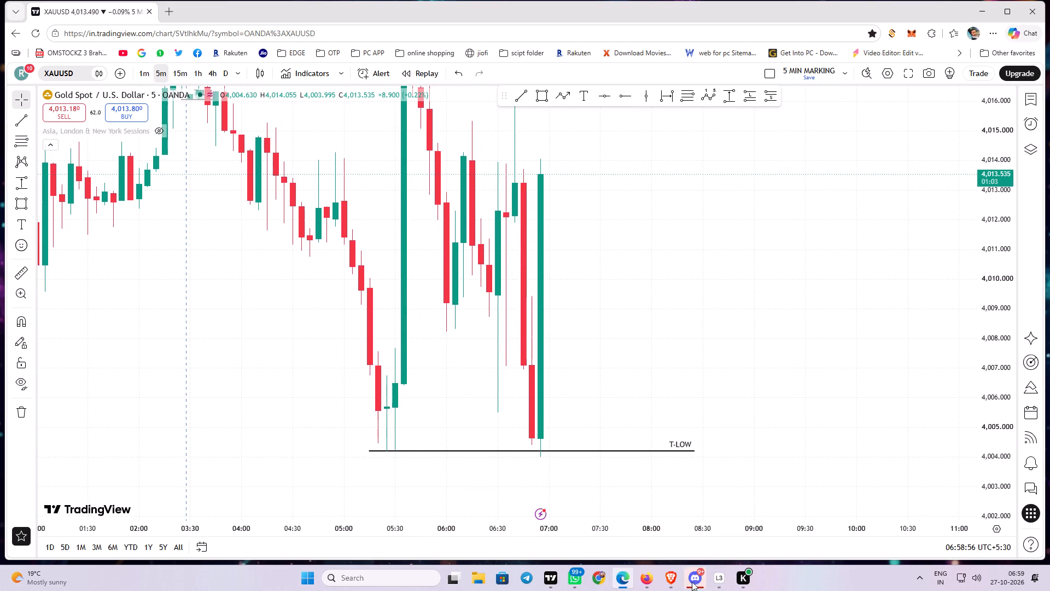
pyautogui.click(679, 583)
pyautogui.moveTo(727, 358); pyautogui.dragTo(734, 303)
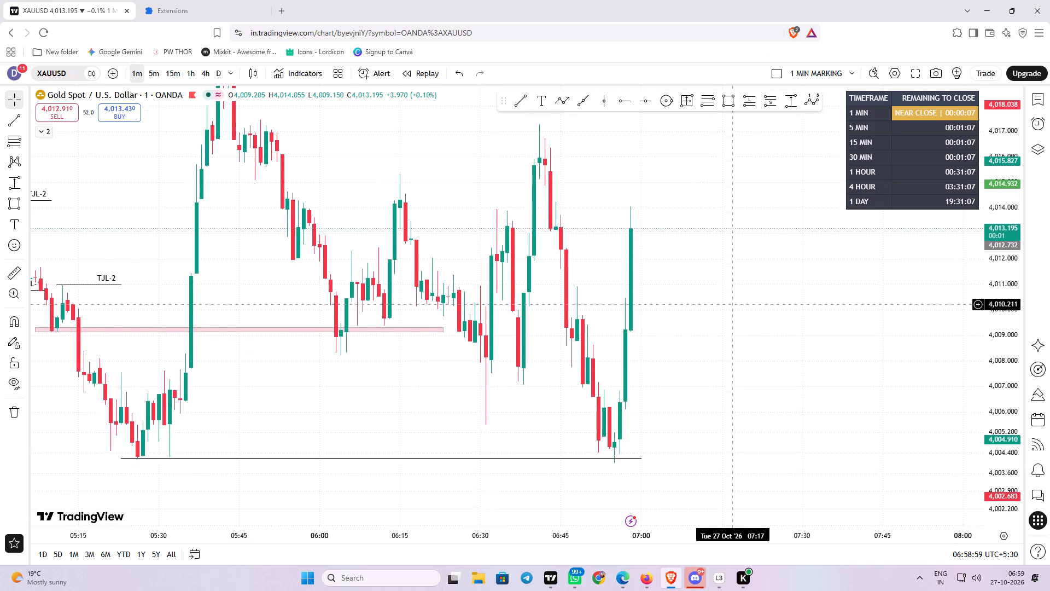
pyautogui.moveTo(734, 303); pyautogui.dragTo(819, 270)
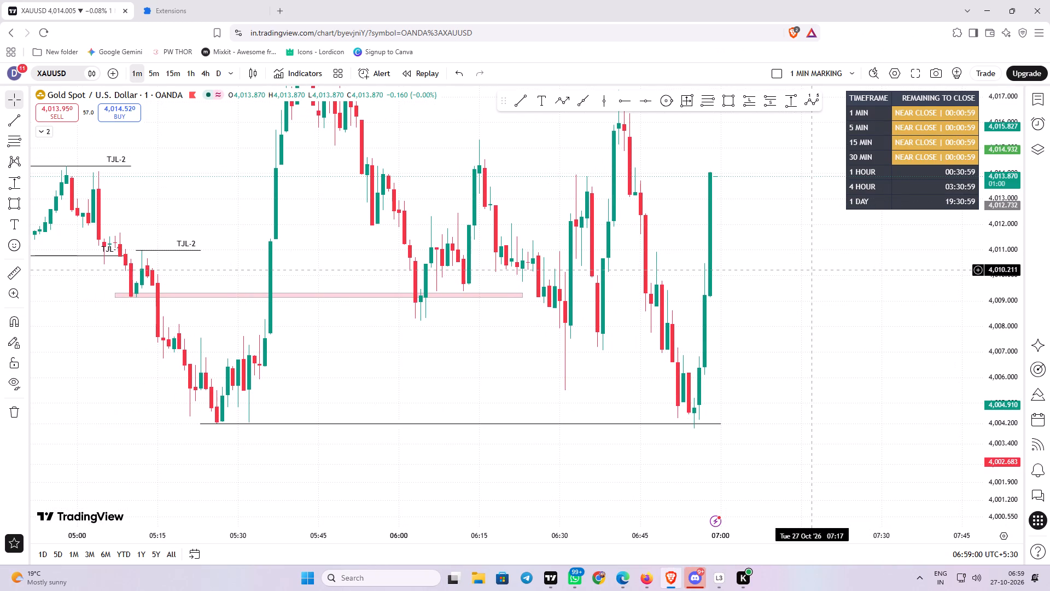
pyautogui.moveTo(819, 270); pyautogui.dragTo(801, 303)
pyautogui.moveTo(790, 314); pyautogui.dragTo(742, 326)
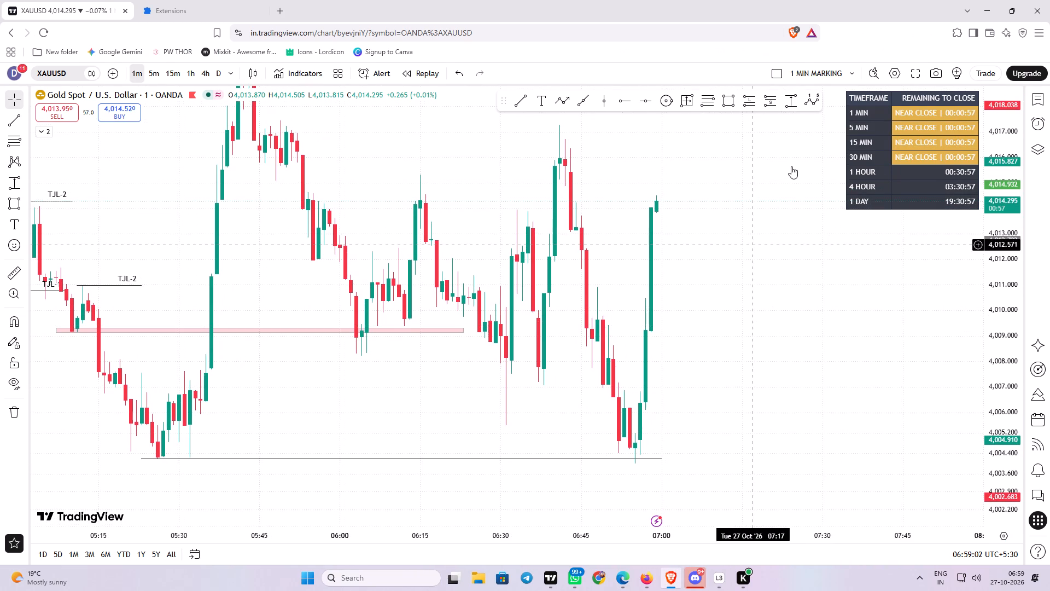
pyautogui.click(786, 99)
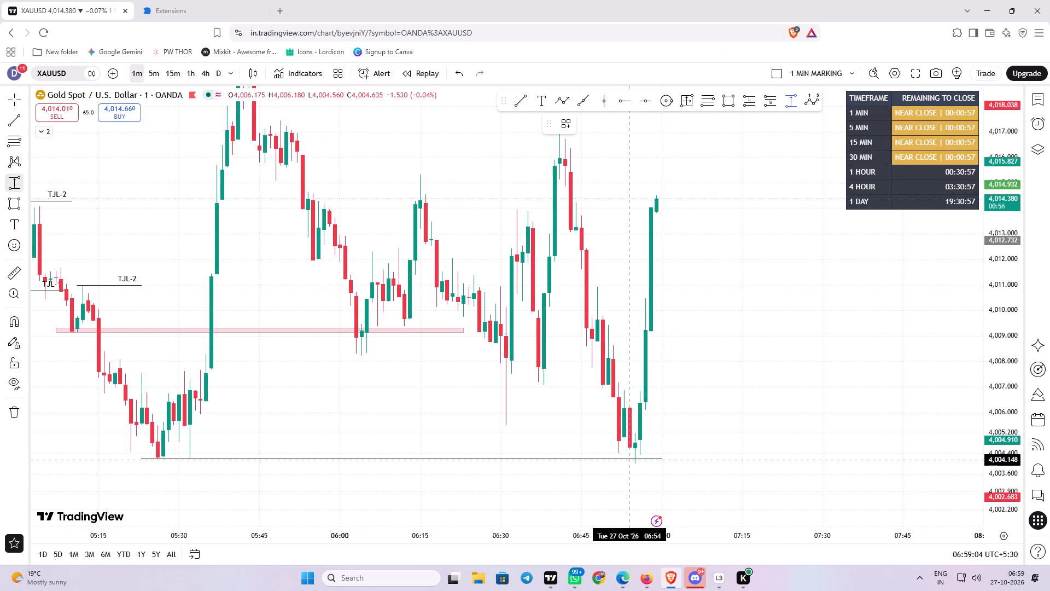
pyautogui.moveTo(638, 458); pyautogui.dragTo(727, 273)
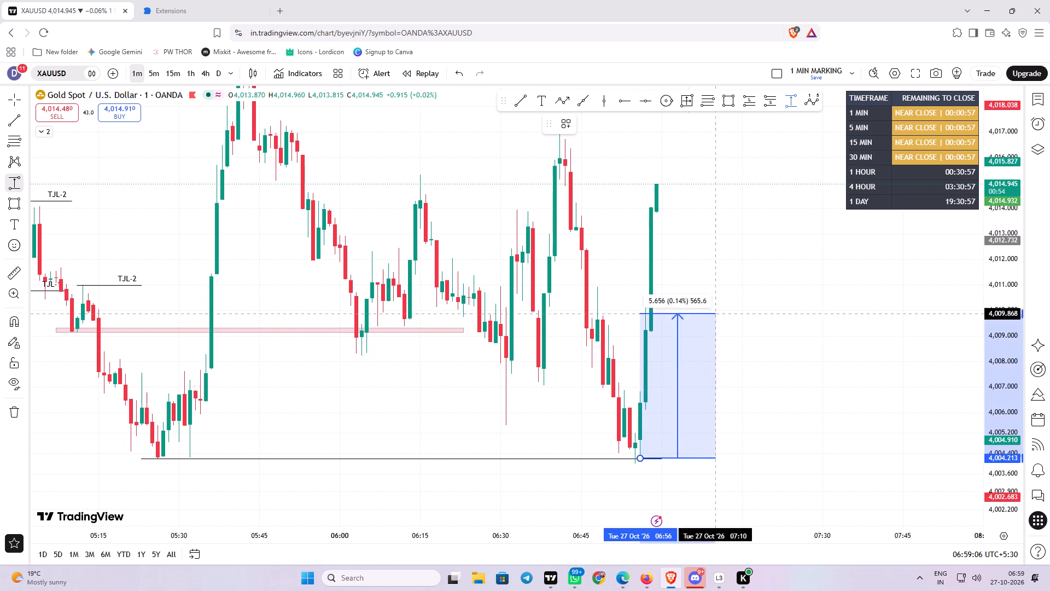
pyautogui.moveTo(727, 273); pyautogui.dragTo(754, 182)
pyautogui.click(754, 182)
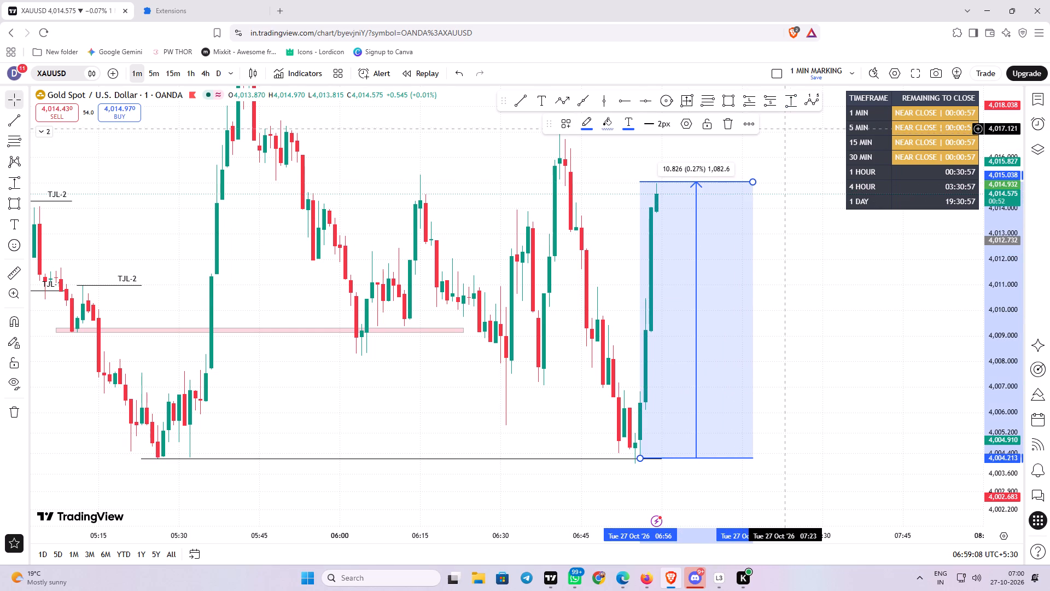
pyautogui.click(722, 124)
# Measure the price drop from the swing high near 06:40 down to the swing-low line, and delete the measurement.
pyautogui.moveTo(705, 219); pyautogui.dragTo(707, 258)
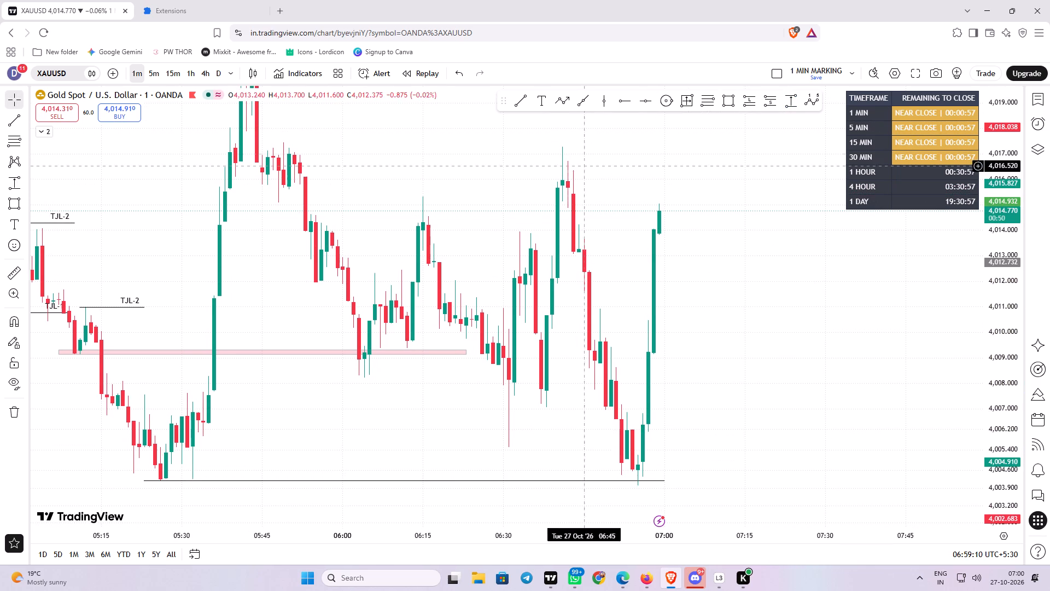
pyautogui.click(795, 103)
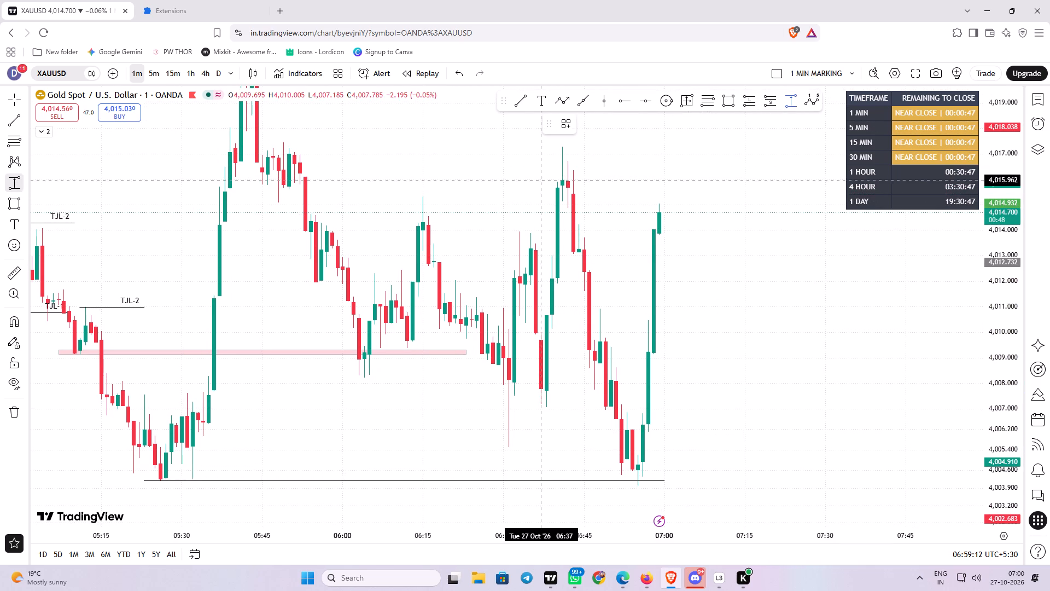
pyautogui.moveTo(553, 146); pyautogui.dragTo(649, 471)
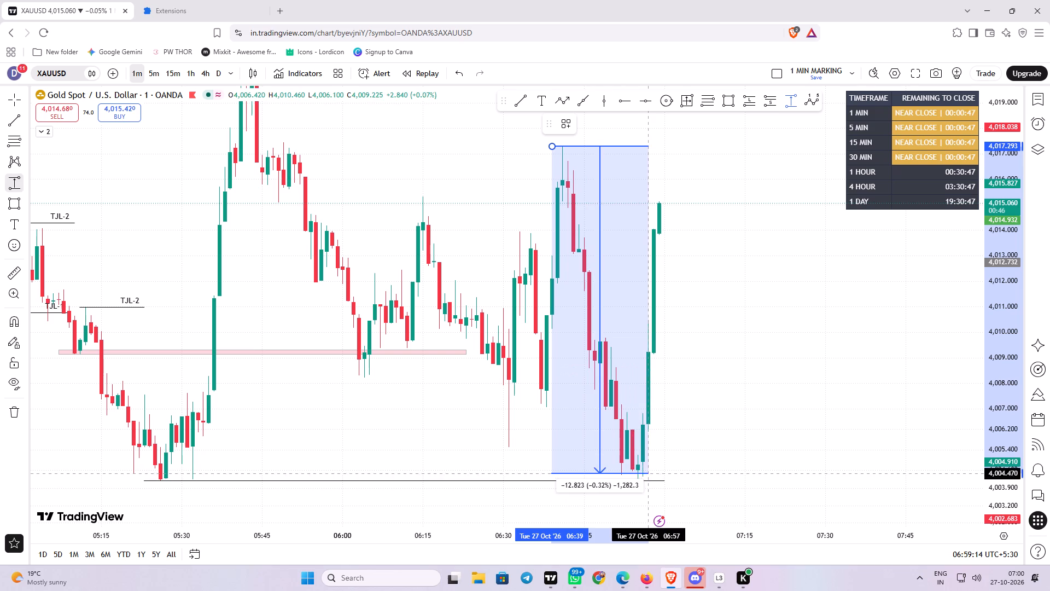
pyautogui.moveTo(649, 471); pyautogui.dragTo(657, 480)
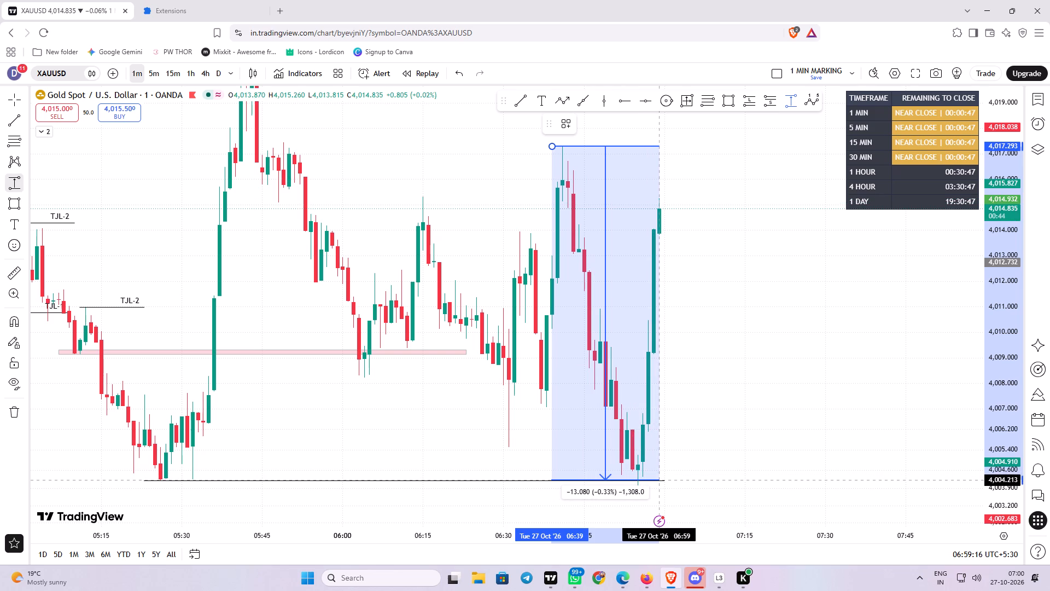
pyautogui.click(657, 480)
pyautogui.click(727, 128)
# Examine the one-minute swings and marked levels on 27 October between about 04:45 and 07:00.
pyautogui.moveTo(720, 198); pyautogui.dragTo(721, 239)
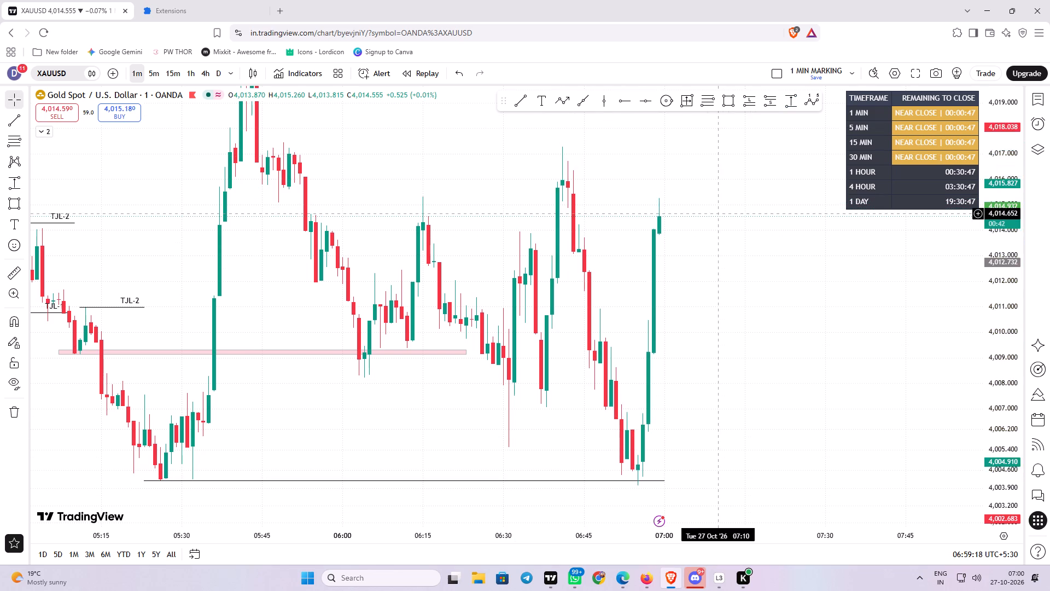
pyautogui.moveTo(721, 239); pyautogui.dragTo(793, 262)
pyautogui.moveTo(1008, 135); pyautogui.dragTo(1004, 191)
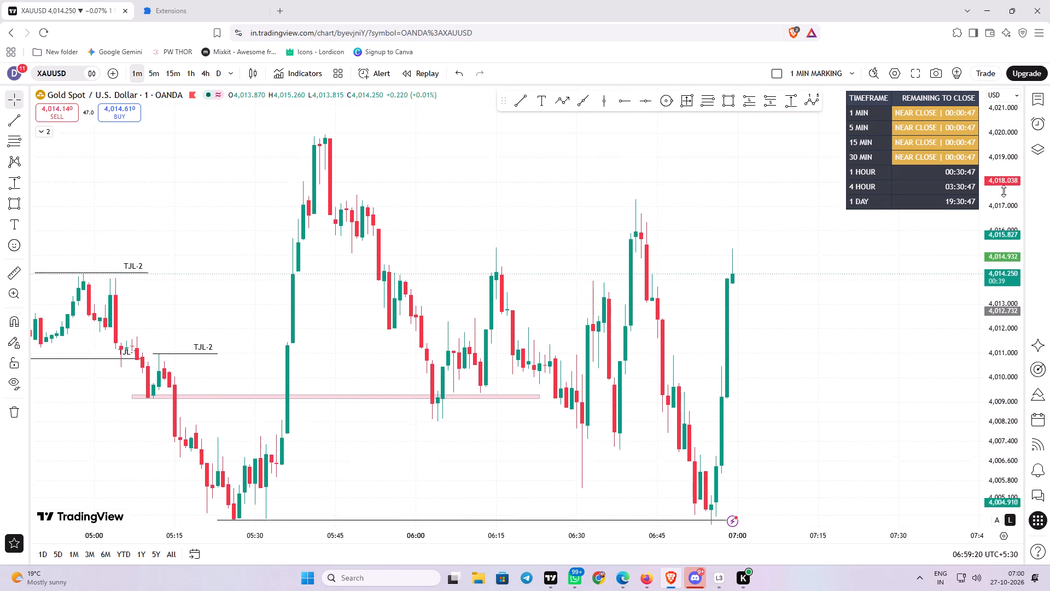
pyautogui.moveTo(1004, 191); pyautogui.dragTo(1003, 221)
pyautogui.moveTo(869, 349); pyautogui.dragTo(867, 338)
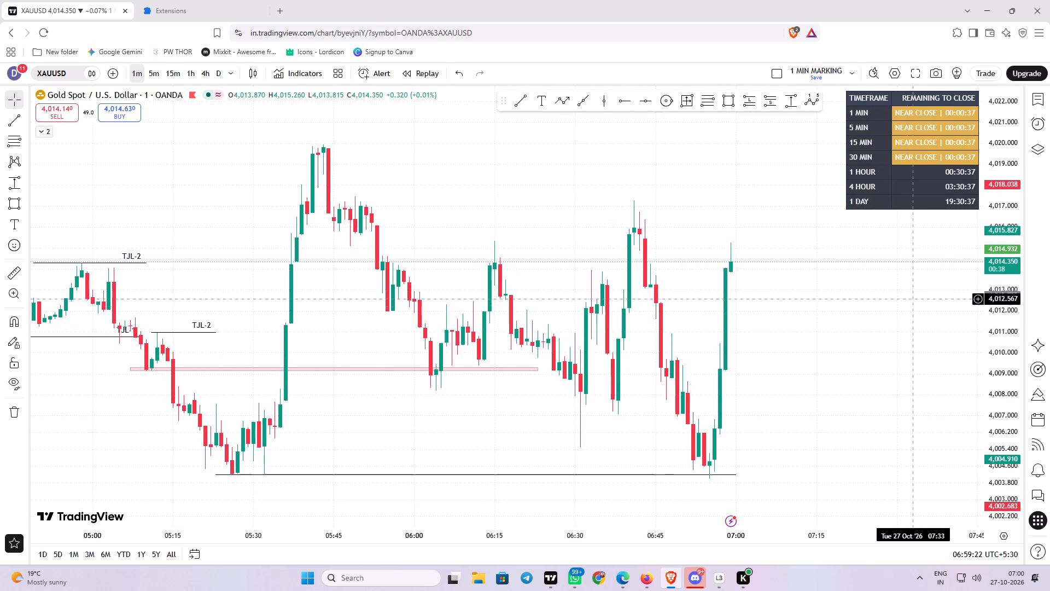
pyautogui.moveTo(375, 399); pyautogui.dragTo(422, 372)
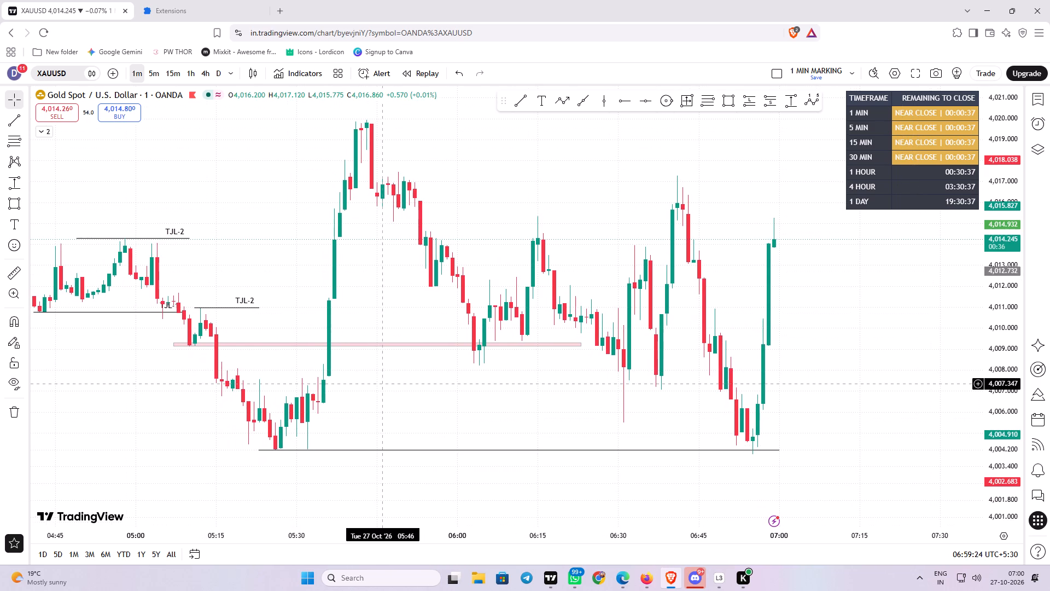
pyautogui.moveTo(404, 313); pyautogui.dragTo(411, 351)
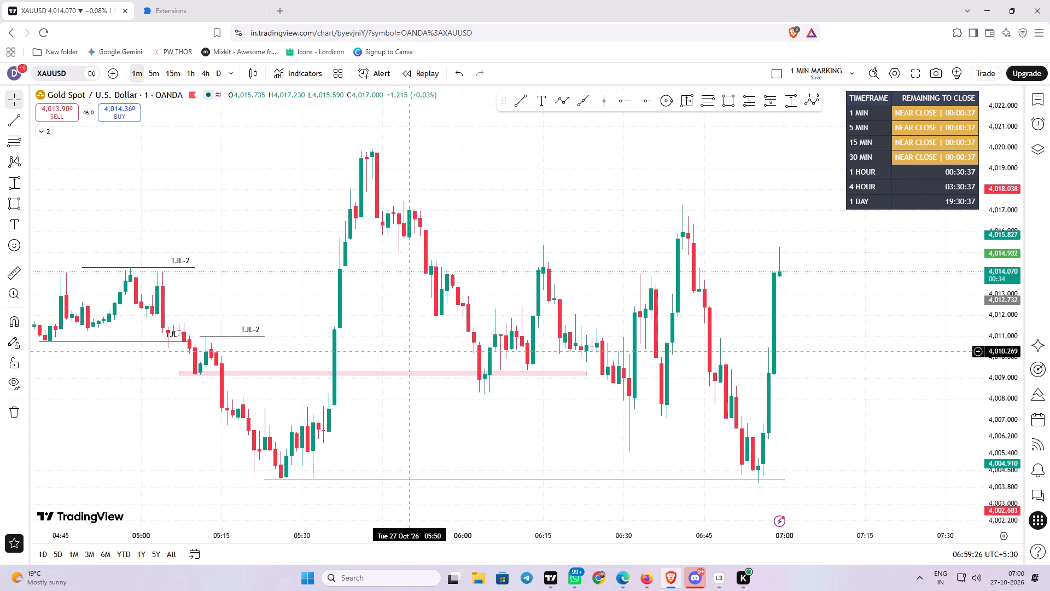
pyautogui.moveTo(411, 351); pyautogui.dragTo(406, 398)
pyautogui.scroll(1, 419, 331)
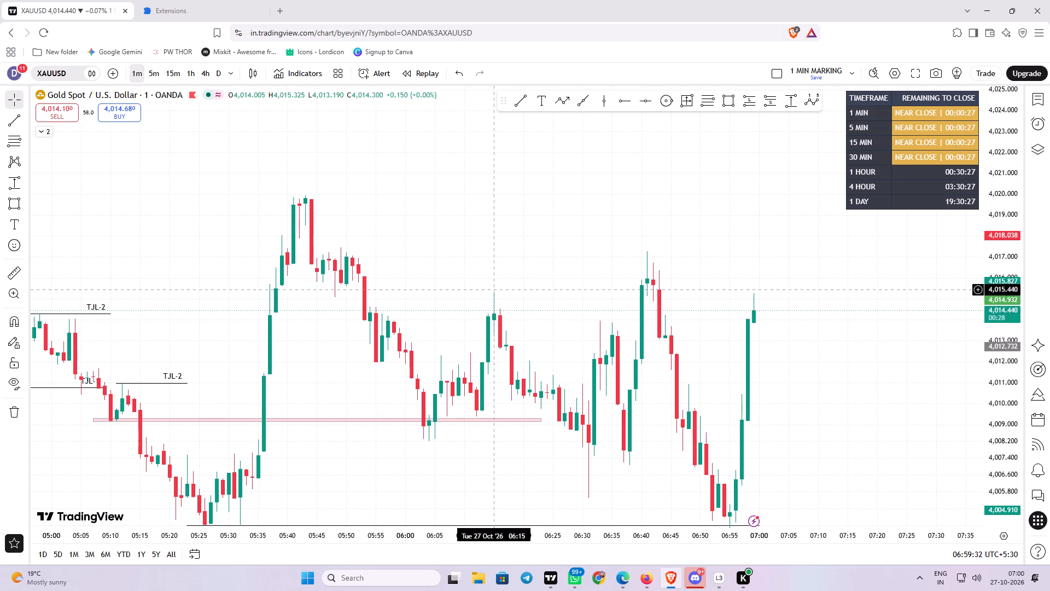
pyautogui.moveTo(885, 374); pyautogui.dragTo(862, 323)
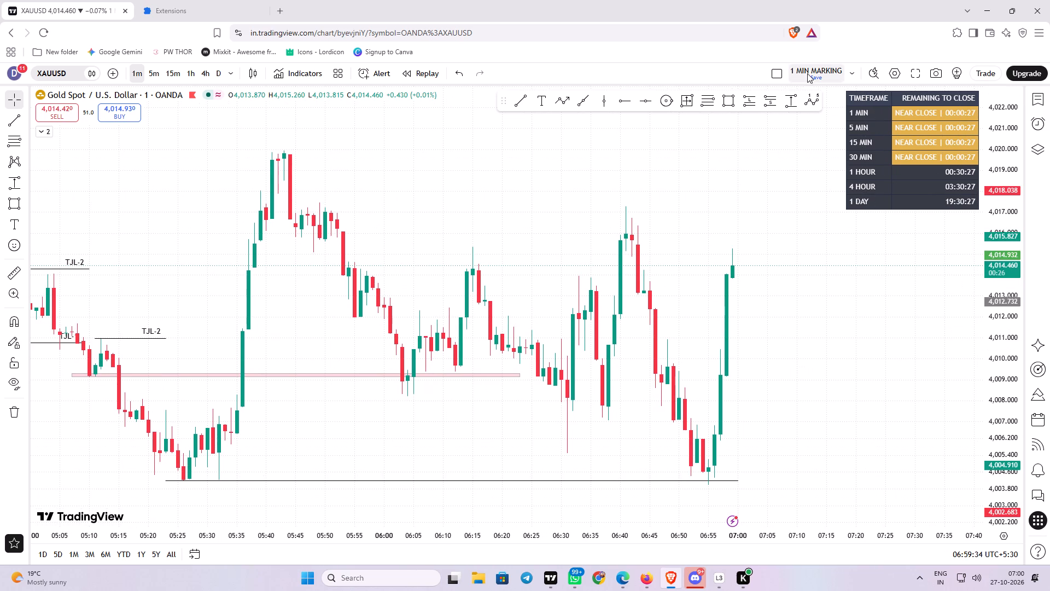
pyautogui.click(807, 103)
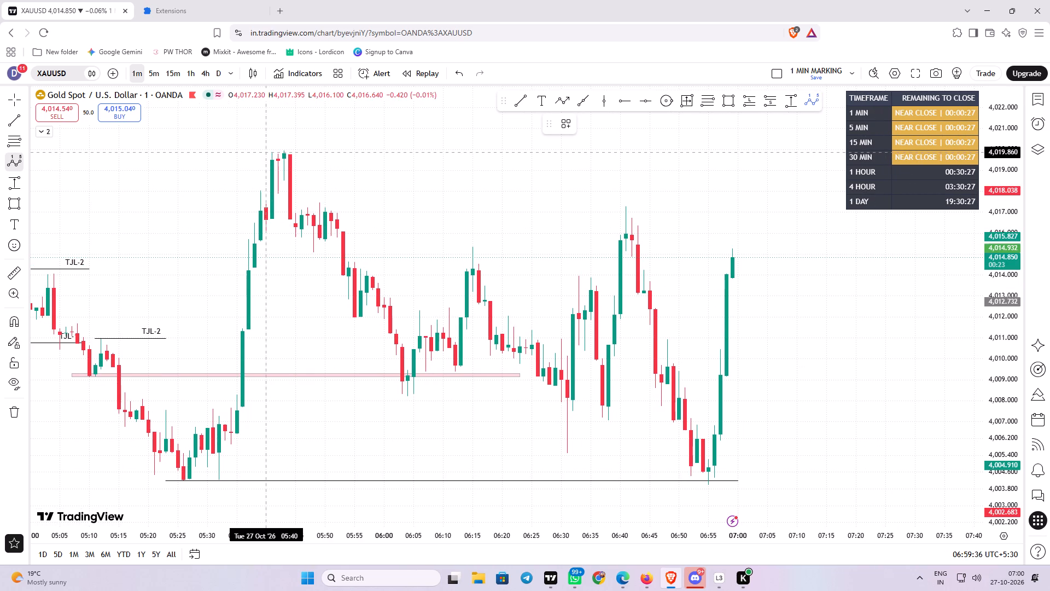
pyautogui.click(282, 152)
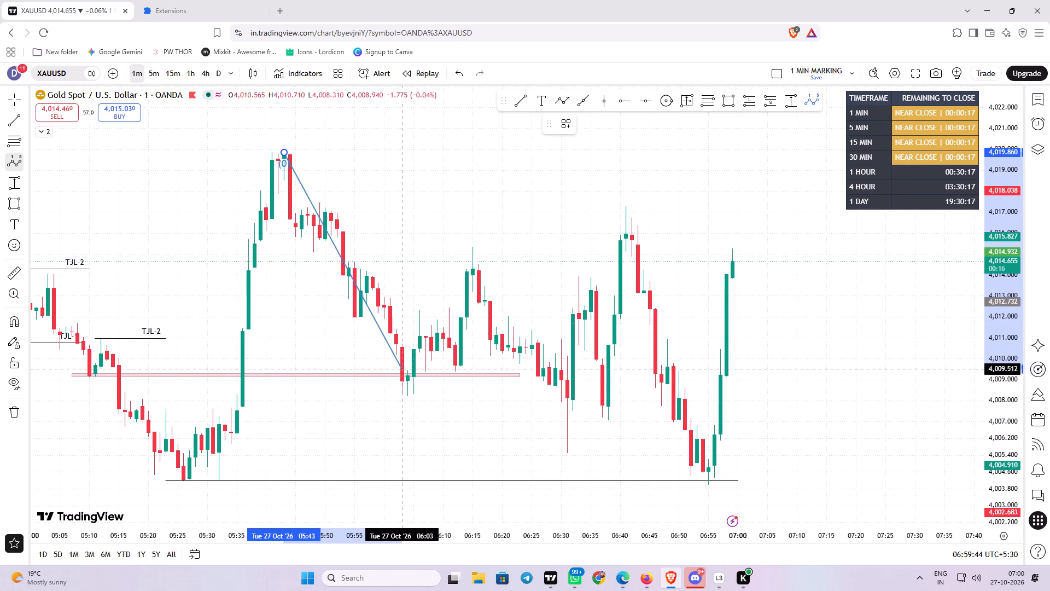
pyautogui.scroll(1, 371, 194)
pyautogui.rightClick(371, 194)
# Apply the A+ template to the pink zone at about 4,009.2 spanning 05:07 to 06:23 on 27 October.
pyautogui.moveTo(390, 188); pyautogui.dragTo(411, 198)
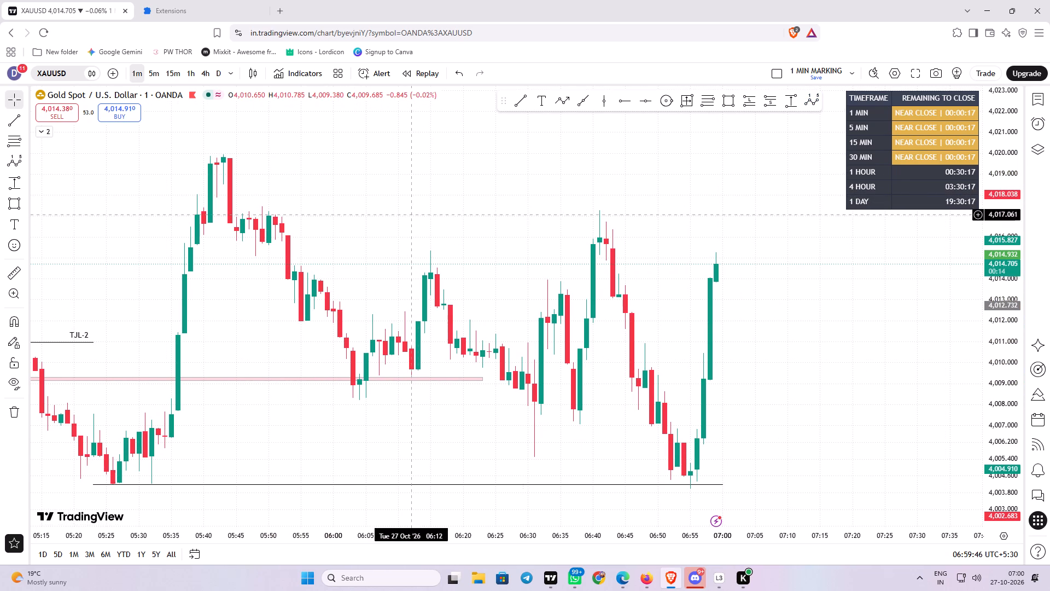
pyautogui.moveTo(387, 224); pyautogui.dragTo(522, 195)
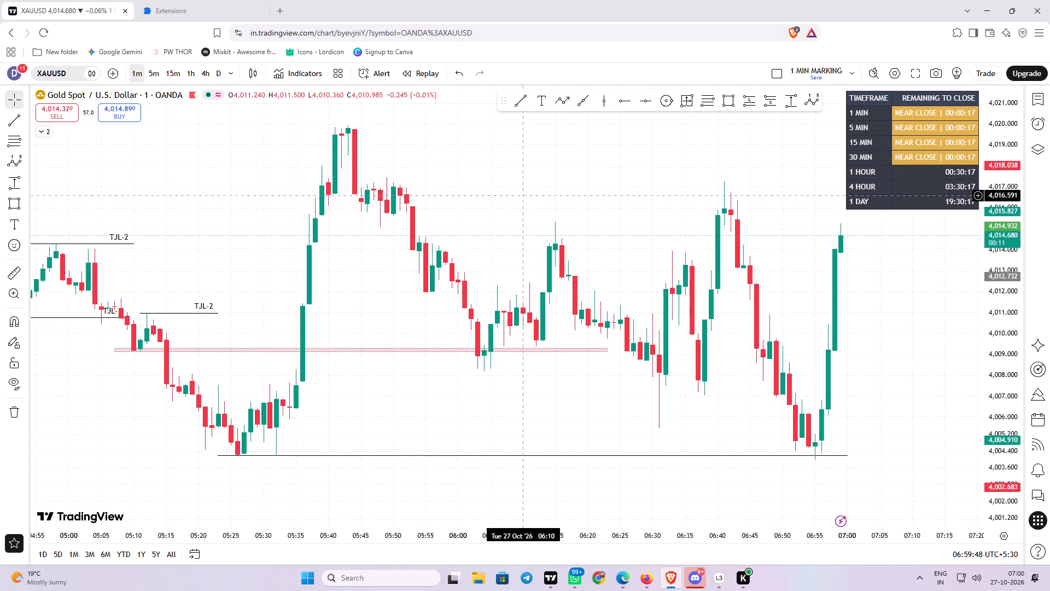
pyautogui.moveTo(522, 195); pyautogui.dragTo(550, 201)
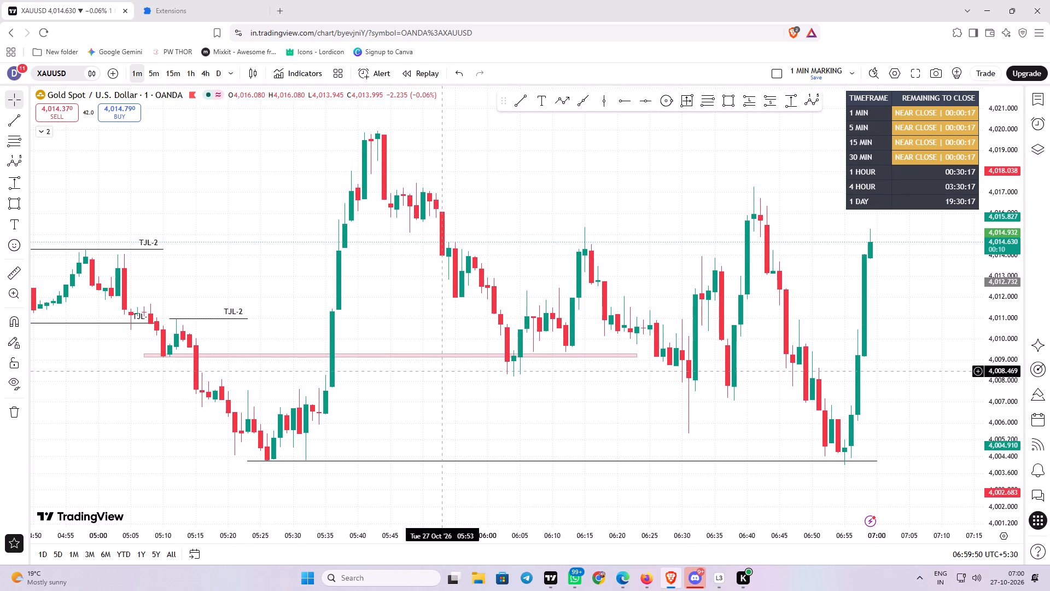
pyautogui.click(473, 357)
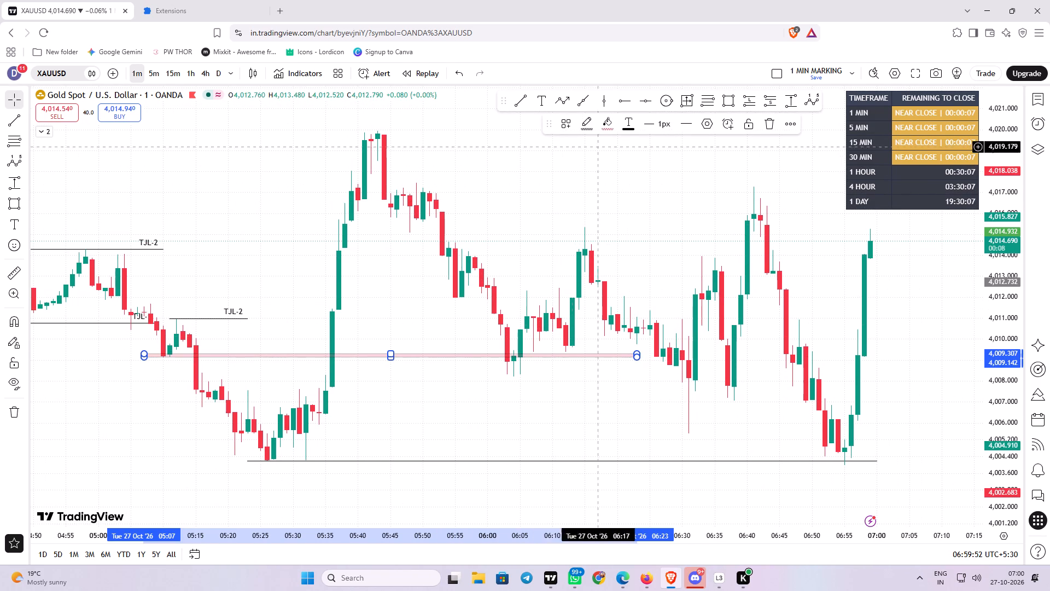
pyautogui.click(563, 118)
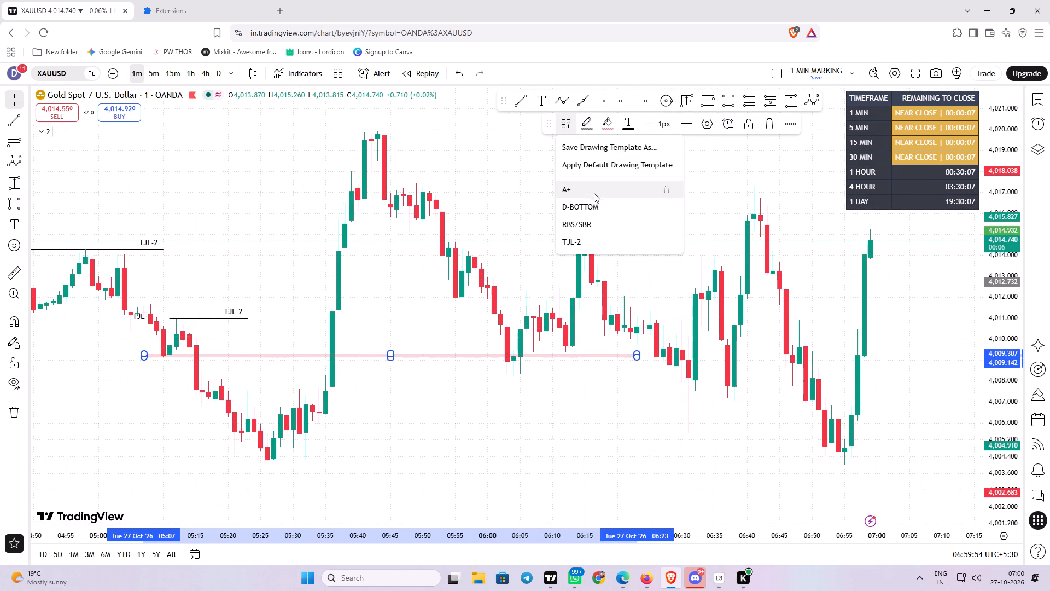
pyautogui.click(594, 189)
# Examine the one-minute swings around the A+ zone and the swing-low line on 27 October between about 04:30 and 07:00.
pyautogui.moveTo(635, 228); pyautogui.dragTo(544, 222)
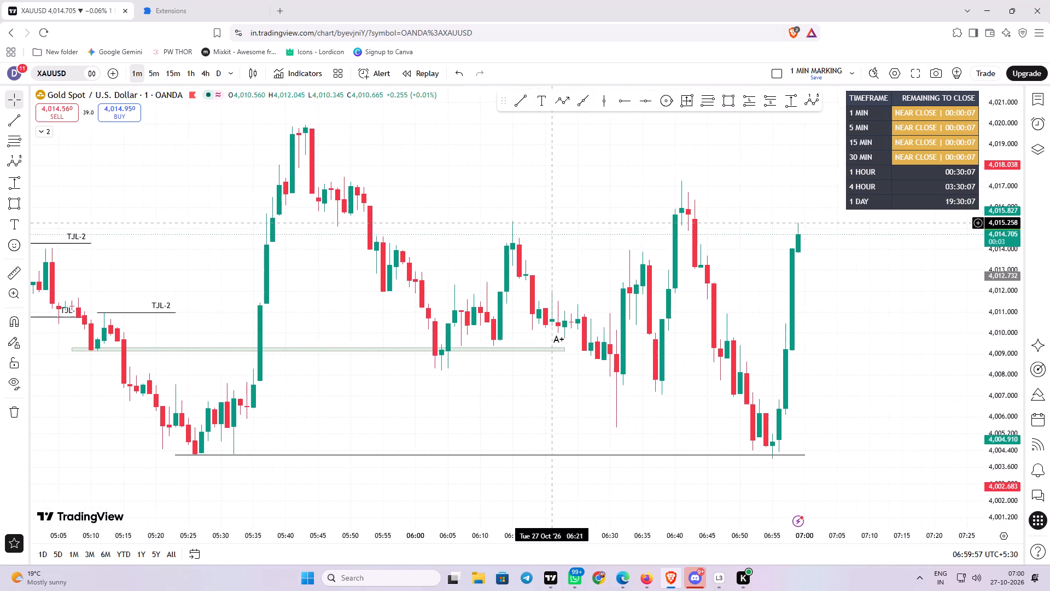
pyautogui.moveTo(544, 222); pyautogui.dragTo(525, 222)
pyautogui.moveTo(567, 217); pyautogui.dragTo(672, 204)
pyautogui.scroll(-2, 655, 216)
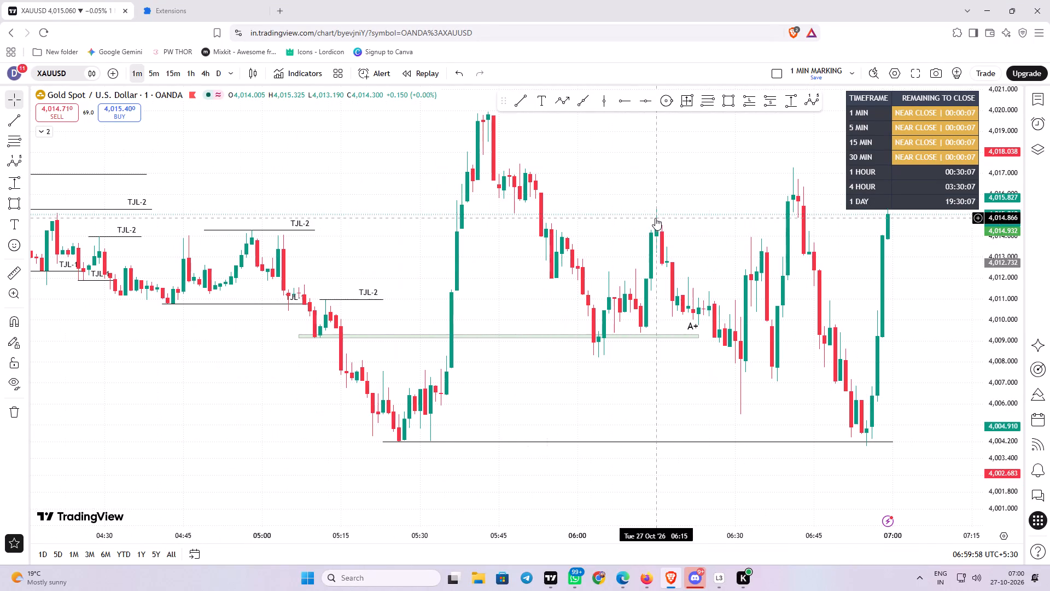
pyautogui.moveTo(688, 197); pyautogui.dragTo(606, 206)
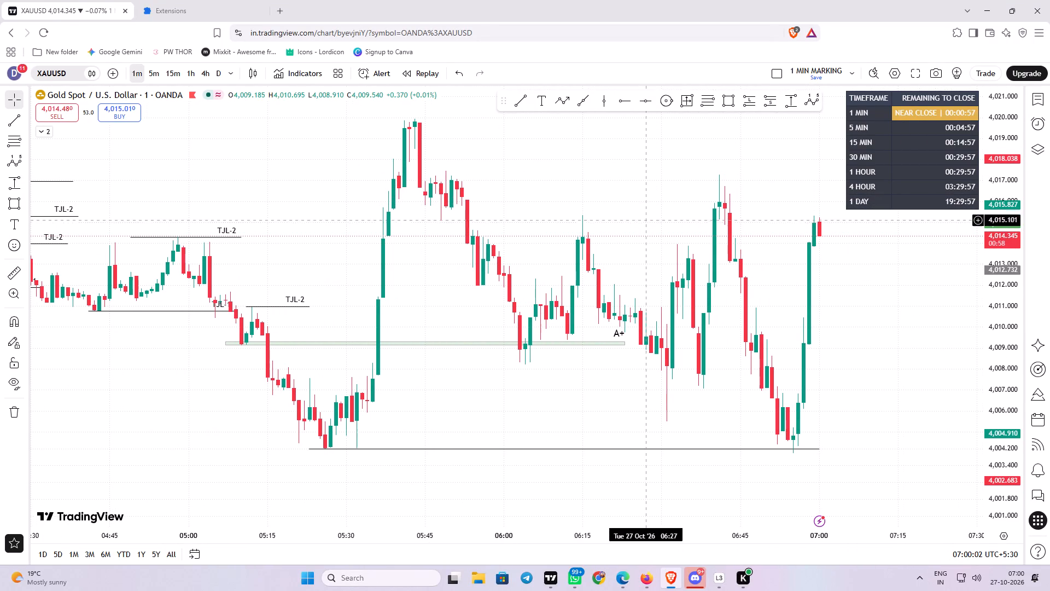
pyautogui.moveTo(641, 203); pyautogui.dragTo(510, 200)
pyautogui.moveTo(468, 397); pyautogui.dragTo(438, 400)
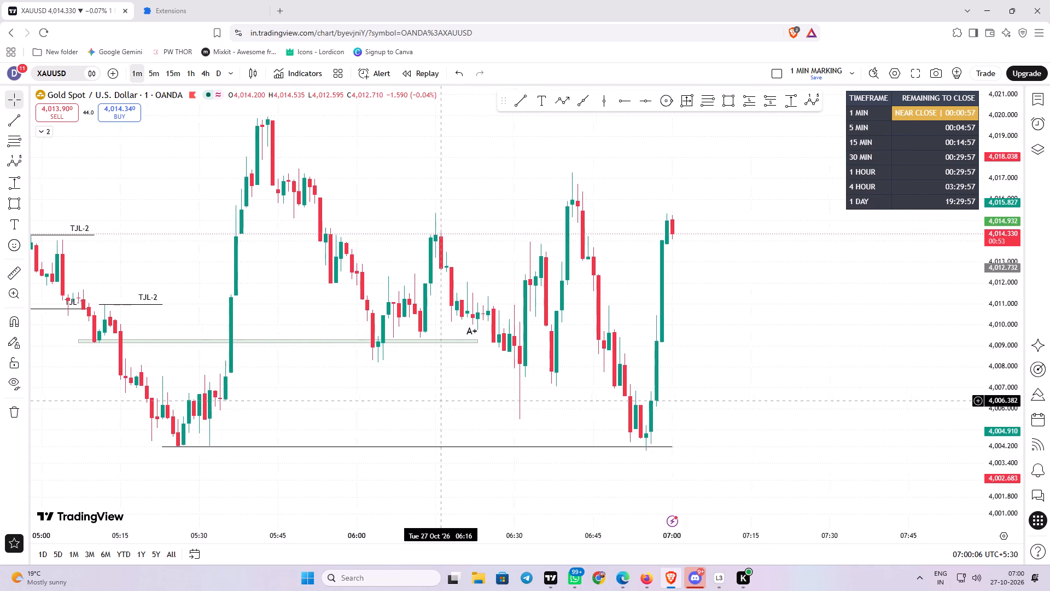
pyautogui.moveTo(438, 400); pyautogui.dragTo(384, 400)
# Apply the D-BOTTOM template to the horizontal swing-low line at about 4,004.19 from 05:23 to 07:00.
pyautogui.moveTo(656, 380); pyautogui.dragTo(732, 279)
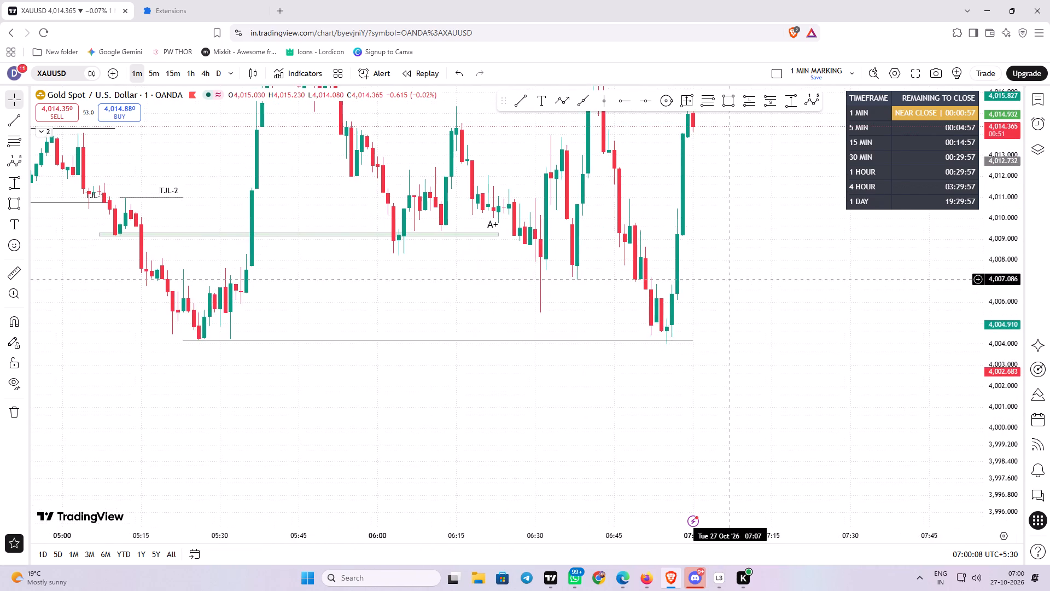
pyautogui.moveTo(732, 279); pyautogui.dragTo(697, 340)
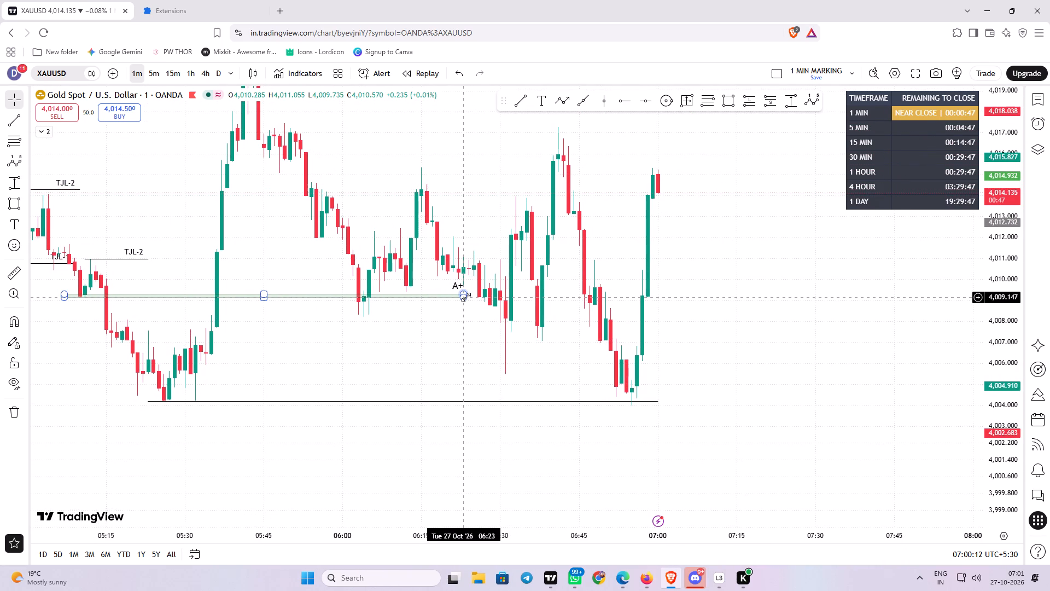
pyautogui.moveTo(565, 266); pyautogui.dragTo(494, 280)
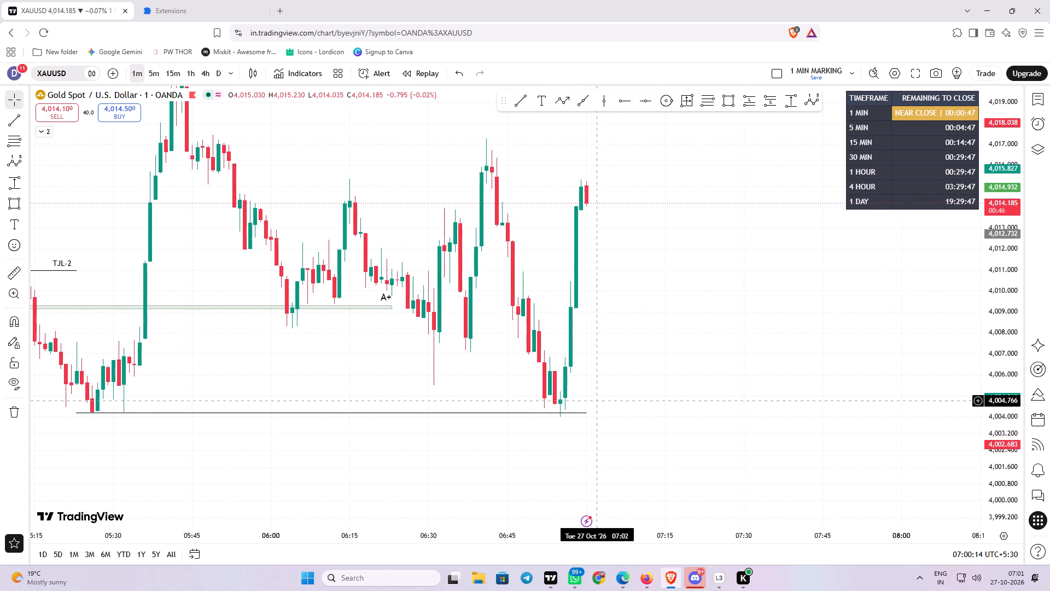
pyautogui.moveTo(663, 377); pyautogui.dragTo(693, 338)
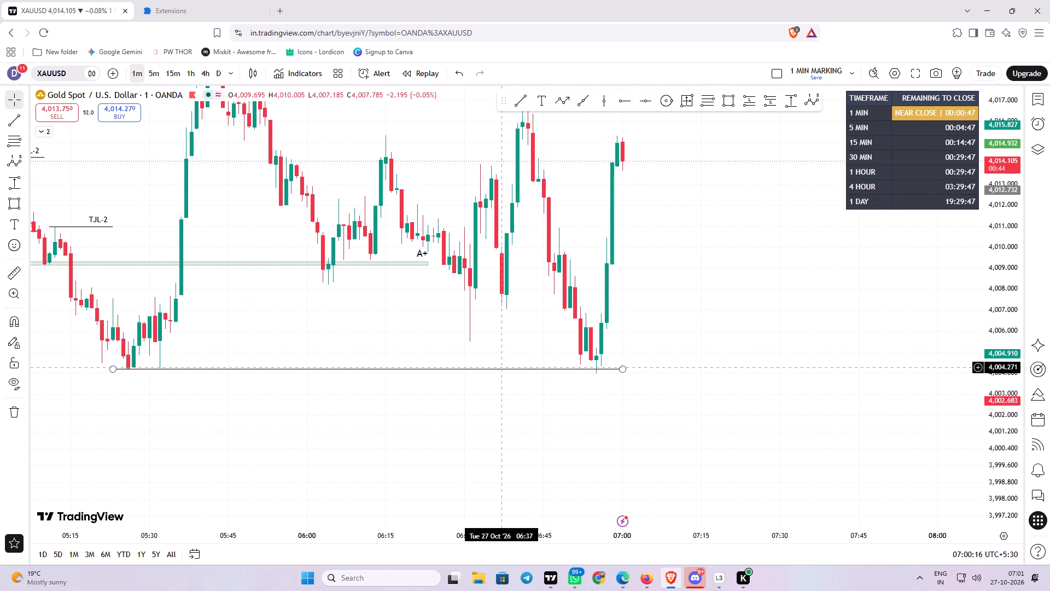
pyautogui.click(501, 366)
pyautogui.click(506, 369)
pyautogui.click(570, 121)
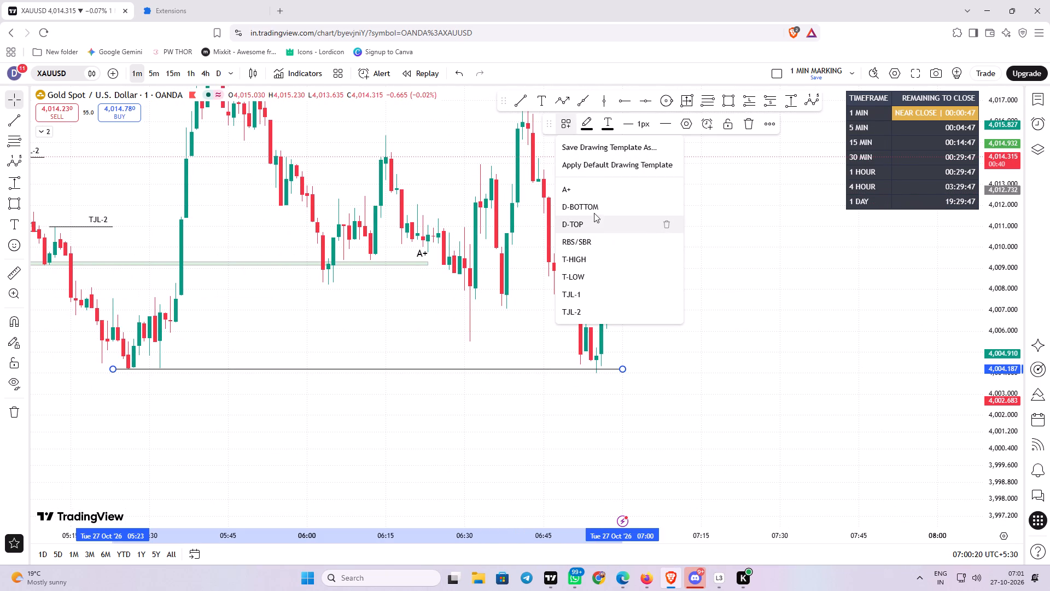
pyautogui.click(595, 210)
pyautogui.moveTo(691, 266); pyautogui.dragTo(604, 287)
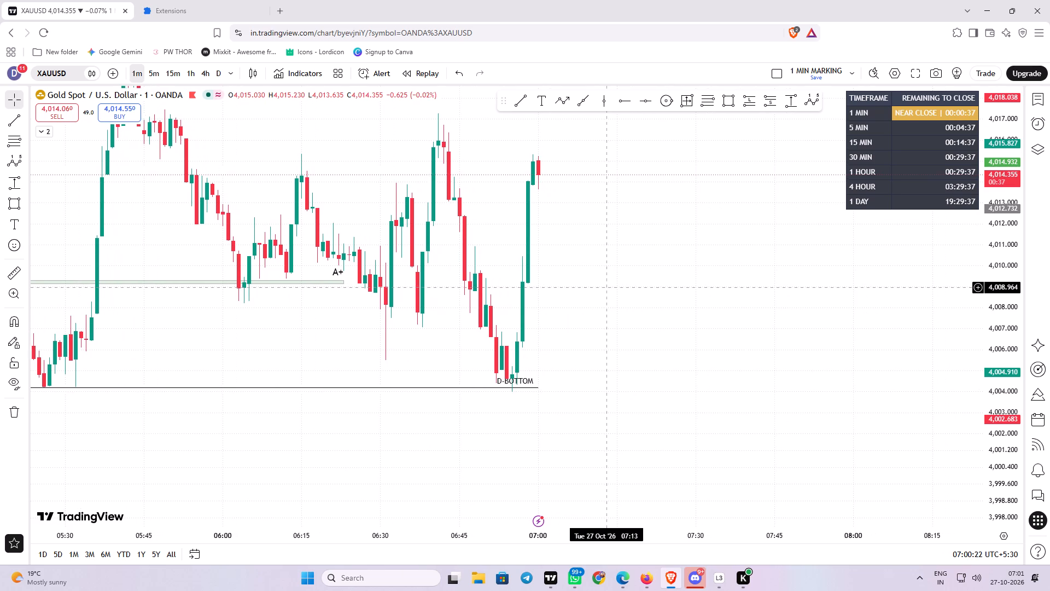
pyautogui.moveTo(604, 287); pyautogui.dragTo(610, 309)
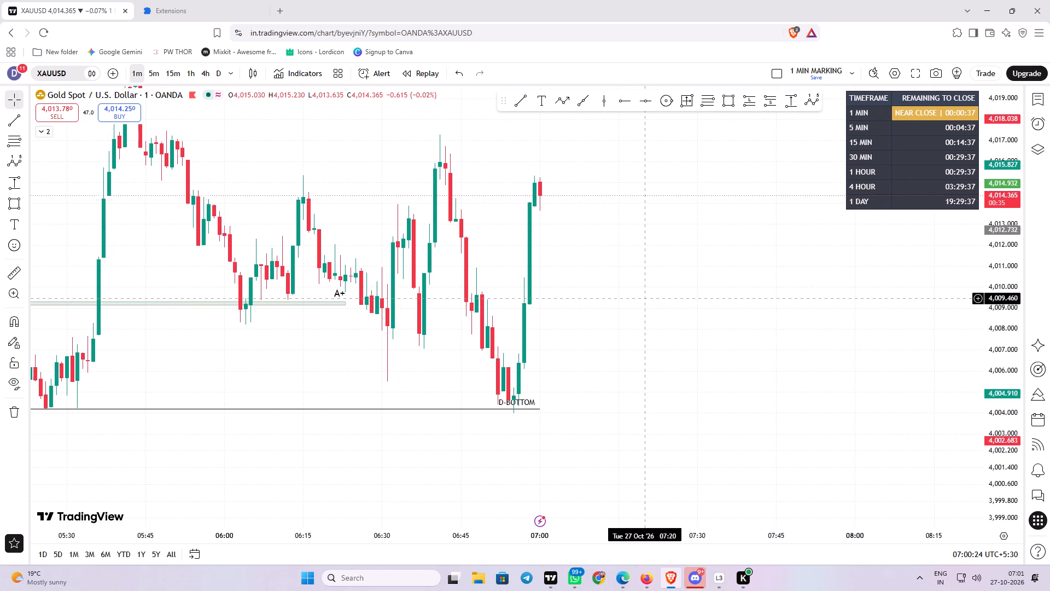
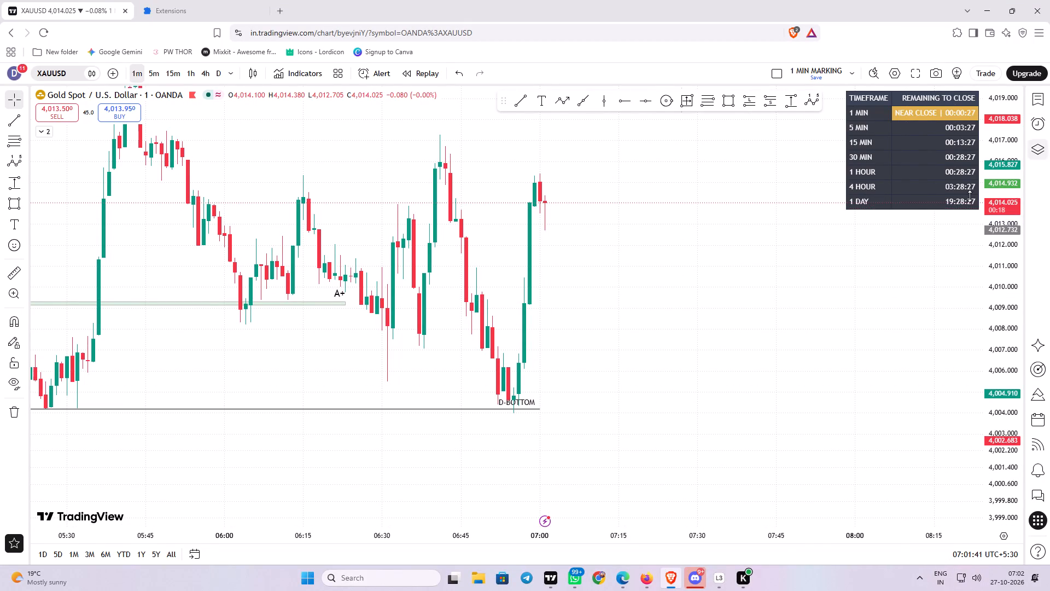
# Measure the price range from the 06:55 low near D-BOTTOM up to the swing high around 07:00, and remove the measurement.
pyautogui.click(789, 104)
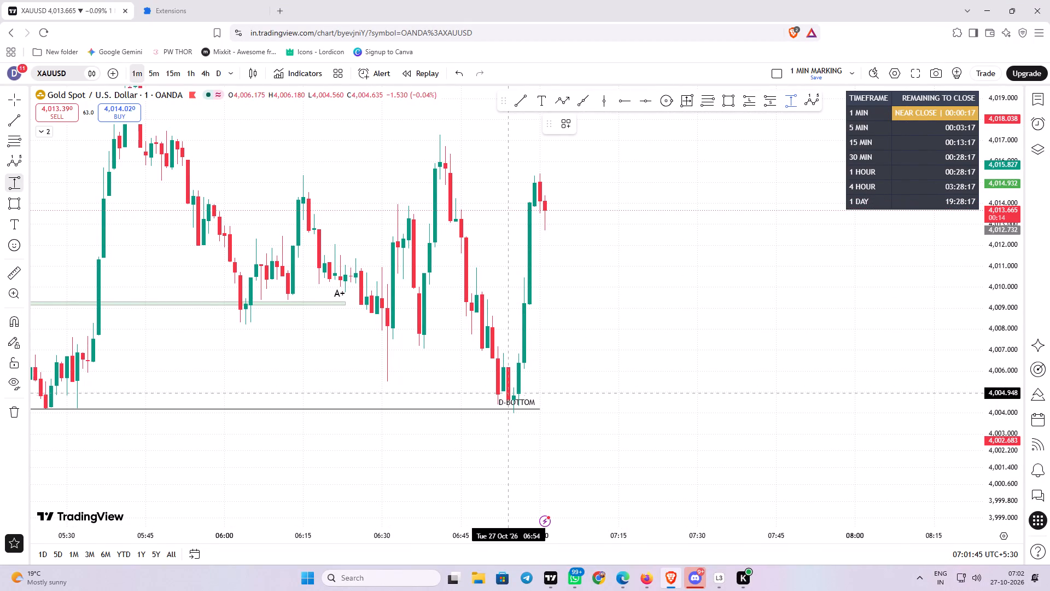
pyautogui.moveTo(514, 394); pyautogui.dragTo(585, 155)
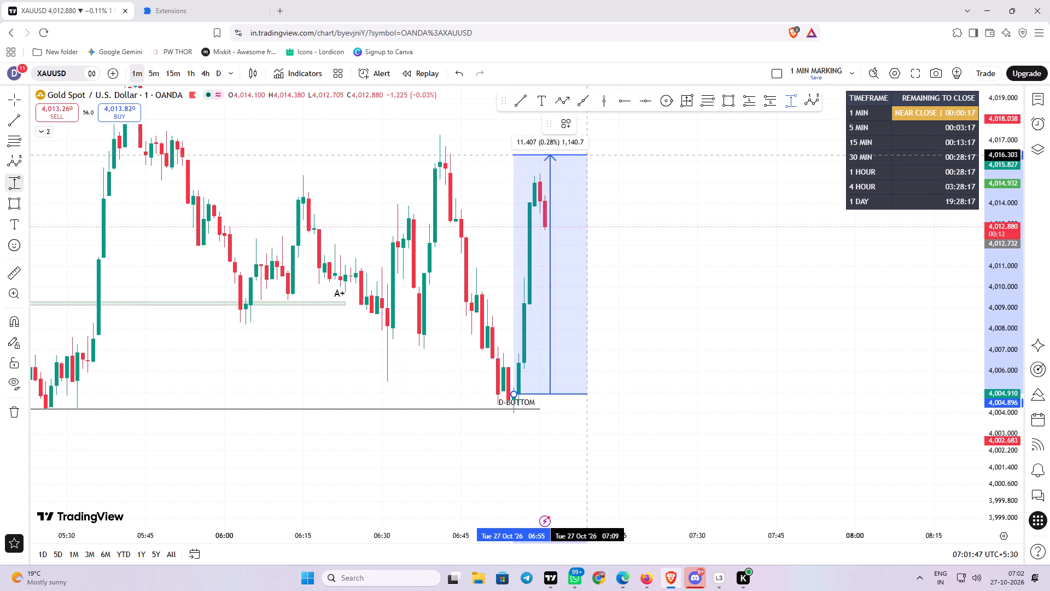
pyautogui.moveTo(585, 155); pyautogui.dragTo(582, 176)
pyautogui.click(582, 176)
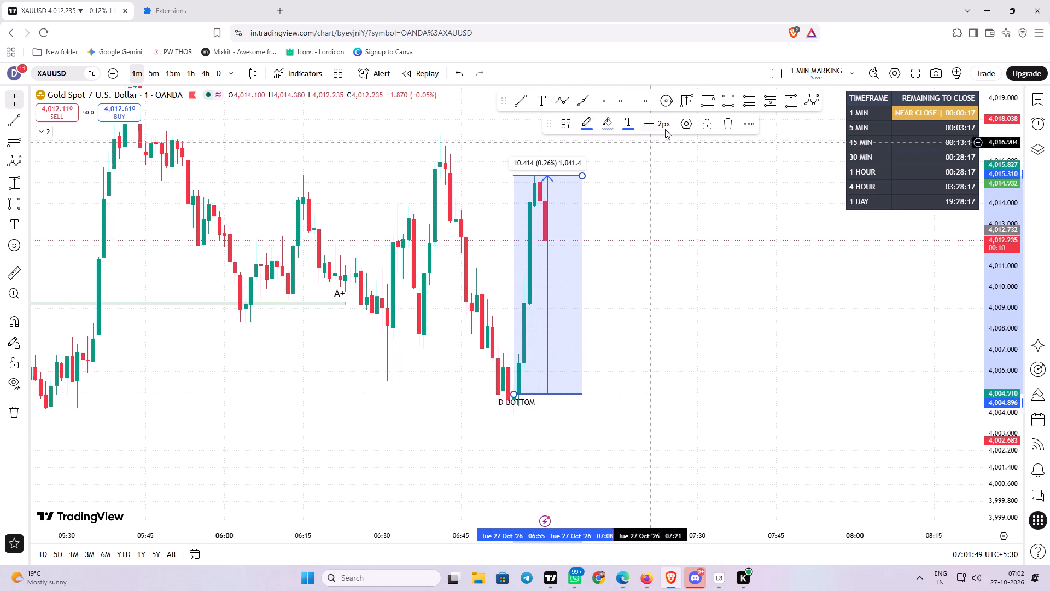
pyautogui.click(721, 120)
# Examine the one-minute swings around the A+ zone and D-BOTTOM line on 27 October between about 05:00 and 07:02.
pyautogui.moveTo(604, 216); pyautogui.dragTo(636, 229)
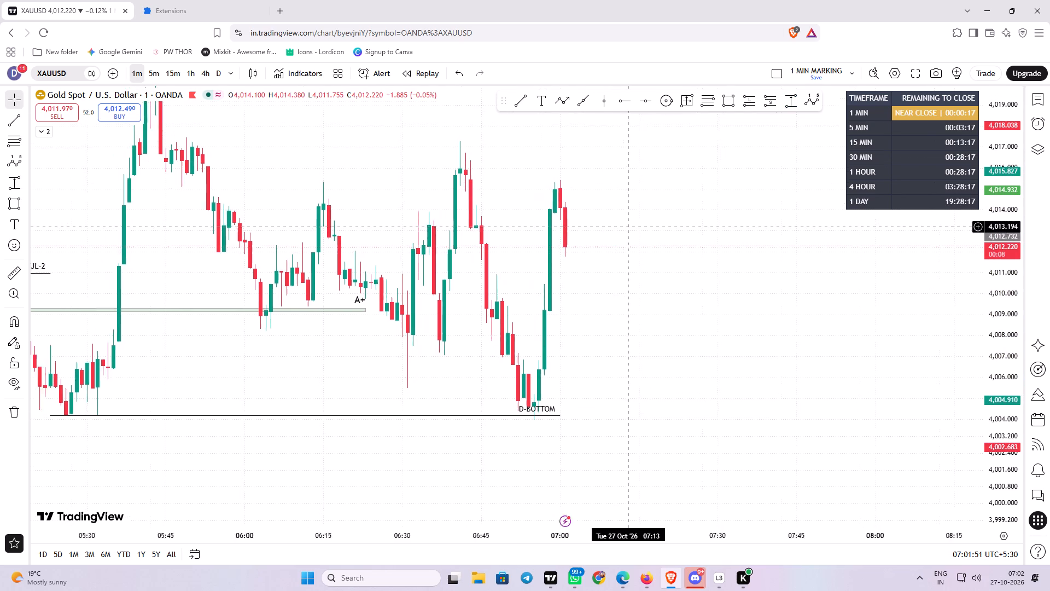
pyautogui.moveTo(636, 229); pyautogui.dragTo(684, 228)
pyautogui.moveTo(424, 351); pyautogui.dragTo(517, 378)
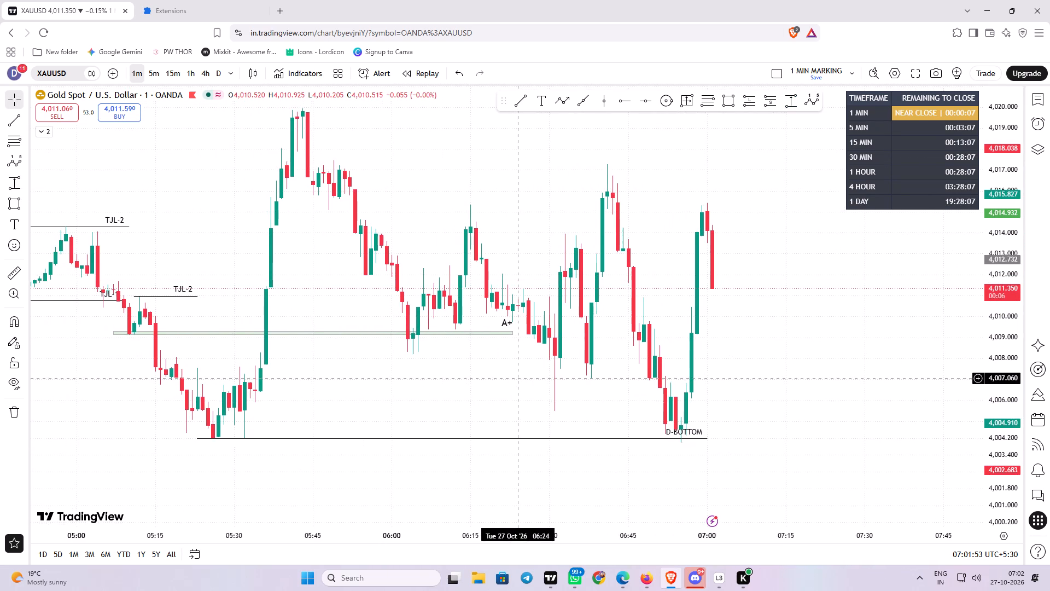
pyautogui.moveTo(517, 378); pyautogui.dragTo(518, 378)
pyautogui.moveTo(510, 372); pyautogui.dragTo(509, 382)
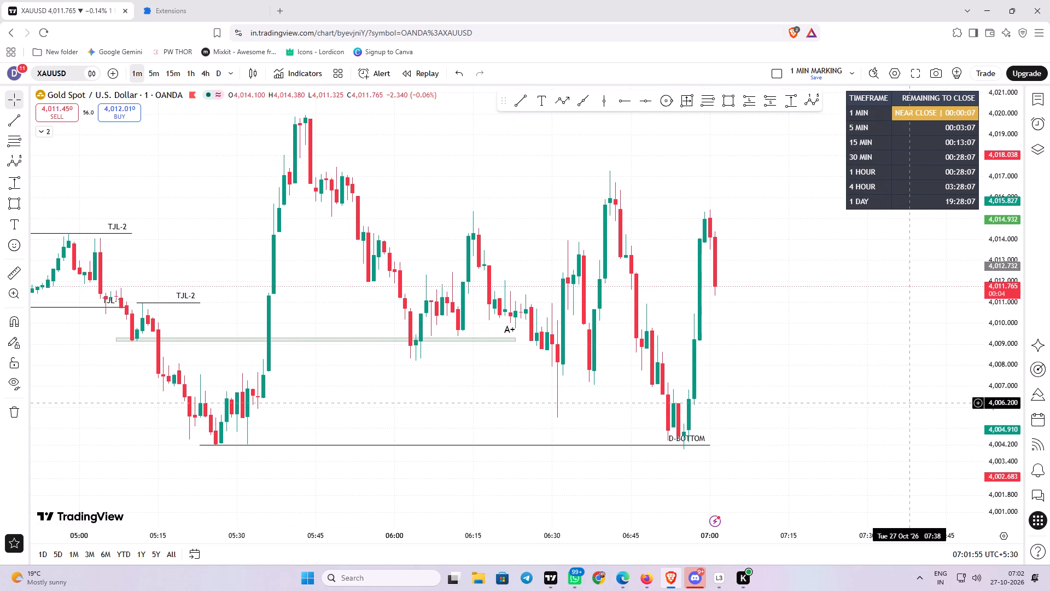
pyautogui.moveTo(997, 376); pyautogui.dragTo(1002, 326)
pyautogui.click(889, 383)
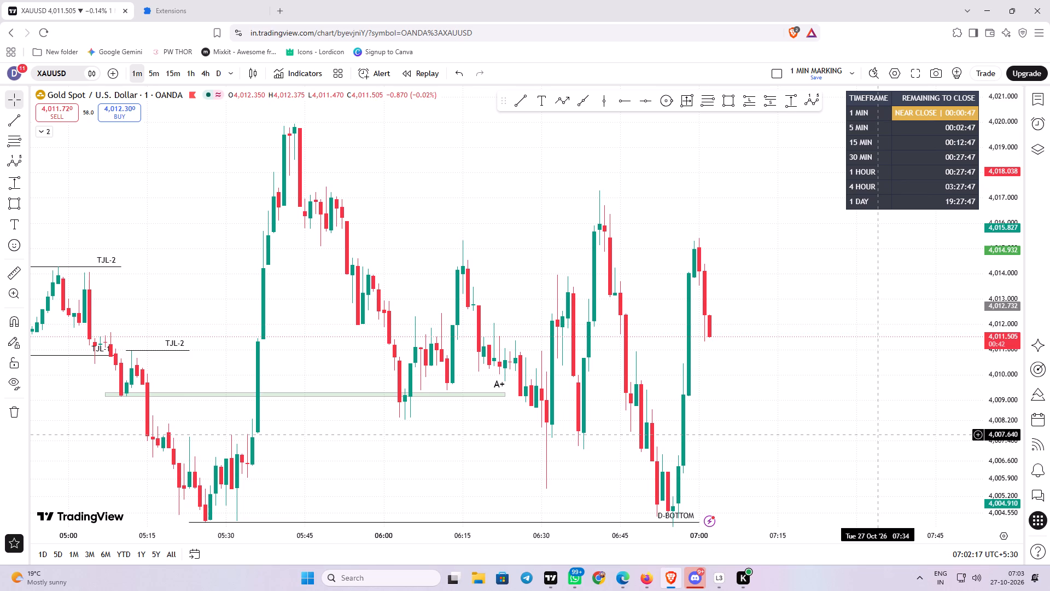
pyautogui.click(400, 420)
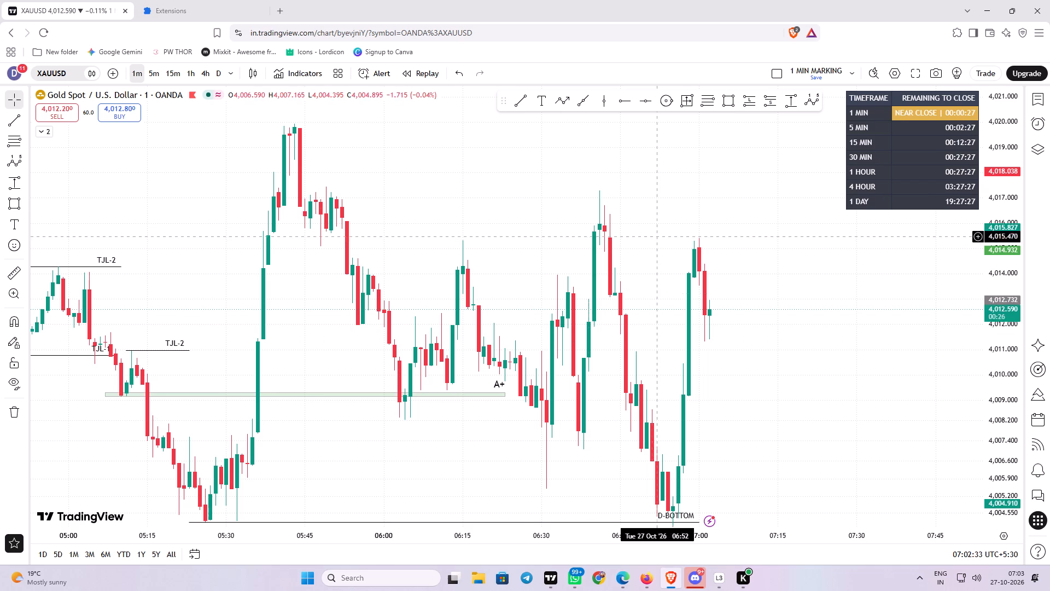
pyautogui.moveTo(816, 204); pyautogui.dragTo(732, 219)
pyautogui.moveTo(732, 219); pyautogui.dragTo(749, 147)
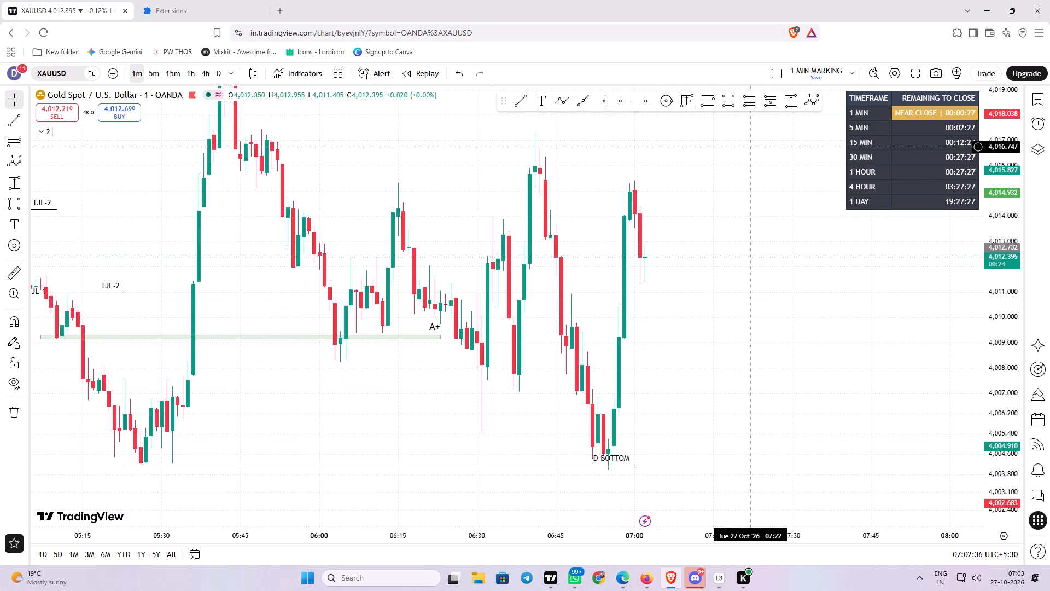
pyautogui.moveTo(749, 147); pyautogui.dragTo(751, 167)
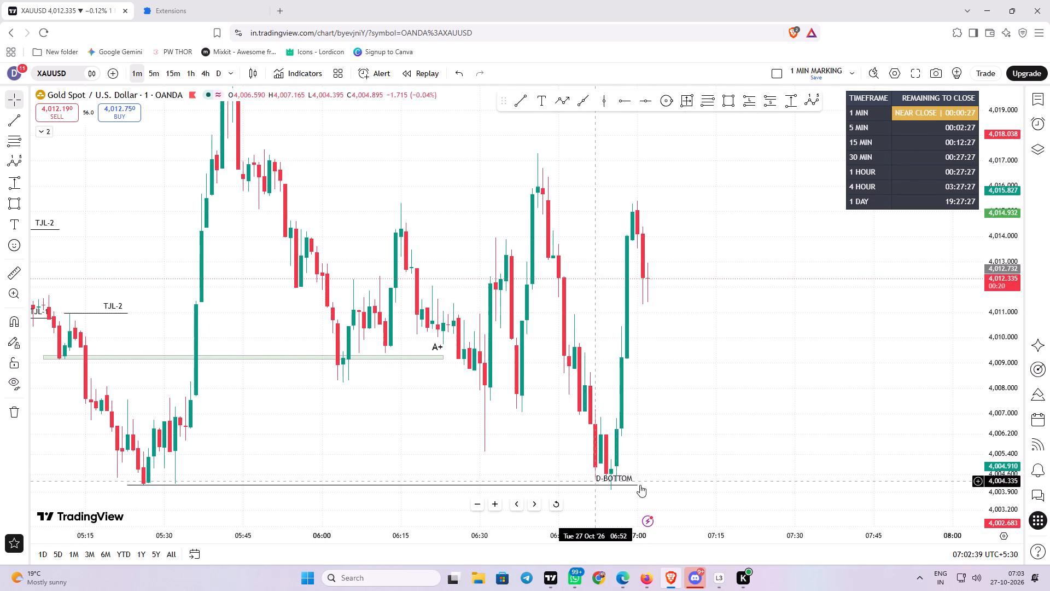
pyautogui.moveTo(738, 440); pyautogui.dragTo(767, 453)
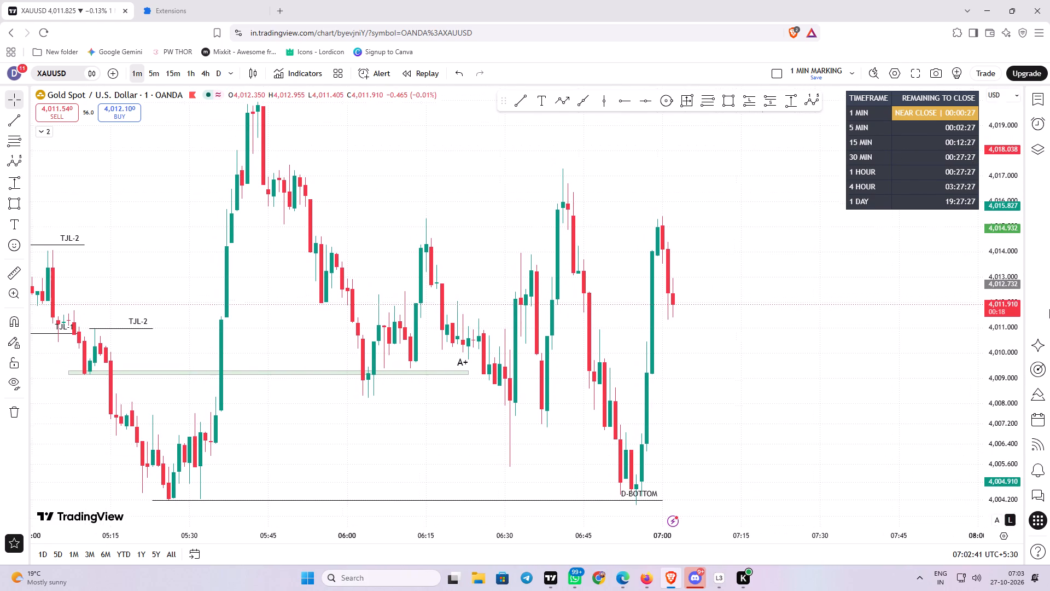
# Draw an Elliott impulse wave from the 05:43 high through the 06:04, 06:15, 06:31 and 06:41 turning points to the 06:55 low at about 4,004.0.
pyautogui.moveTo(1009, 139); pyautogui.dragTo(1004, 182)
pyautogui.moveTo(738, 281); pyautogui.dragTo(746, 299)
pyautogui.click(811, 95)
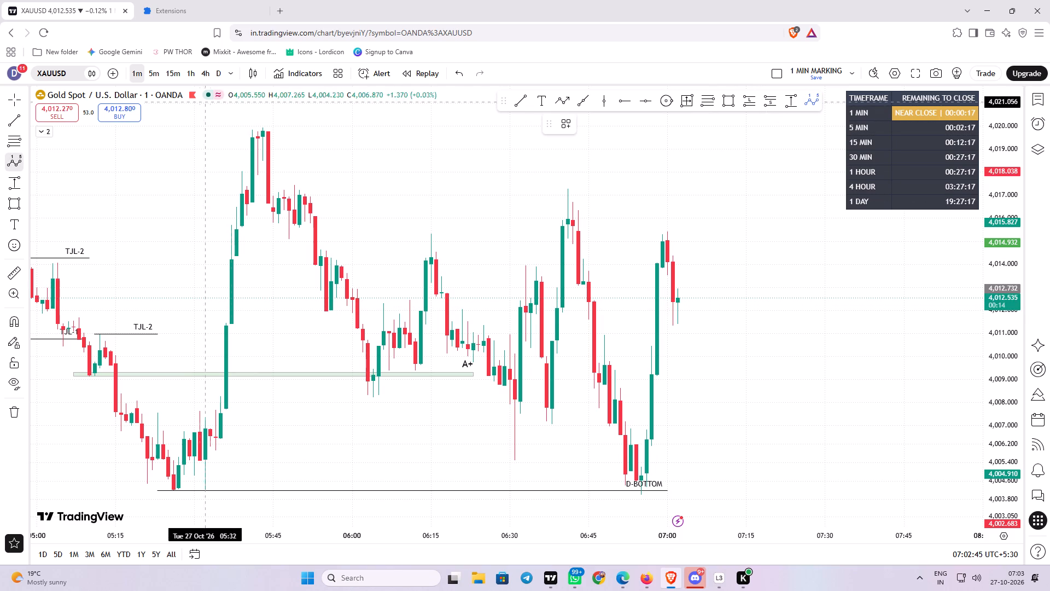
pyautogui.click(261, 128)
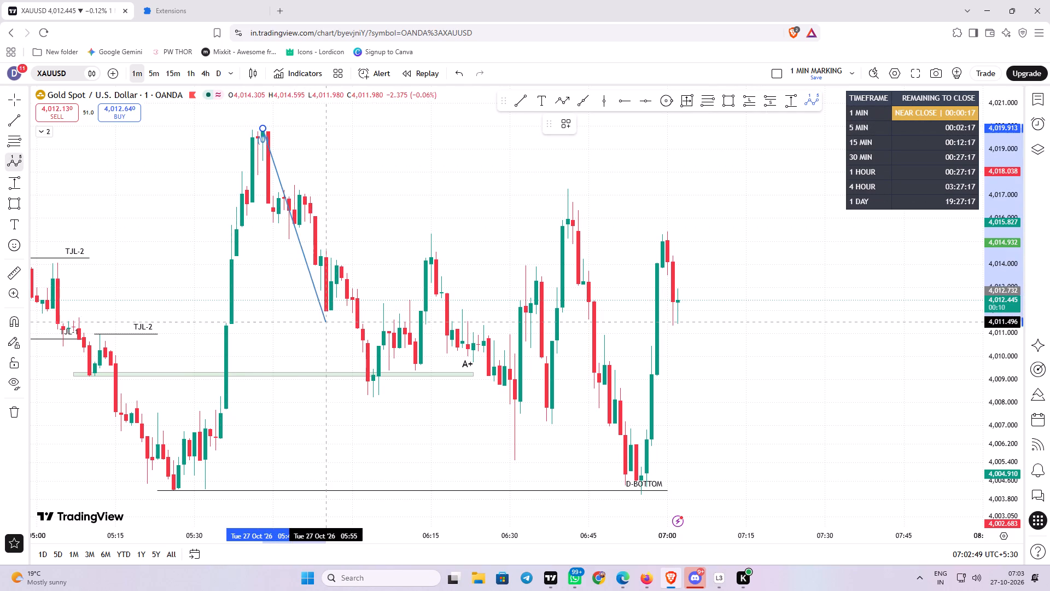
pyautogui.click(375, 398)
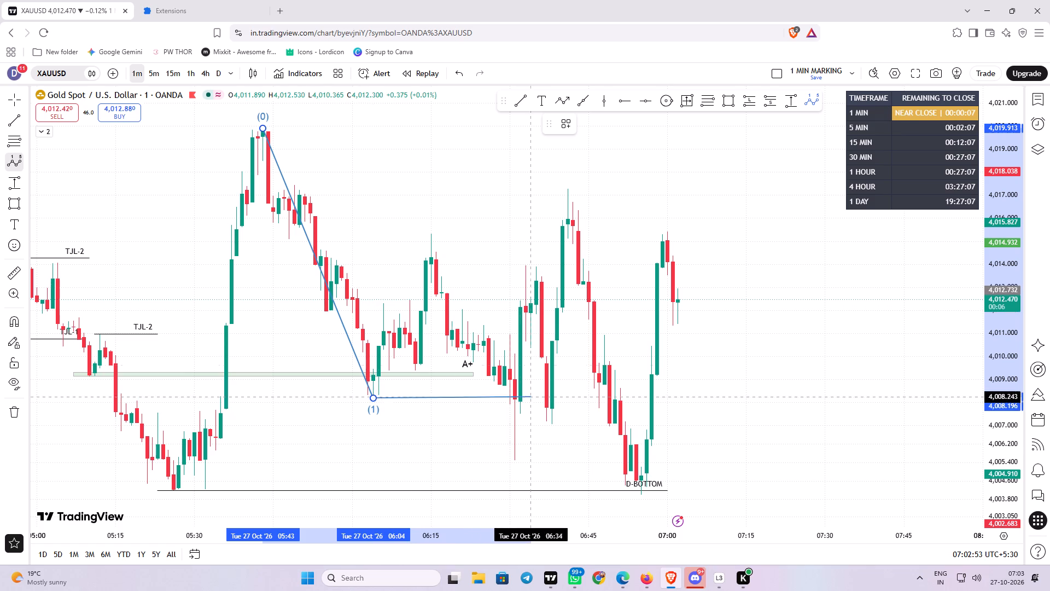
pyautogui.click(431, 232)
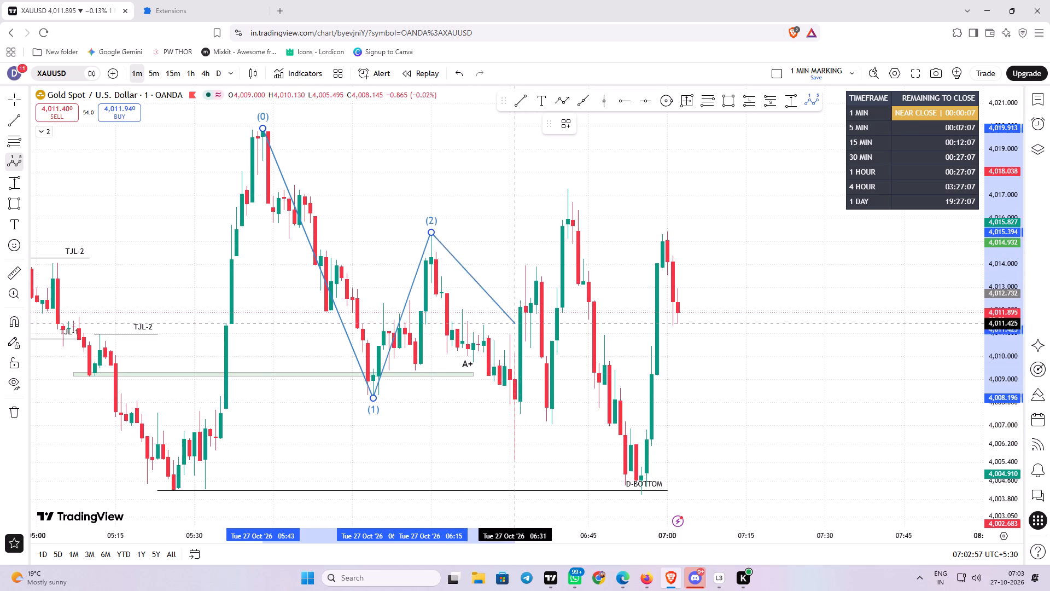
pyautogui.click(515, 460)
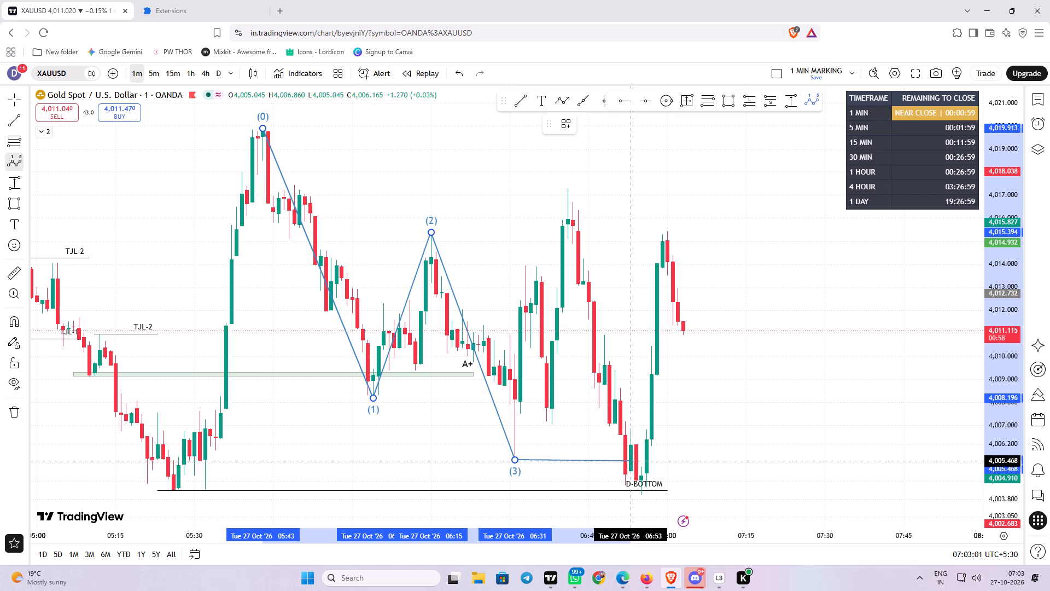
pyautogui.click(567, 188)
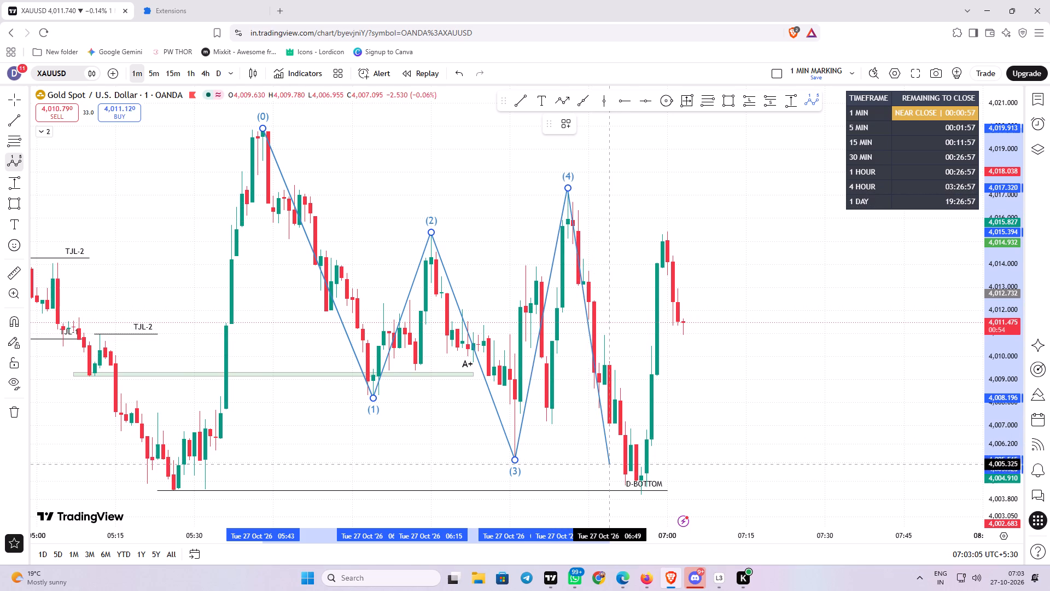
pyautogui.click(640, 494)
pyautogui.click(704, 441)
pyautogui.moveTo(731, 389); pyautogui.dragTo(730, 389)
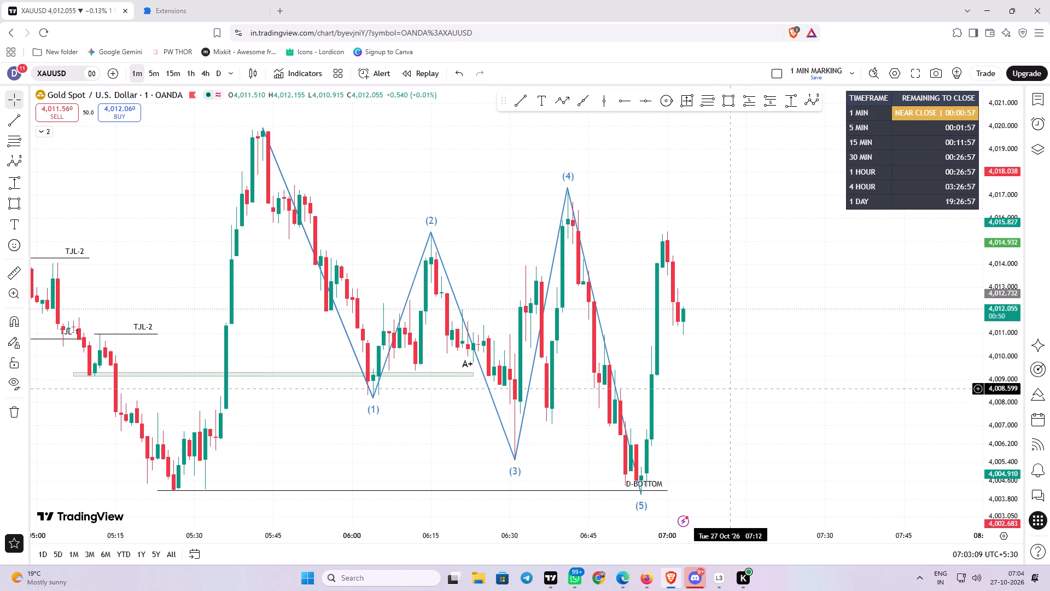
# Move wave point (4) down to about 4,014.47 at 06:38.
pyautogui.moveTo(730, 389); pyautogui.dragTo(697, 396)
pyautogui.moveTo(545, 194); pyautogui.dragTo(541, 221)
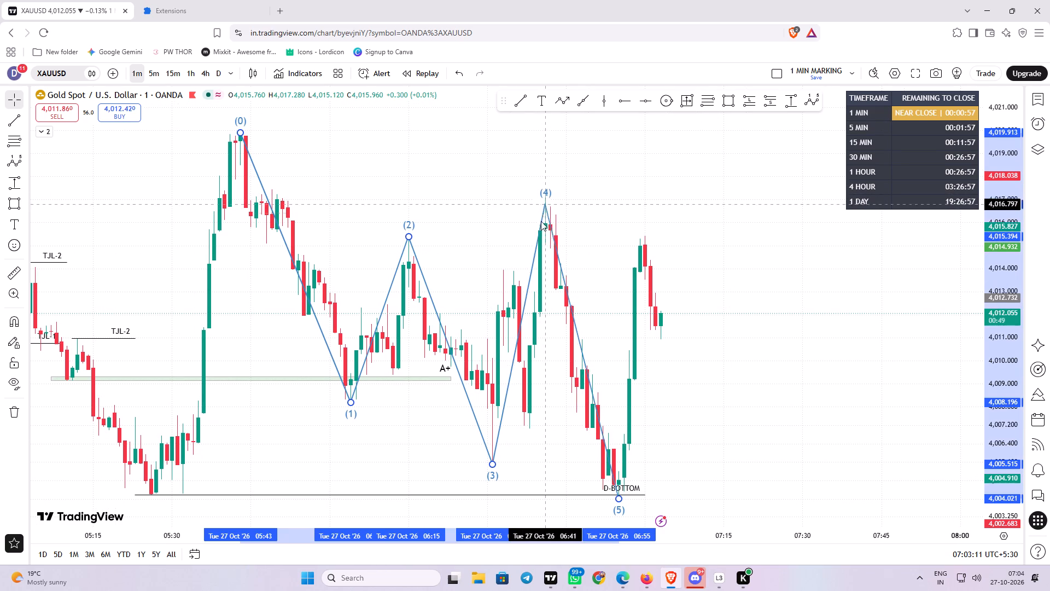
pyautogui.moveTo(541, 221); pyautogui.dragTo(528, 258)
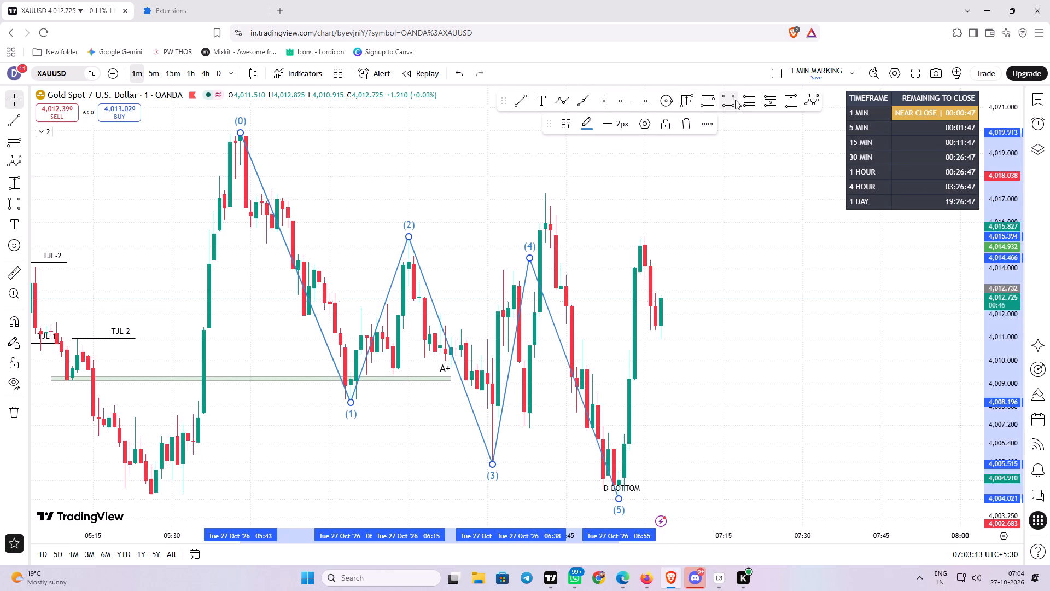
# Draw a rectangle zone over the 06:41 swing high, from about 4,015.87 to 4,017.30 and spanning 06:39 to 07:20.
pyautogui.click(735, 100)
pyautogui.moveTo(536, 225); pyautogui.dragTo(582, 219)
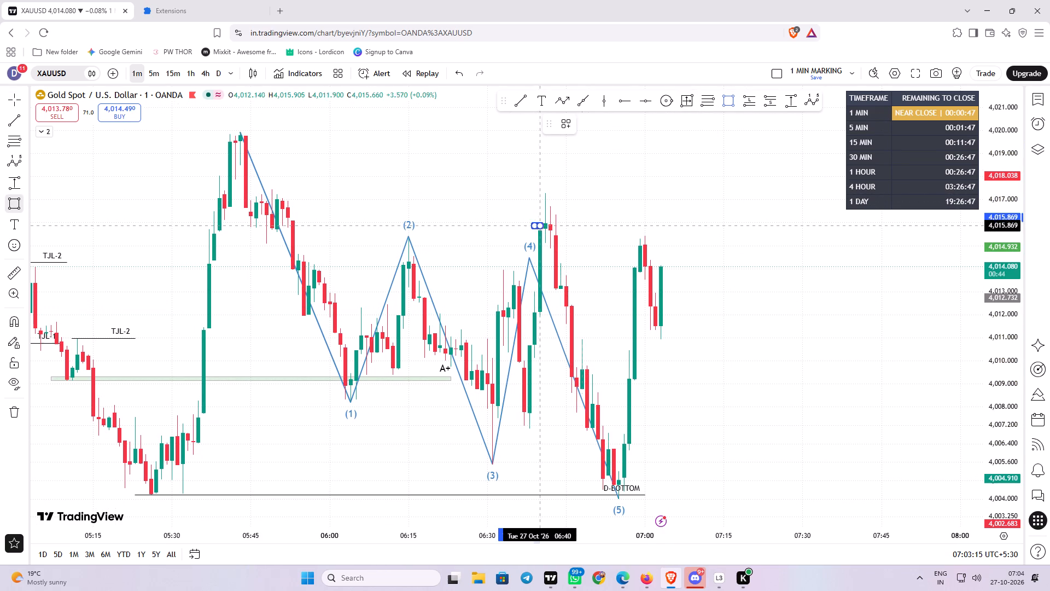
pyautogui.moveTo(582, 219); pyautogui.dragTo(734, 193)
pyautogui.click(734, 193)
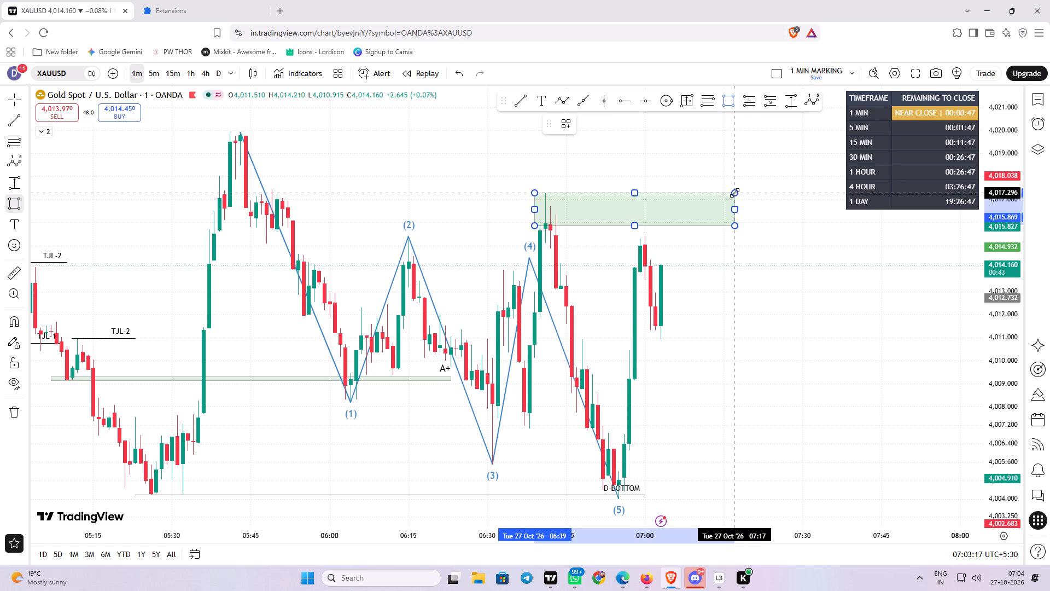
pyautogui.moveTo(736, 208); pyautogui.dragTo(749, 207)
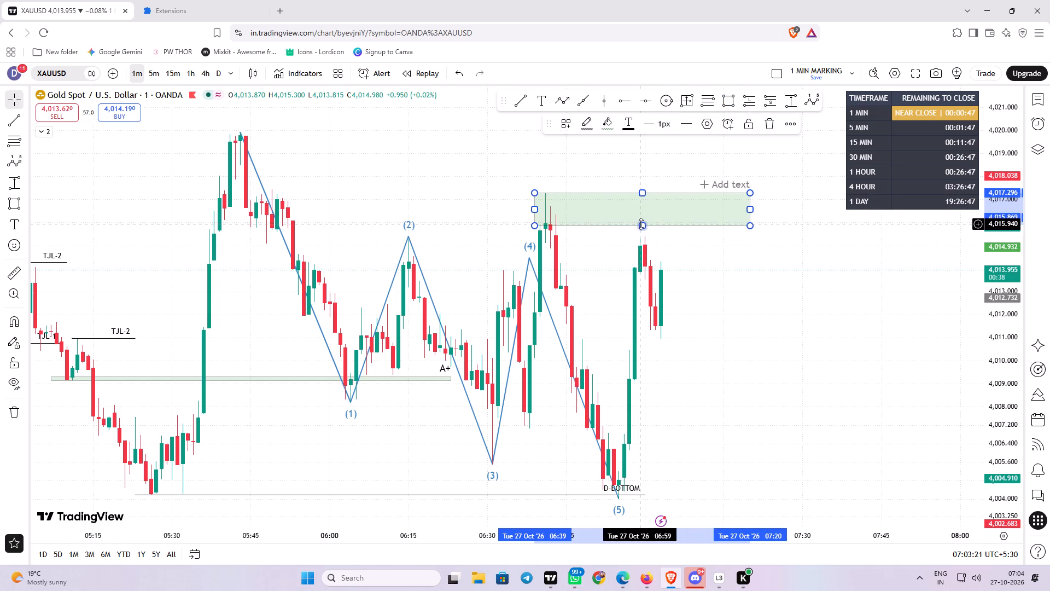
pyautogui.click(641, 224)
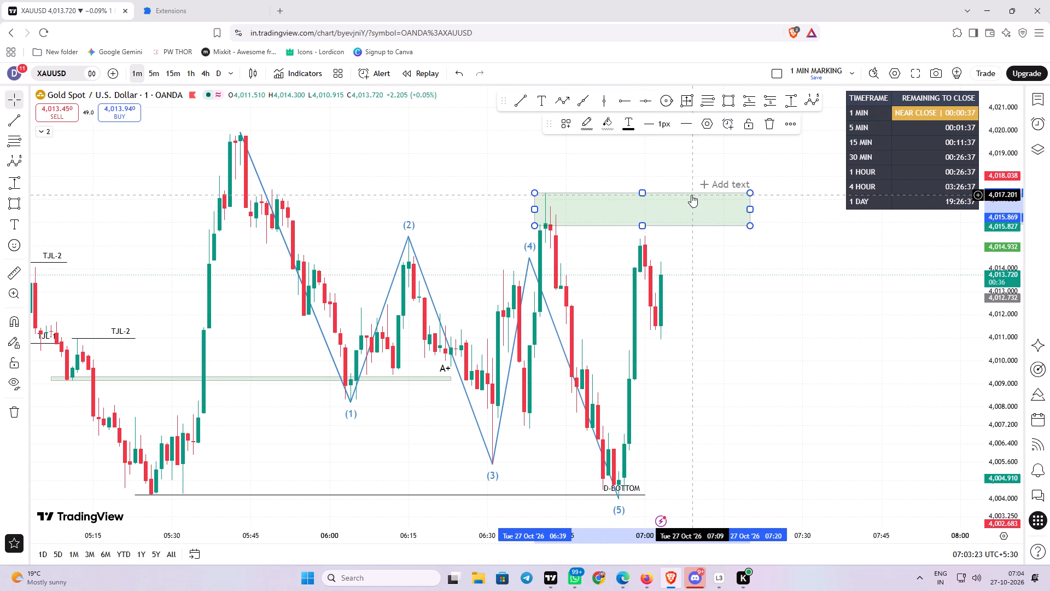
# Label the rectangle zone over the 06:41 swing high with the text "4th level".
pyautogui.click(691, 195)
pyautogui.click(701, 121)
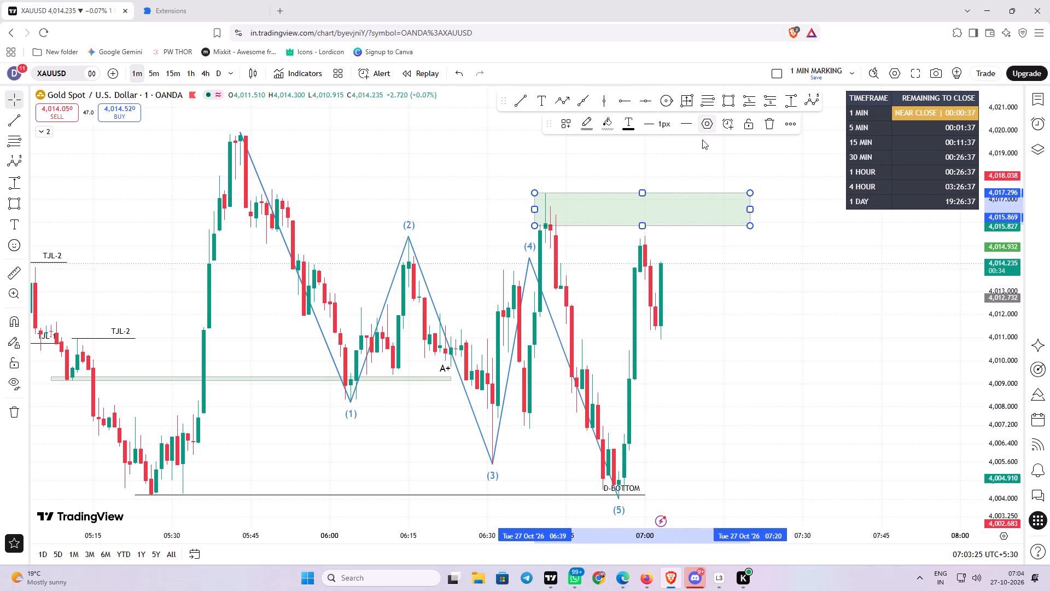
pyautogui.click(708, 117)
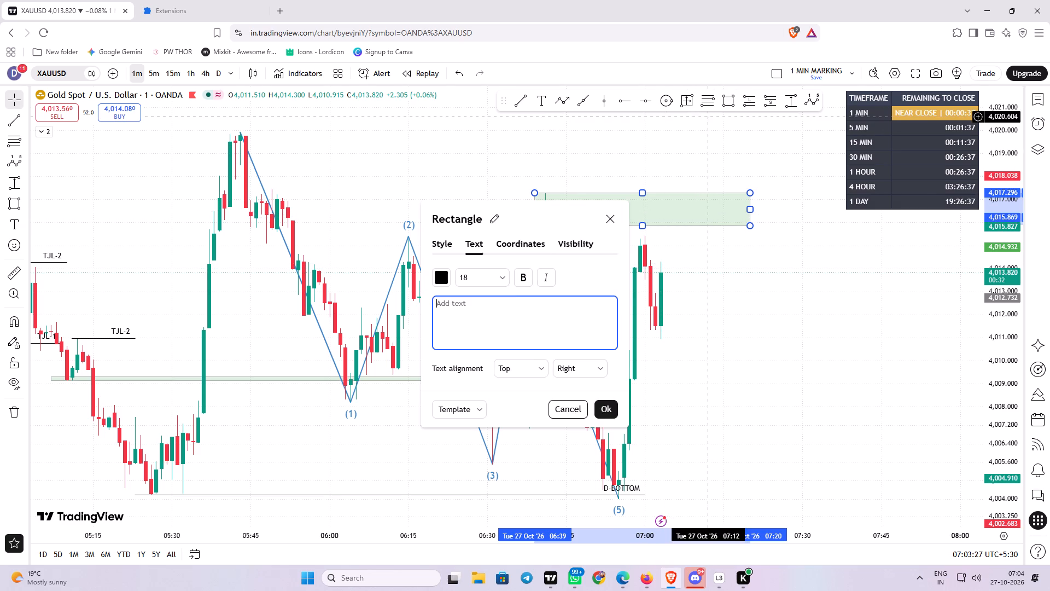
pyautogui.click(505, 312)
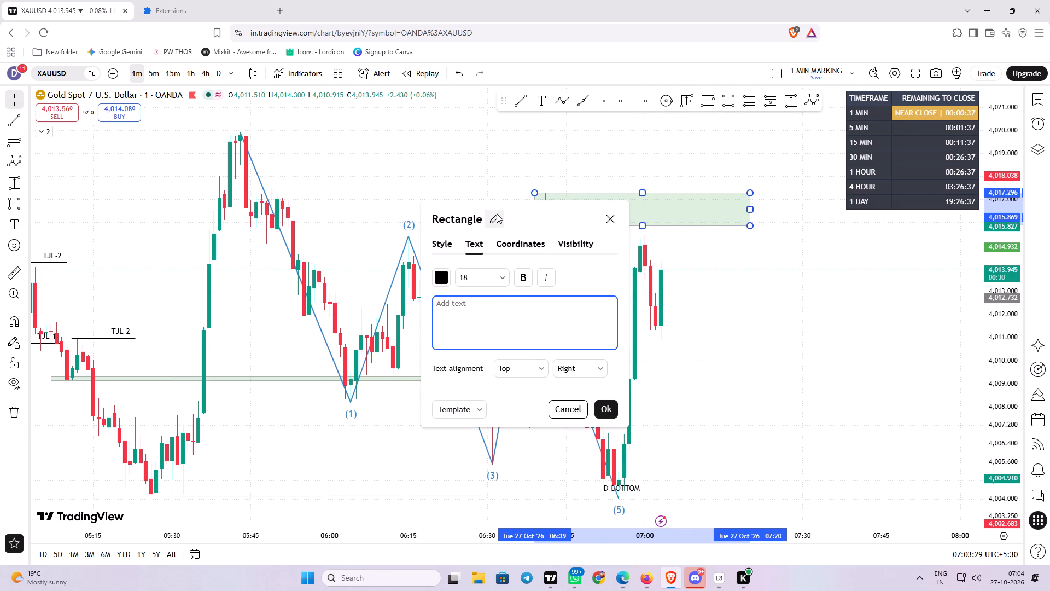
pyautogui.write('4th level')
pyautogui.press('space')
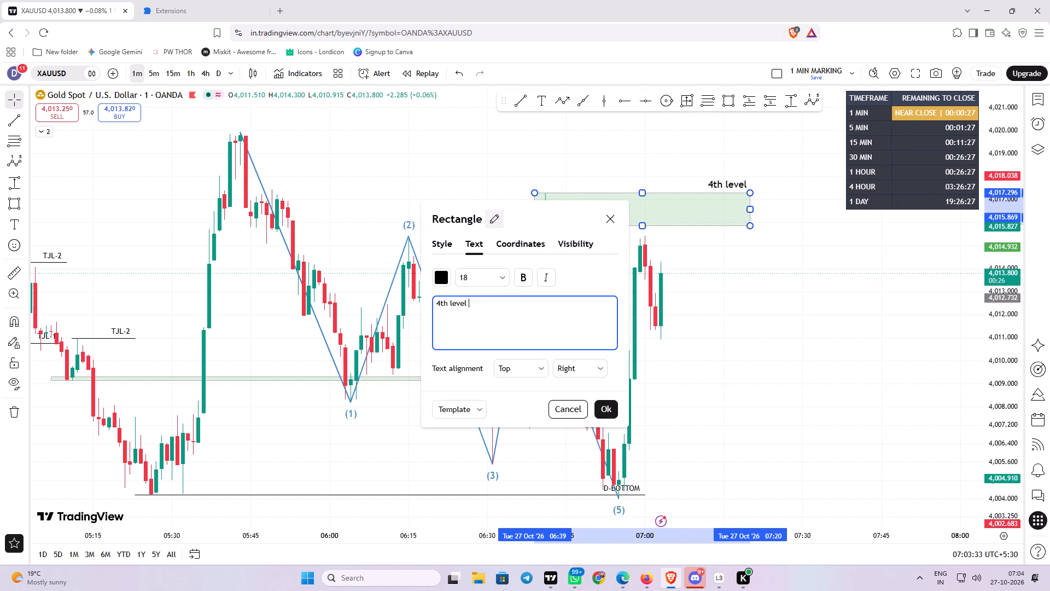
pyautogui.click(605, 409)
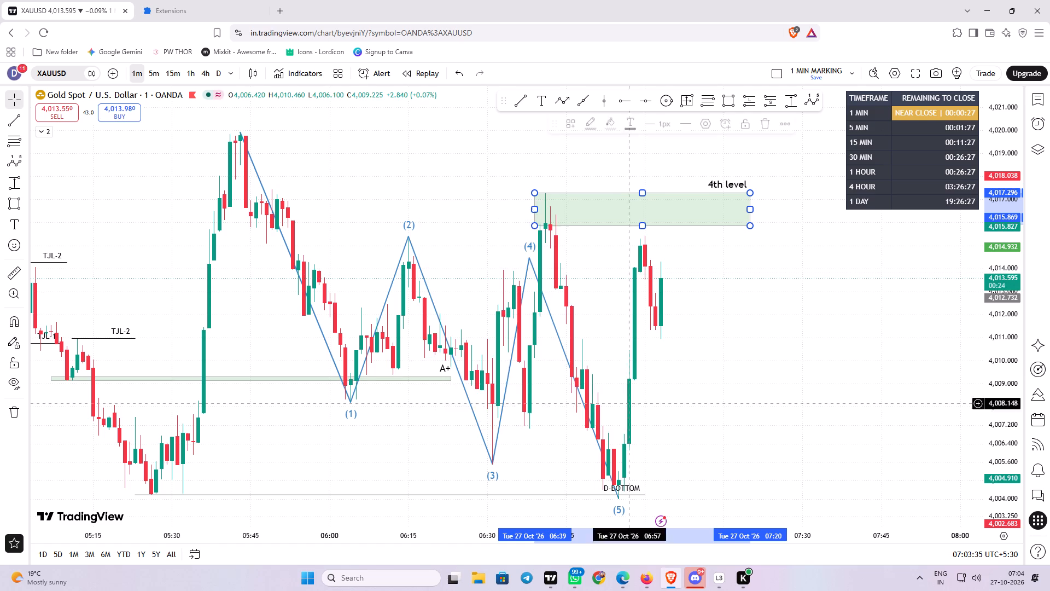
# Move wave point (4) onto the 06:41 swing high at about 4,017.30.
pyautogui.moveTo(772, 361); pyautogui.dragTo(706, 375)
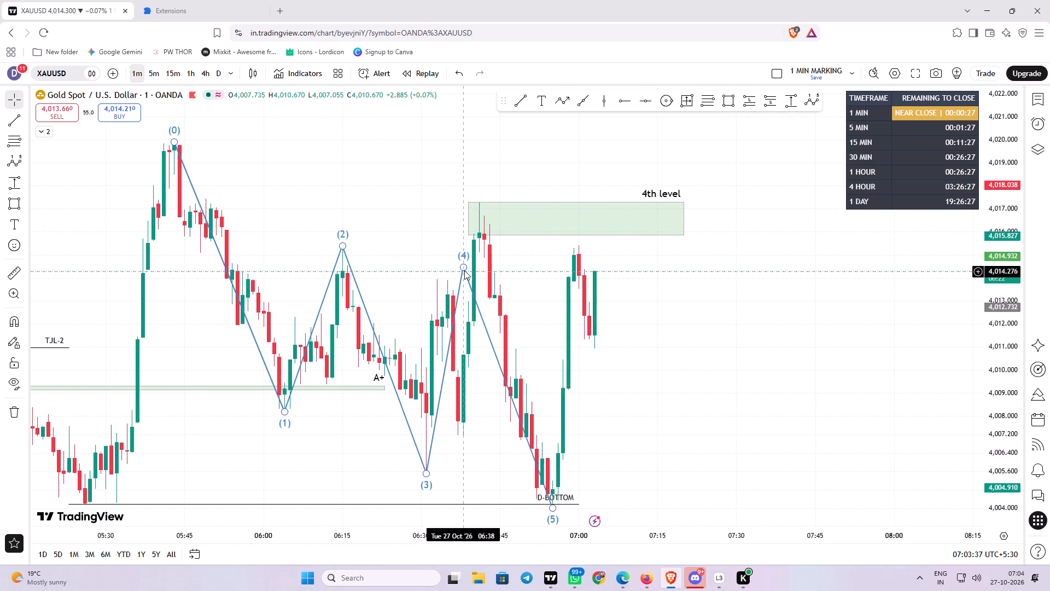
pyautogui.moveTo(464, 270); pyautogui.dragTo(481, 205)
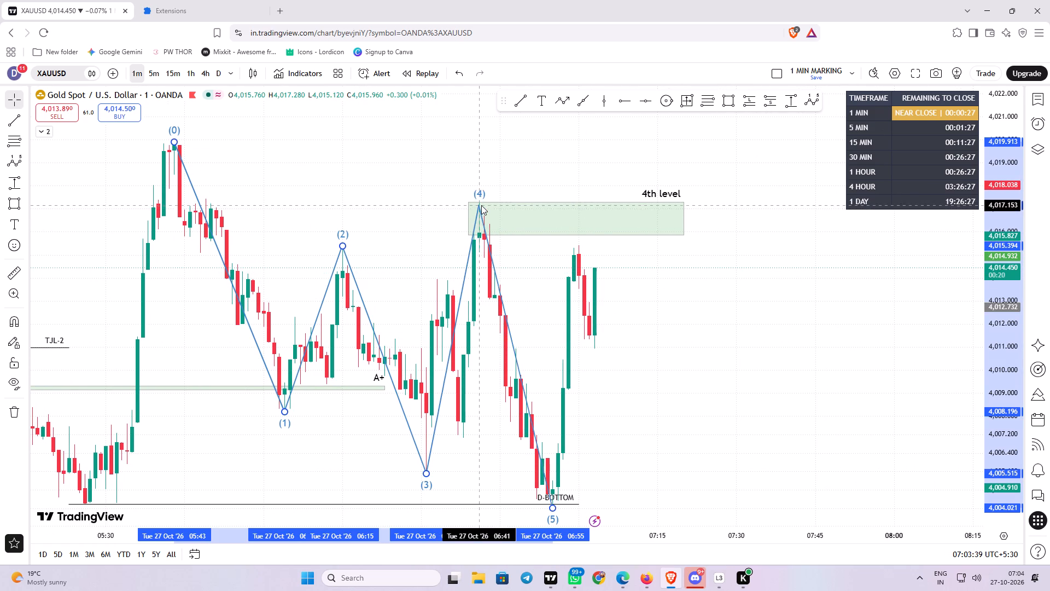
pyautogui.moveTo(481, 205); pyautogui.dragTo(481, 202)
pyautogui.click(763, 273)
# Recolour the Elliott wave drawing, points (0) to (5), to black.
pyautogui.moveTo(826, 232); pyautogui.dragTo(827, 231)
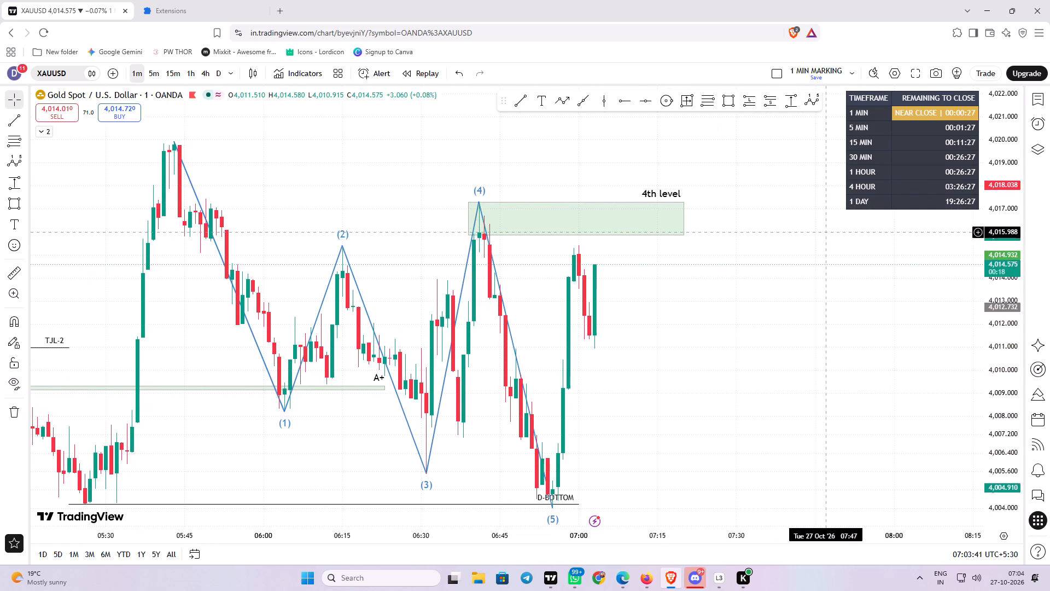
pyautogui.moveTo(827, 231); pyautogui.dragTo(763, 202)
pyautogui.moveTo(609, 407); pyautogui.dragTo(633, 410)
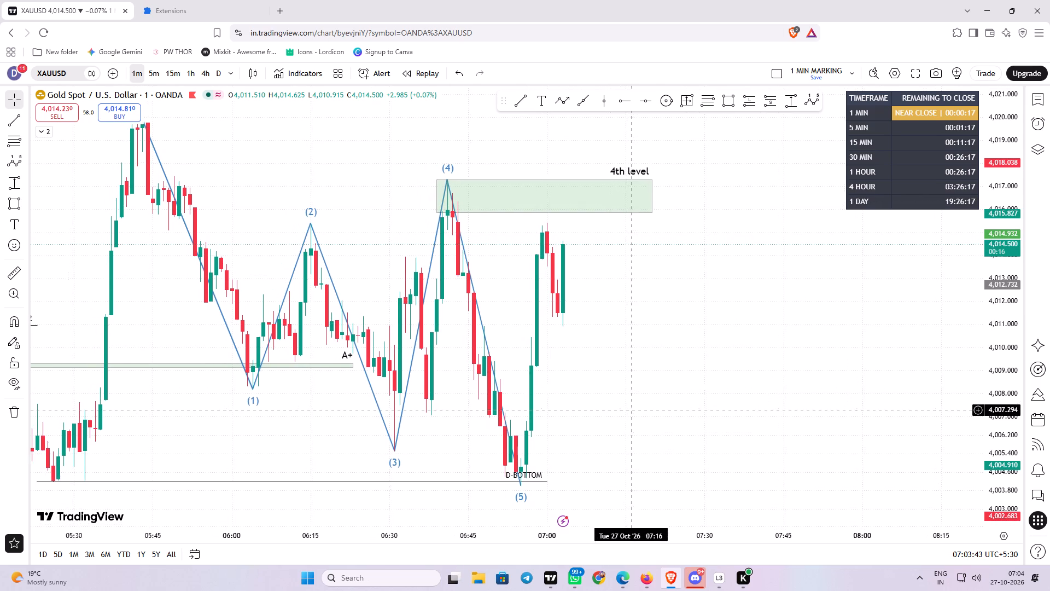
pyautogui.moveTo(633, 410); pyautogui.dragTo(634, 410)
pyautogui.click(495, 370)
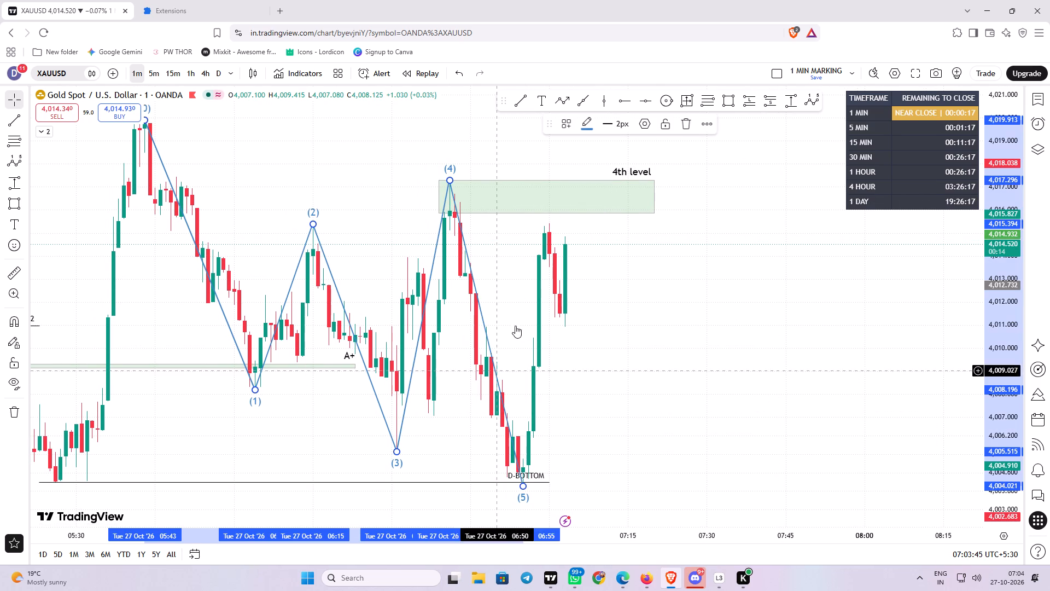
pyautogui.click(593, 115)
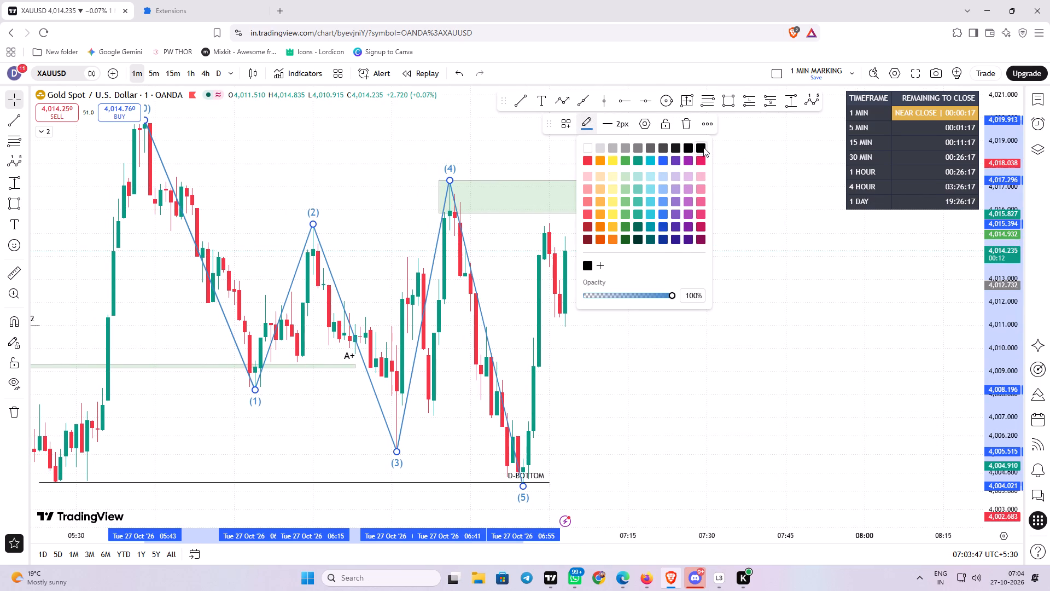
pyautogui.click(703, 147)
pyautogui.moveTo(724, 184); pyautogui.dragTo(745, 188)
pyautogui.click(745, 188)
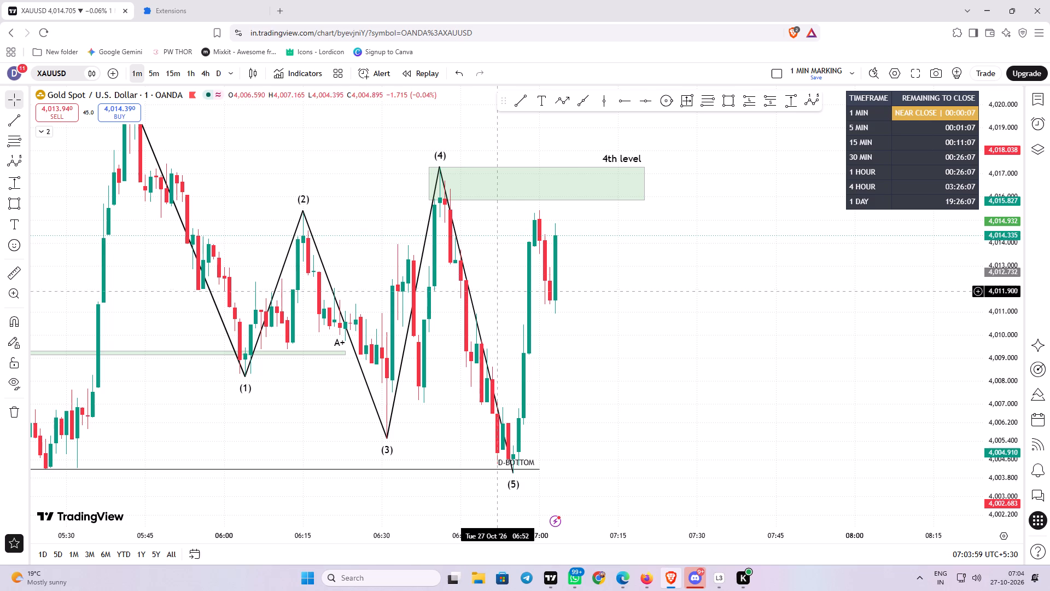
# Measure the price range of the drop from about 4,013.21 at 06:45 down to about 4,004.73, and delete the measurement.
pyautogui.click(791, 97)
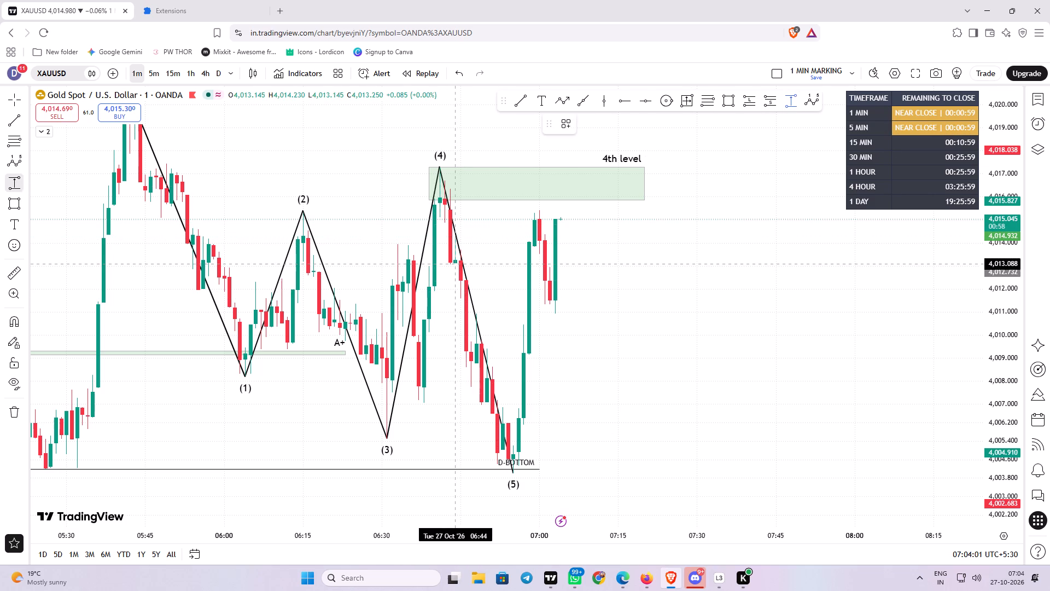
pyautogui.moveTo(462, 261); pyautogui.dragTo(532, 463)
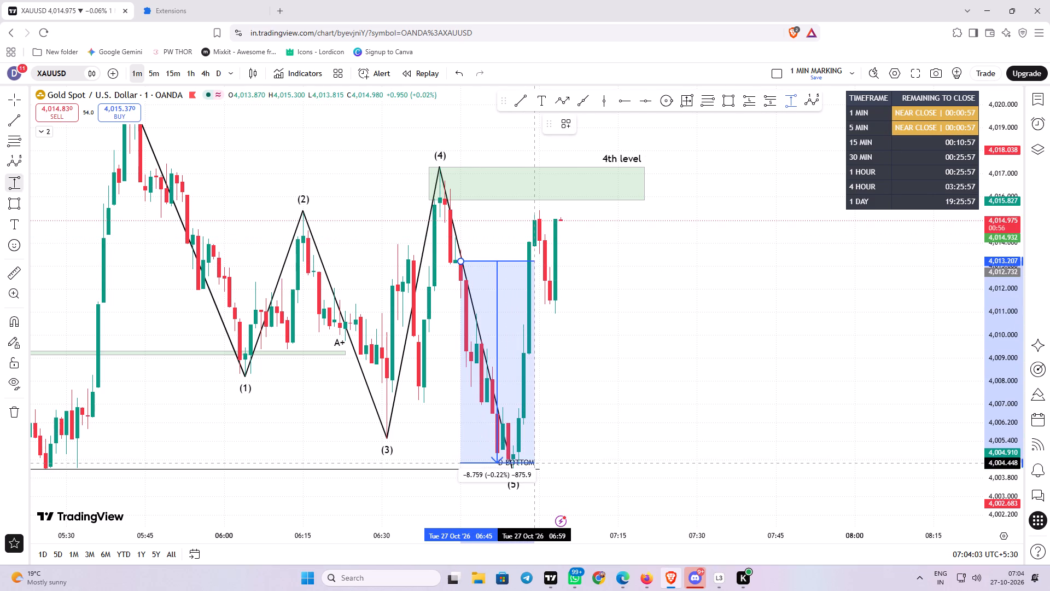
pyautogui.moveTo(532, 463); pyautogui.dragTo(549, 468)
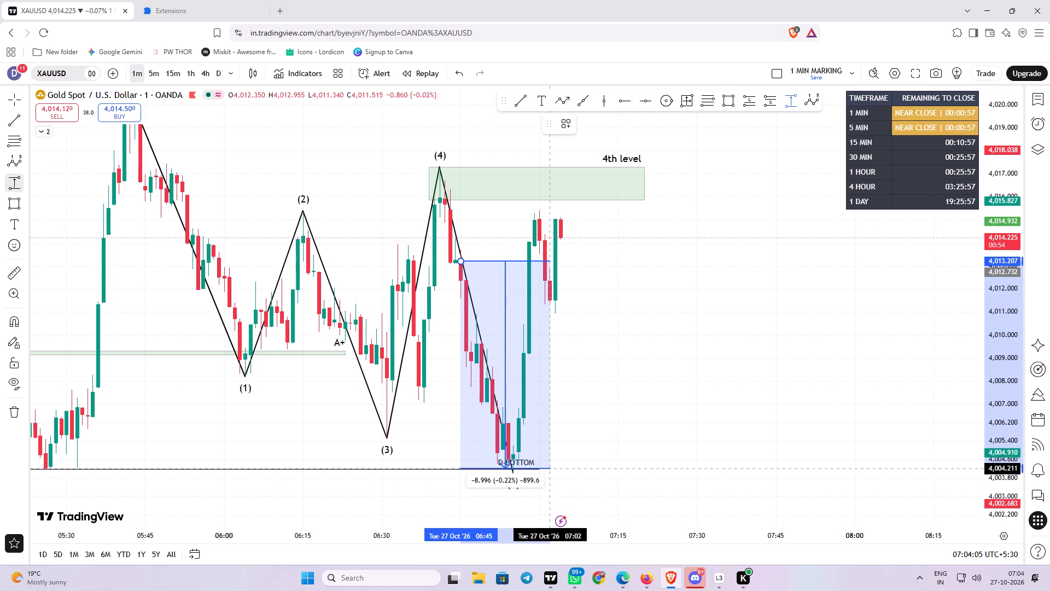
pyautogui.moveTo(549, 468); pyautogui.dragTo(573, 457)
pyautogui.click(574, 456)
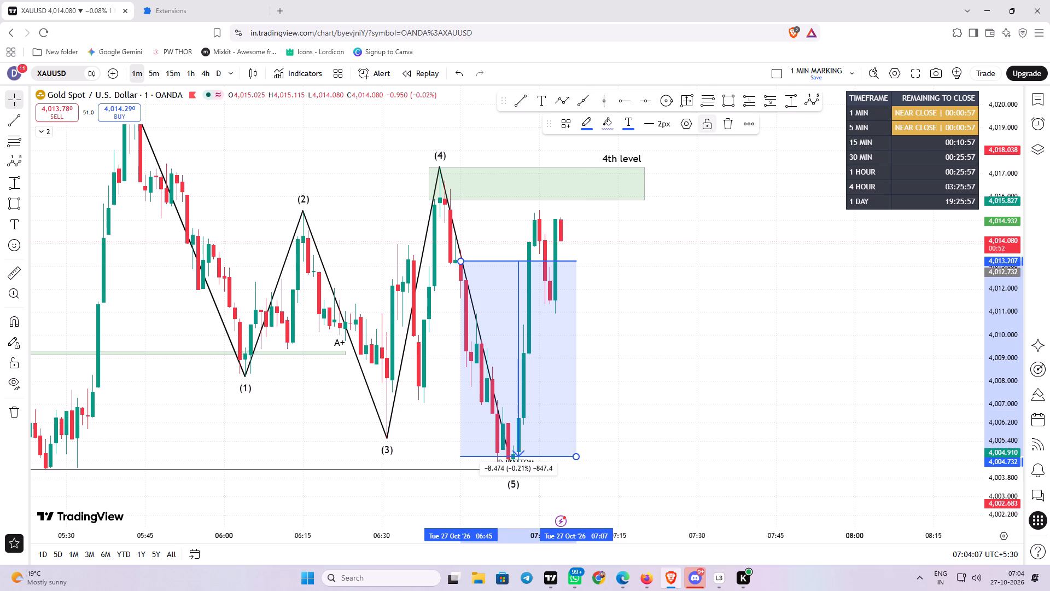
pyautogui.click(722, 116)
# Examine the price action around the black Elliott wave, from the TJL-2 lines and D-BOTTOM line to the 4th level zone.
pyautogui.moveTo(695, 296); pyautogui.dragTo(820, 241)
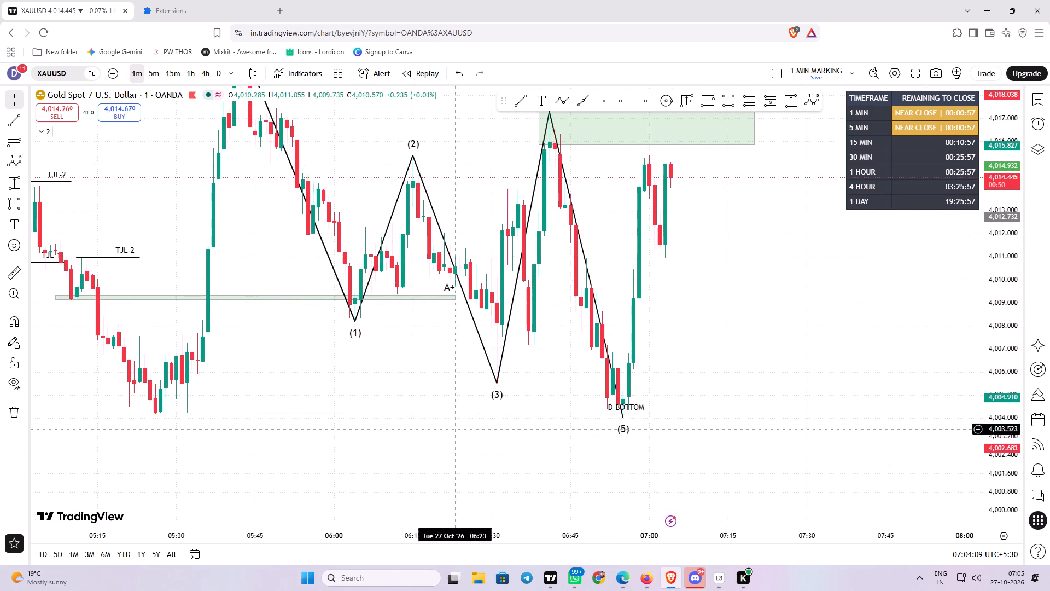
pyautogui.moveTo(394, 463); pyautogui.dragTo(402, 513)
pyautogui.moveTo(297, 283); pyautogui.dragTo(270, 334)
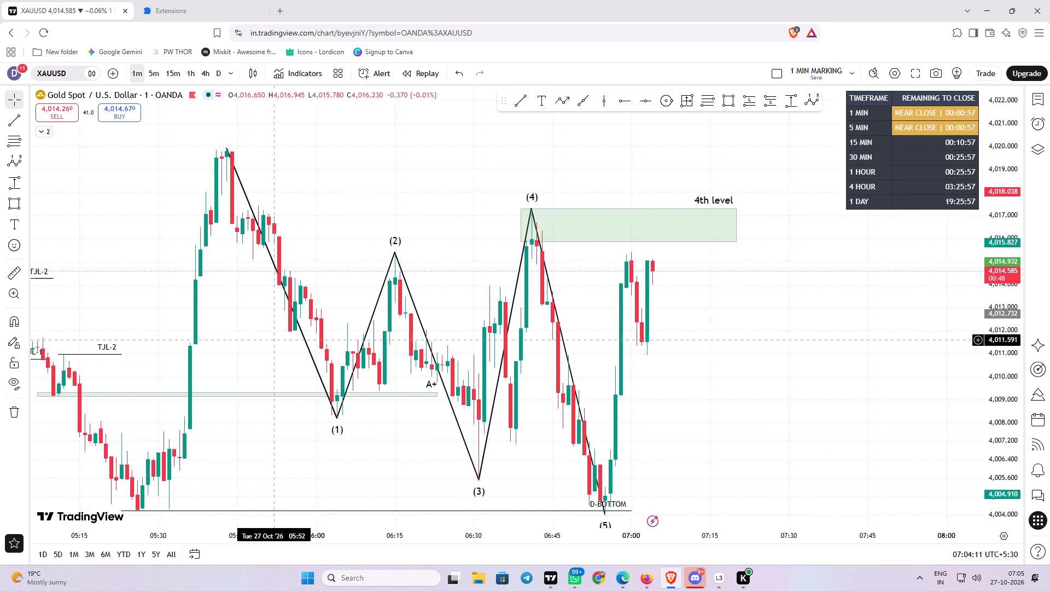
pyautogui.moveTo(270, 334); pyautogui.dragTo(347, 262)
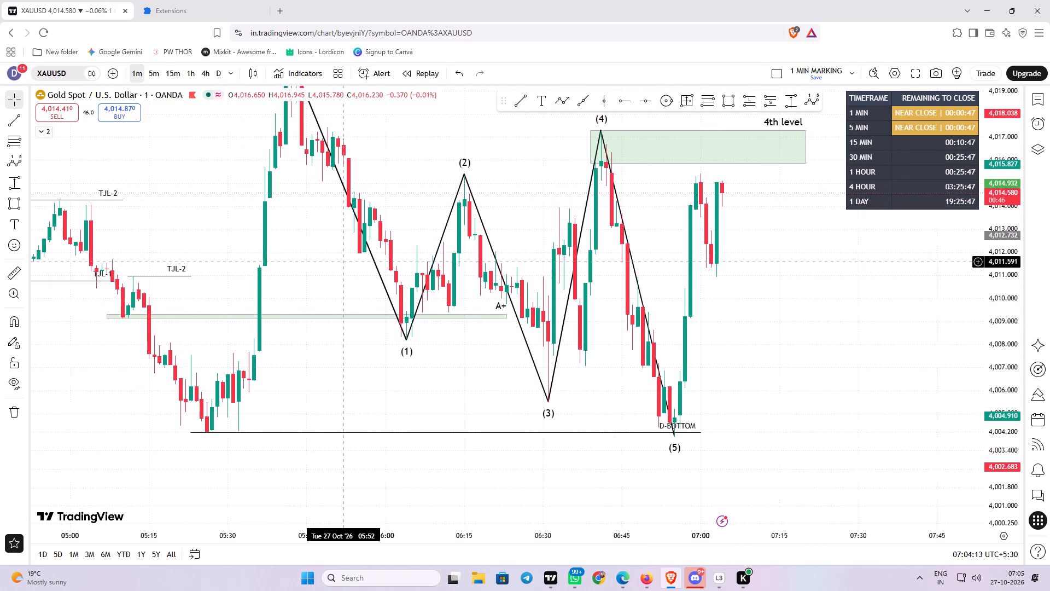
pyautogui.moveTo(347, 262); pyautogui.dragTo(353, 261)
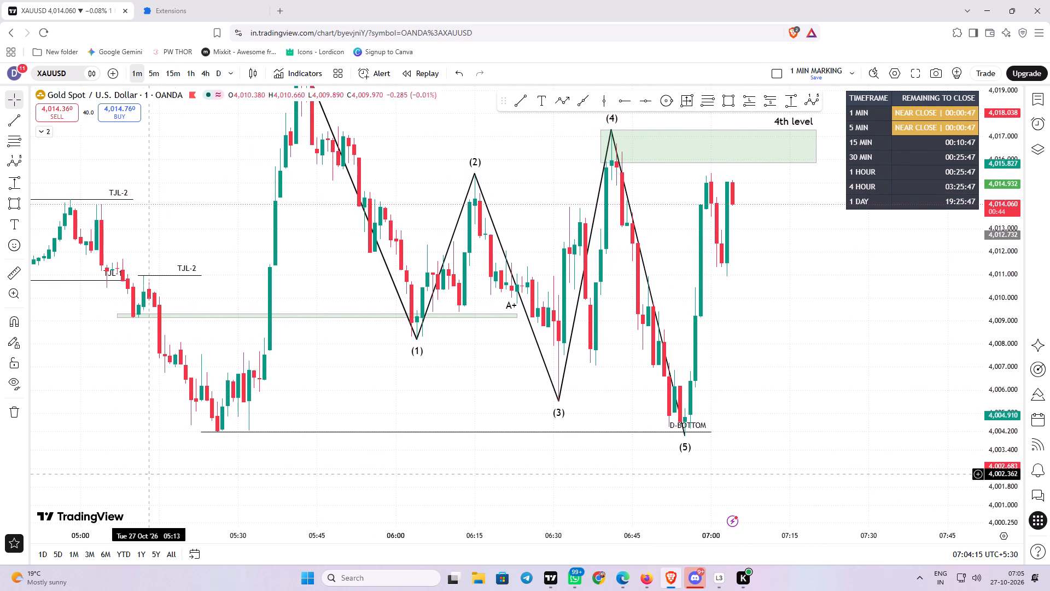
pyautogui.moveTo(473, 362); pyautogui.dragTo(356, 434)
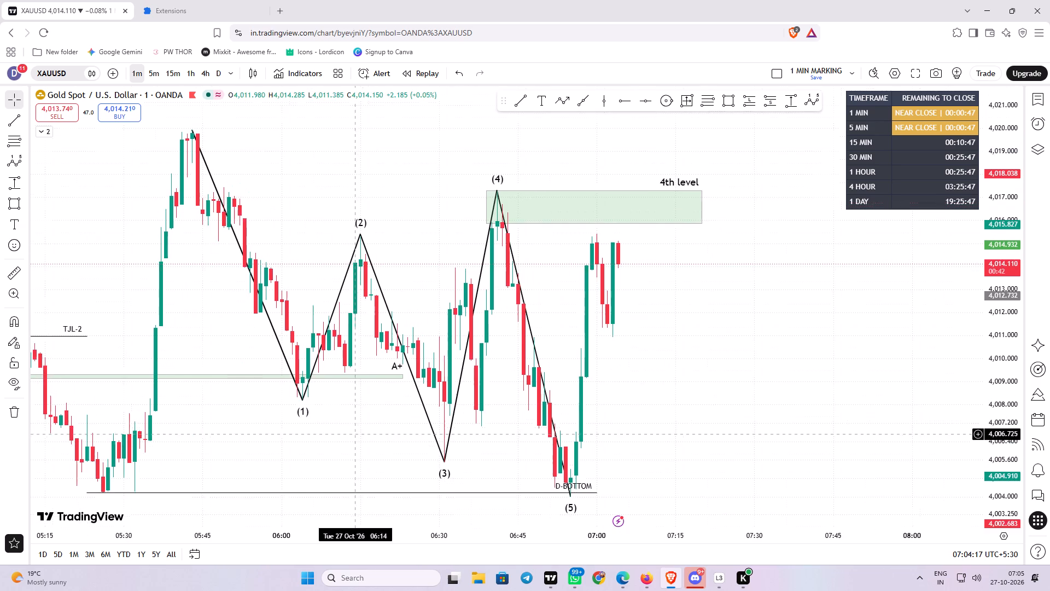
pyautogui.moveTo(356, 434); pyautogui.dragTo(356, 433)
pyautogui.moveTo(717, 355); pyautogui.dragTo(638, 402)
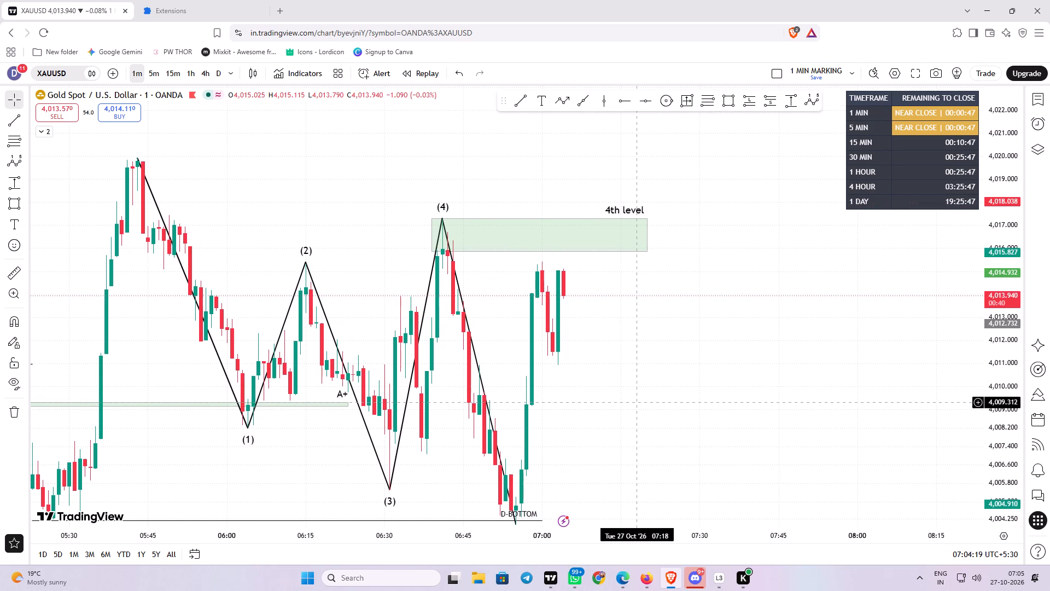
pyautogui.moveTo(638, 402); pyautogui.dragTo(745, 354)
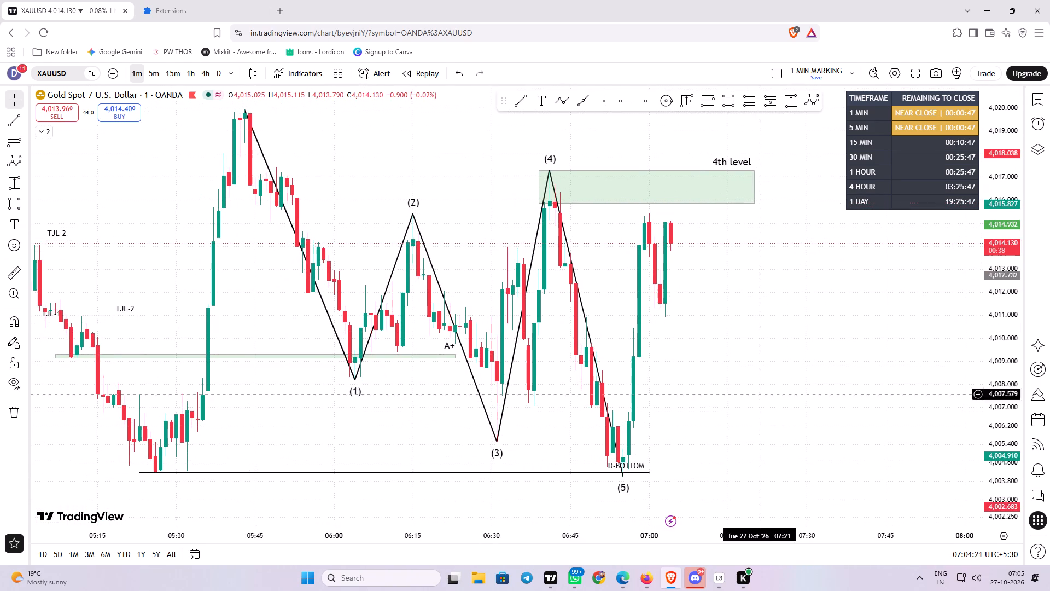
pyautogui.click(835, 409)
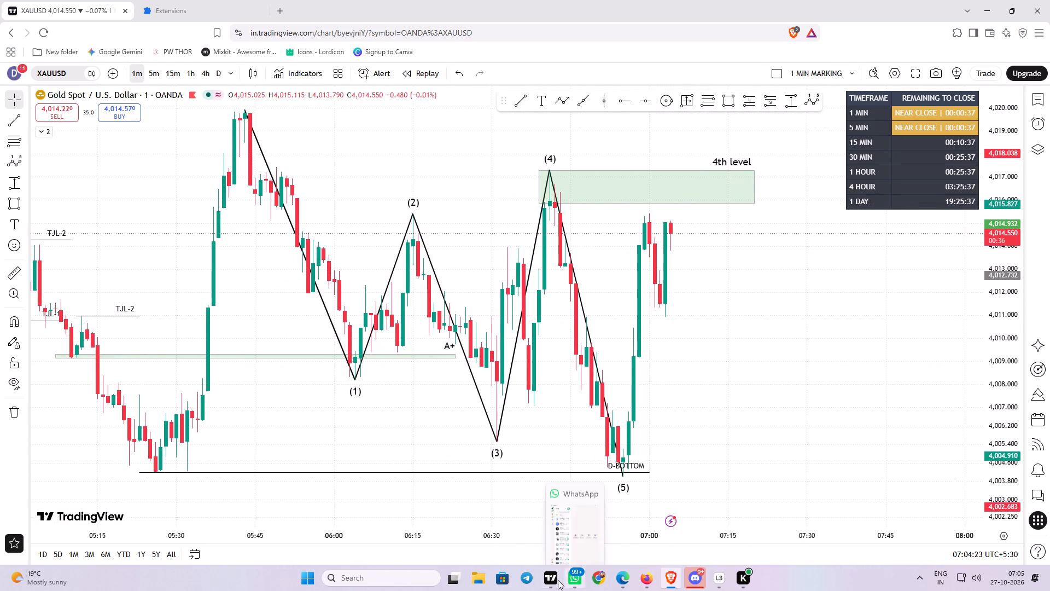
# Switch to the TradingView desktop app and reload its XAUUSD chart.
pyautogui.click(549, 583)
pyautogui.click(547, 573)
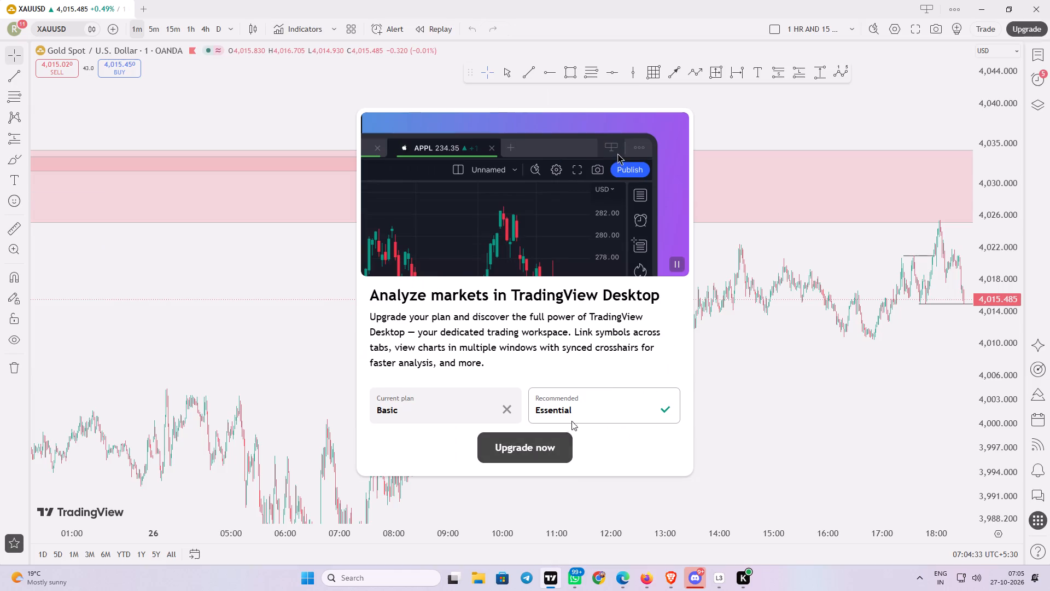
pyautogui.press('F5')
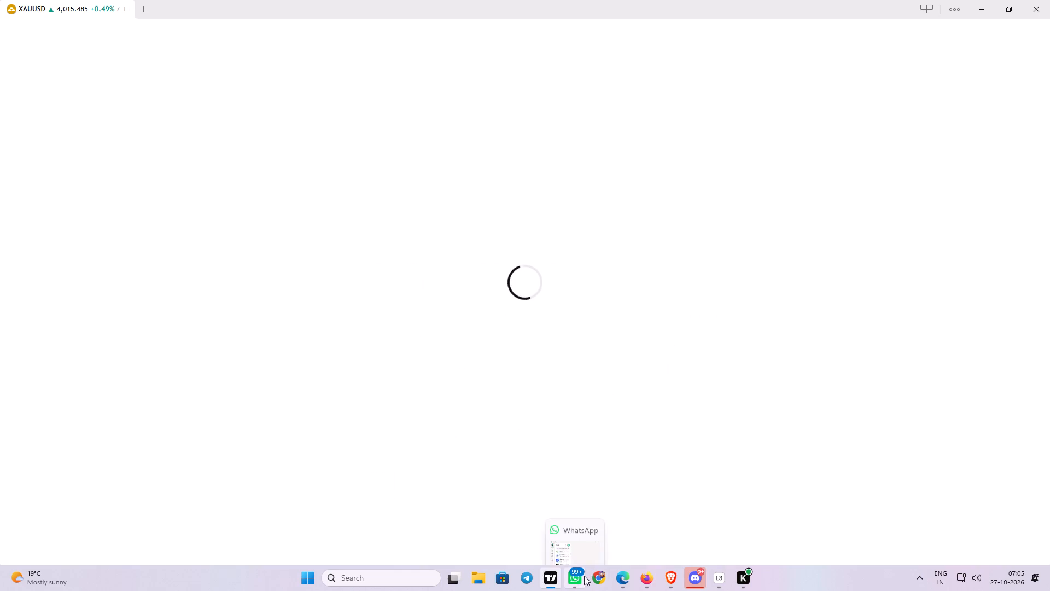
# Switch to the Chrome browser.
pyautogui.click(598, 582)
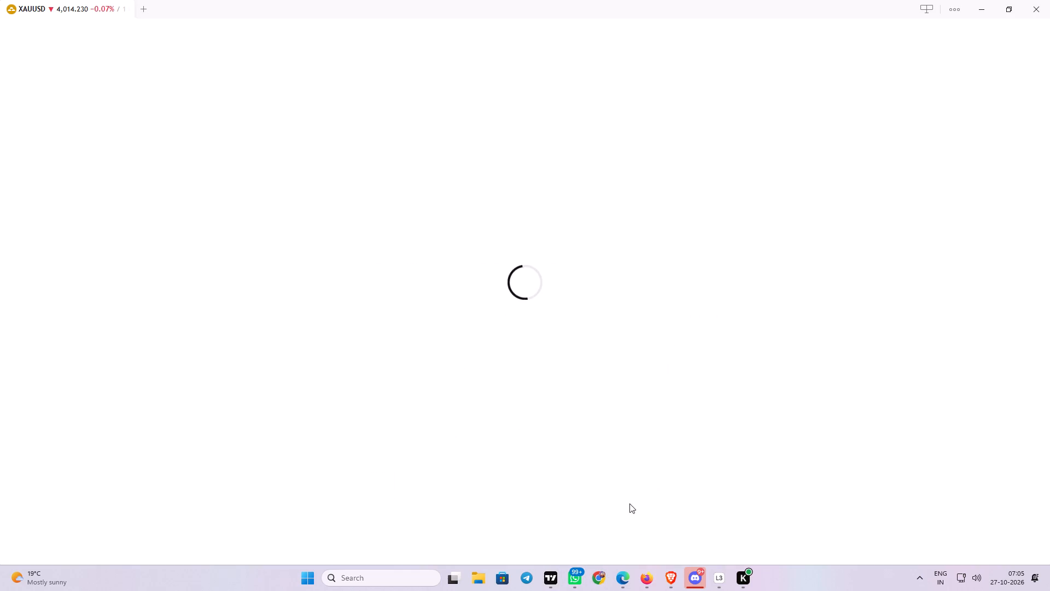
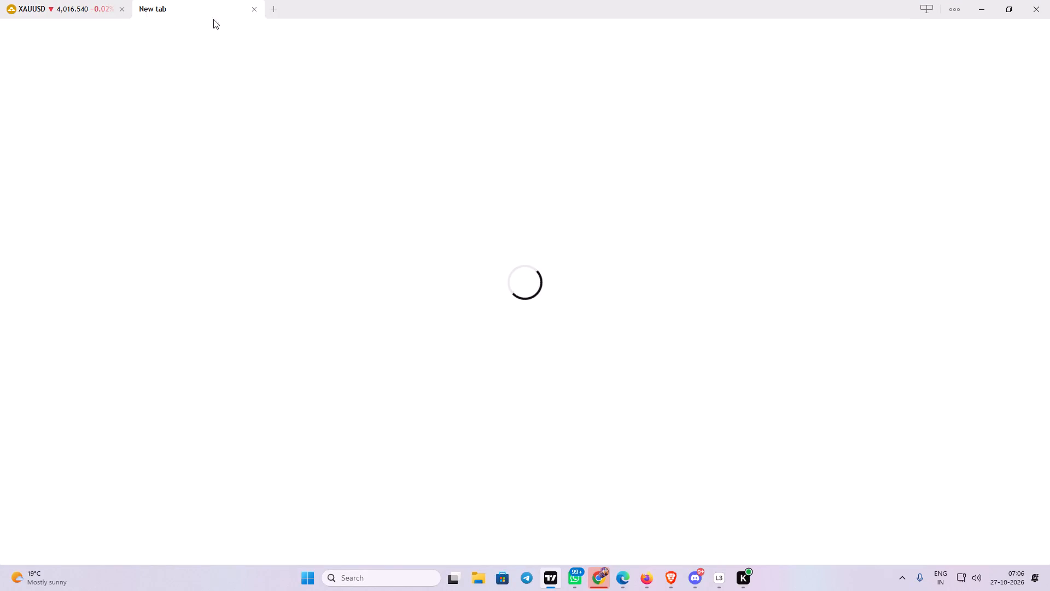
# Close the empty new tab, keeping the XAUUSD chart tab open.
pyautogui.click(255, 8)
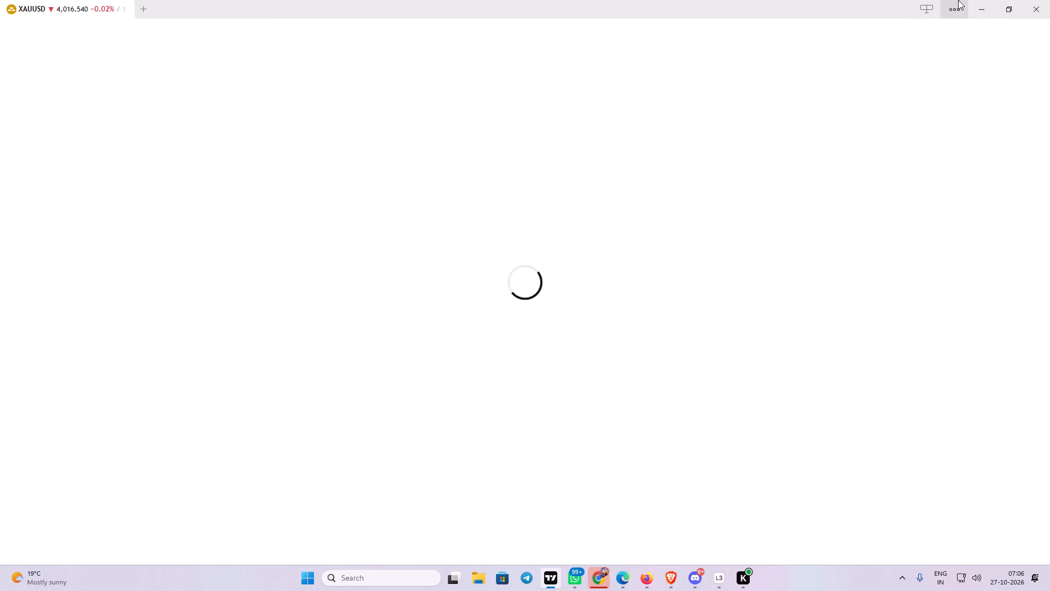
# Bring up the application-wide options for tabs, windows, zoom and theme while the XAUUSD chart is loading.
pyautogui.click(953, 8)
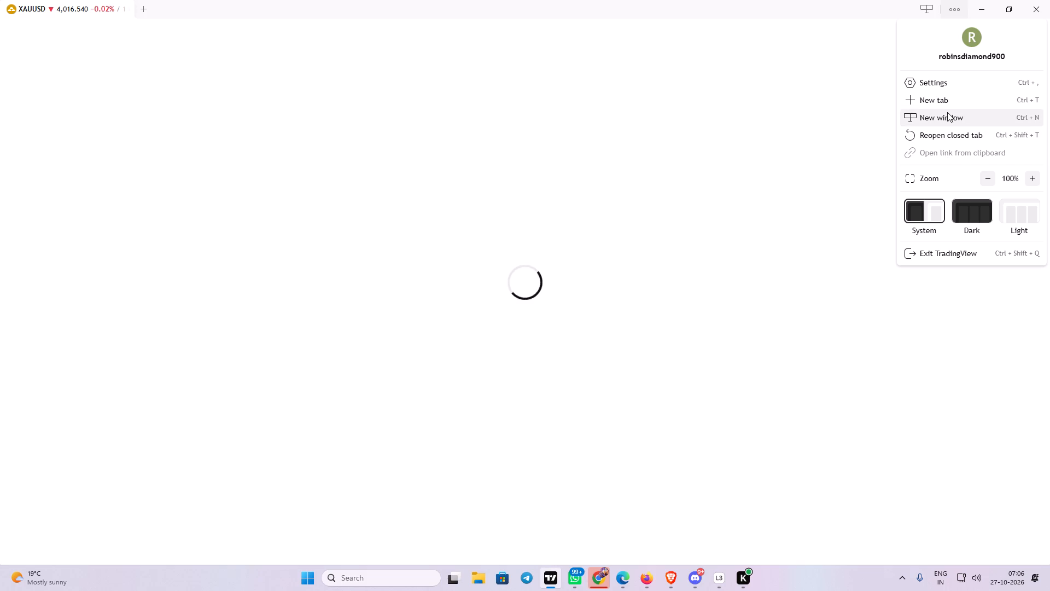
# Clear the TradingView desktop app's cache in its service settings and relaunch the app.
pyautogui.click(947, 84)
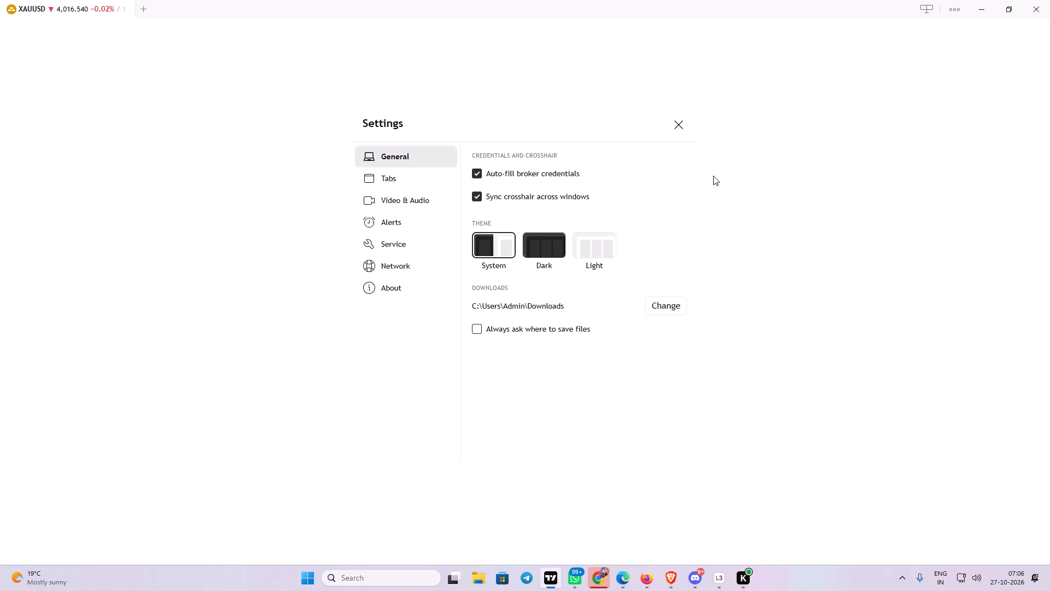
pyautogui.click(412, 248)
pyautogui.click(412, 248)
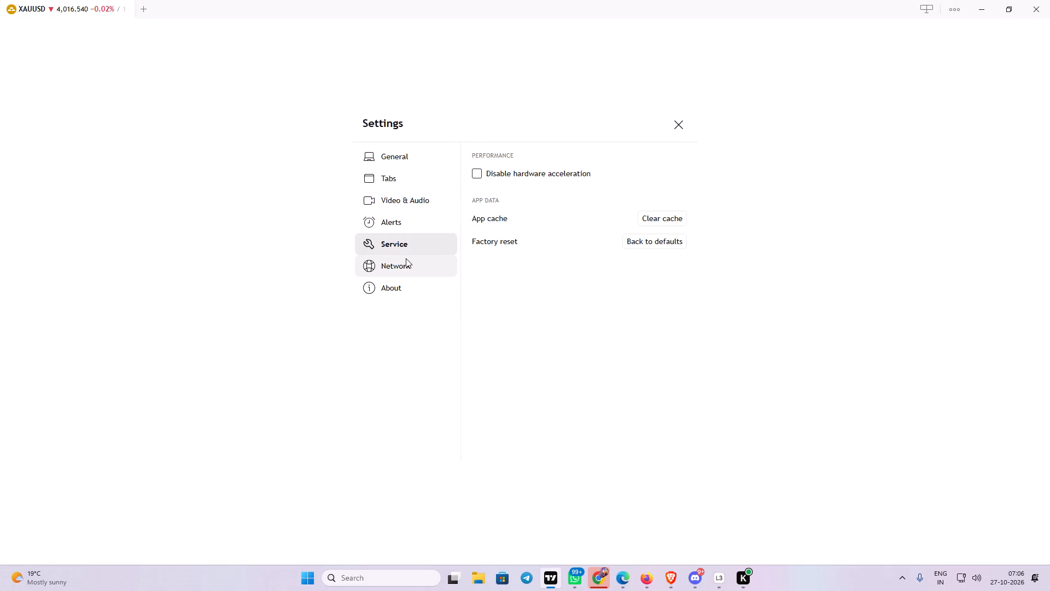
pyautogui.moveTo(404, 264); pyautogui.dragTo(456, 264)
pyautogui.moveTo(456, 264); pyautogui.dragTo(513, 273)
pyautogui.click(671, 217)
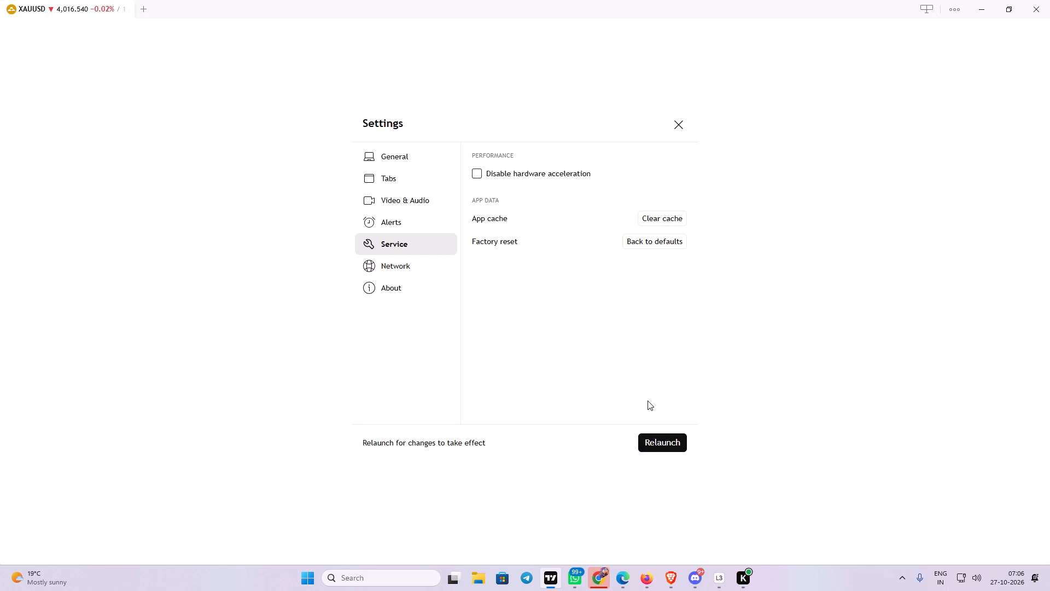
pyautogui.click(656, 448)
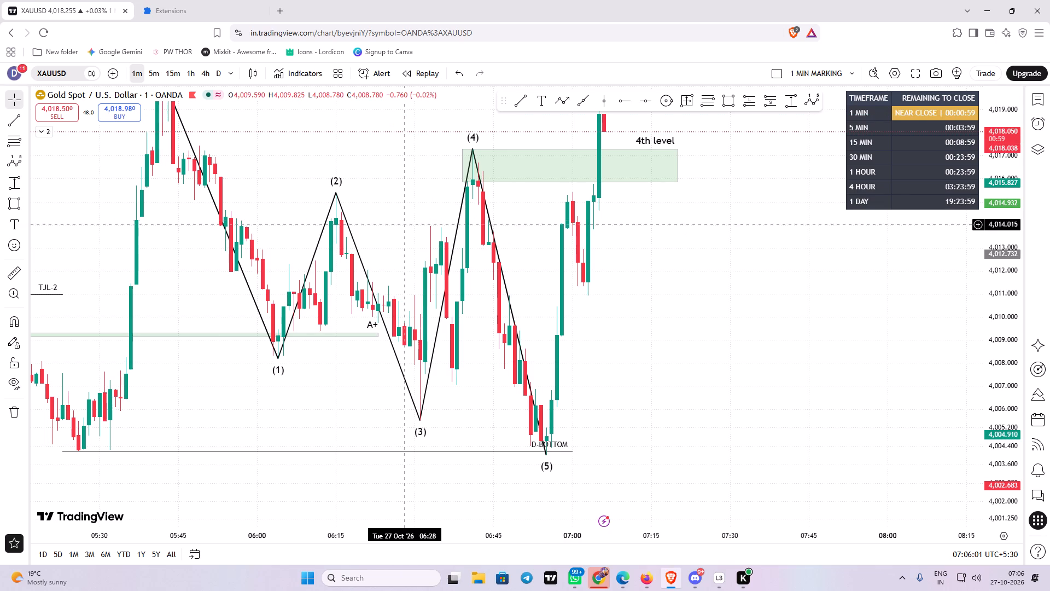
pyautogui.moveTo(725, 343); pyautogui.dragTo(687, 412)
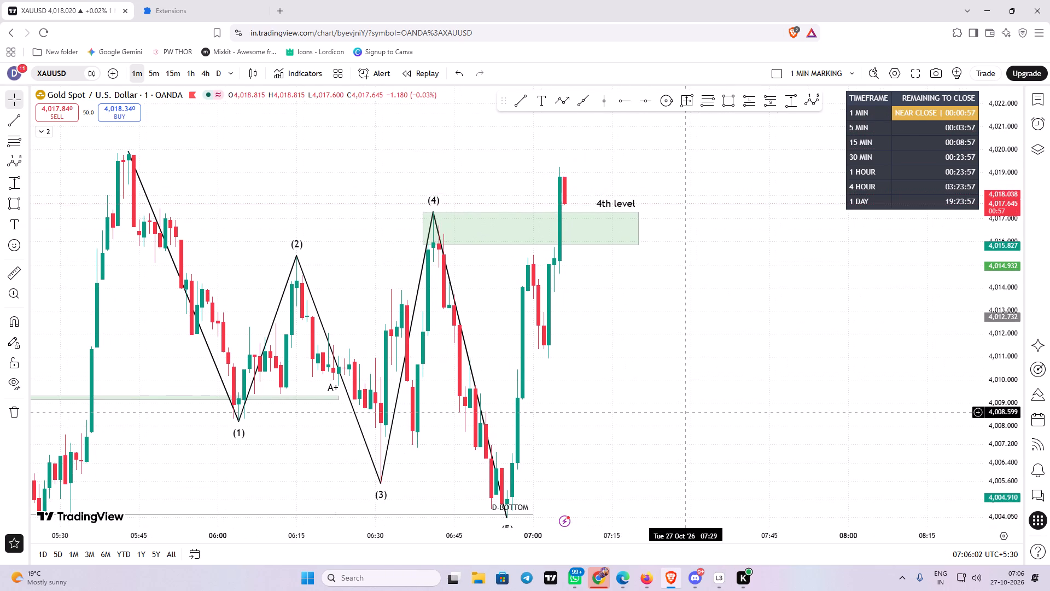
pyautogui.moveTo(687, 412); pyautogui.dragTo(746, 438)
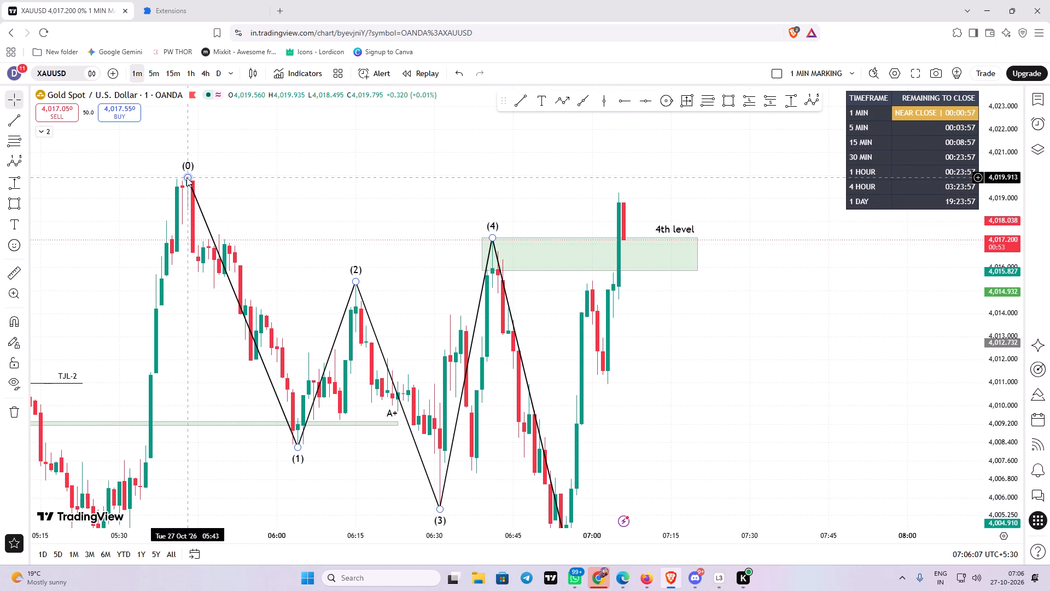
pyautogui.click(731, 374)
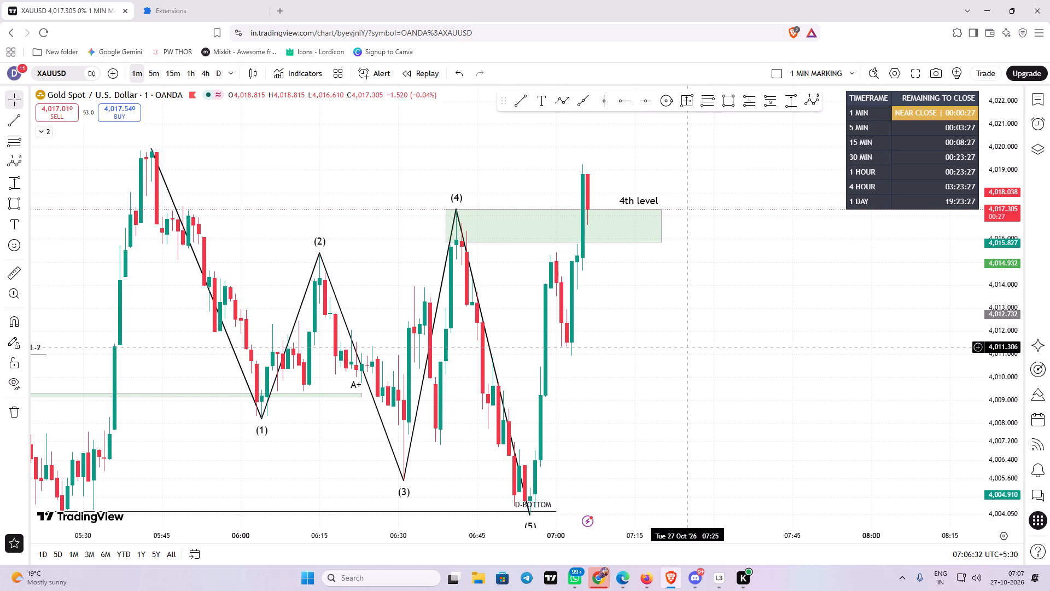
# Switch to the browser's Extensions page and close it, returning to the XAUUSD chart.
pyautogui.click(241, 14)
pyautogui.click(206, 11)
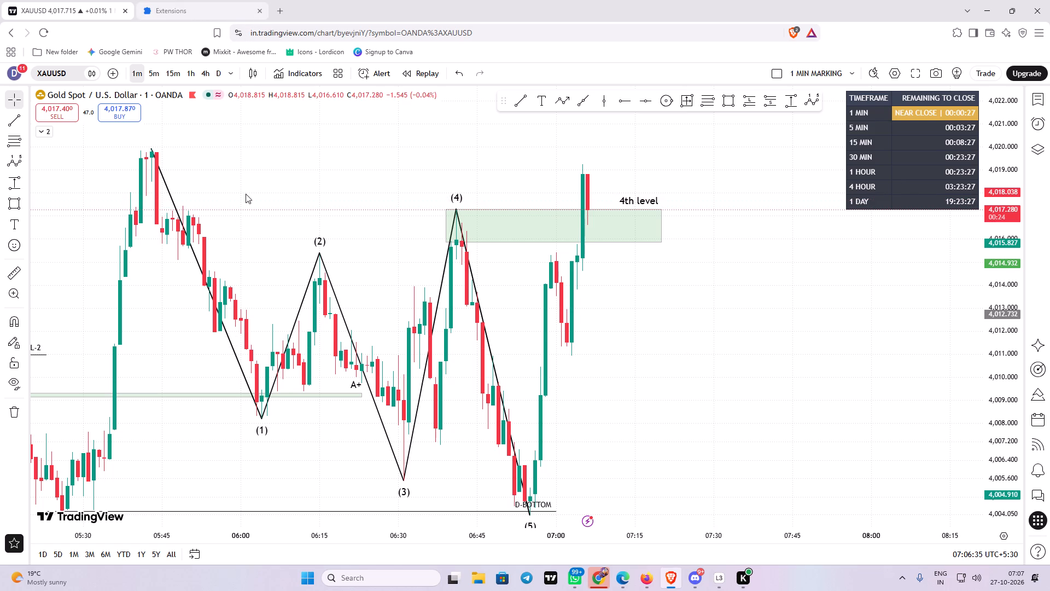
pyautogui.click(281, 178)
pyautogui.moveTo(286, 177); pyautogui.dragTo(400, 159)
pyautogui.moveTo(678, 325); pyautogui.dragTo(678, 330)
pyautogui.moveTo(672, 340); pyautogui.dragTo(672, 352)
pyautogui.moveTo(672, 352); pyautogui.dragTo(672, 351)
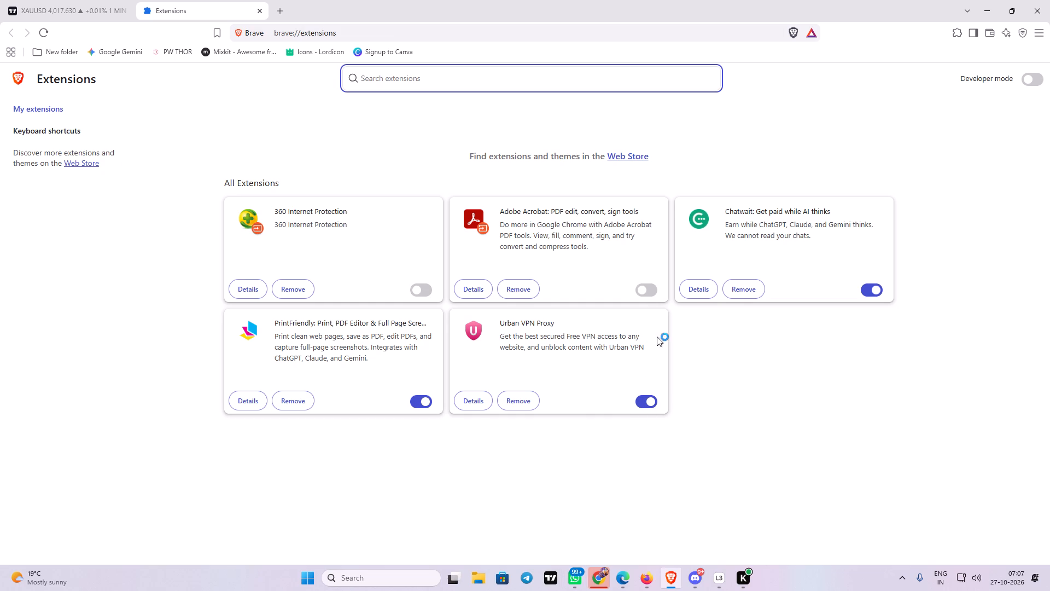
pyautogui.click(257, 14)
# Examine the one-minute XAUUSD price reaction at the 4th level zone and the rise from the D-BOTTOM line at wave point (5).
pyautogui.moveTo(696, 153); pyautogui.dragTo(633, 186)
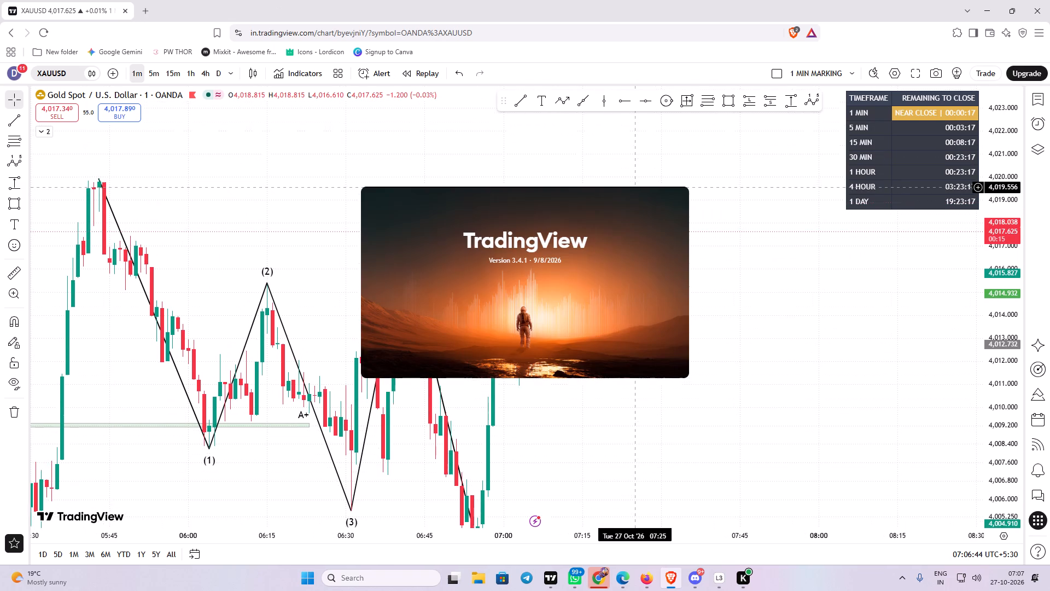
pyautogui.moveTo(633, 186); pyautogui.dragTo(635, 186)
pyautogui.moveTo(819, 287); pyautogui.dragTo(791, 289)
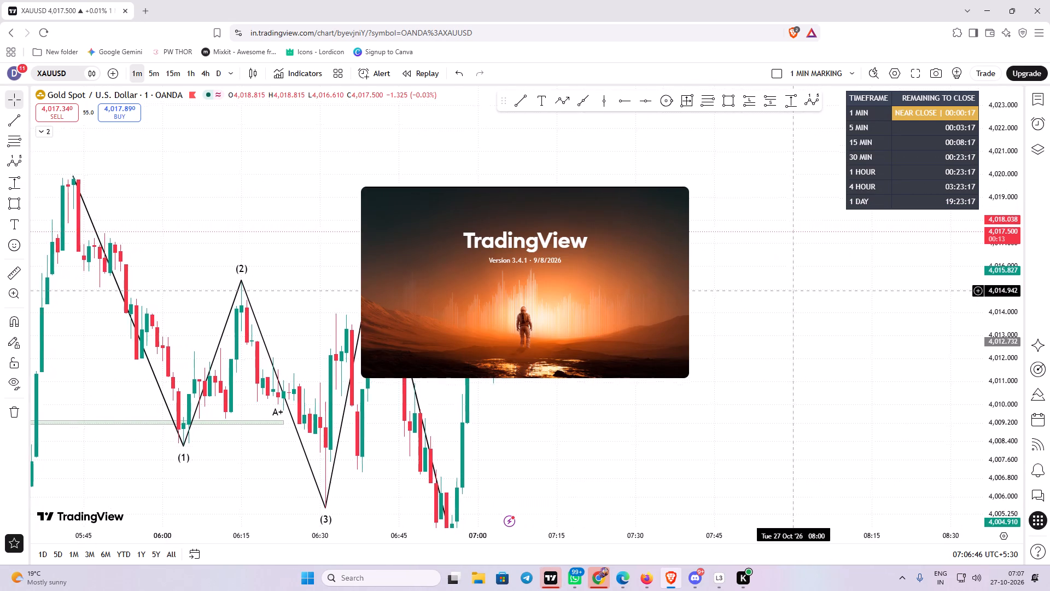
pyautogui.moveTo(791, 289); pyautogui.dragTo(794, 289)
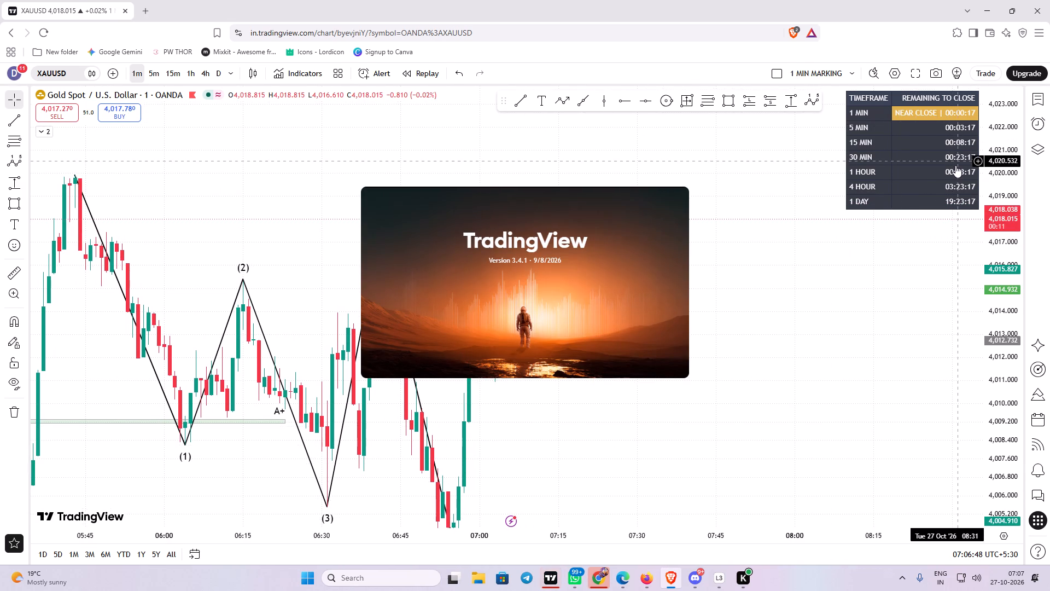
pyautogui.moveTo(911, 274); pyautogui.dragTo(909, 262)
pyautogui.moveTo(676, 341); pyautogui.dragTo(714, 318)
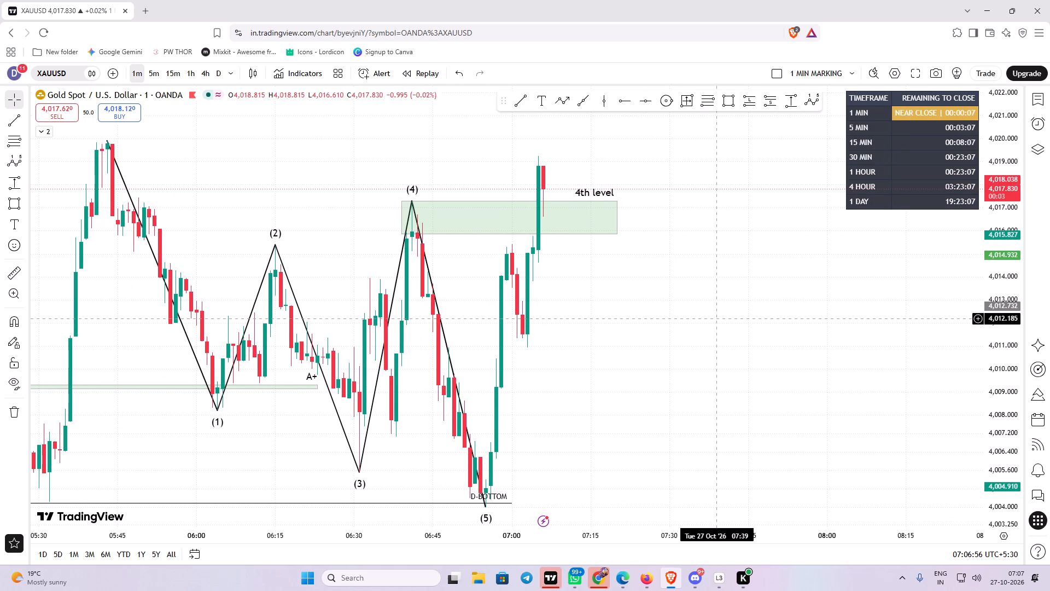
pyautogui.moveTo(663, 391); pyautogui.dragTo(687, 297)
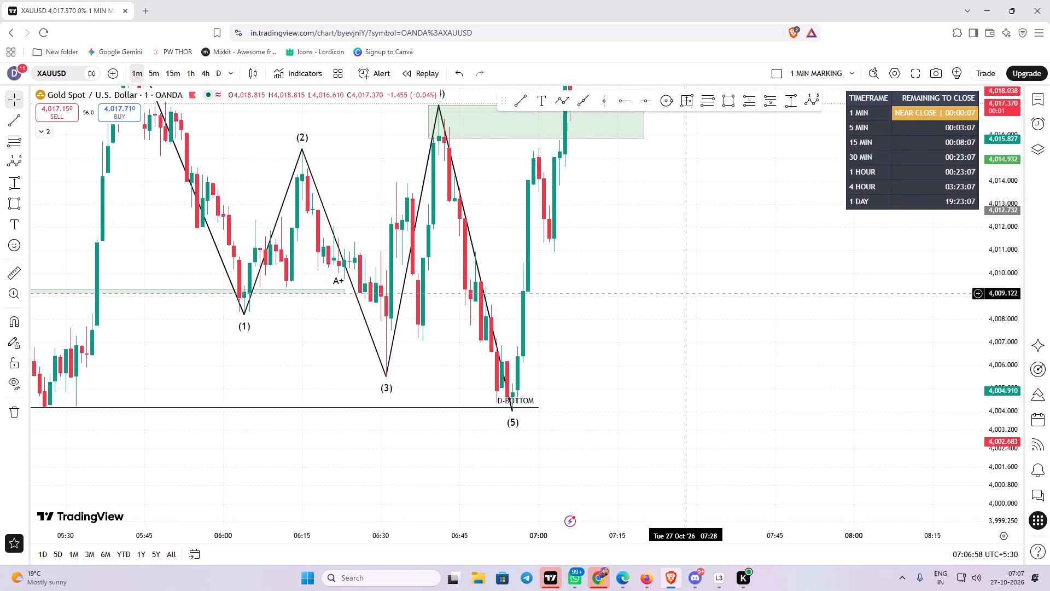
pyautogui.moveTo(687, 297); pyautogui.dragTo(675, 370)
pyautogui.moveTo(675, 306); pyautogui.dragTo(678, 306)
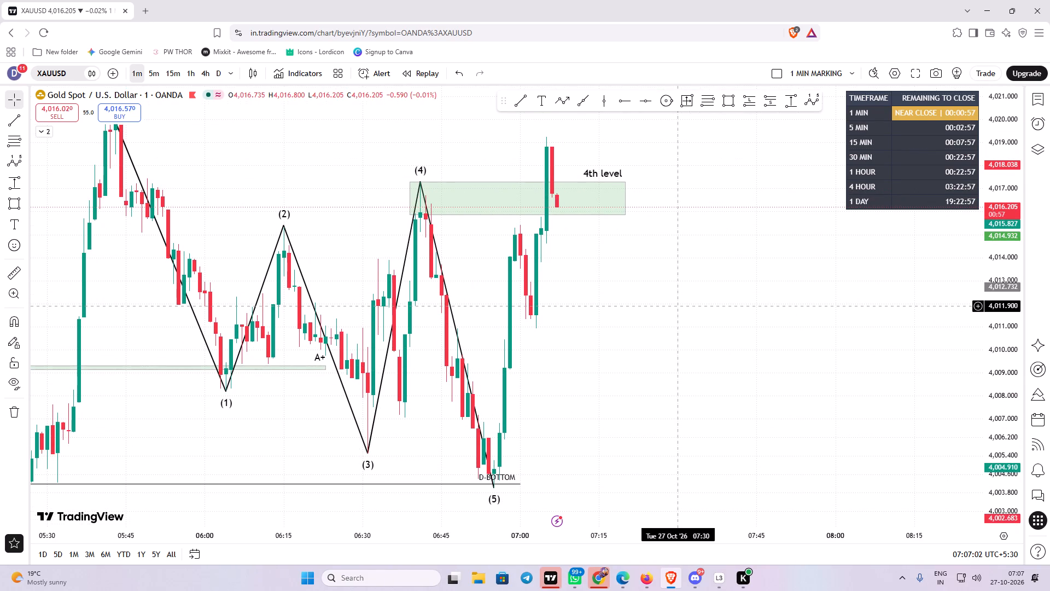
pyautogui.moveTo(678, 306); pyautogui.dragTo(681, 306)
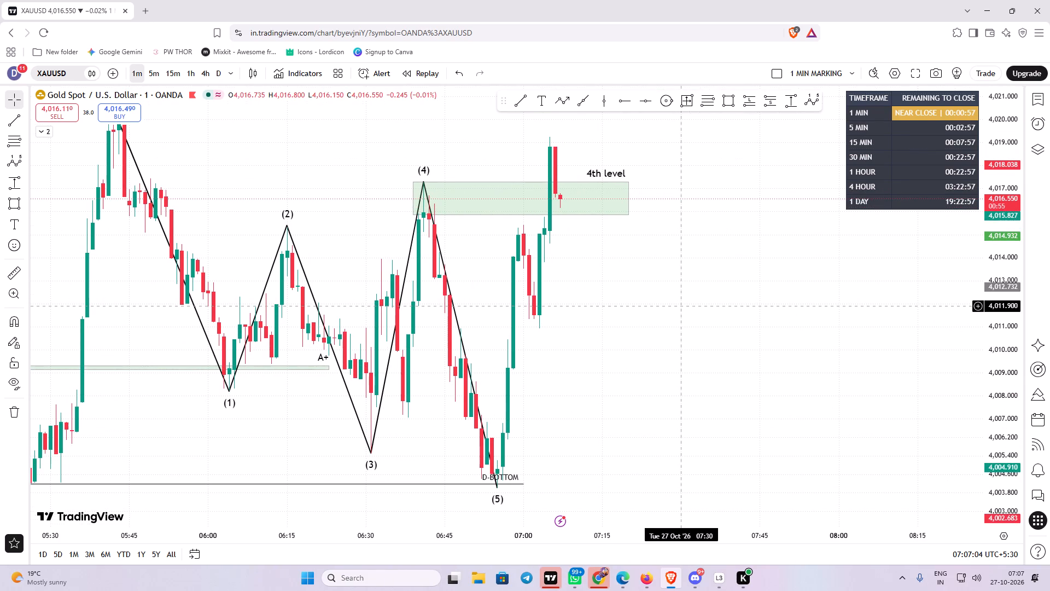
pyautogui.moveTo(681, 306); pyautogui.dragTo(680, 312)
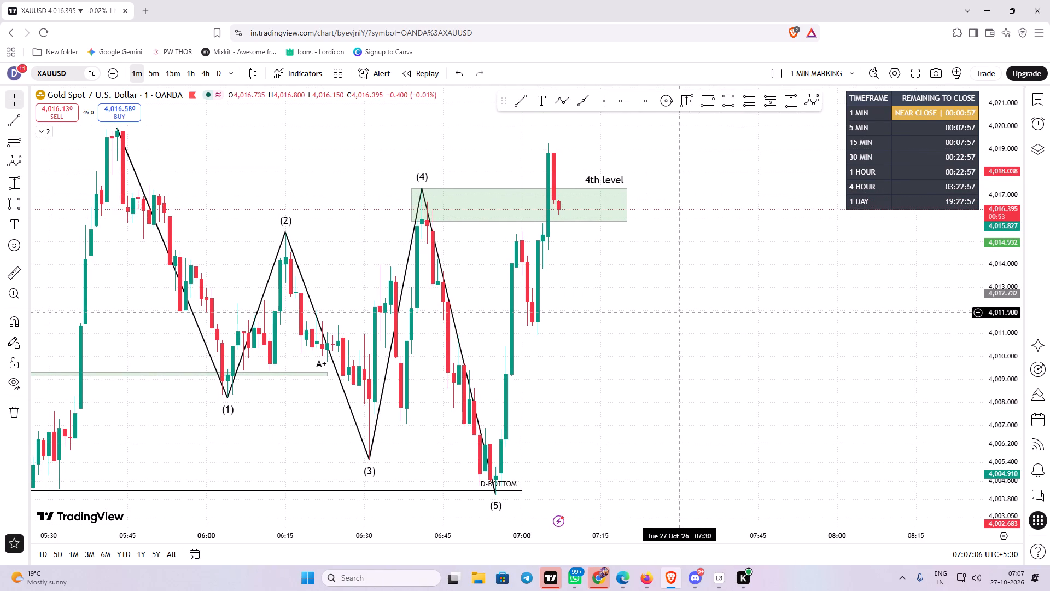
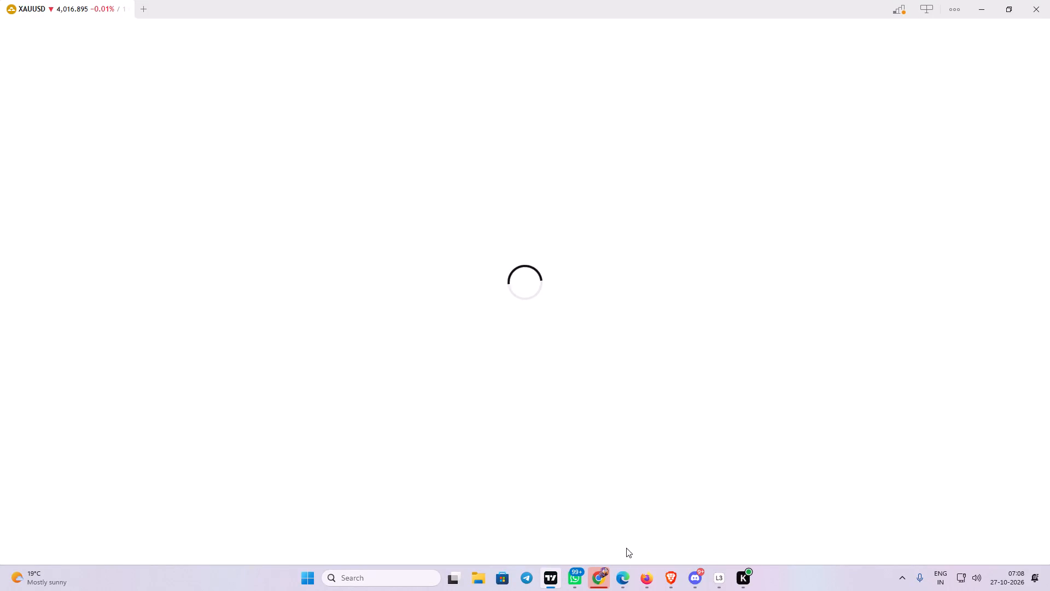
# Switch to Chrome and close the What's New page.
pyautogui.click(593, 575)
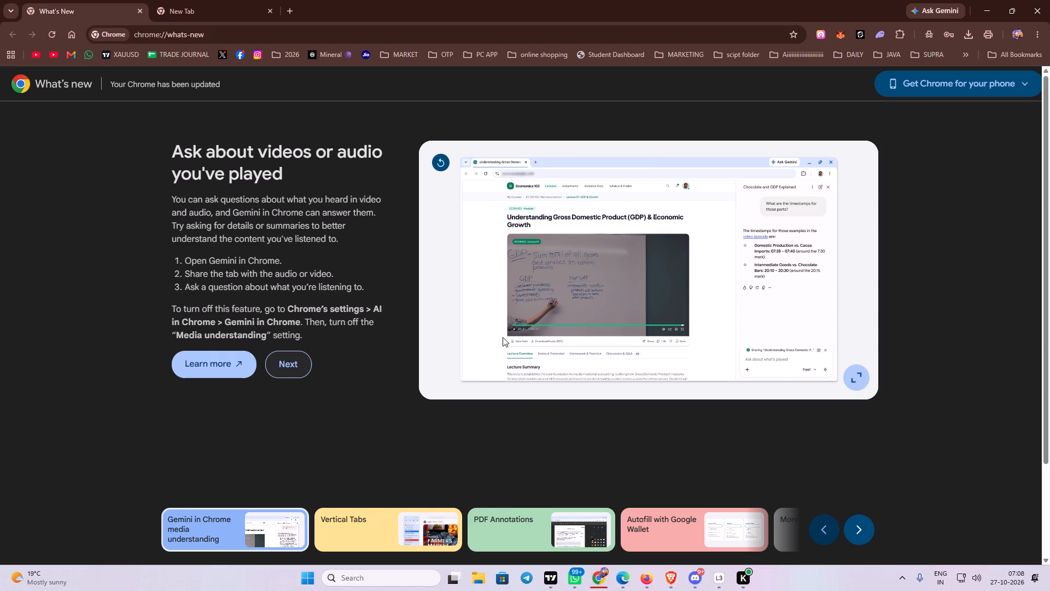
pyautogui.click(141, 3)
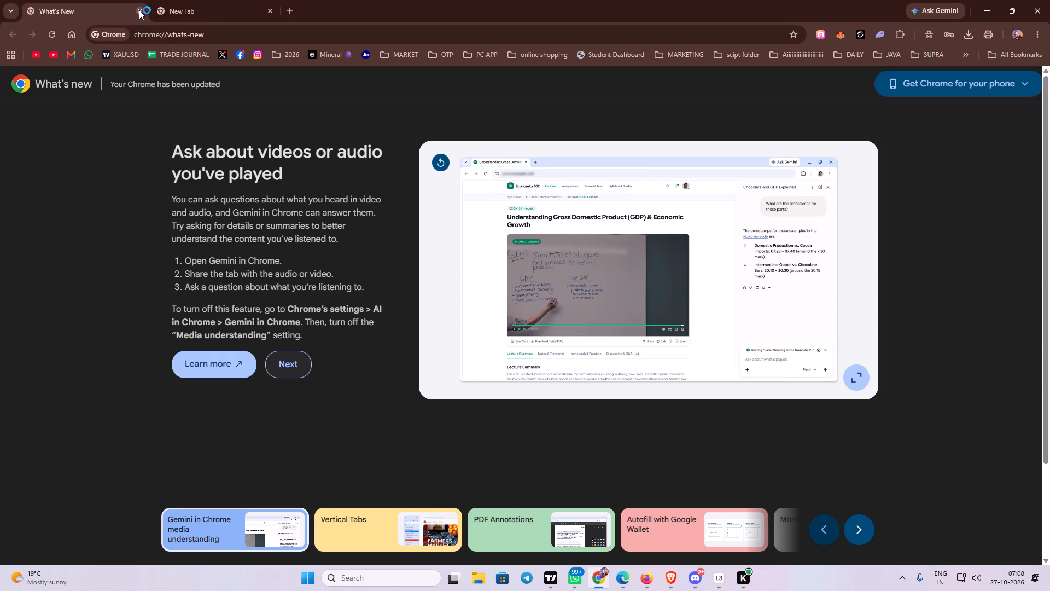
pyautogui.click(139, 10)
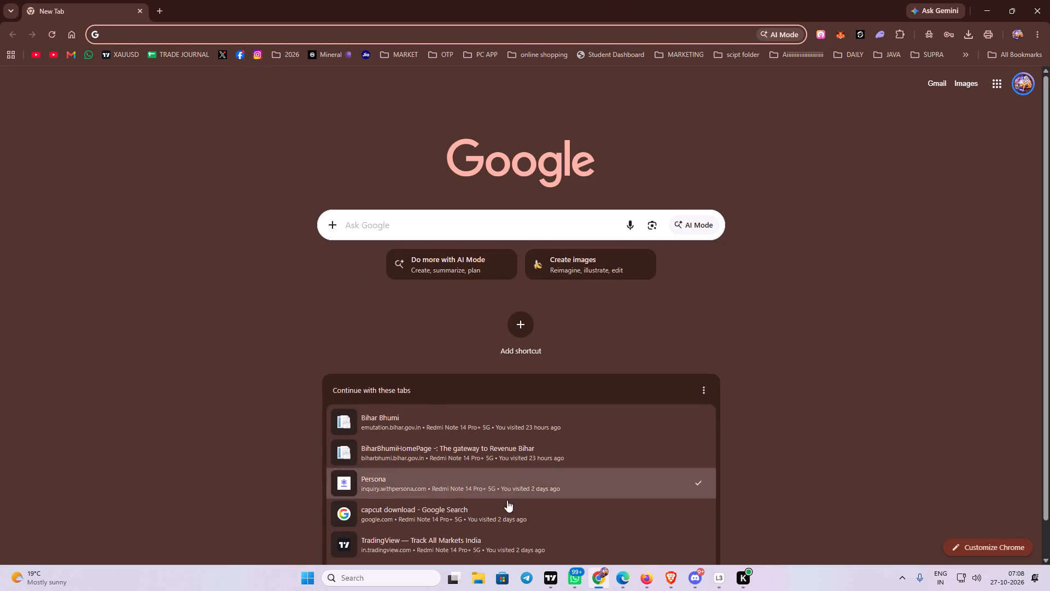
# Switch to the five-minute XAUUSD chart in Edge and extend the TJL-2 line's end to about 07:25 on 27 October.
pyautogui.click(619, 580)
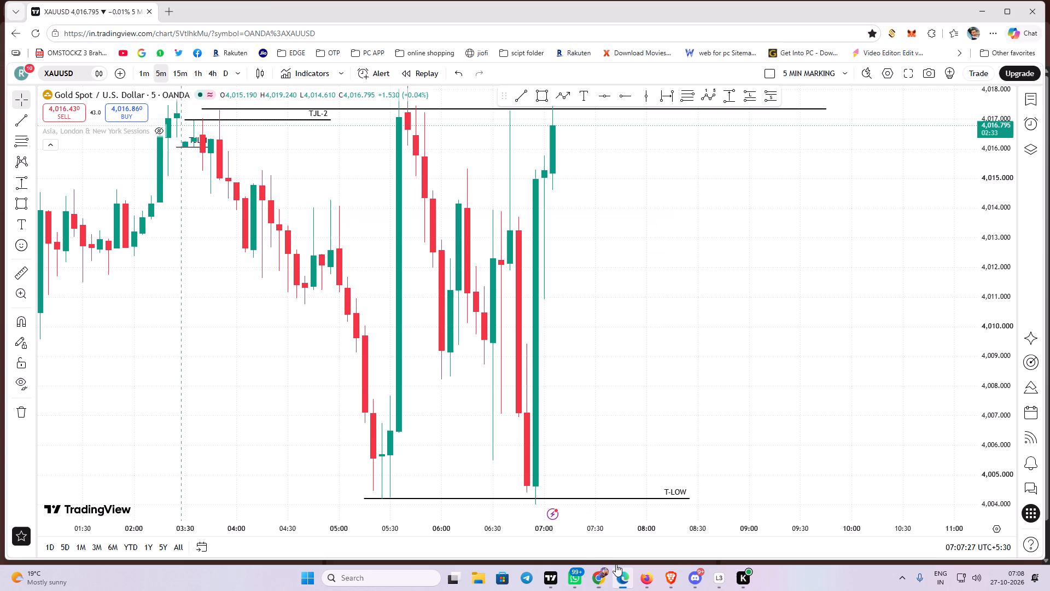
pyautogui.moveTo(601, 187); pyautogui.dragTo(586, 248)
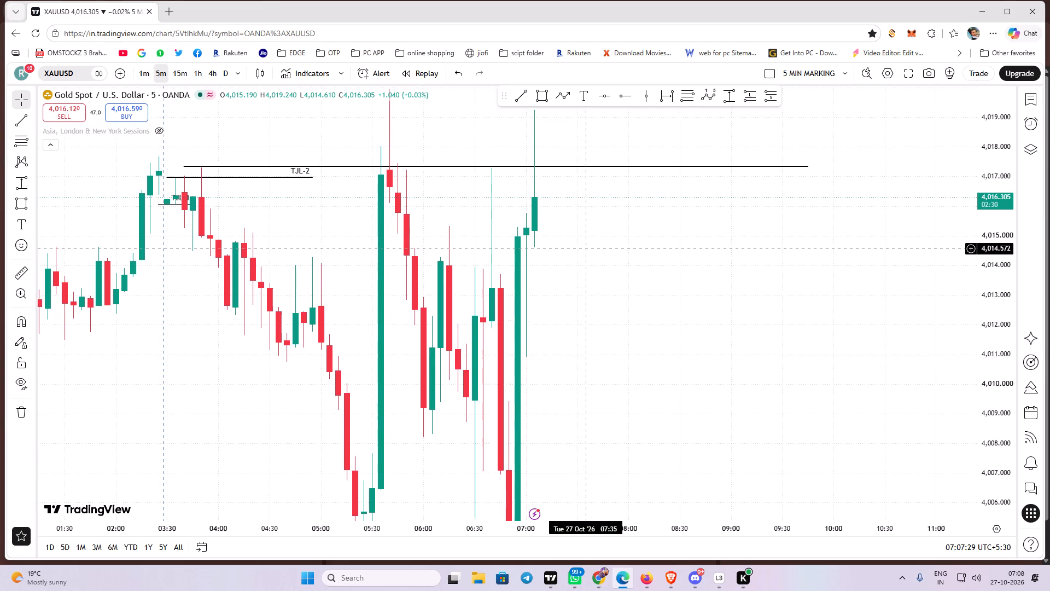
pyautogui.moveTo(586, 248); pyautogui.dragTo(592, 231)
pyautogui.click(592, 231)
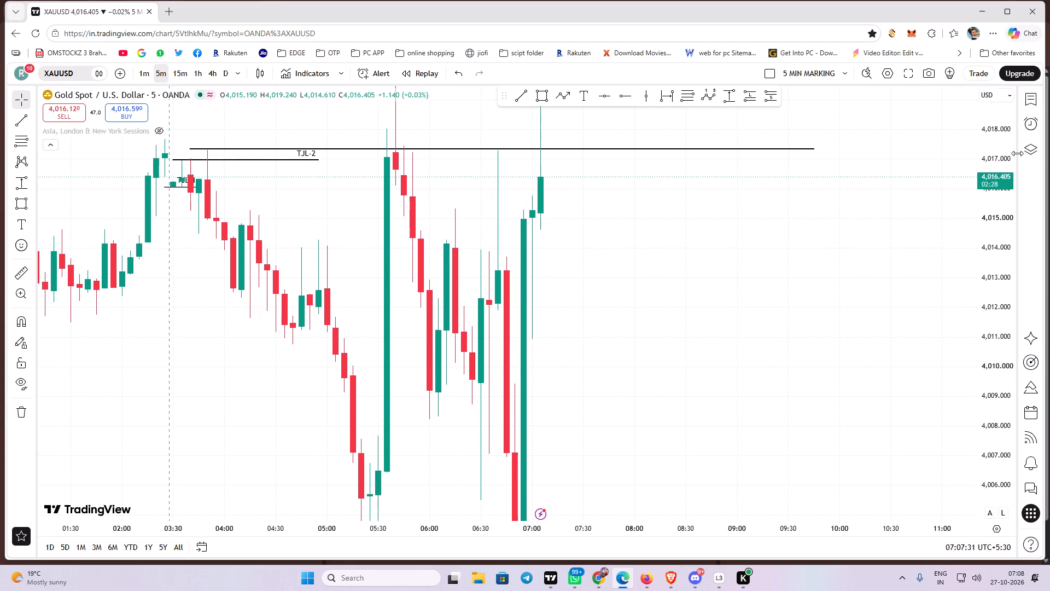
pyautogui.moveTo(1005, 125); pyautogui.dragTo(991, 247)
pyautogui.click(796, 266)
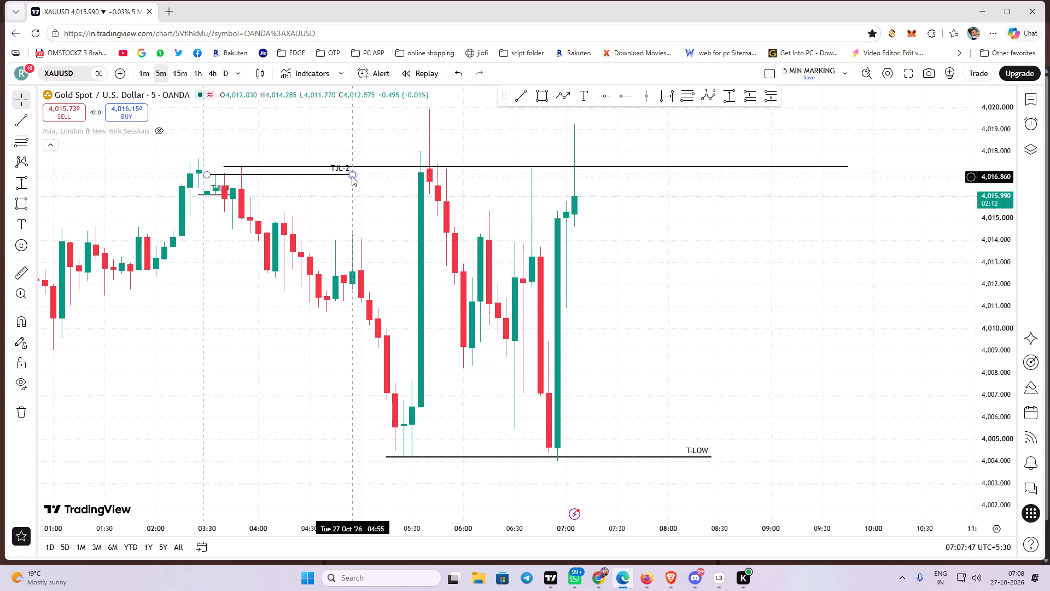
pyautogui.moveTo(359, 173); pyautogui.dragTo(435, 174)
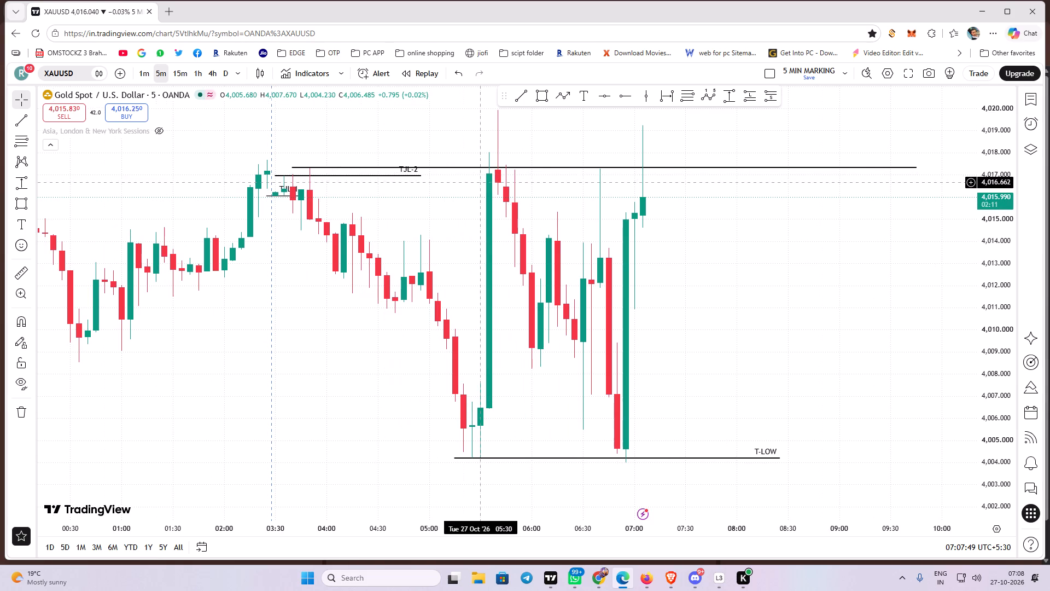
pyautogui.click(468, 195)
pyautogui.moveTo(467, 198); pyautogui.dragTo(436, 216)
pyautogui.moveTo(394, 188); pyautogui.dragTo(650, 199)
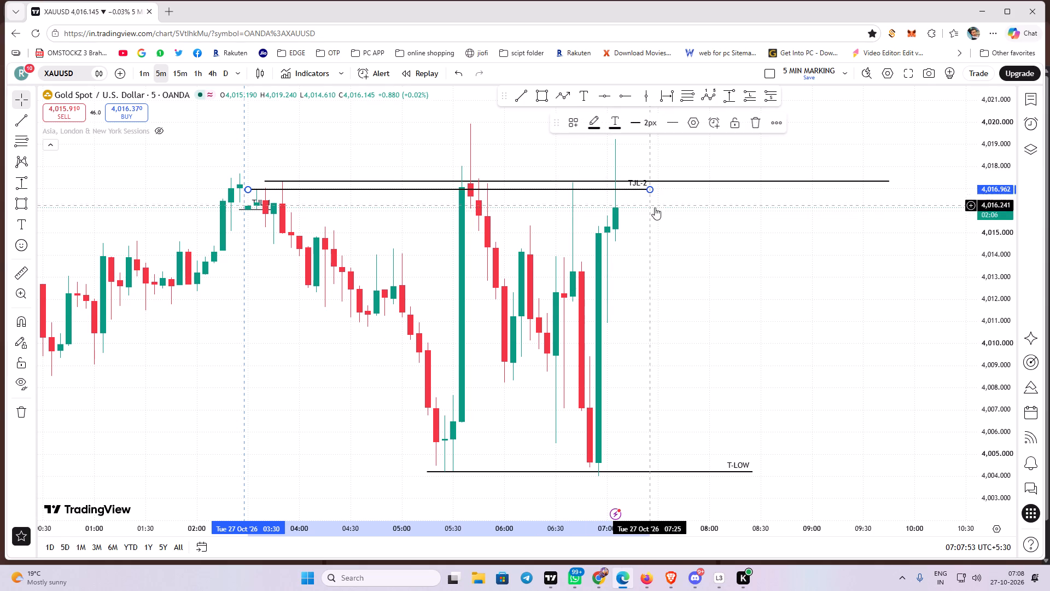
# Measure the price range from the TJL-2 line up to the latest candle's high near 07:05, and delete the measurement.
pyautogui.moveTo(695, 240); pyautogui.dragTo(679, 254)
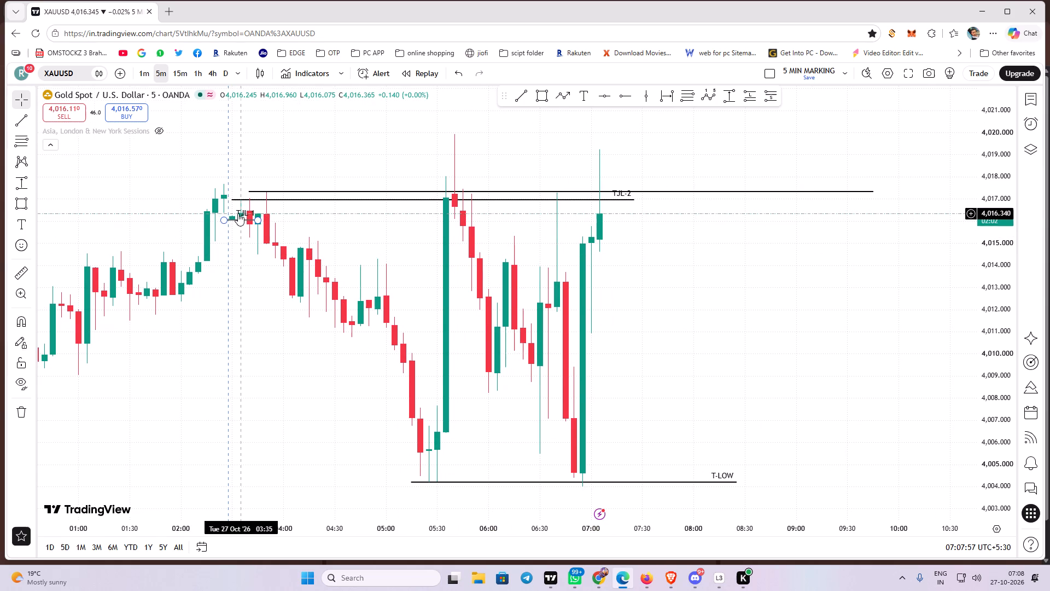
pyautogui.moveTo(764, 257); pyautogui.dragTo(638, 296)
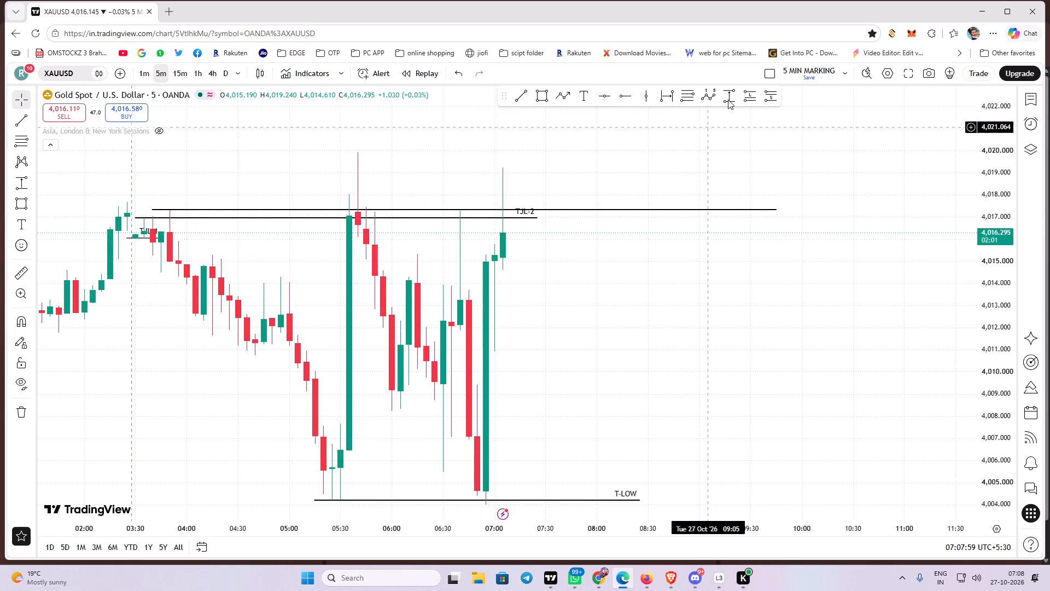
pyautogui.click(730, 99)
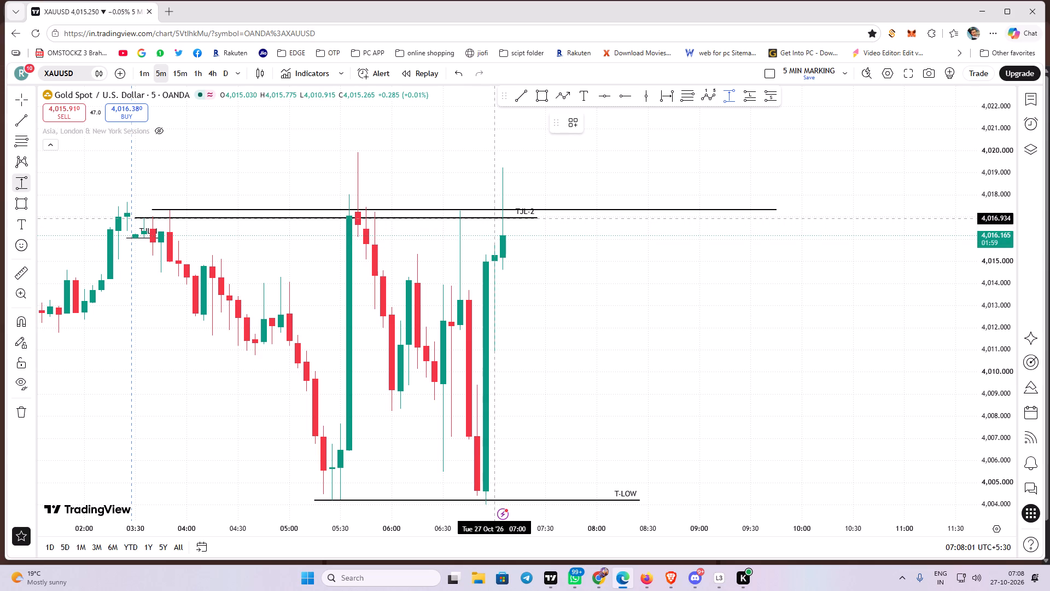
pyautogui.moveTo(497, 218); pyautogui.dragTo(552, 167)
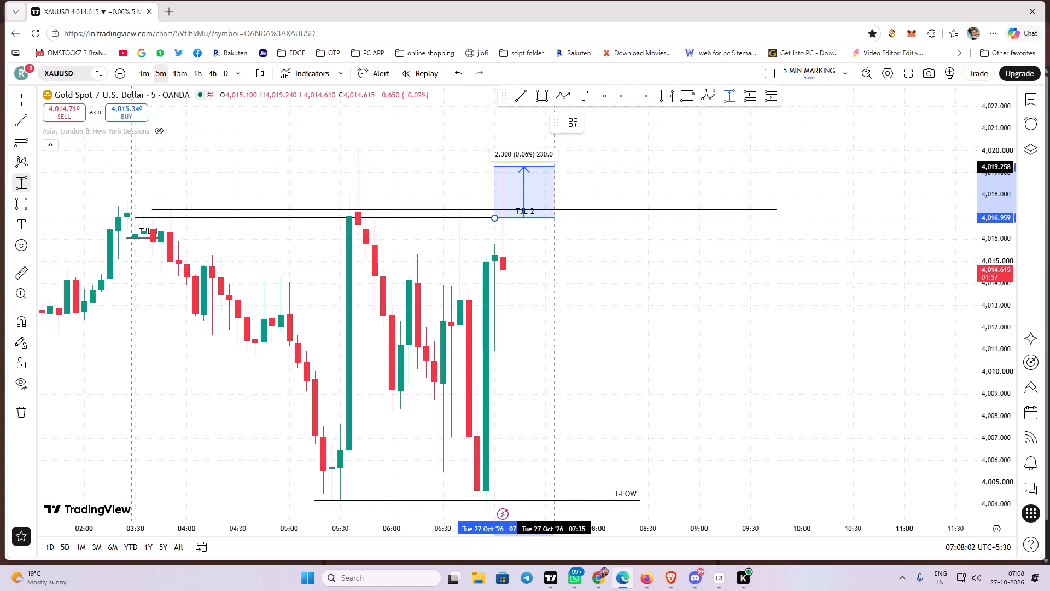
pyautogui.moveTo(552, 167); pyautogui.dragTo(554, 166)
pyautogui.click(554, 166)
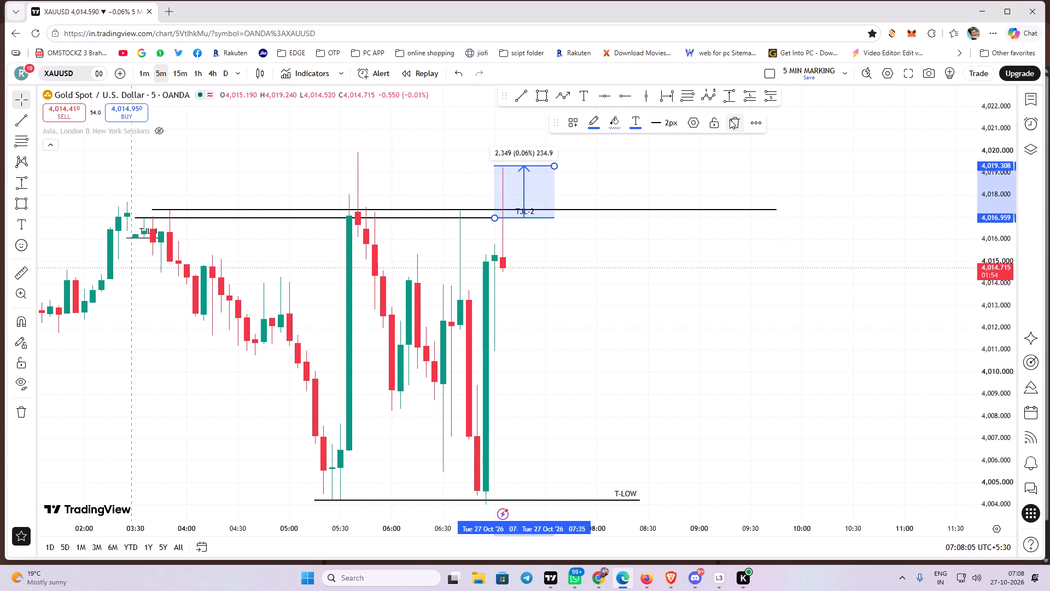
pyautogui.click(730, 119)
# Compare the latest price reaction at TJL-2 on Edge's five-minute chart with the 4th level zone on Brave's one-minute chart.
pyautogui.moveTo(708, 260); pyautogui.dragTo(714, 237)
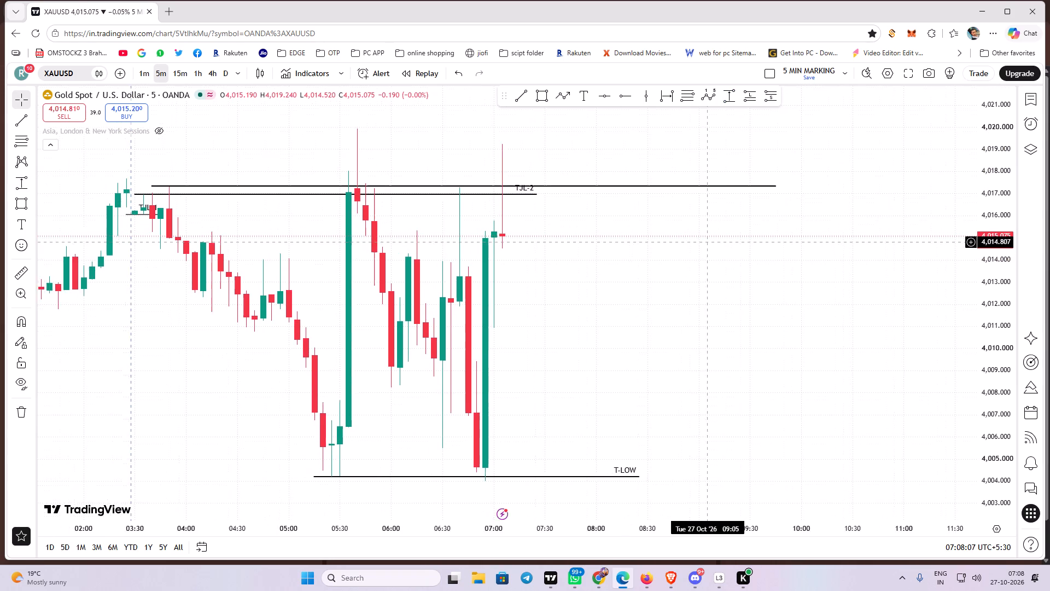
pyautogui.moveTo(714, 237); pyautogui.dragTo(723, 234)
pyautogui.moveTo(678, 281); pyautogui.dragTo(673, 286)
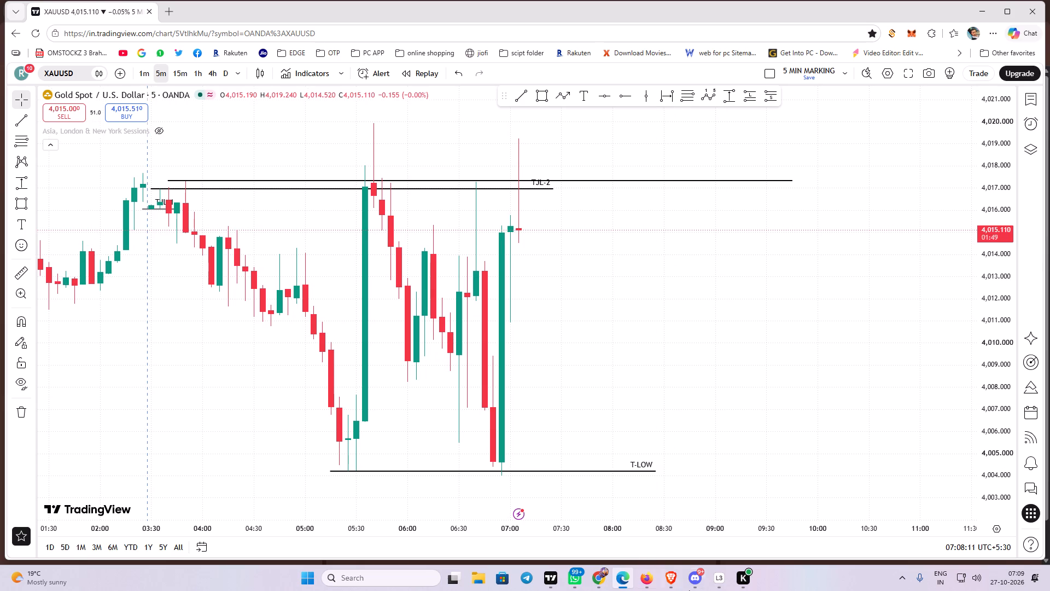
pyautogui.click(675, 580)
pyautogui.moveTo(667, 384); pyautogui.dragTo(647, 402)
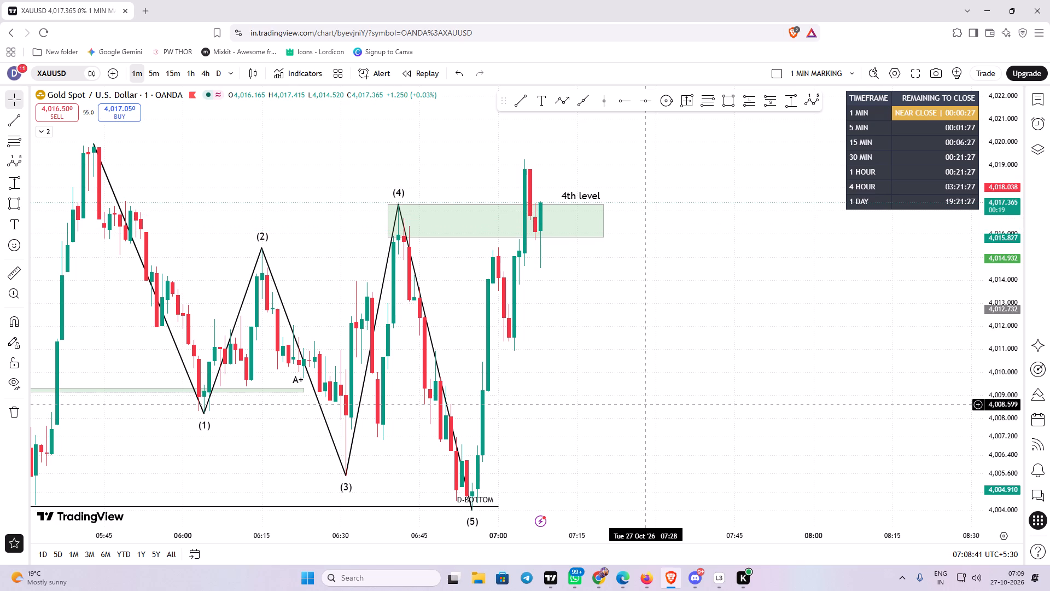
pyautogui.click(618, 578)
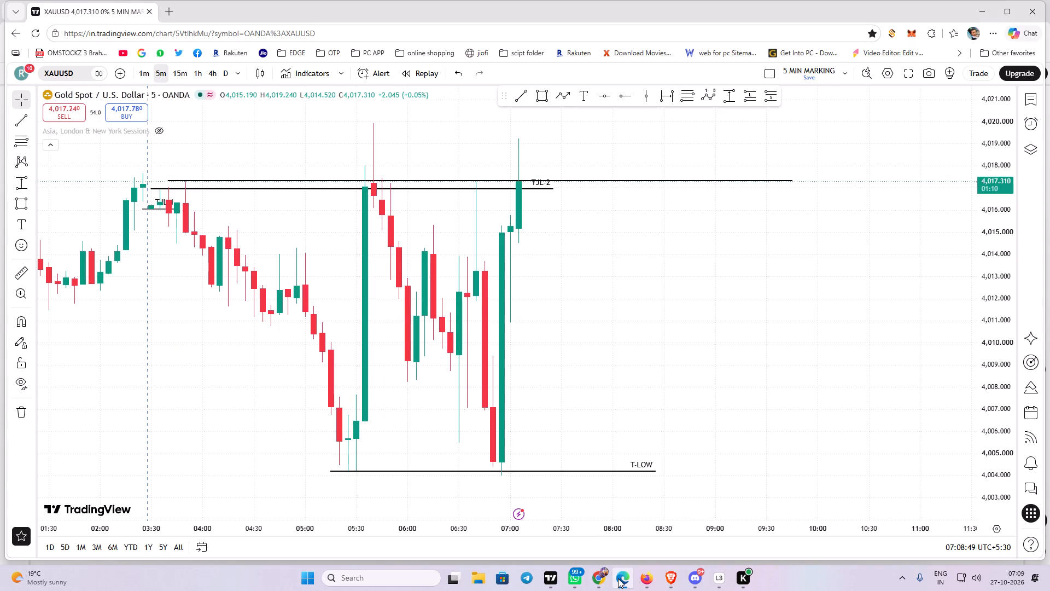
pyautogui.click(618, 578)
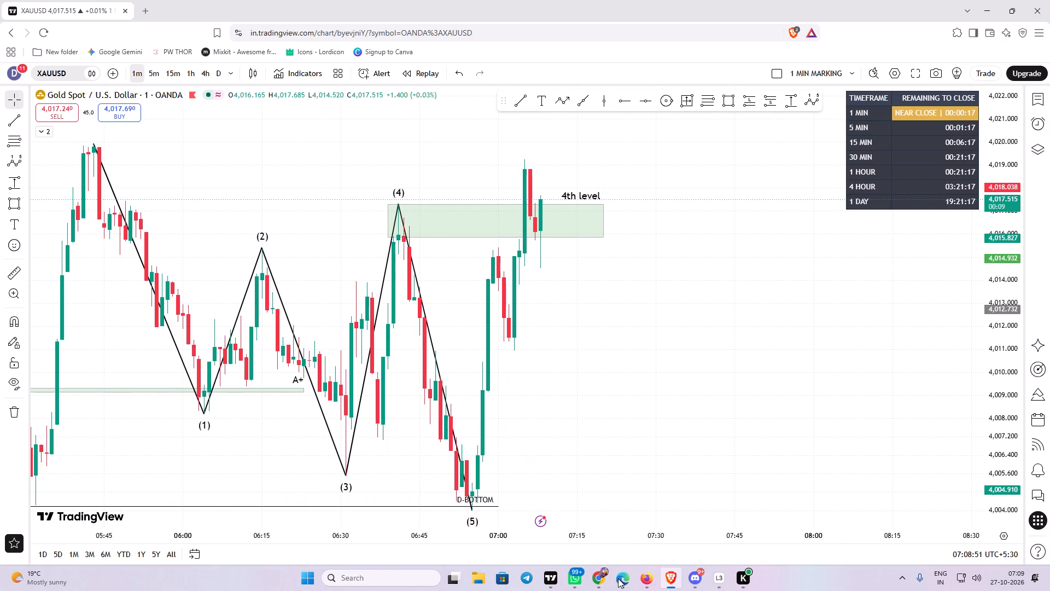
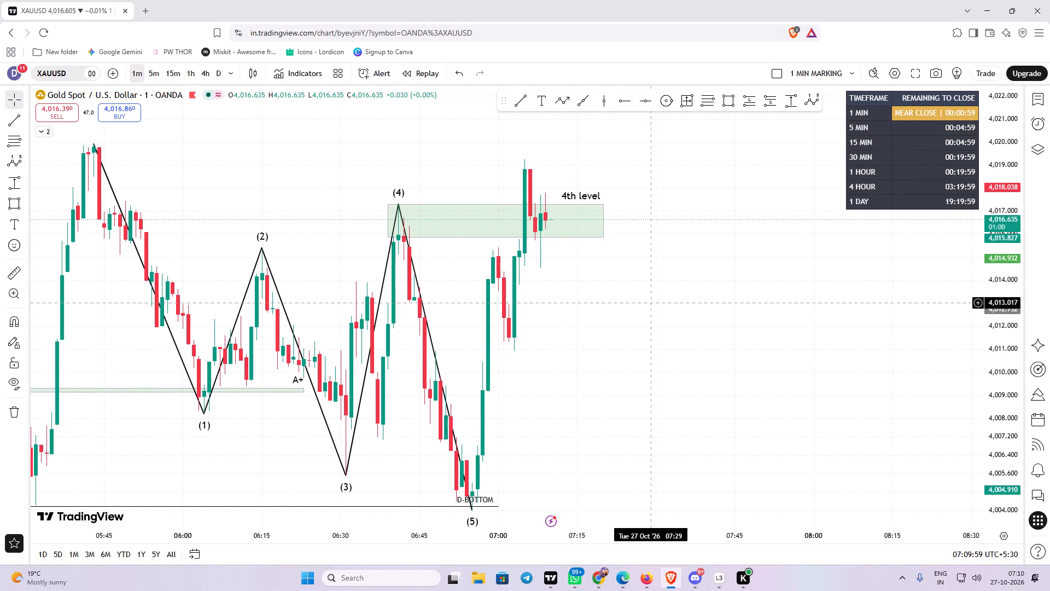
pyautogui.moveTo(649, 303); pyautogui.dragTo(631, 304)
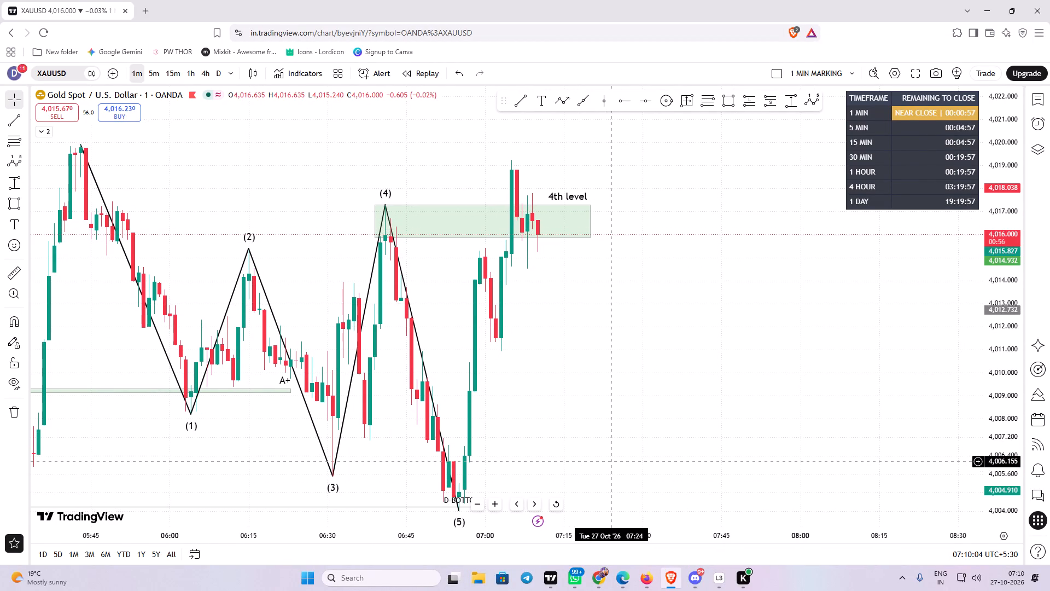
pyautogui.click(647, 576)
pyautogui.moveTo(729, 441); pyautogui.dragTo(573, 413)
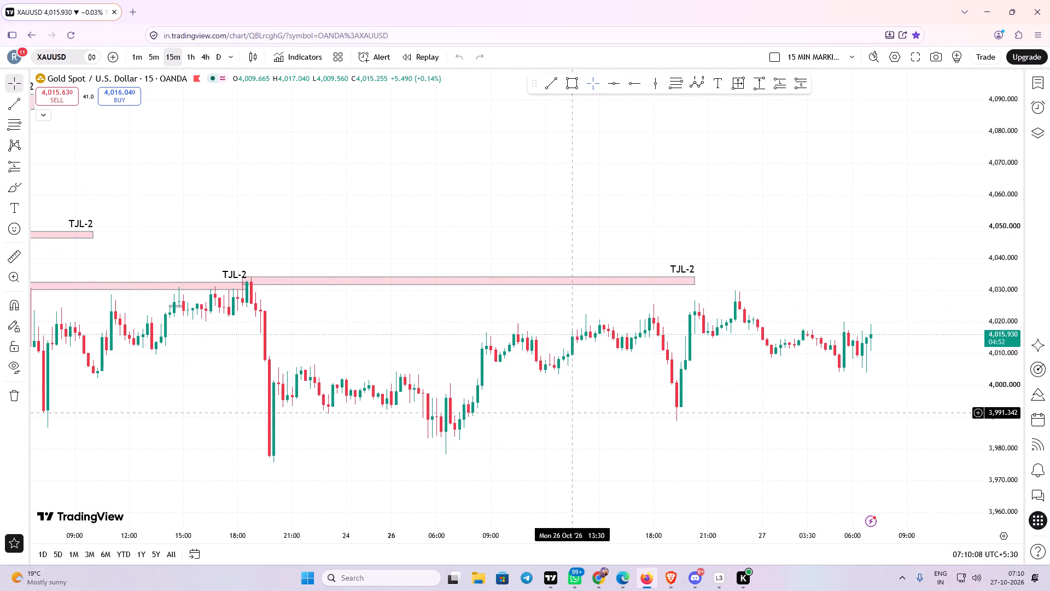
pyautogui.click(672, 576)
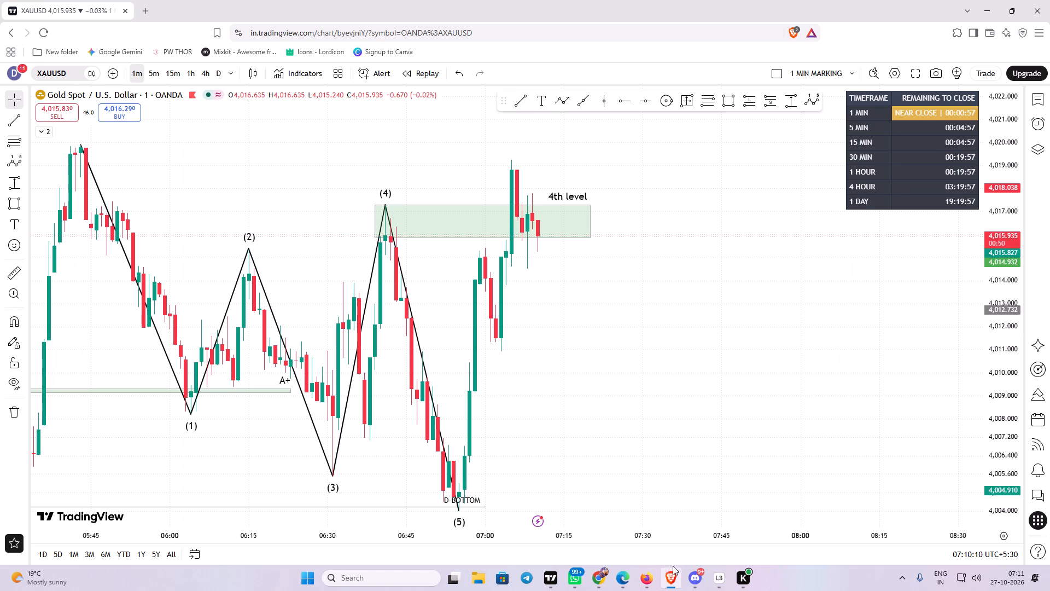
# Place a short position from 07:09 on the one-minute XAUUSD chart, with entry at the 4th level zone's upper edge, about 4,017.34.
pyautogui.moveTo(664, 340); pyautogui.dragTo(651, 375)
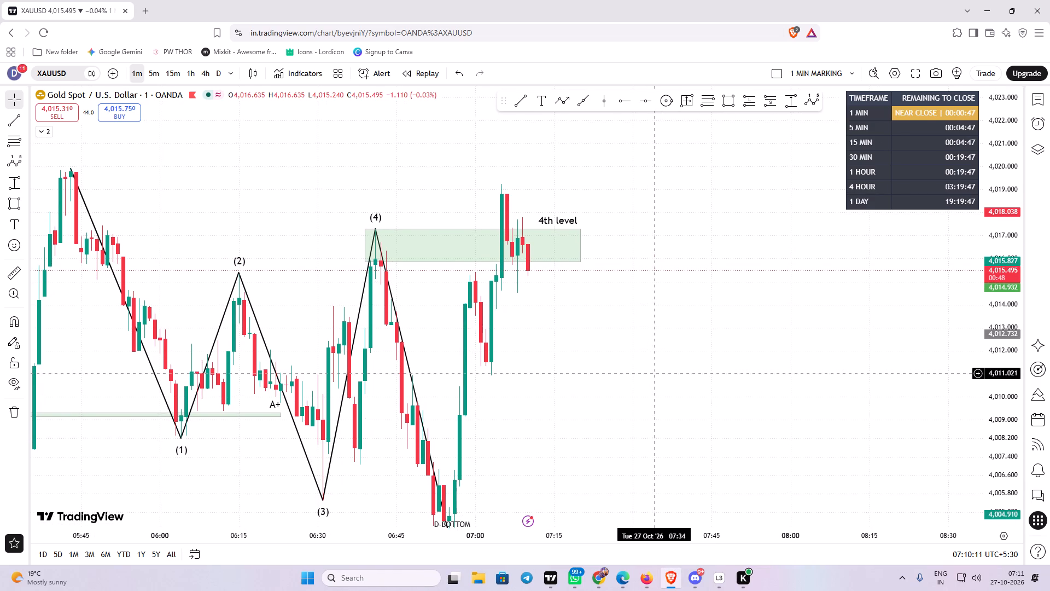
pyautogui.moveTo(651, 375); pyautogui.dragTo(651, 379)
pyautogui.click(769, 99)
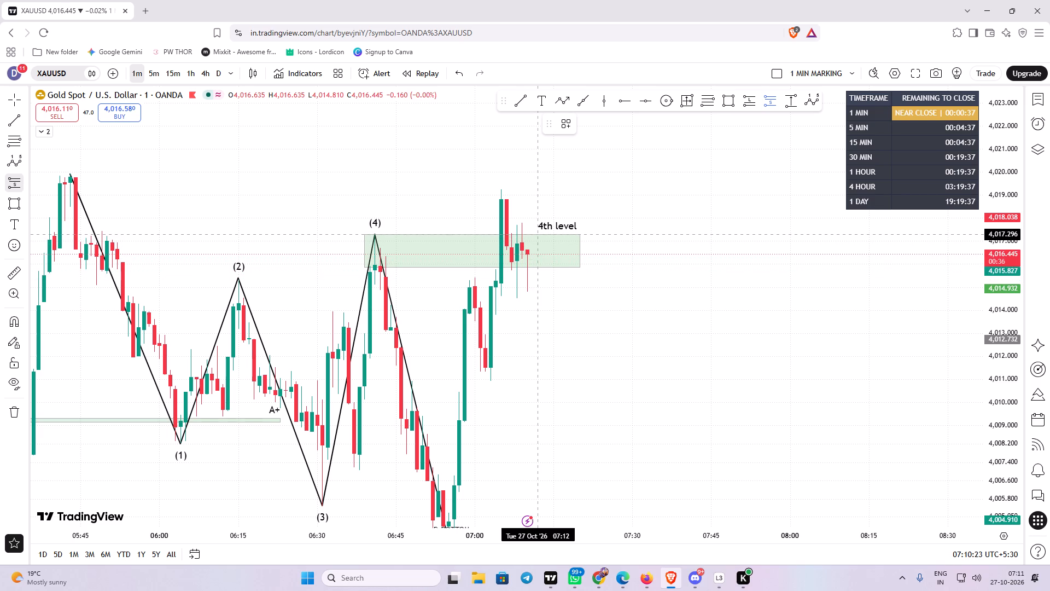
pyautogui.click(536, 234)
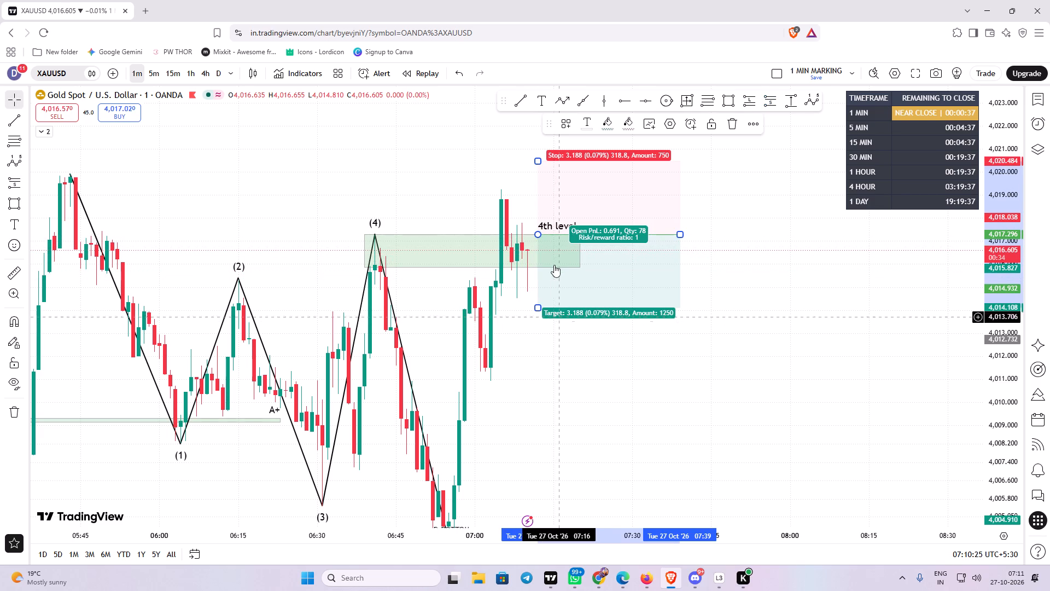
pyautogui.moveTo(564, 235); pyautogui.dragTo(550, 238)
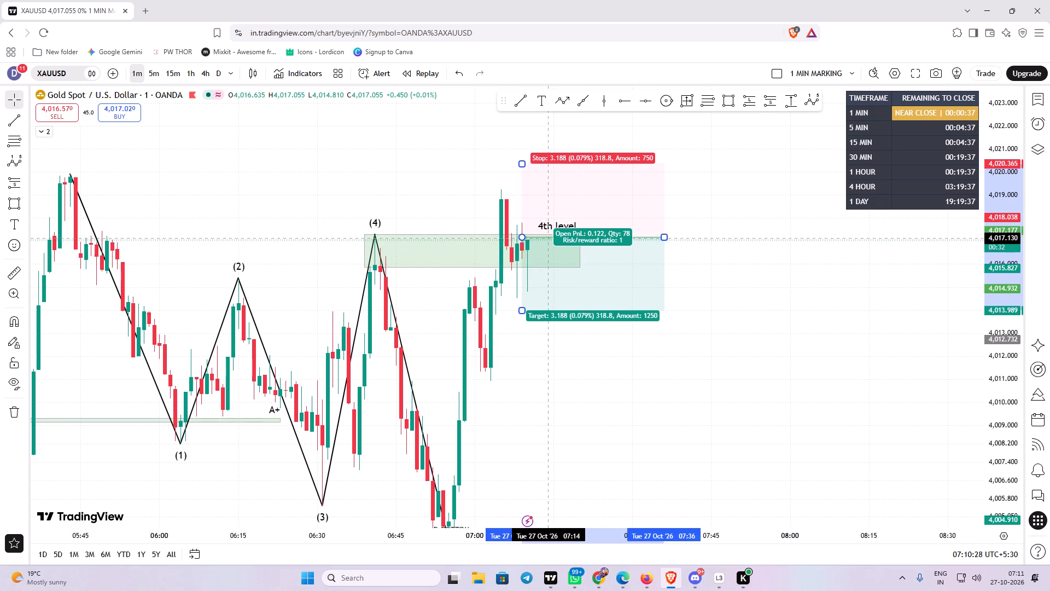
pyautogui.moveTo(550, 238); pyautogui.dragTo(550, 237)
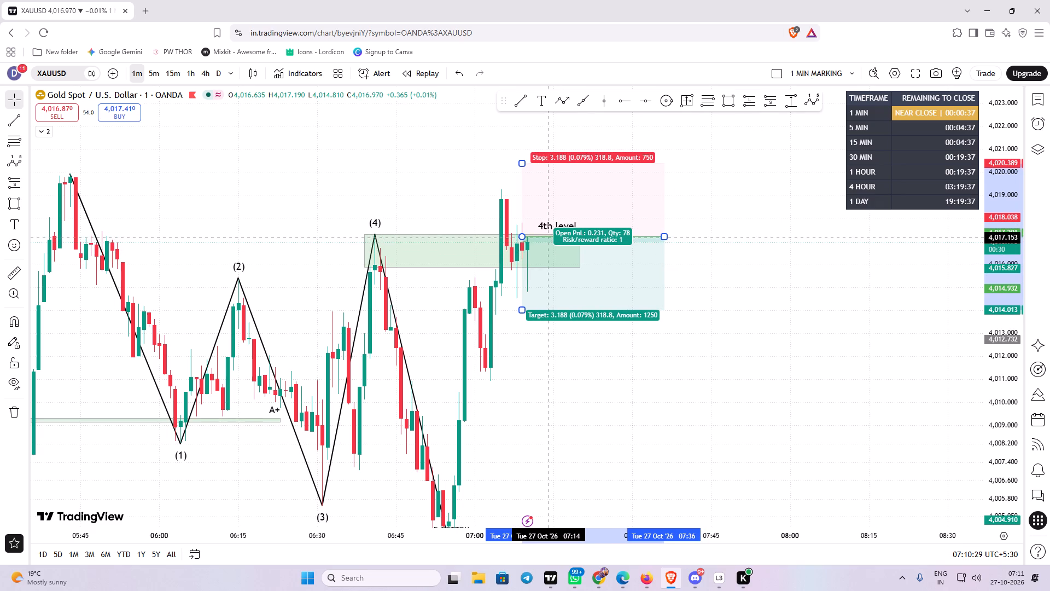
pyautogui.moveTo(550, 237); pyautogui.dragTo(549, 235)
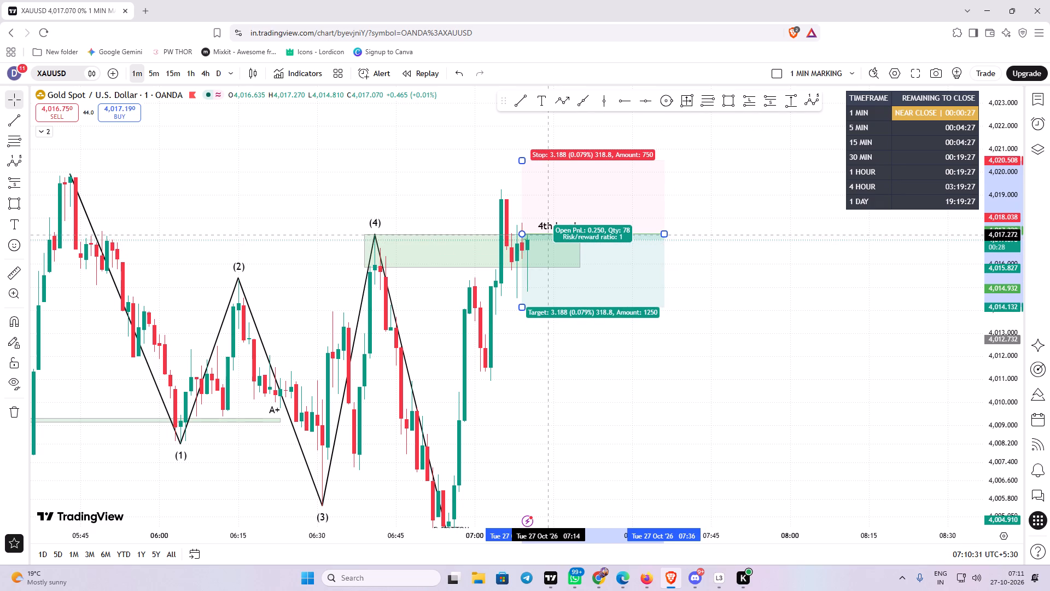
pyautogui.moveTo(549, 235); pyautogui.dragTo(549, 233)
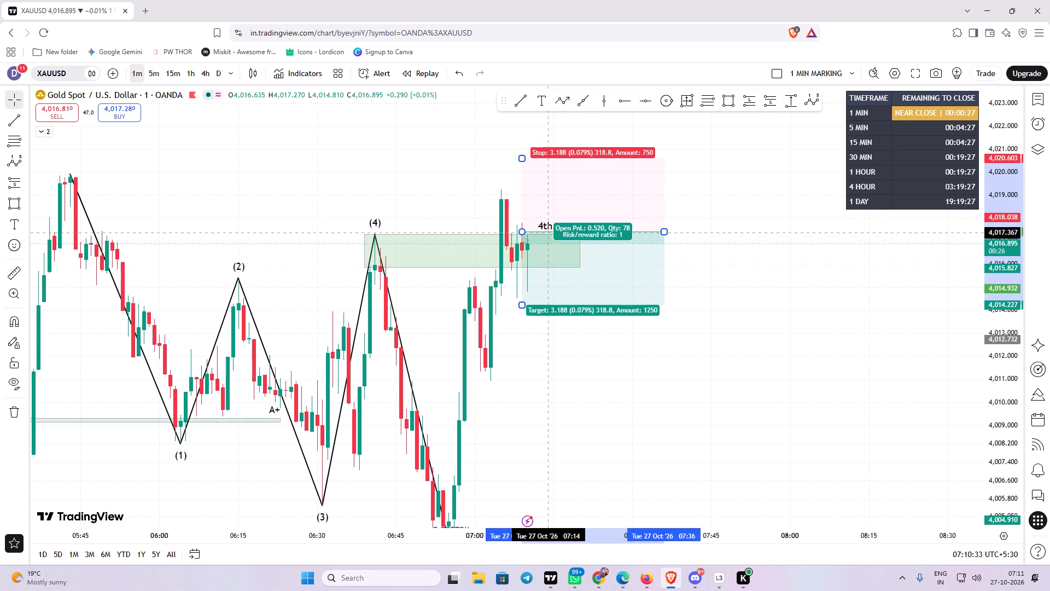
pyautogui.moveTo(549, 233); pyautogui.dragTo(549, 234)
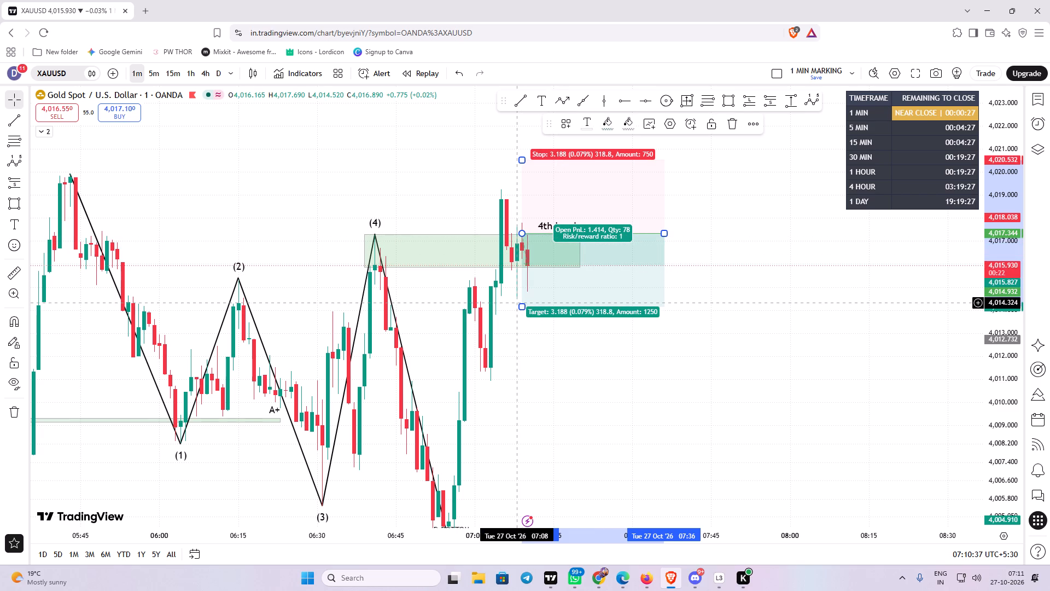
# Extend the short position's target down to about 4,007.32, for a risk/reward ratio of about 3.14.
pyautogui.moveTo(521, 305); pyautogui.dragTo(521, 381)
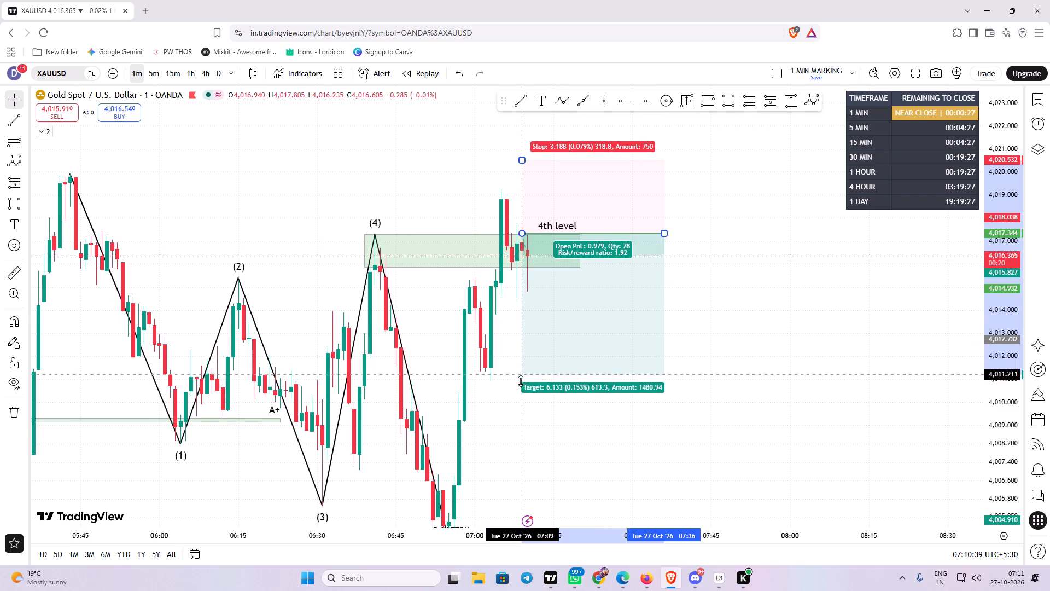
pyautogui.moveTo(521, 381); pyautogui.dragTo(521, 468)
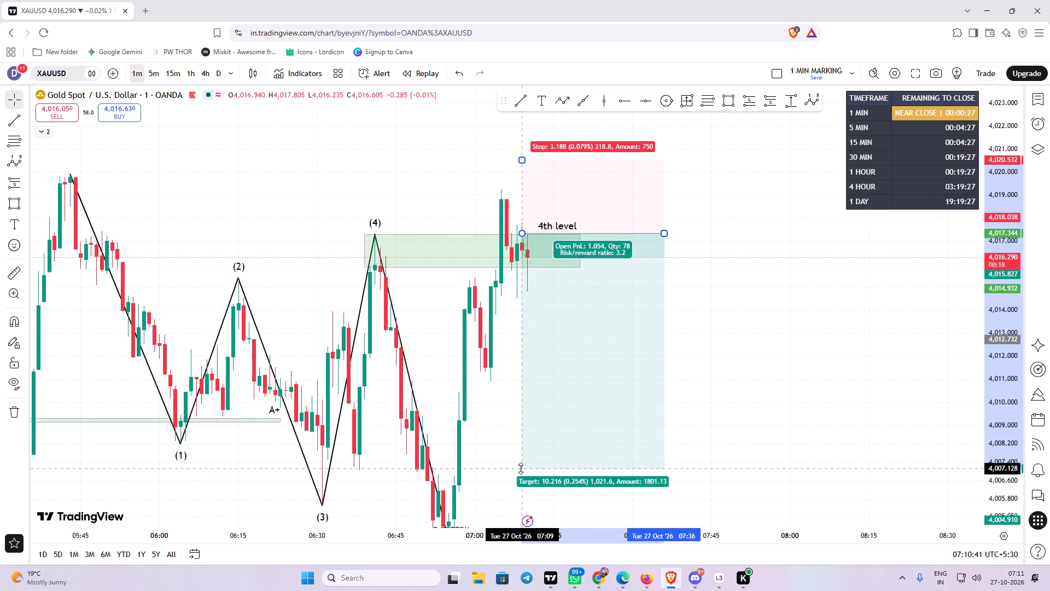
pyautogui.moveTo(521, 468); pyautogui.dragTo(523, 463)
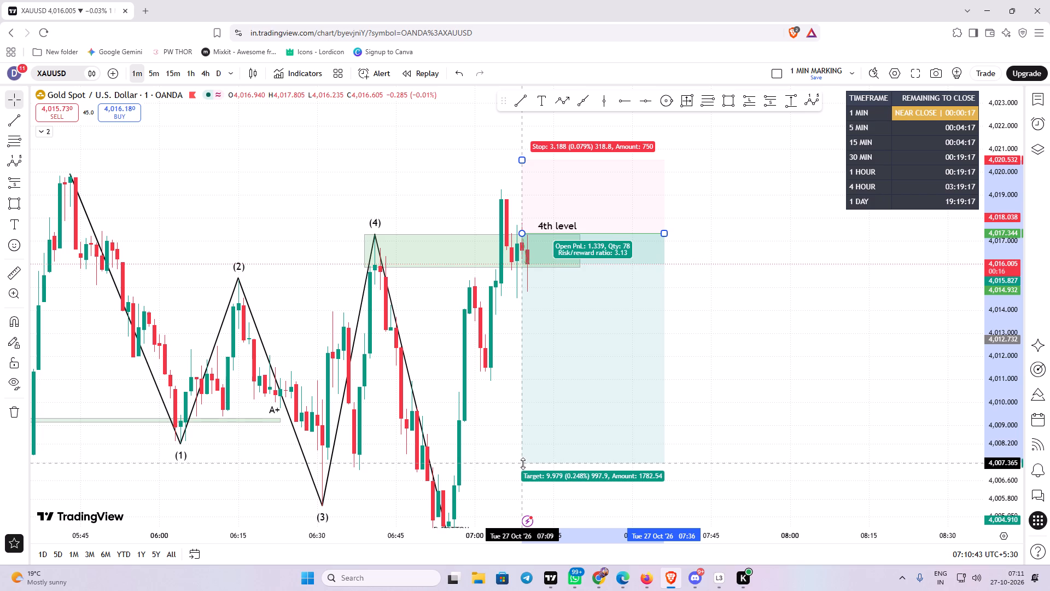
pyautogui.moveTo(523, 463); pyautogui.dragTo(523, 464)
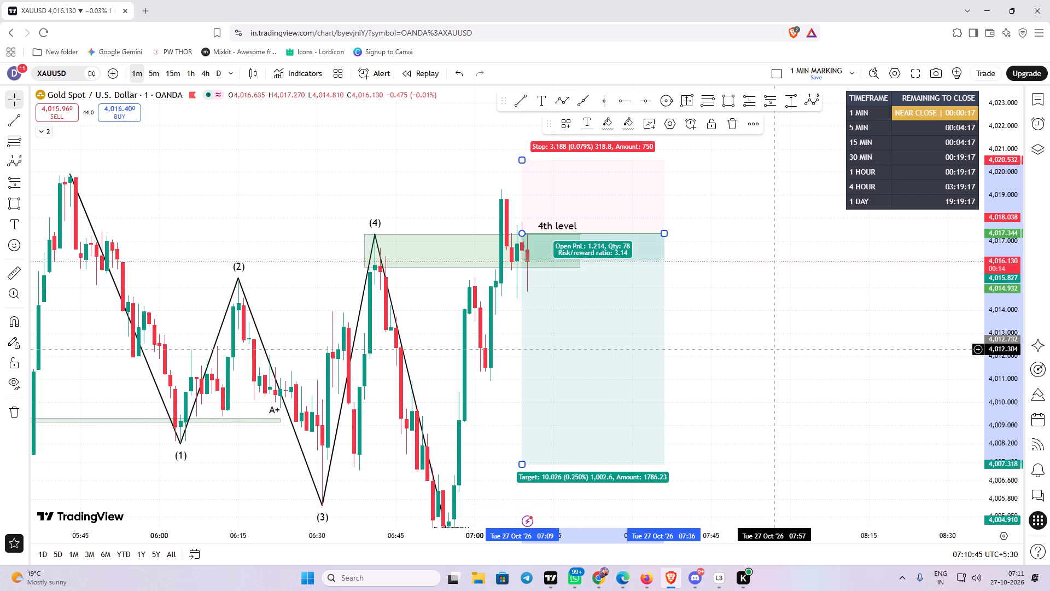
# Tighten the short position's stop to about 4,020.39, just above the recent swing high.
pyautogui.moveTo(741, 296); pyautogui.dragTo(742, 315)
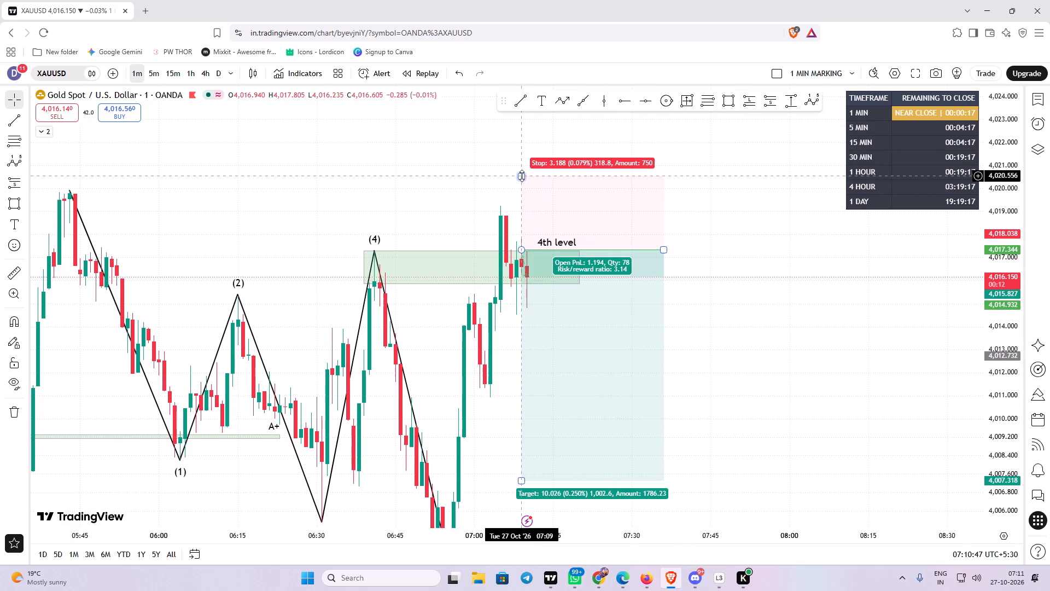
pyautogui.click(522, 176)
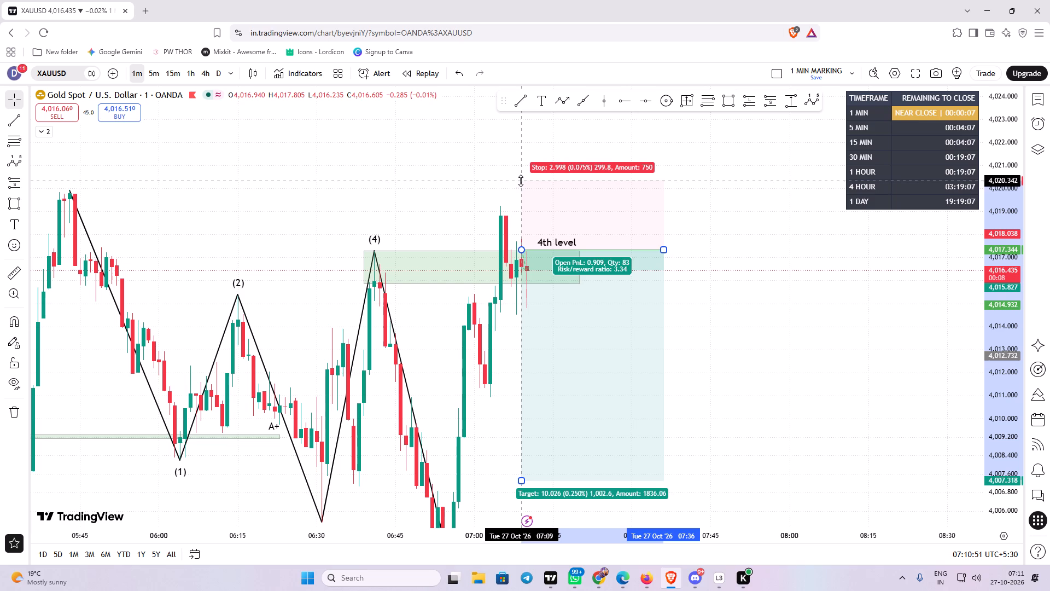
pyautogui.click(474, 182)
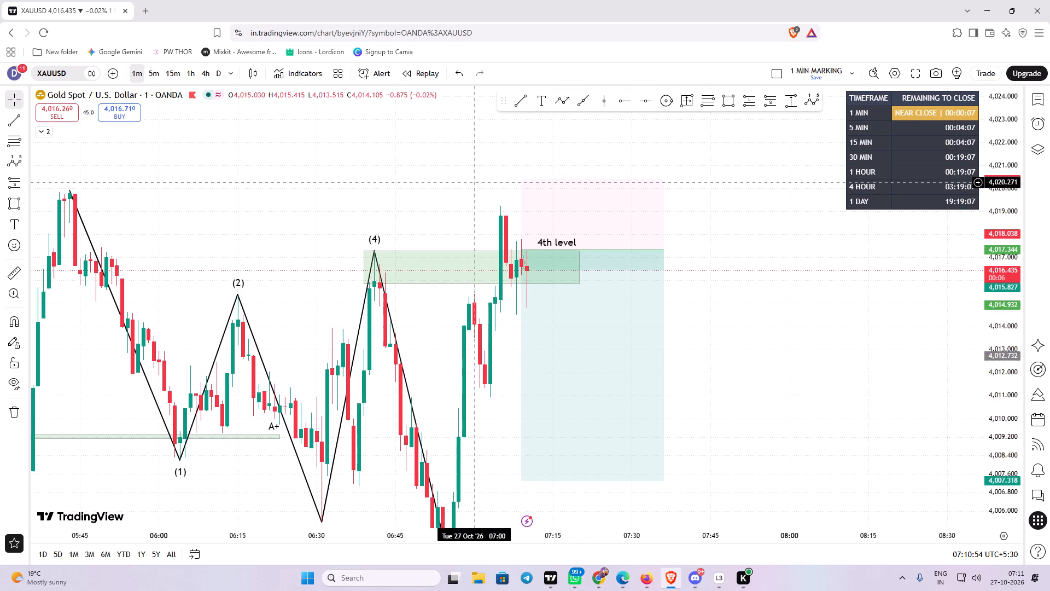
pyautogui.moveTo(465, 179); pyautogui.dragTo(511, 158)
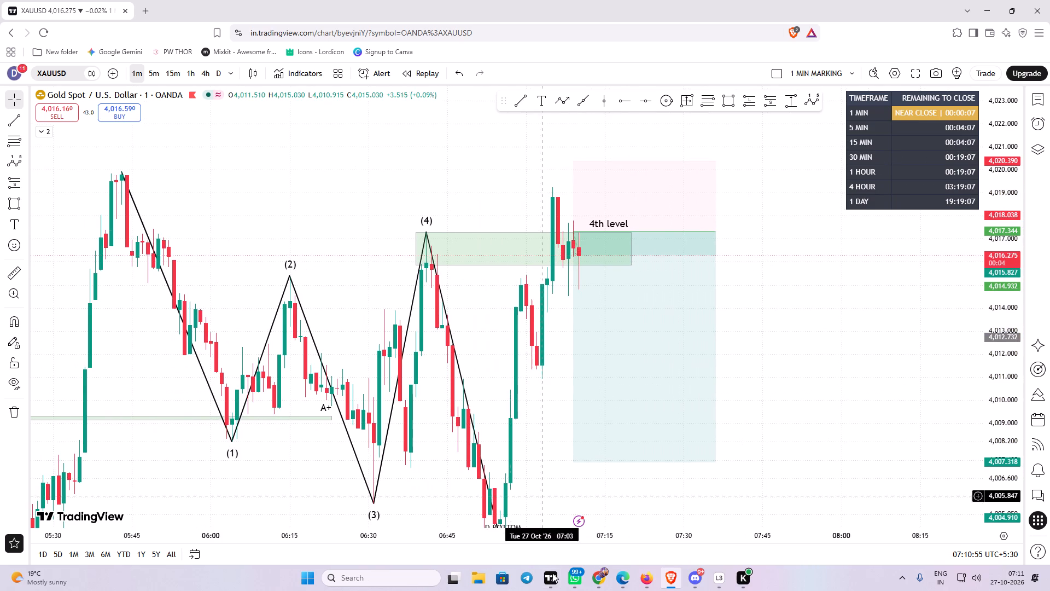
# Switch to the TradingView desktop app and reload the chart to clear the upgrade offer.
pyautogui.click(554, 590)
pyautogui.click(758, 140)
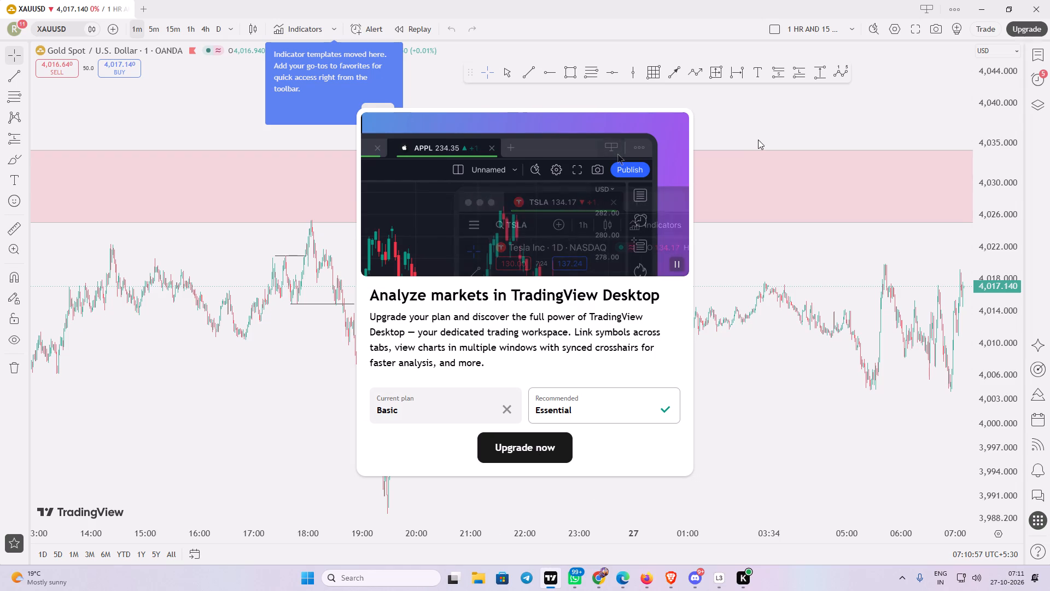
pyautogui.press('F5')
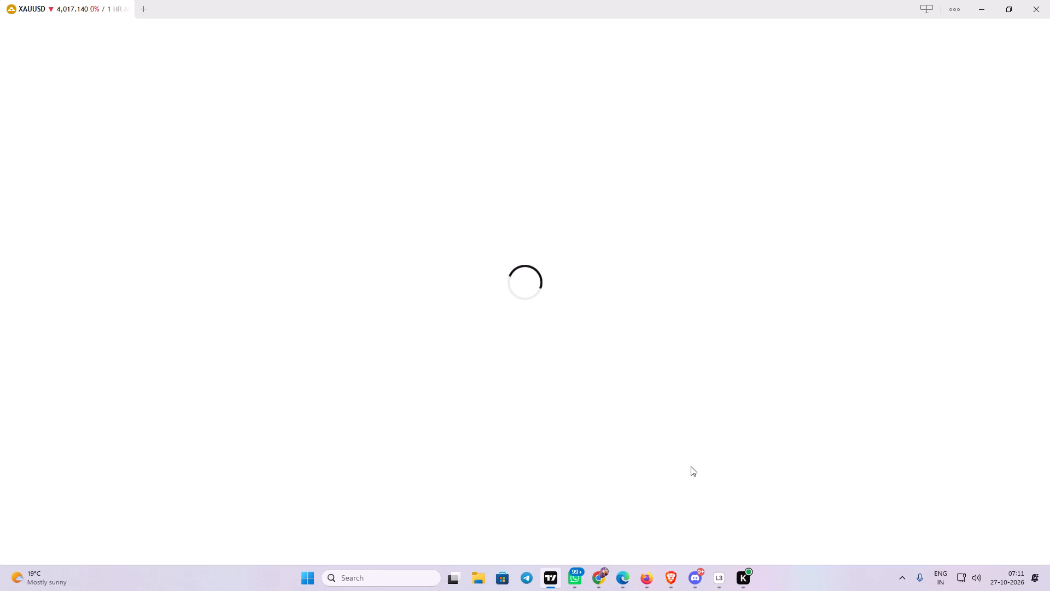
pyautogui.click(678, 444)
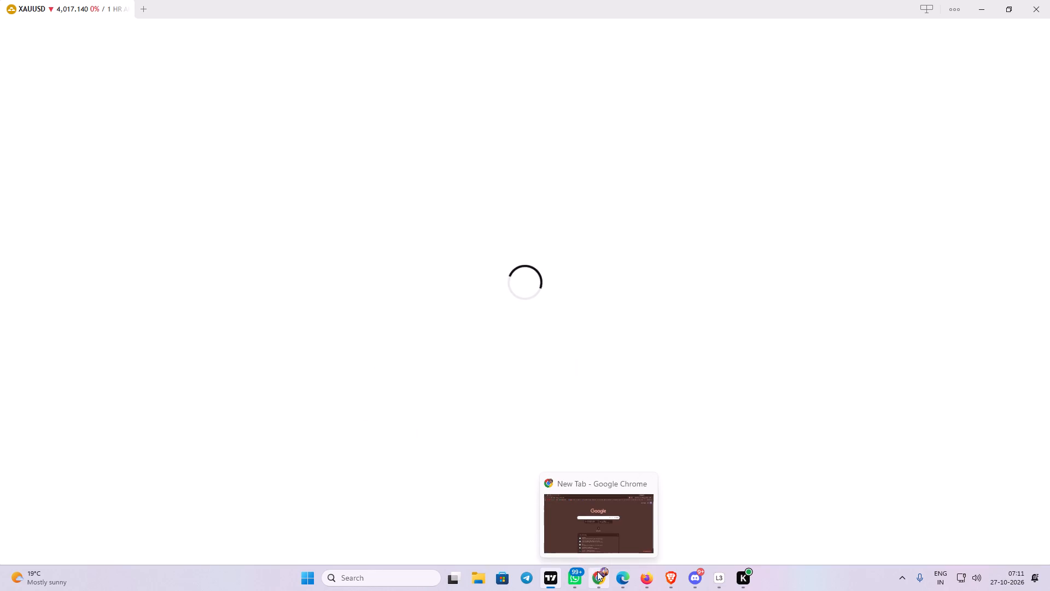
# Switch to Edge, search the web for "currency smart meter" in a new tab, and reject the search page's cookies.
pyautogui.click(598, 571)
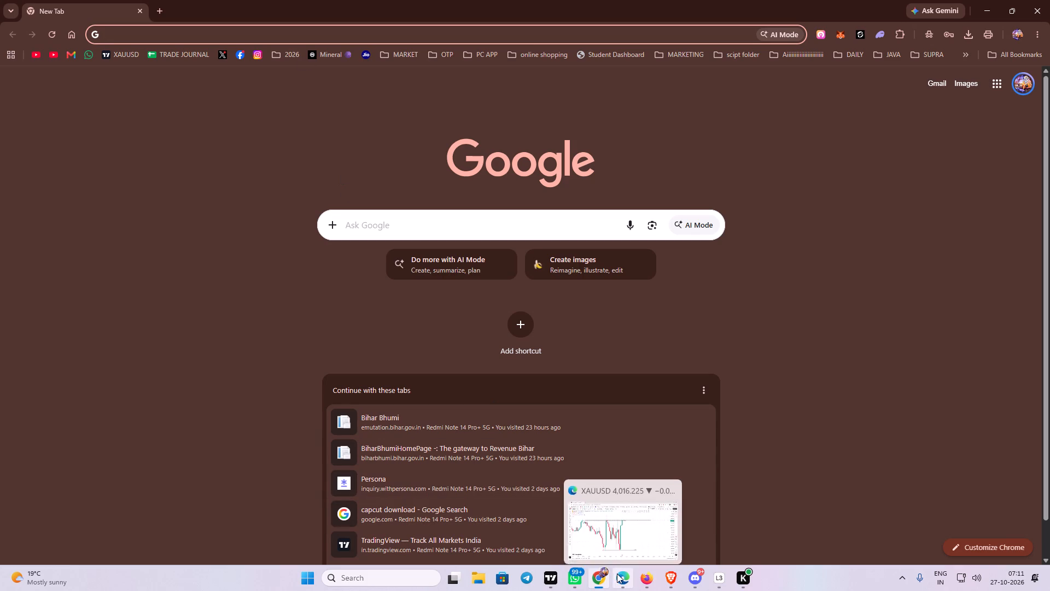
pyautogui.click(617, 573)
pyautogui.click(172, 7)
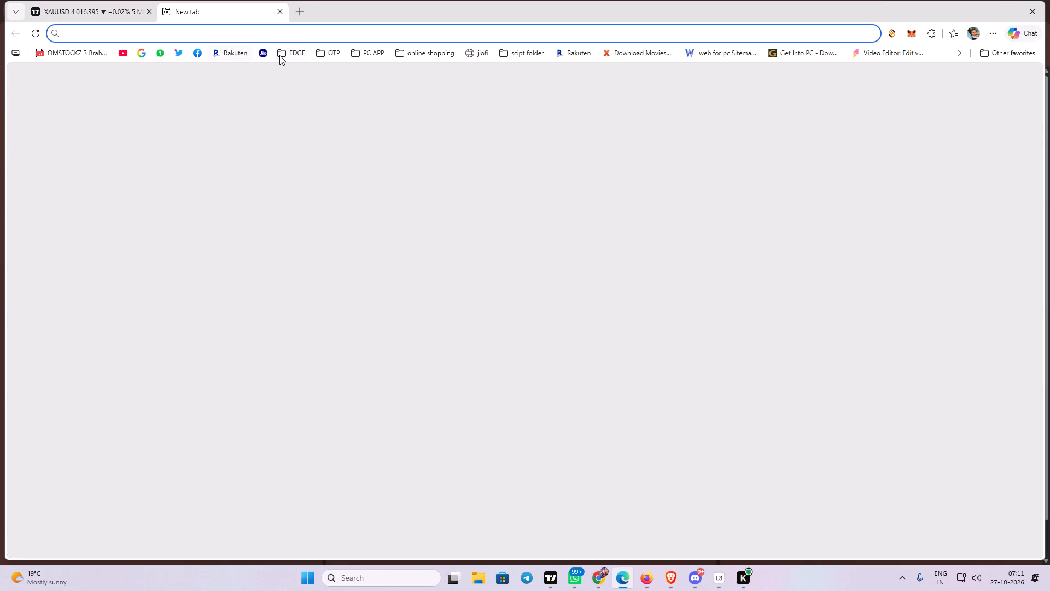
pyautogui.write('csm')
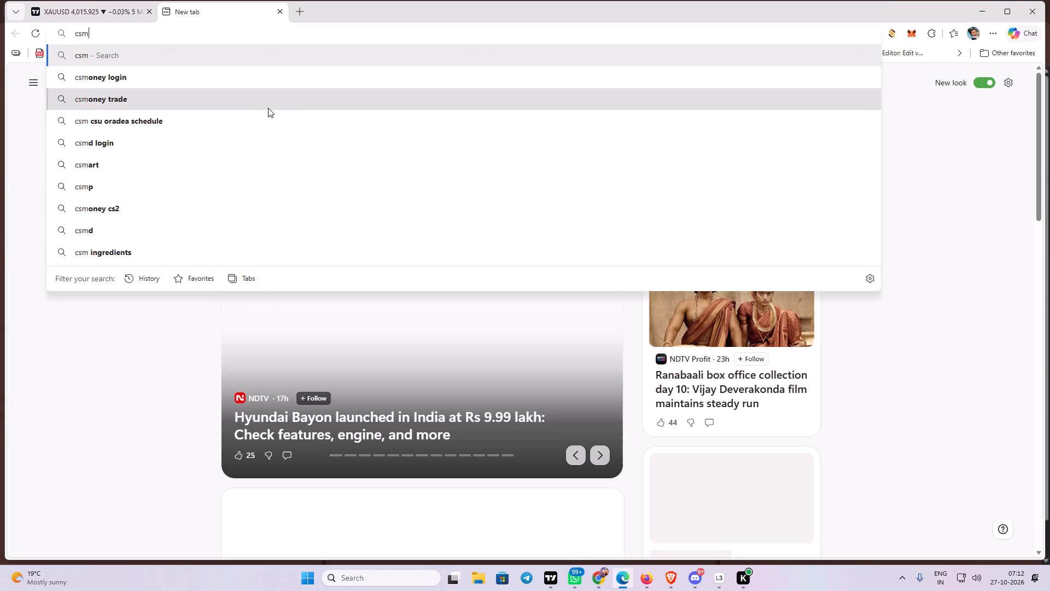
pyautogui.click(183, 27)
pyautogui.press('BackSpace')
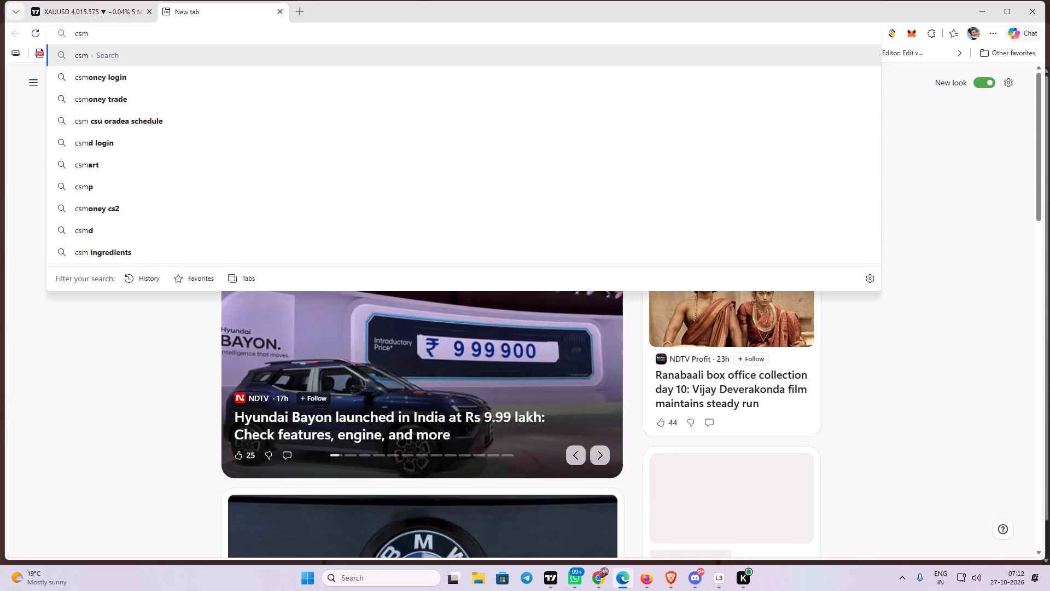
pyautogui.press('BackSpace')
pyautogui.press('BackSpace')
pyautogui.write('currency')
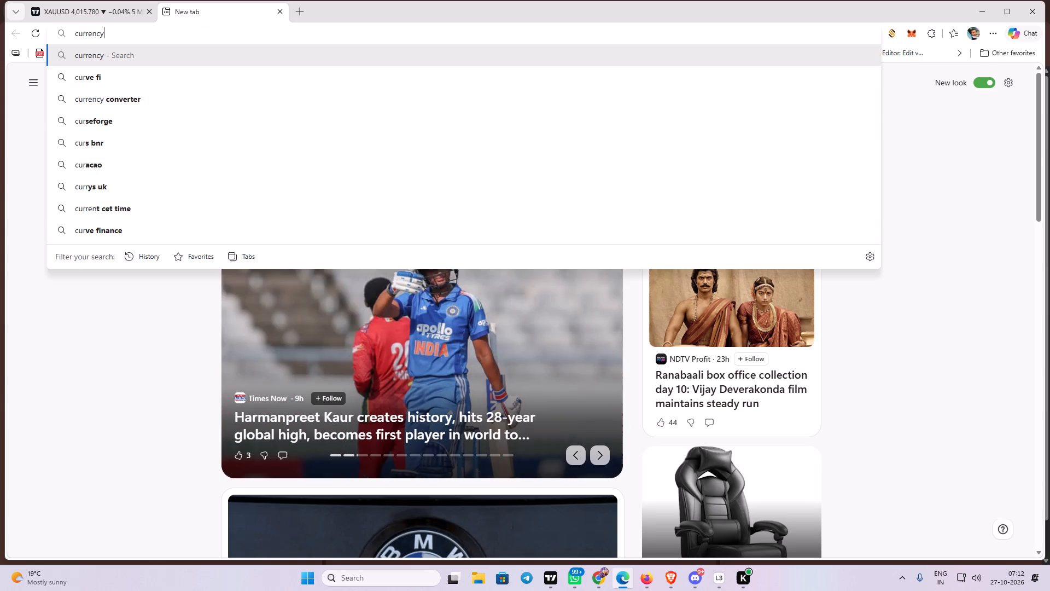
pyautogui.press('space')
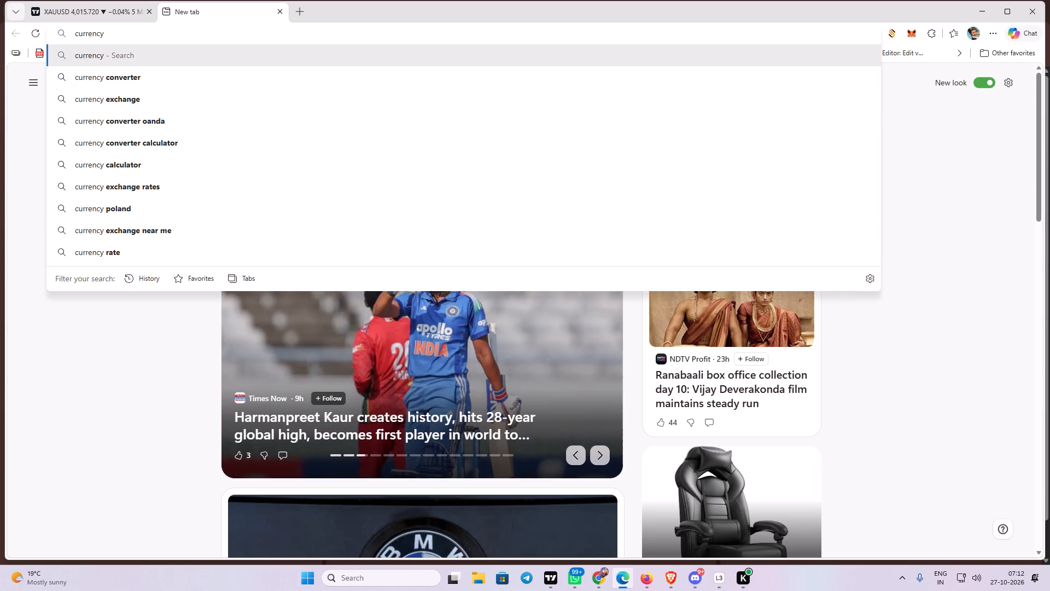
pyautogui.write('sn')
pyautogui.press('=')
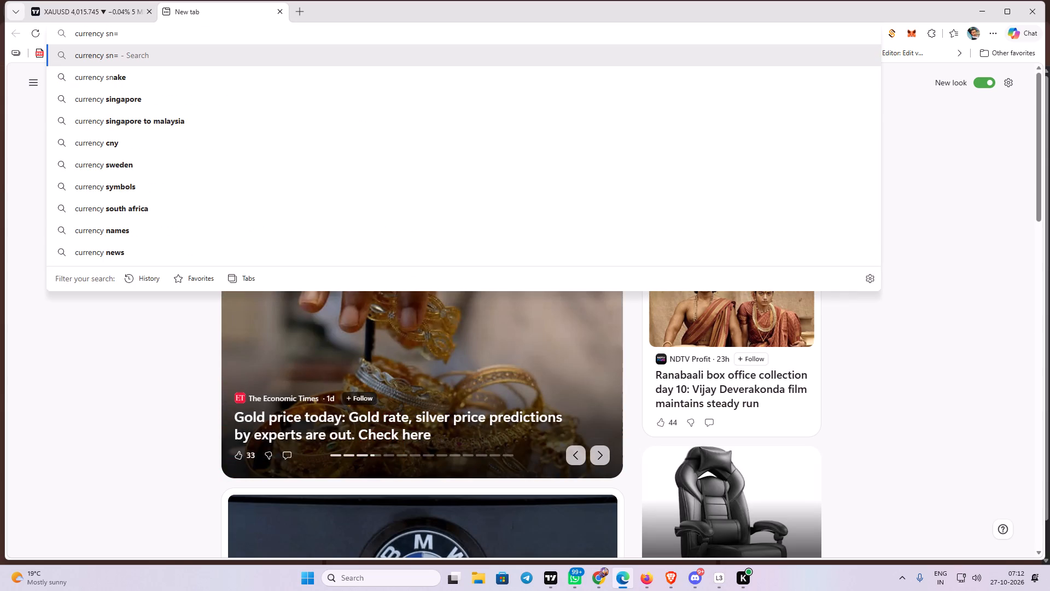
pyautogui.press('BackSpace')
pyautogui.press('BackSpace')
pyautogui.write('mart meter')
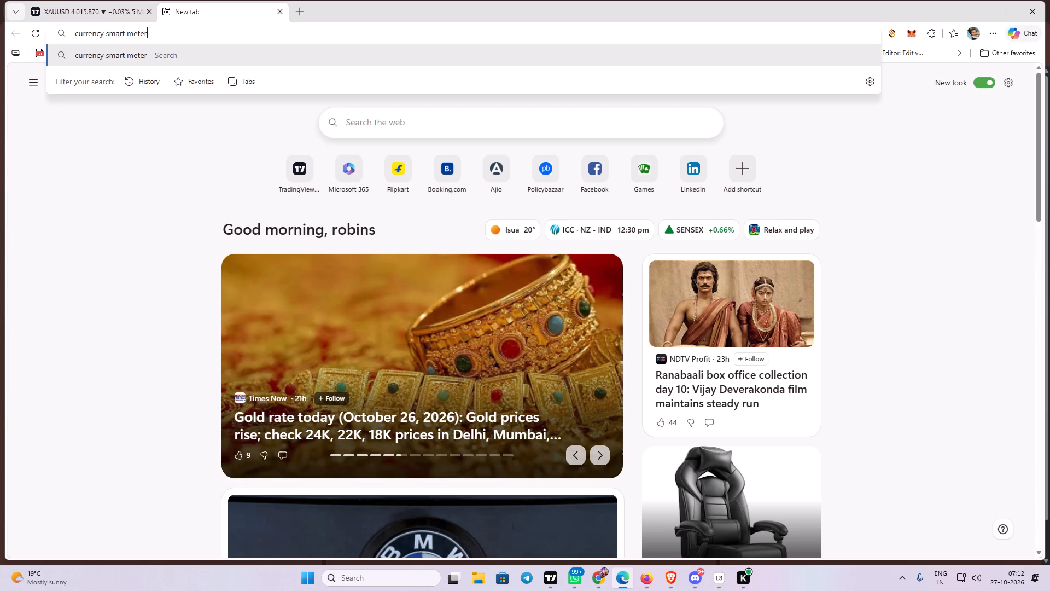
pyautogui.press('Return')
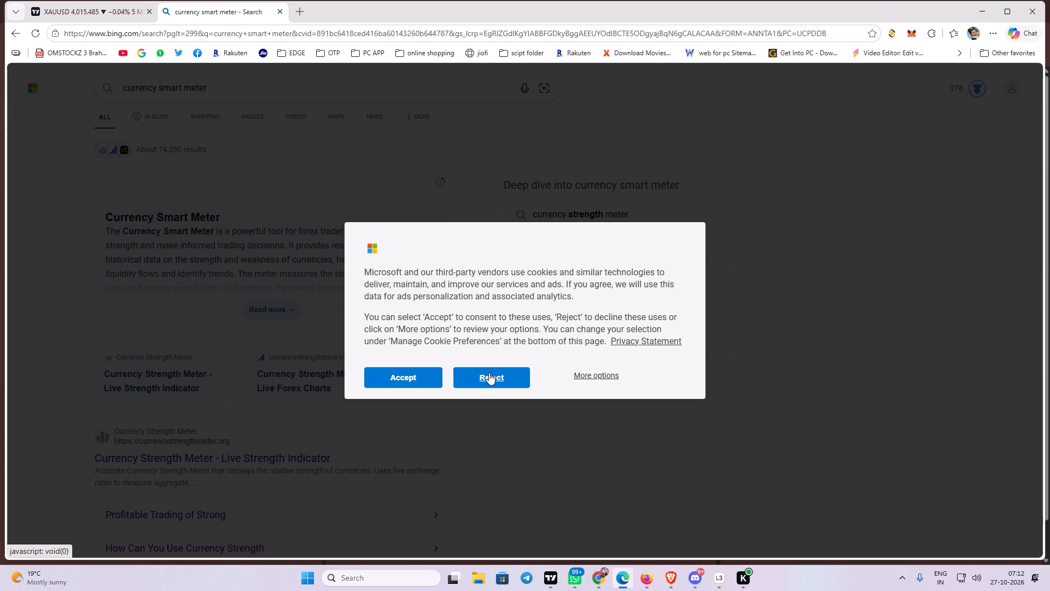
pyautogui.click(489, 373)
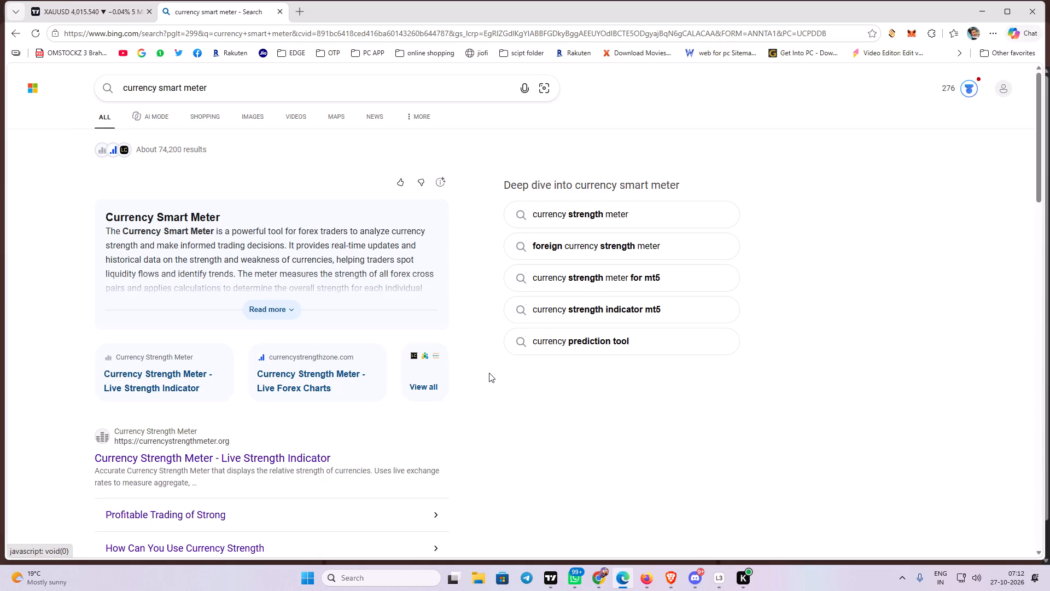
# Open the currencystrengthmeter.org result, accept the recommended cookies, and examine the Currency Strength Meter for the major currencies.
pyautogui.scroll(-1, 210, 358)
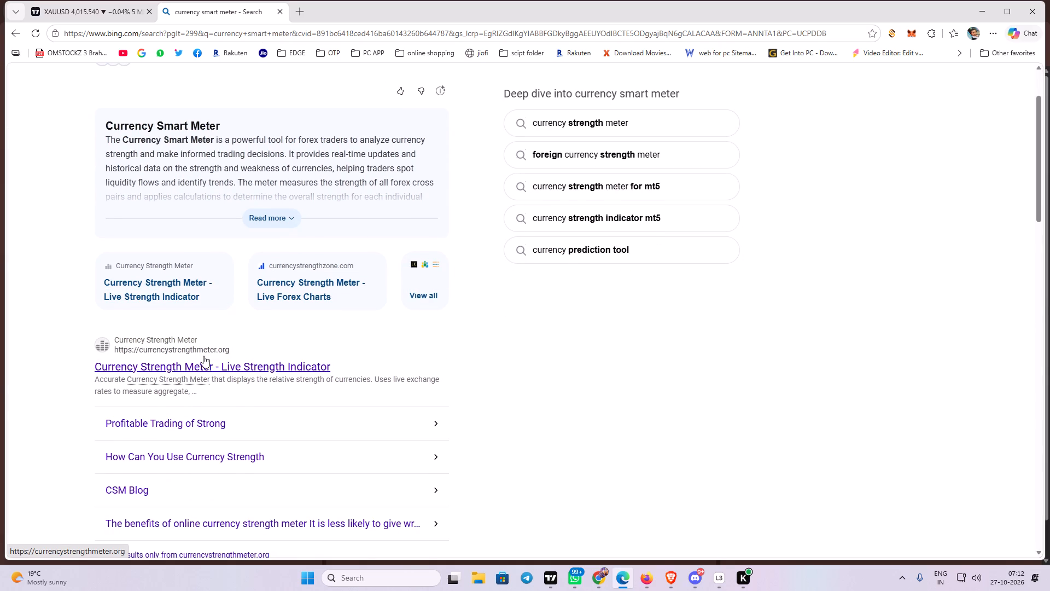
pyautogui.click(177, 364)
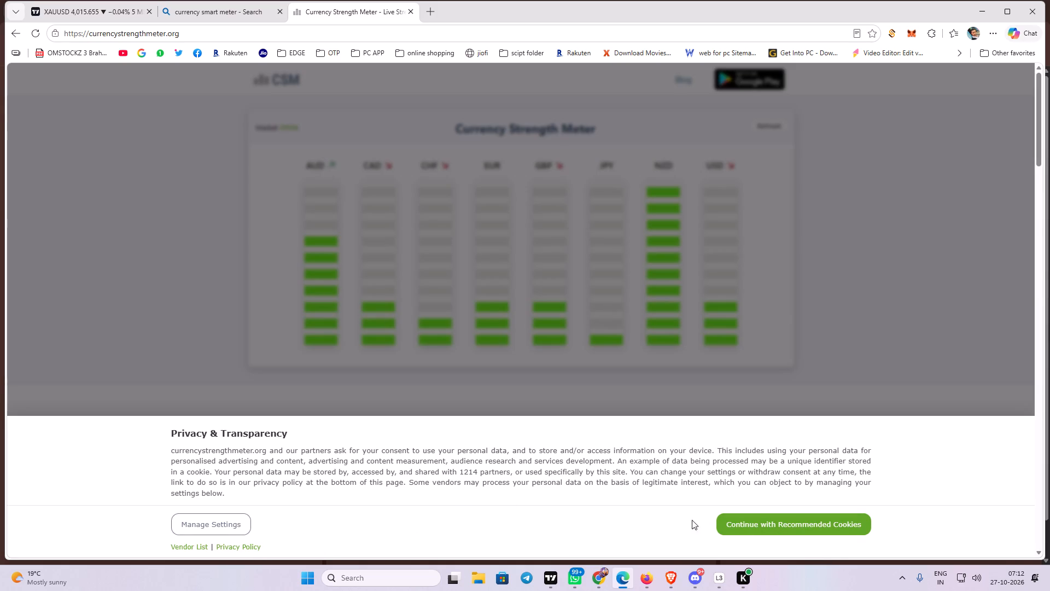
pyautogui.click(768, 530)
pyautogui.scroll(-1, 717, 352)
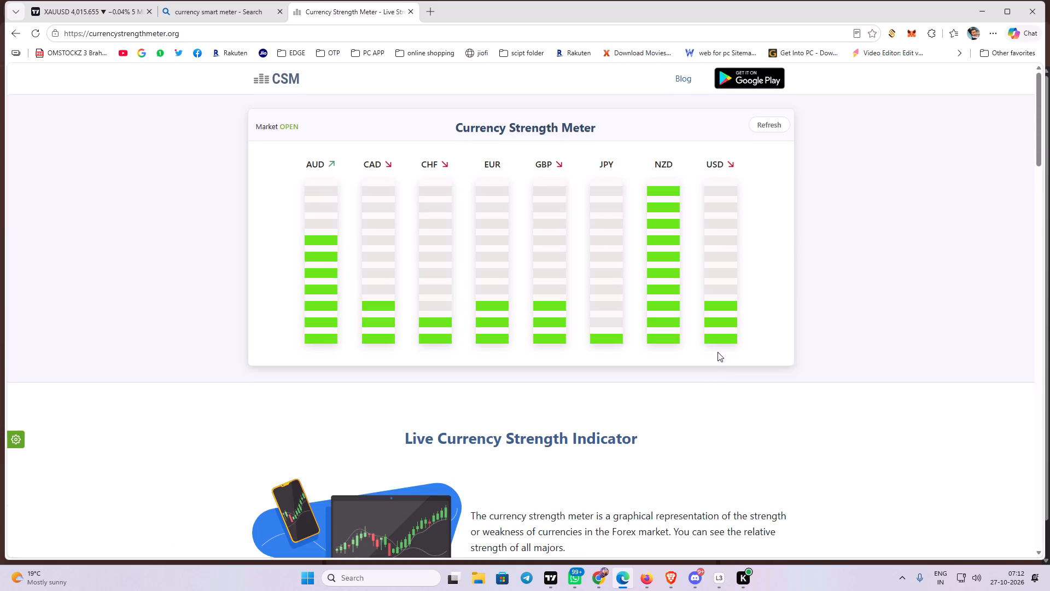
# Refresh the Currency Strength Meter and check the major currencies again.
pyautogui.scroll(2, 752, 206)
pyautogui.click(761, 120)
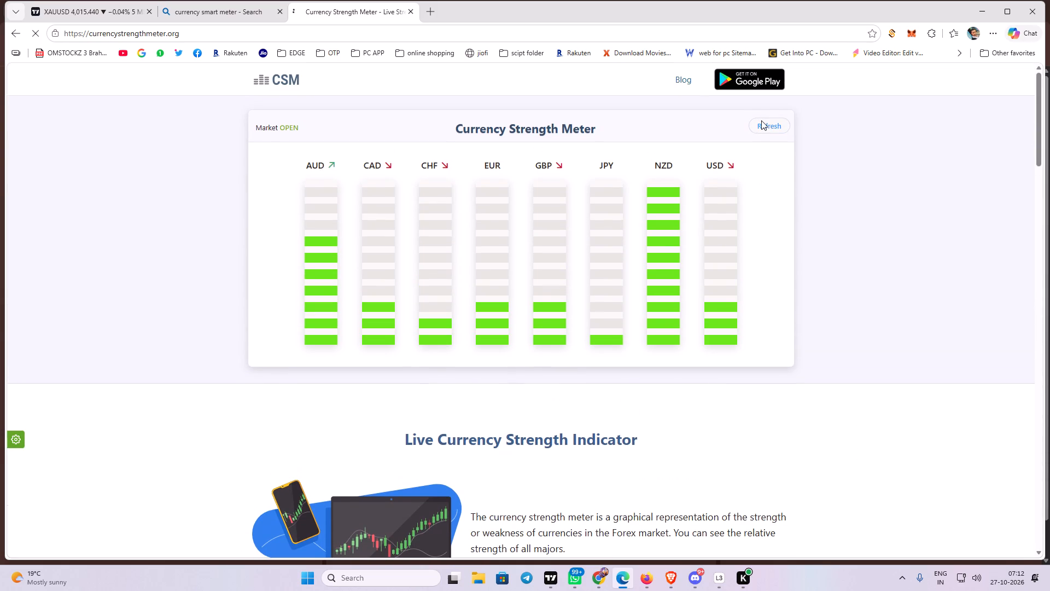
pyautogui.tripleClick(761, 124)
pyautogui.doubleClick(761, 124)
# Switch to Brave and examine the XAUUSD 1-minute price action around the 4th level zone and the planned short position.
pyautogui.click(669, 582)
pyautogui.moveTo(834, 428); pyautogui.dragTo(816, 399)
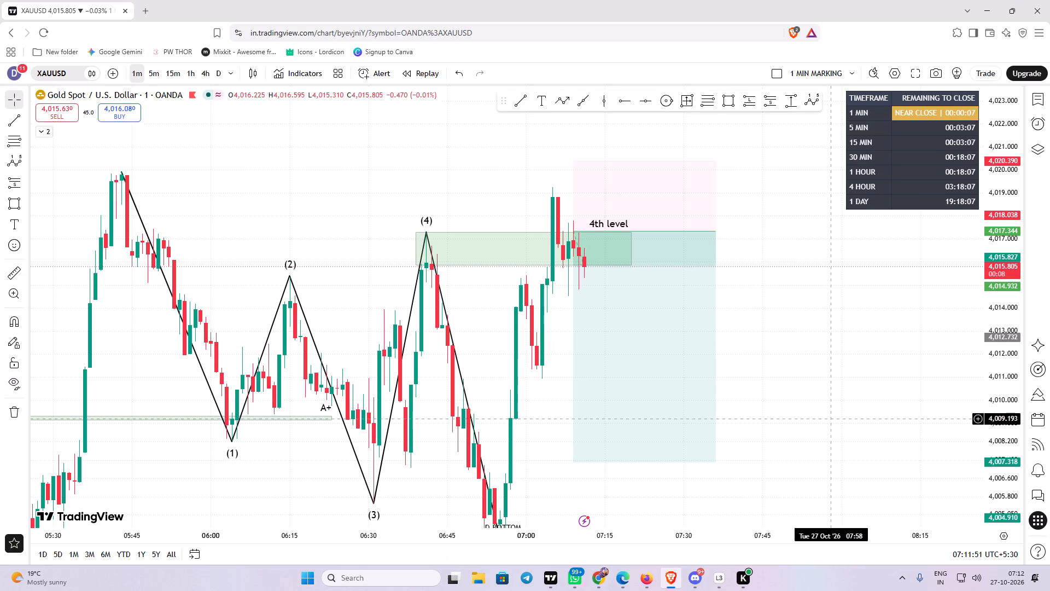
pyautogui.moveTo(816, 399); pyautogui.dragTo(765, 383)
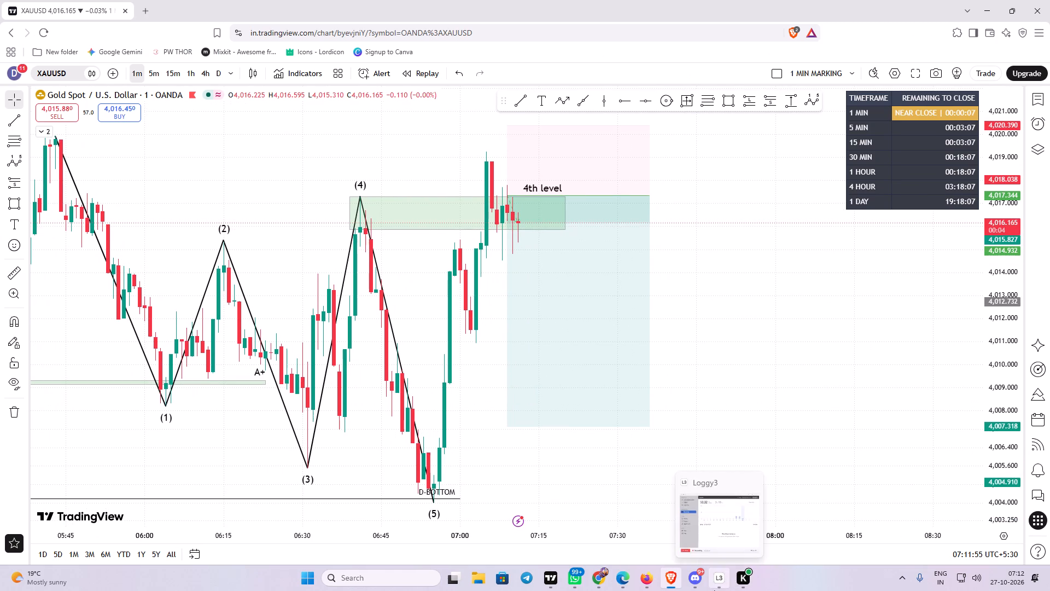
pyautogui.click(782, 363)
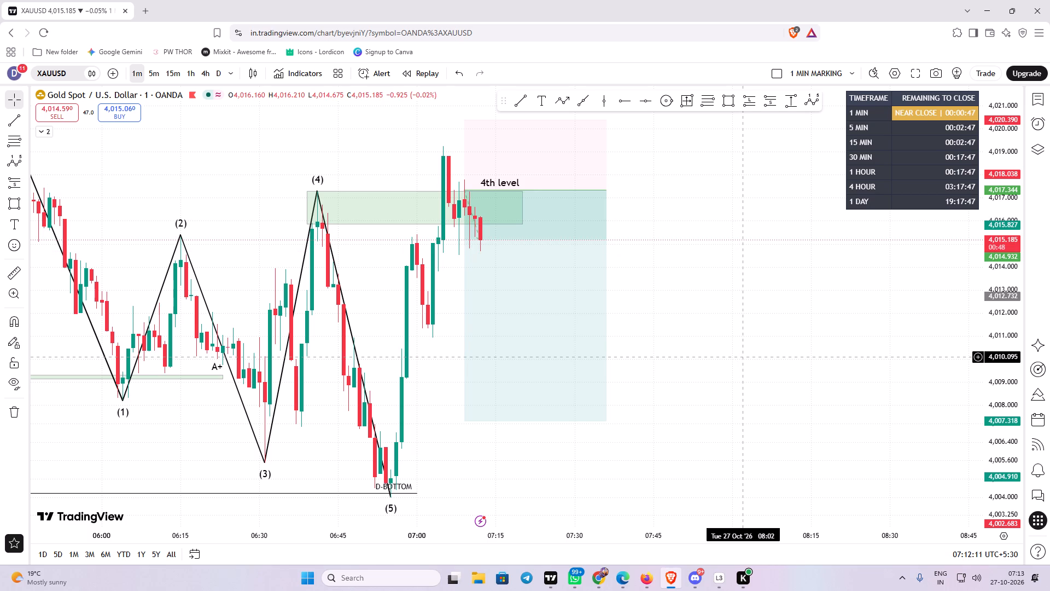
pyautogui.moveTo(790, 331); pyautogui.dragTo(747, 348)
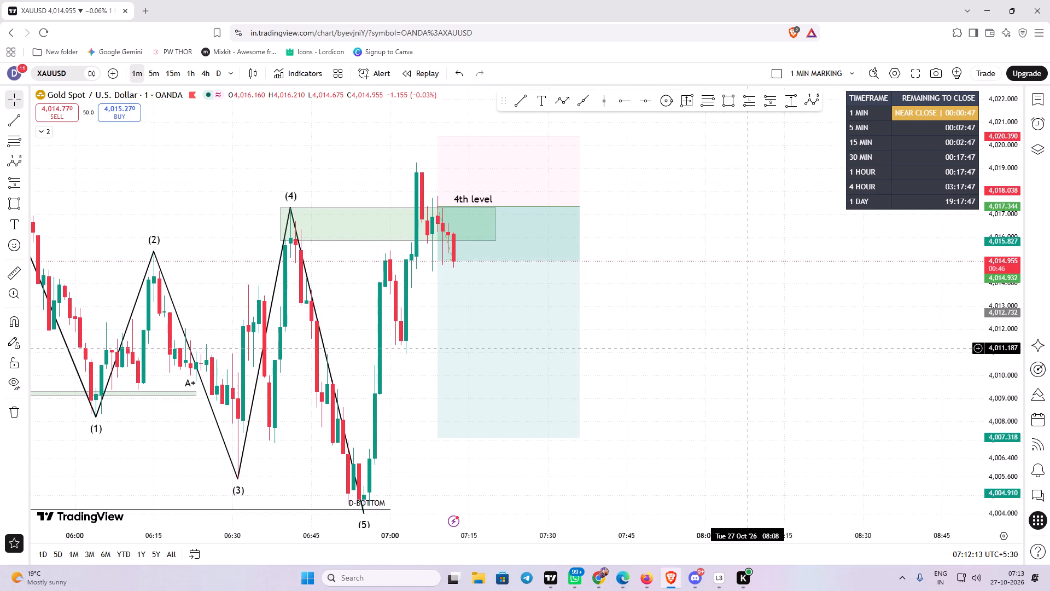
pyautogui.moveTo(747, 348); pyautogui.dragTo(757, 345)
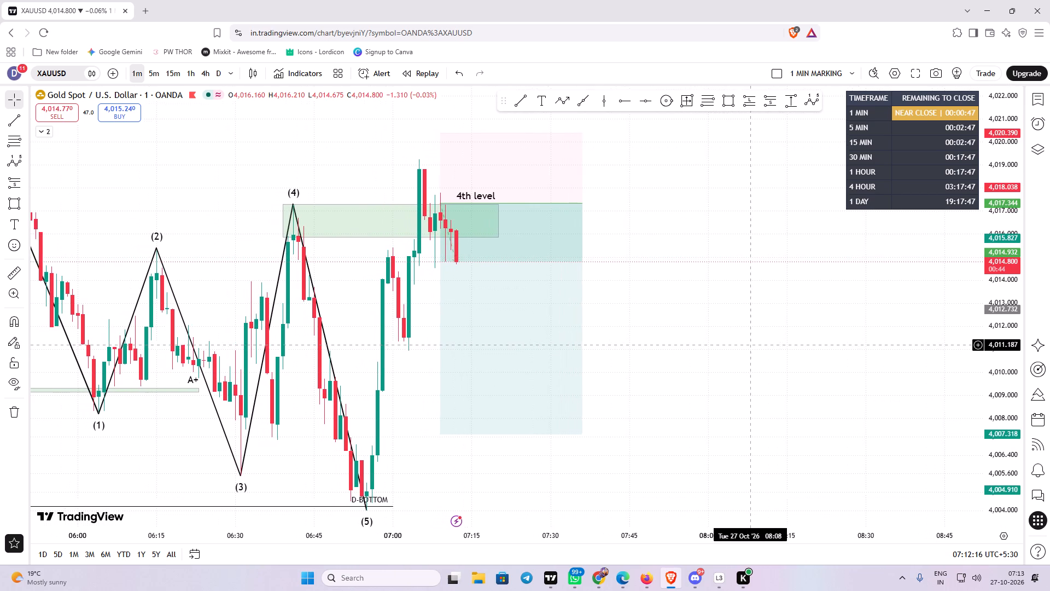
pyautogui.moveTo(757, 345); pyautogui.dragTo(768, 346)
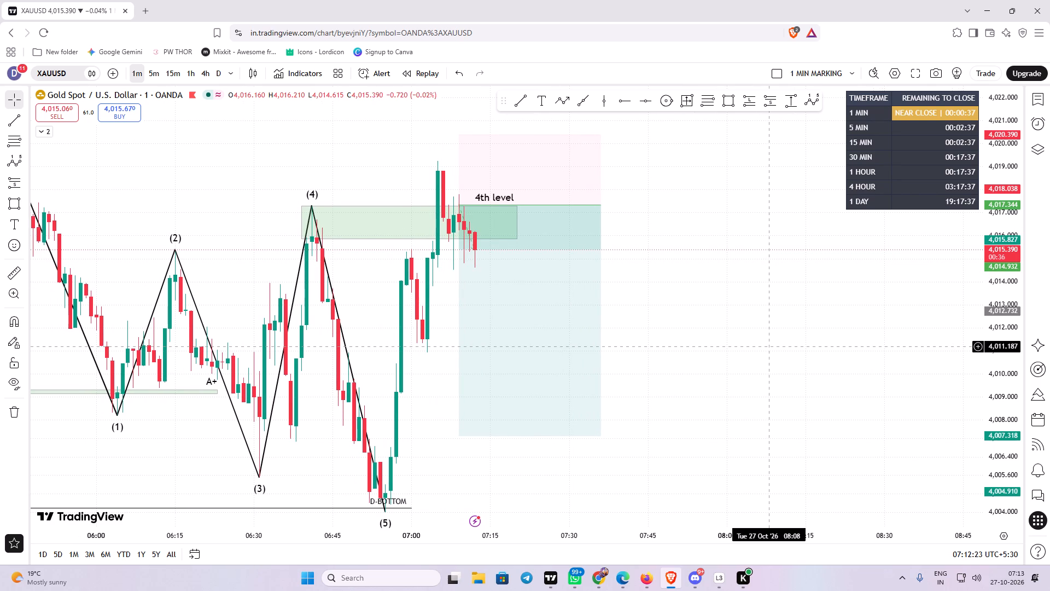
pyautogui.moveTo(768, 346); pyautogui.dragTo(742, 334)
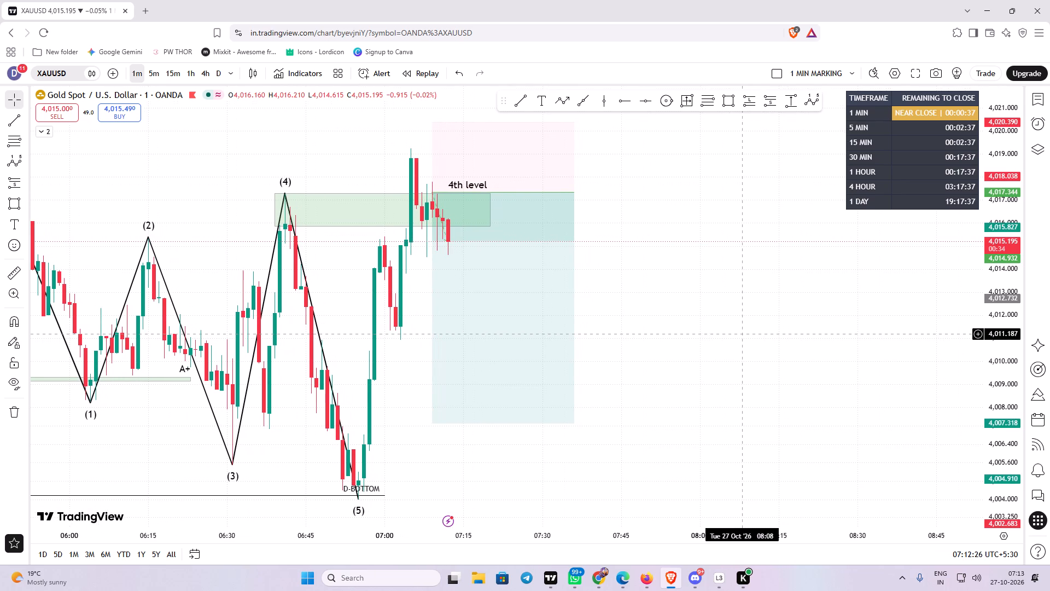
pyautogui.moveTo(742, 334); pyautogui.dragTo(745, 349)
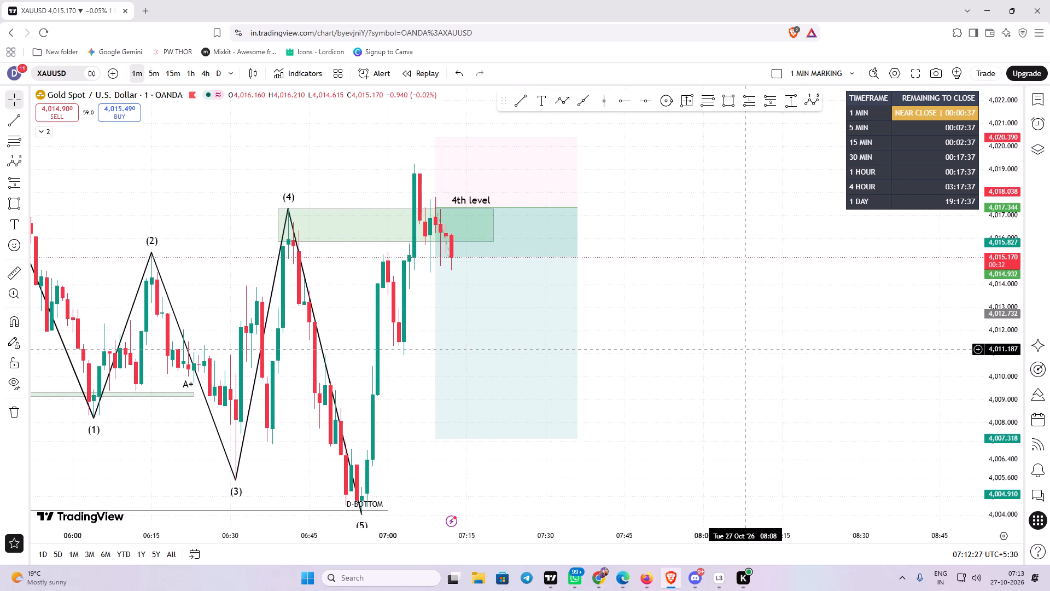
pyautogui.moveTo(745, 349); pyautogui.dragTo(804, 331)
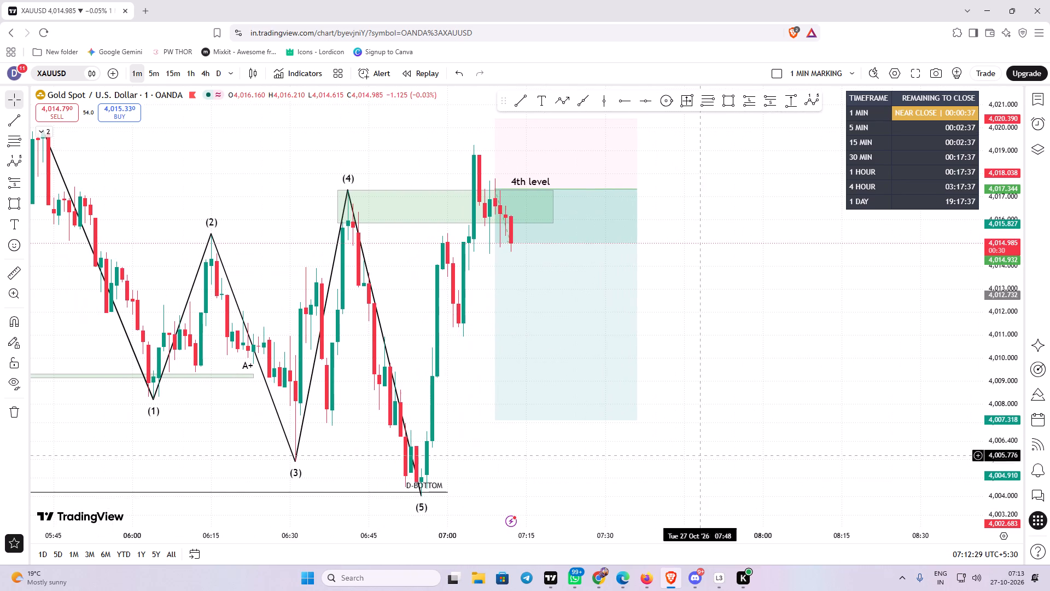
# Switch to Edge, refresh the Currency Strength Meter, and check the USD strength and direction.
pyautogui.click(627, 582)
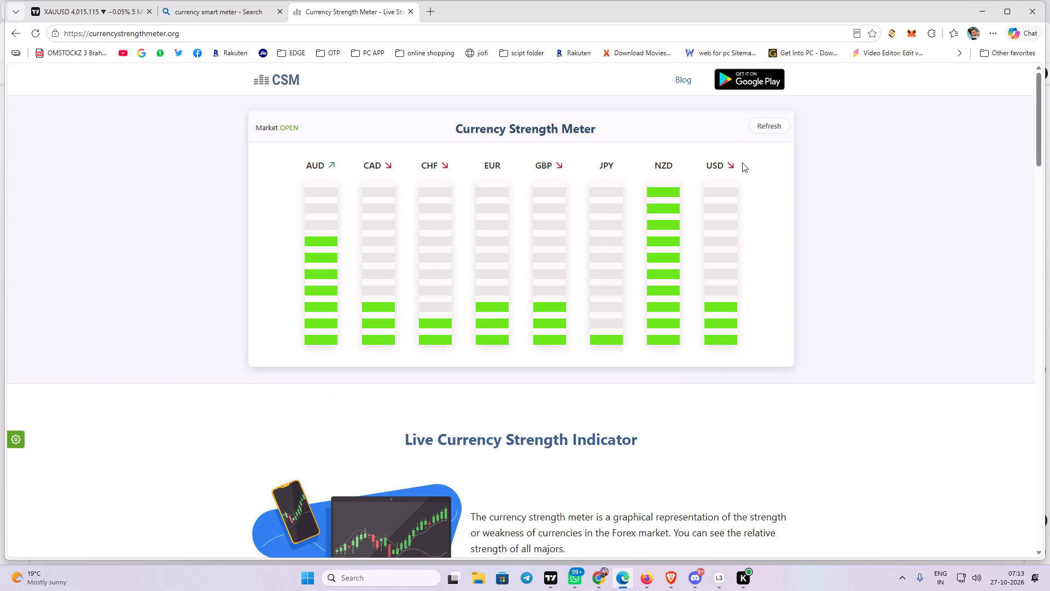
pyautogui.tripleClick(759, 128)
pyautogui.doubleClick(759, 128)
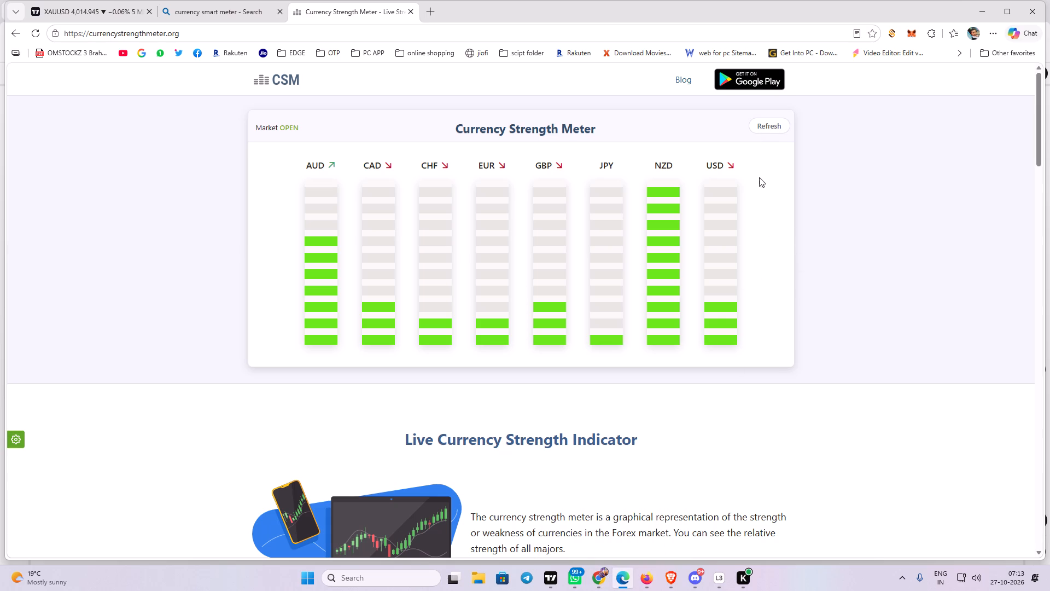
pyautogui.click(769, 126)
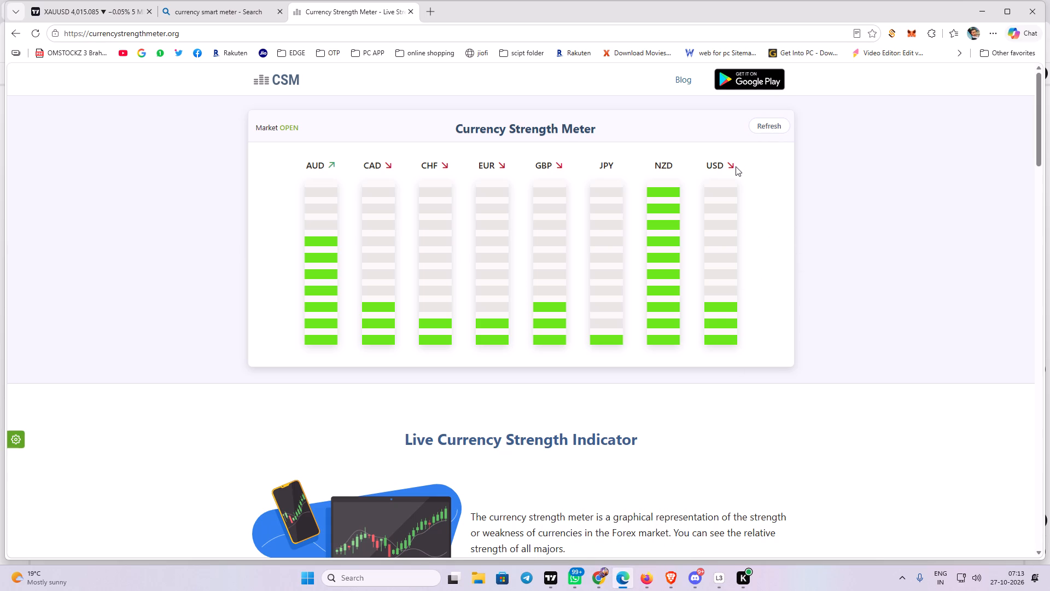
pyautogui.click(736, 166)
pyautogui.click(754, 125)
# Switch to Firefox and examine recent price action on the XAUUSD 15-minute chart below the TJL-2 zone.
pyautogui.click(644, 579)
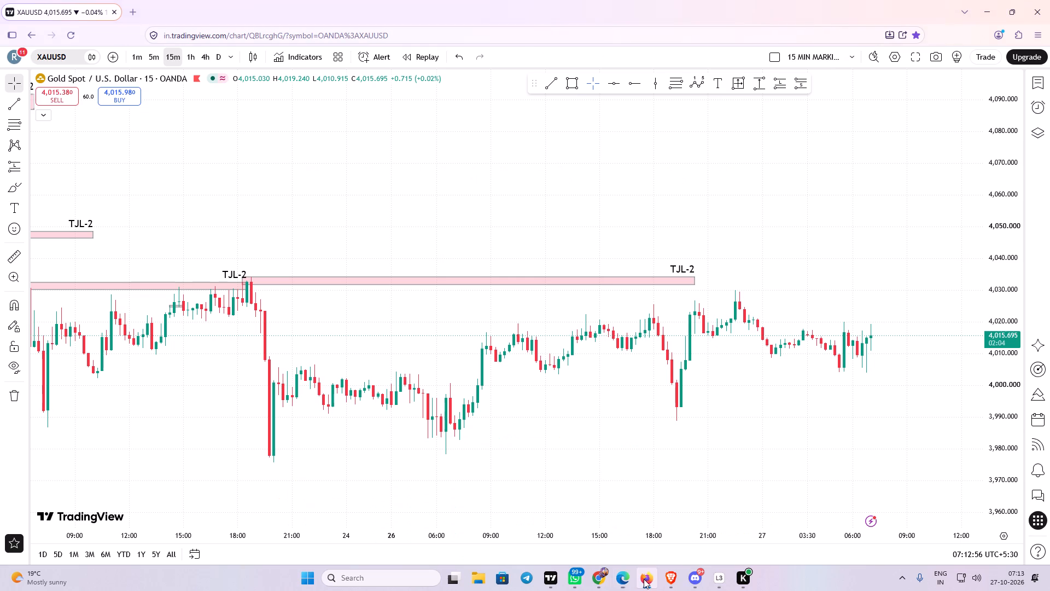
pyautogui.moveTo(778, 373); pyautogui.dragTo(647, 384)
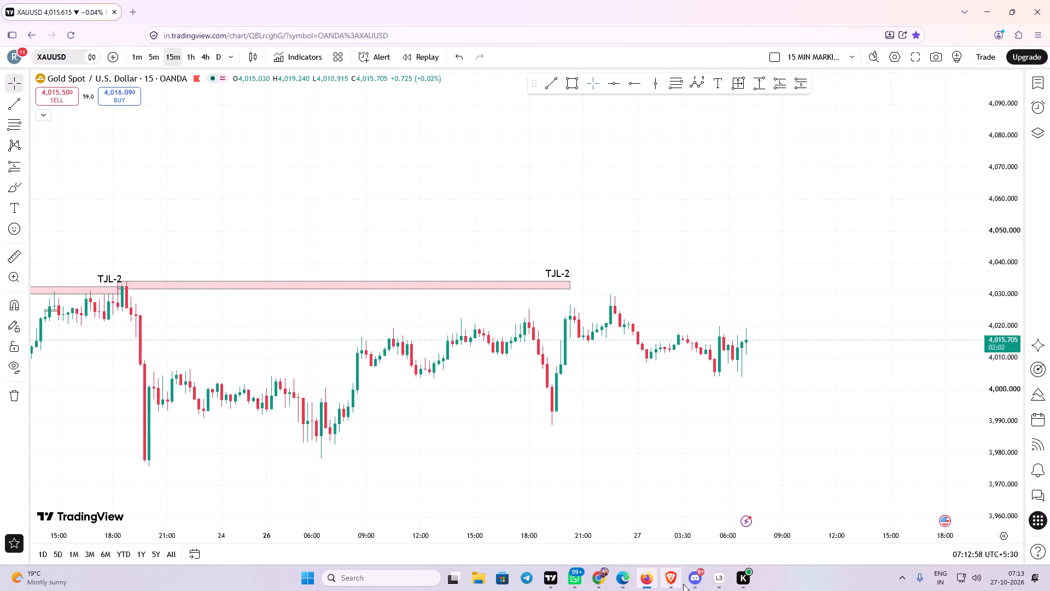
# Switch to Brave and recheck the XAUUSD 1-minute price against the 4th level zone and short position.
pyautogui.click(673, 581)
pyautogui.moveTo(721, 305); pyautogui.dragTo(686, 318)
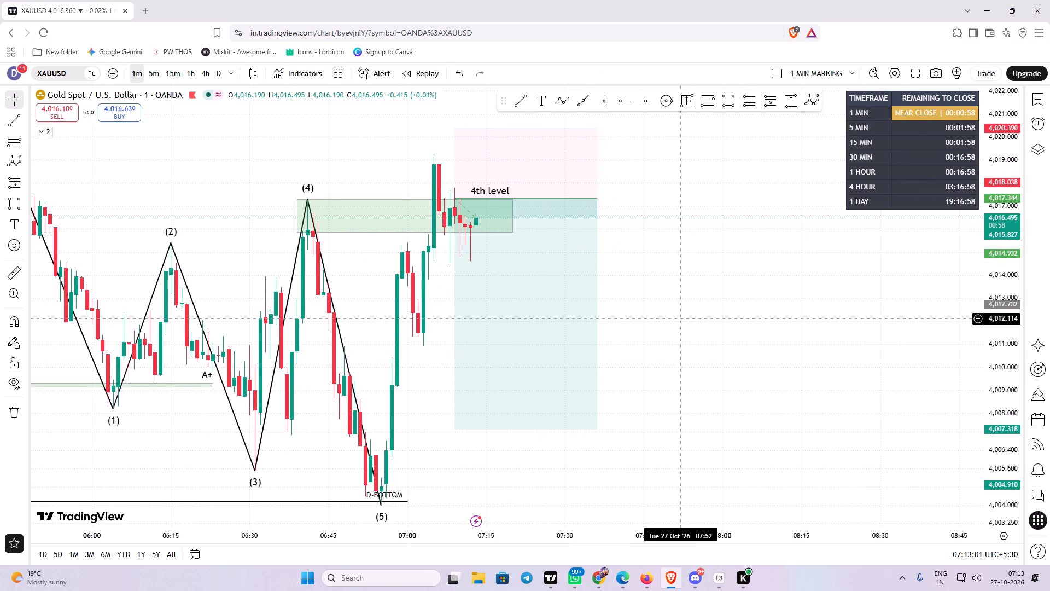
pyautogui.moveTo(686, 318); pyautogui.dragTo(703, 314)
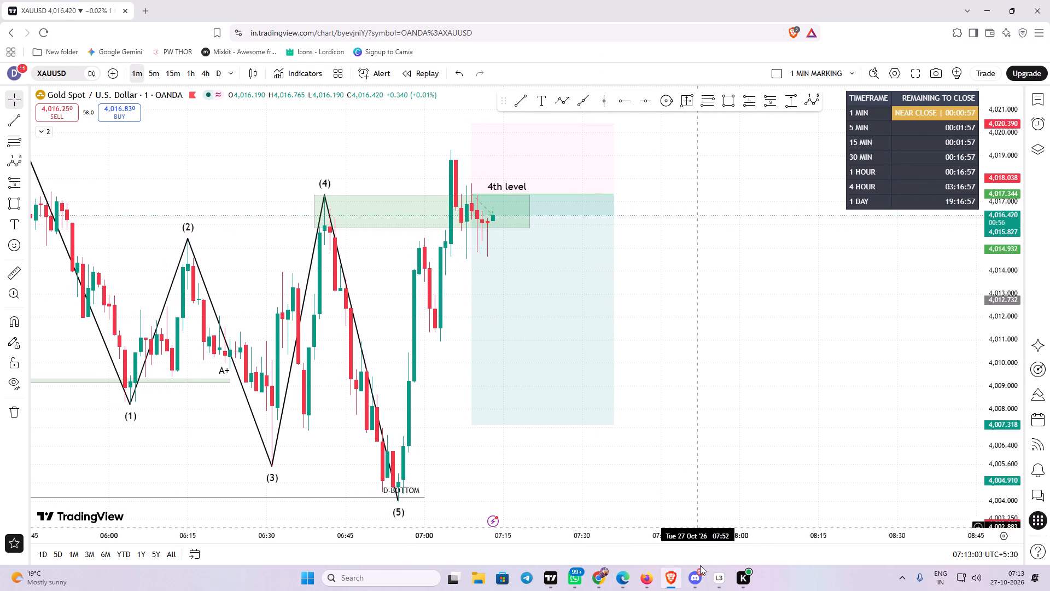
pyautogui.doubleClick(628, 577)
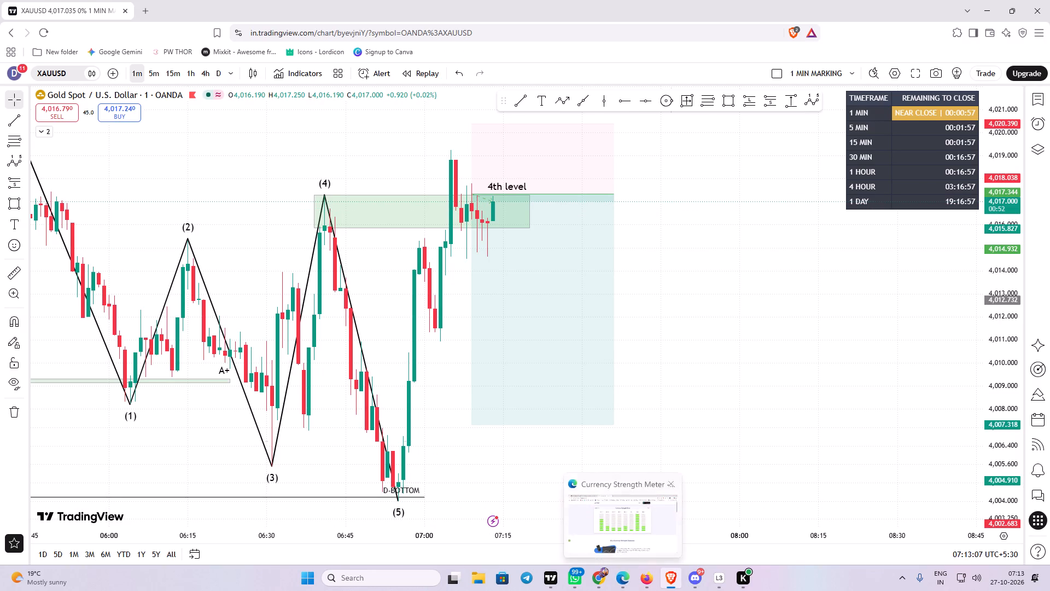
pyautogui.moveTo(710, 329); pyautogui.dragTo(691, 373)
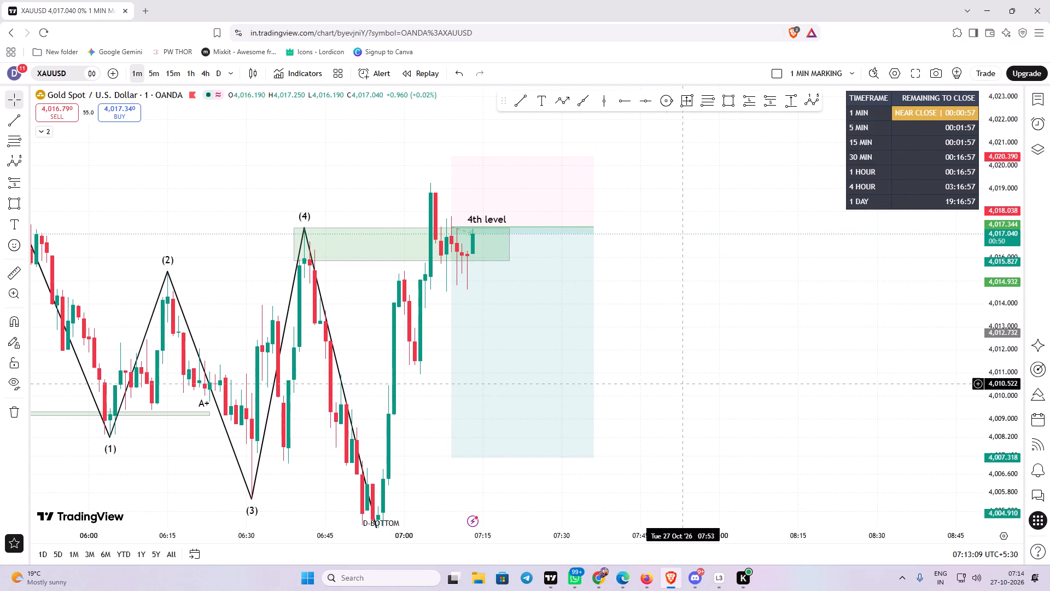
# Switch to Edge and refresh the Currency Strength Meter repeatedly to check for updated currency readings.
pyautogui.click(616, 577)
pyautogui.tripleClick(768, 124)
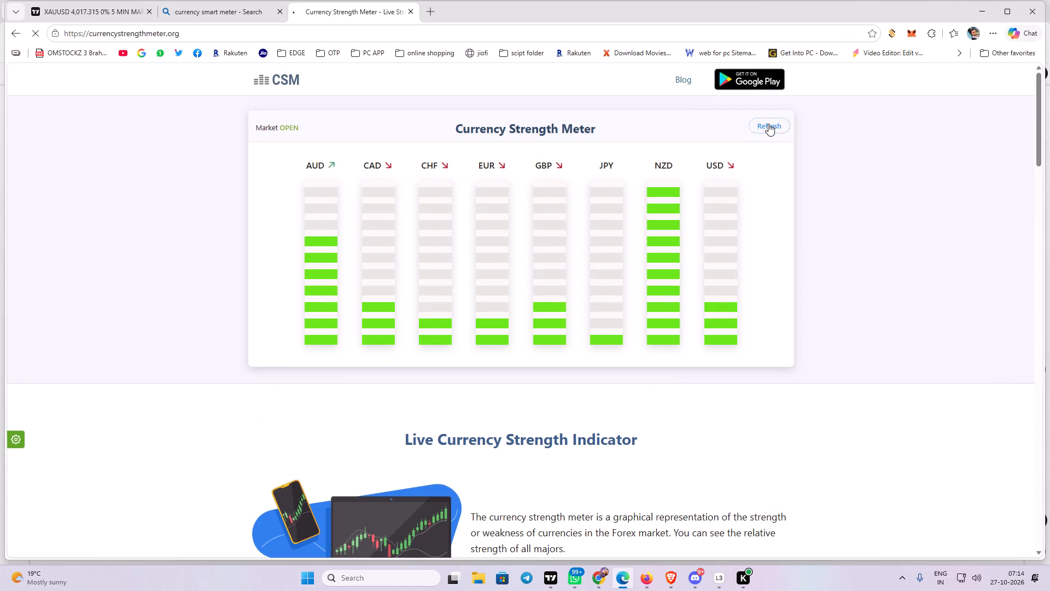
pyautogui.click(768, 124)
pyautogui.click(768, 124)
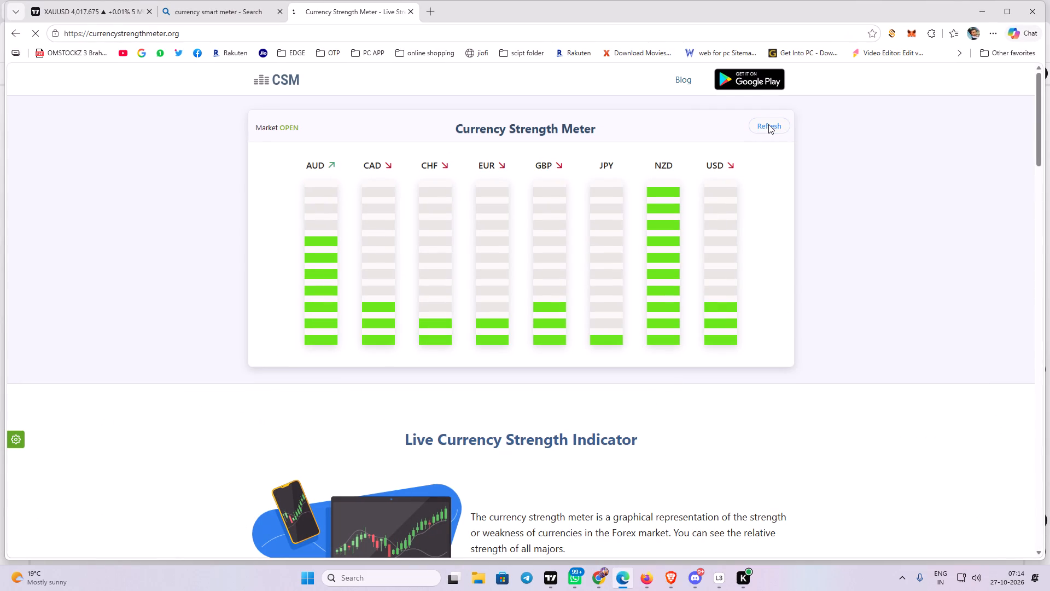
pyautogui.tripleClick(768, 124)
pyautogui.tripleClick(768, 124)
pyautogui.tripleClick(768, 124)
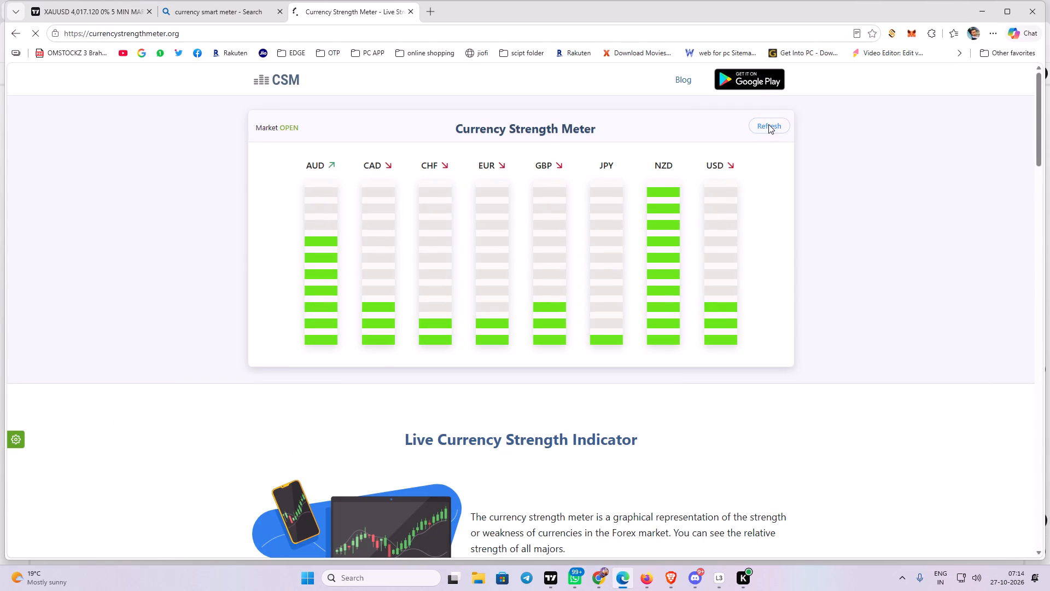
pyautogui.tripleClick(768, 124)
pyautogui.click(768, 125)
pyautogui.click(765, 124)
# Switch to the TradingView desktop app and reload the XAUUSD chart to clear the upgrade offer.
pyautogui.hotkey('alt', 'Tab')
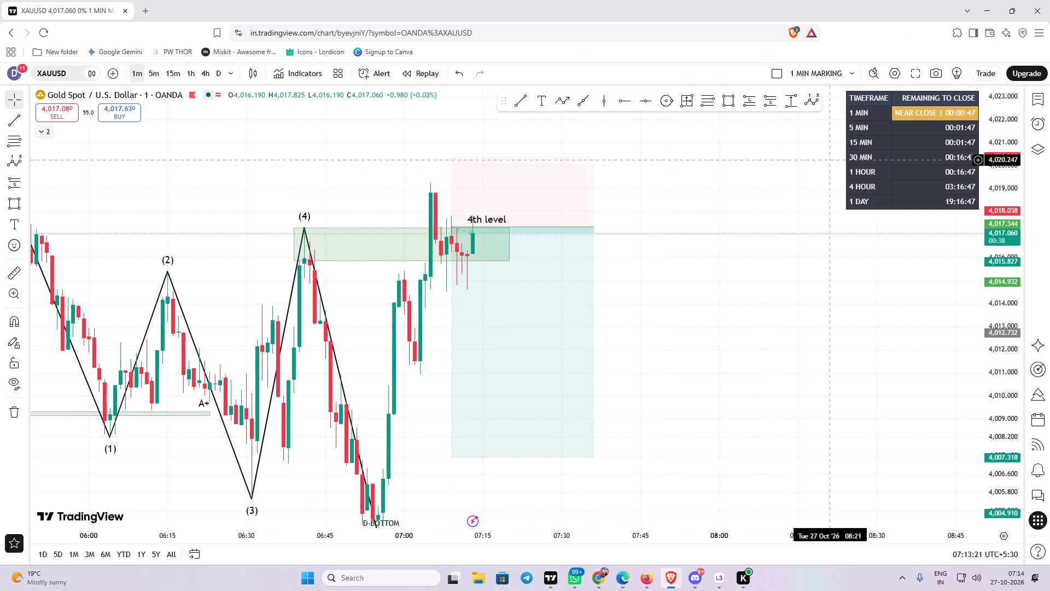
pyautogui.click(551, 573)
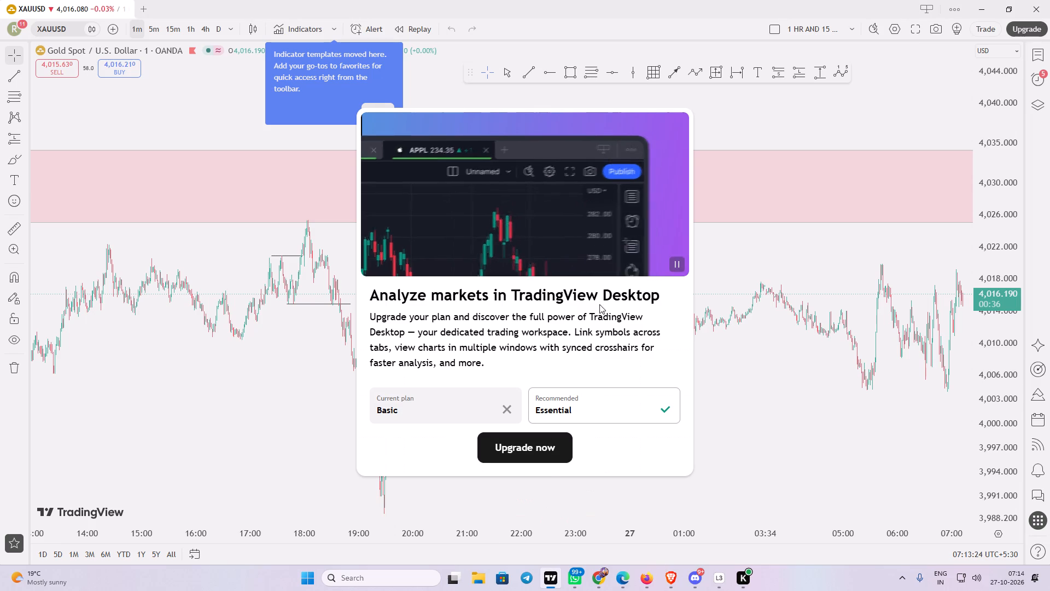
pyautogui.press('F5')
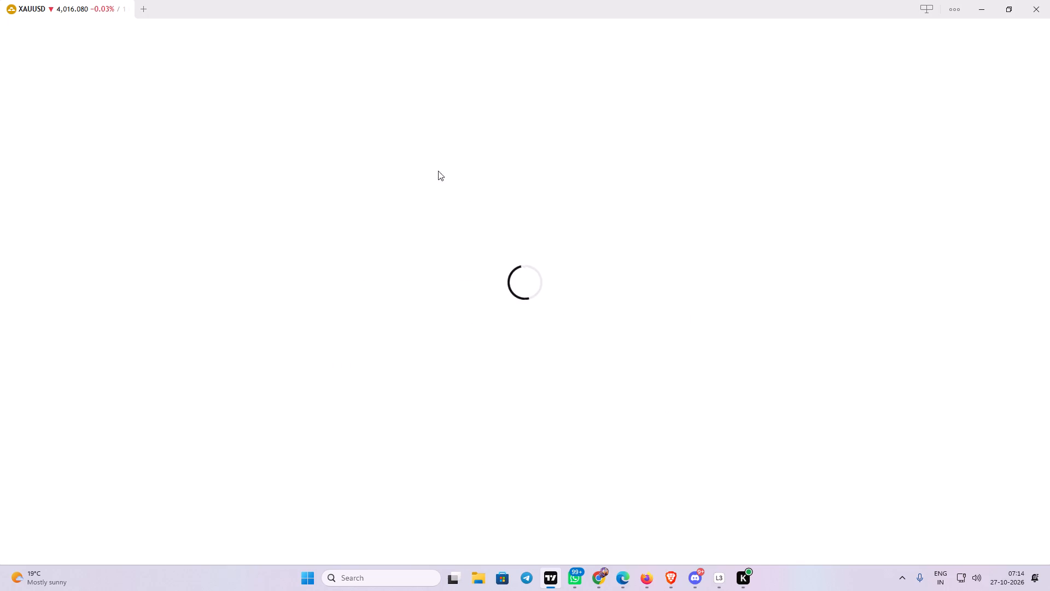
pyautogui.click(453, 171)
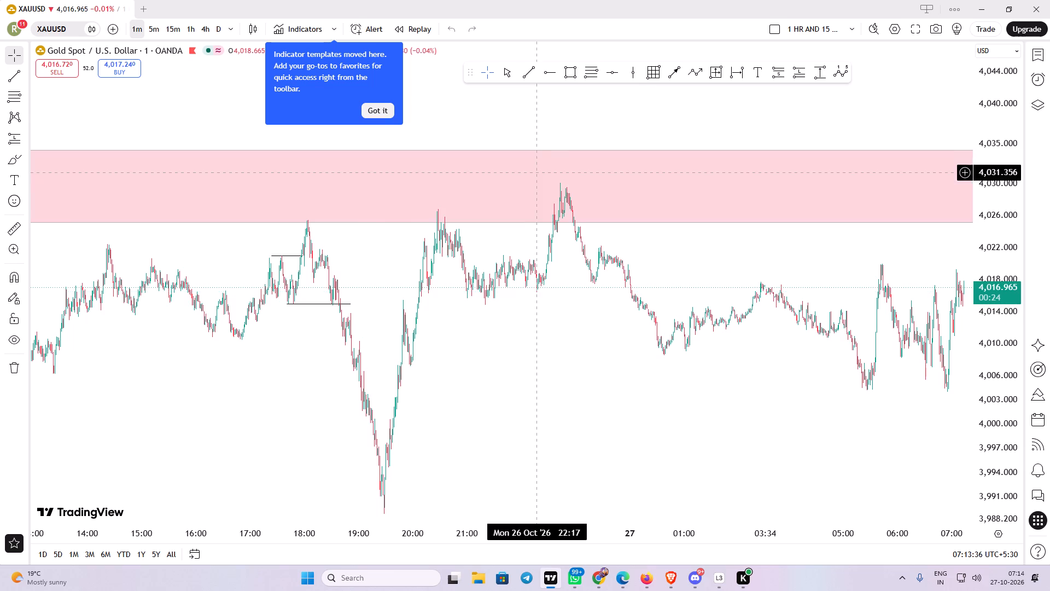
# Switch the XAUUSD chart to the 1-hour timeframe, dismiss the indicator templates tip and reset the chart view.
pyautogui.moveTo(644, 340); pyautogui.dragTo(337, 306)
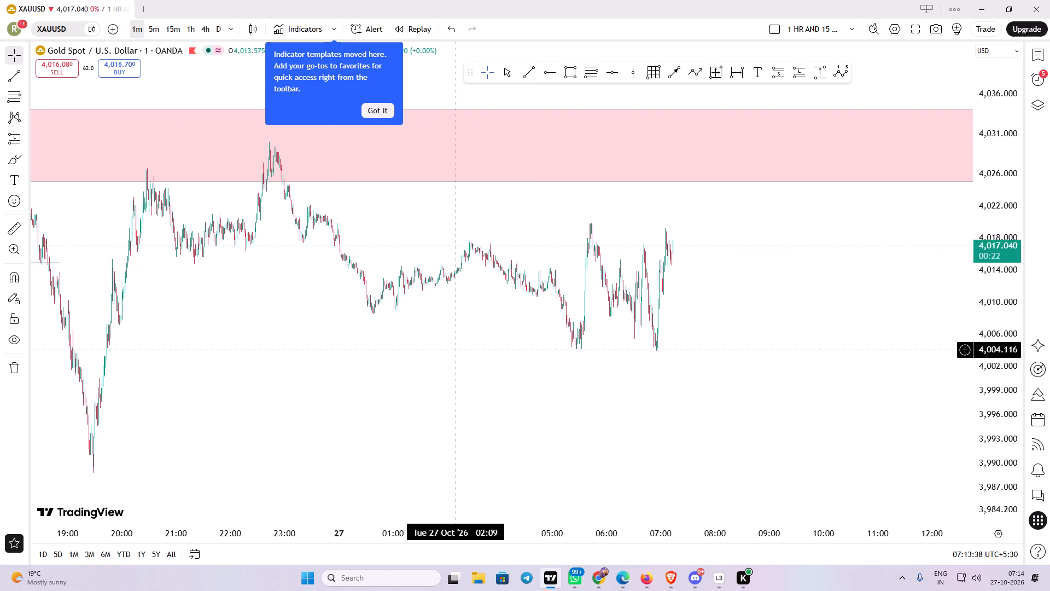
pyautogui.scroll(-2, 456, 346)
pyautogui.click(188, 28)
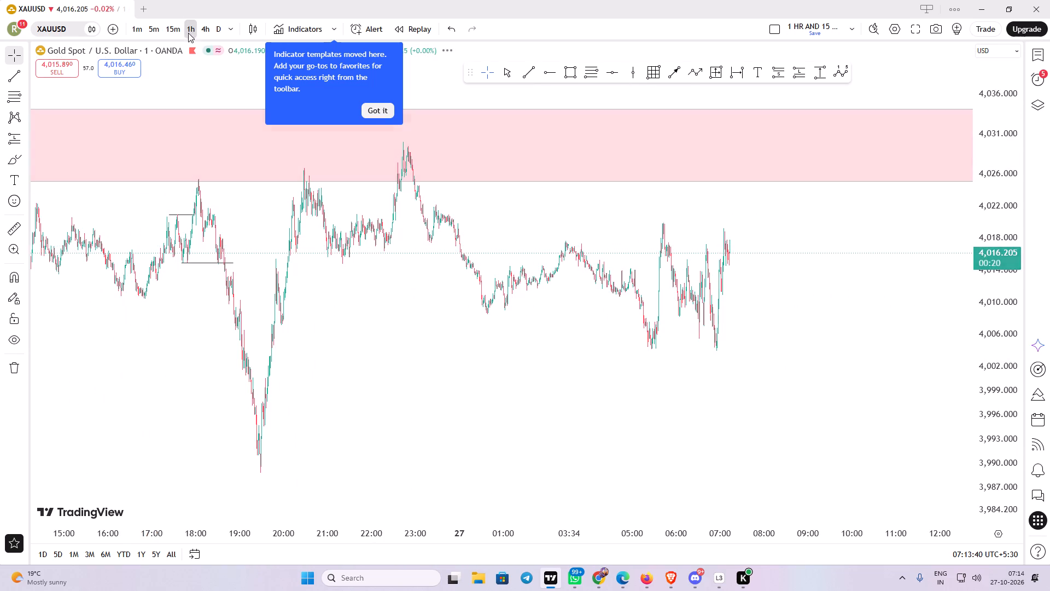
pyautogui.rightClick(472, 239)
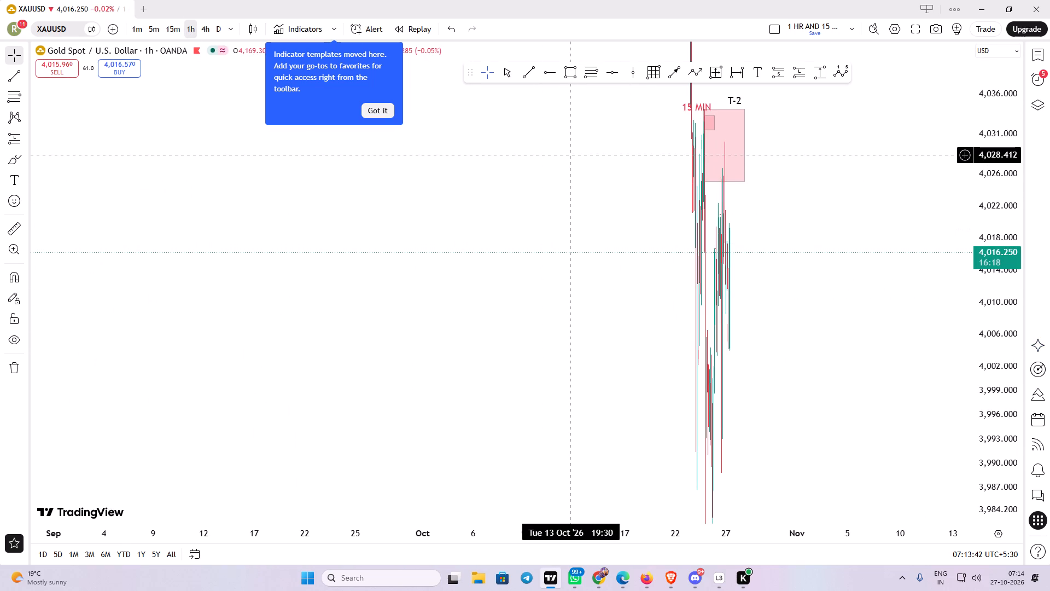
pyautogui.rightClick(571, 155)
pyautogui.click(384, 109)
pyautogui.rightClick(466, 131)
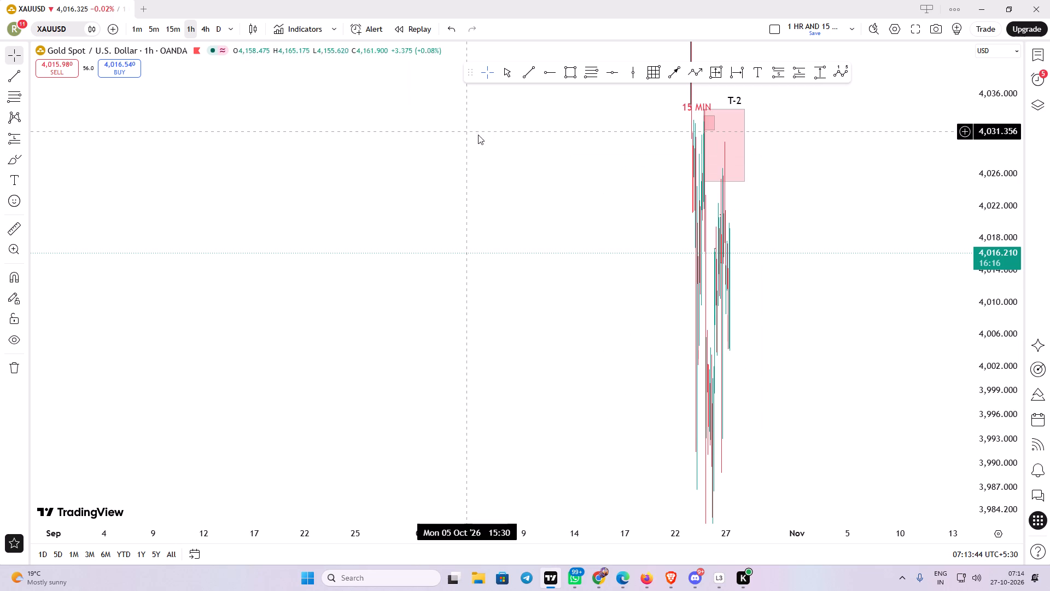
pyautogui.click(537, 144)
# Examine the 1-hour decline through the marked supply zones and recent price action around the T-2 zone.
pyautogui.moveTo(669, 375); pyautogui.dragTo(334, 362)
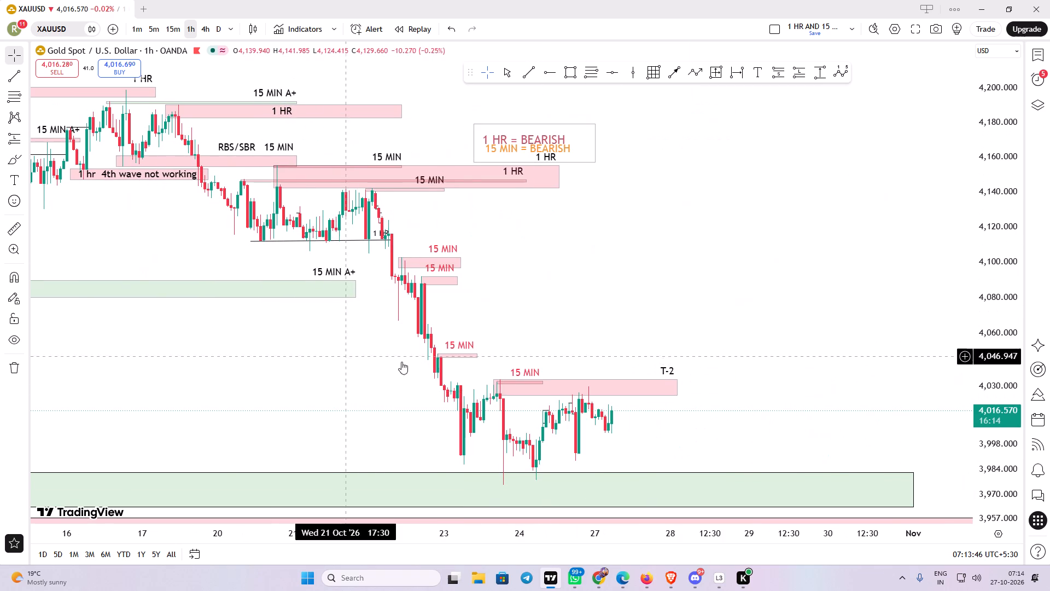
pyautogui.moveTo(905, 350); pyautogui.dragTo(928, 390)
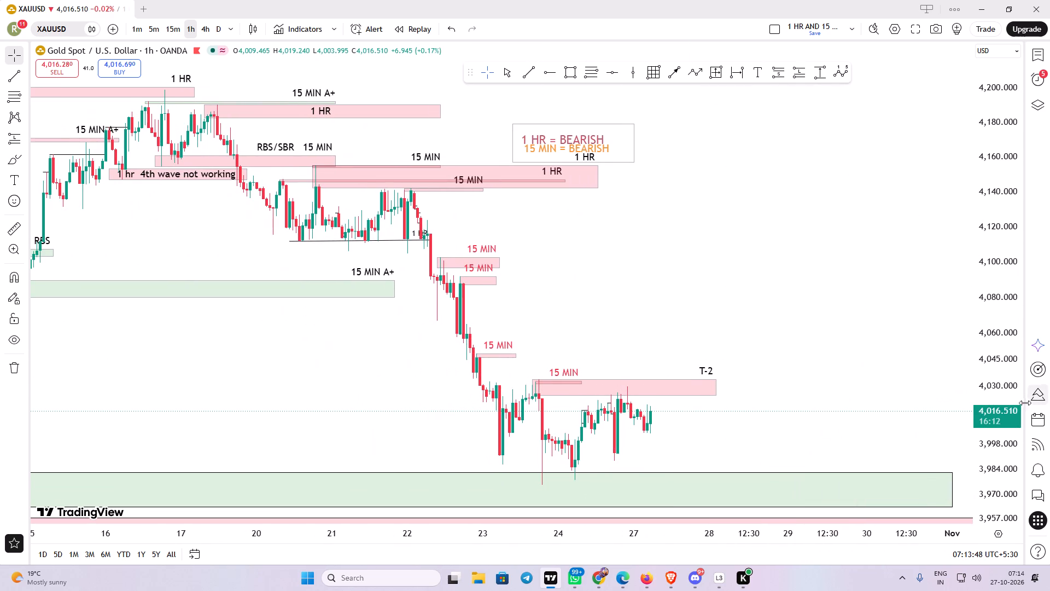
pyautogui.moveTo(1005, 373); pyautogui.dragTo(1001, 118)
pyautogui.moveTo(667, 291); pyautogui.dragTo(685, 418)
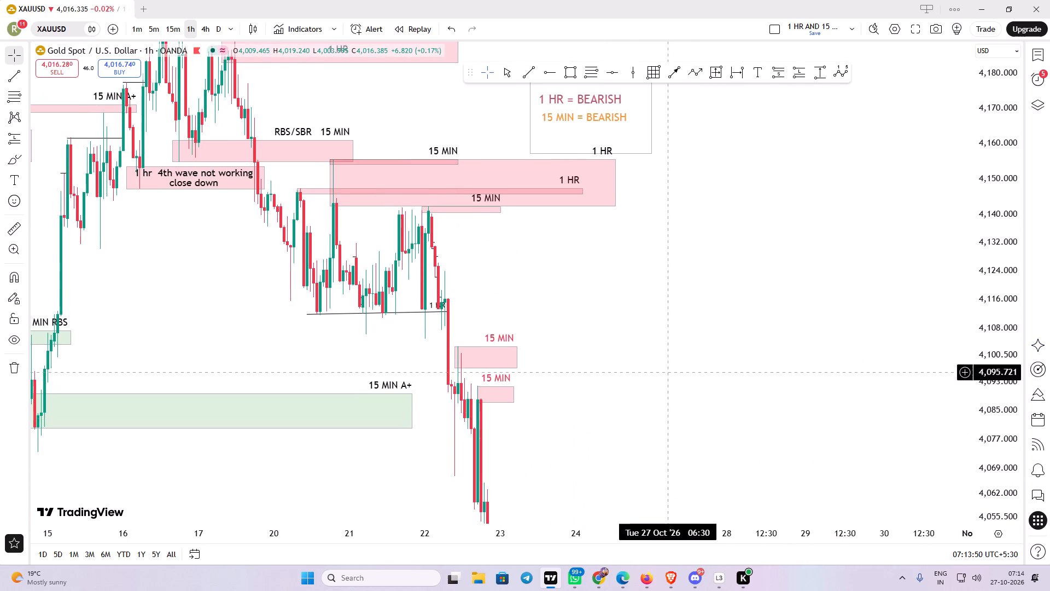
pyautogui.scroll(2, 572, 270)
pyautogui.moveTo(565, 301); pyautogui.dragTo(644, 346)
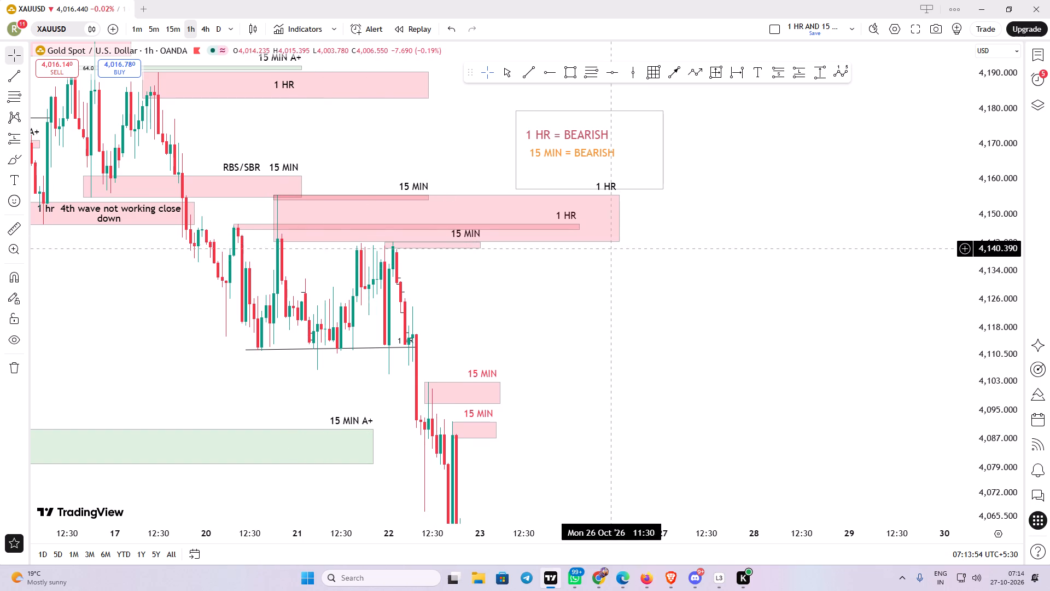
pyautogui.moveTo(619, 354); pyautogui.dragTo(623, 187)
pyautogui.scroll(3, 608, 301)
pyautogui.moveTo(582, 398); pyautogui.dragTo(608, 303)
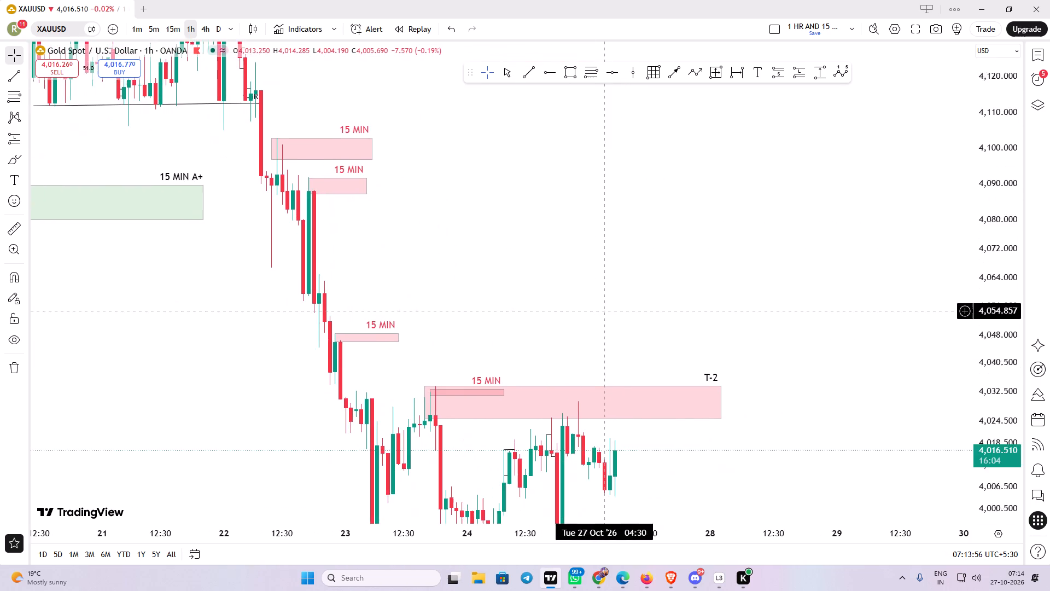
pyautogui.moveTo(608, 303); pyautogui.dragTo(618, 249)
pyautogui.moveTo(590, 266); pyautogui.dragTo(548, 146)
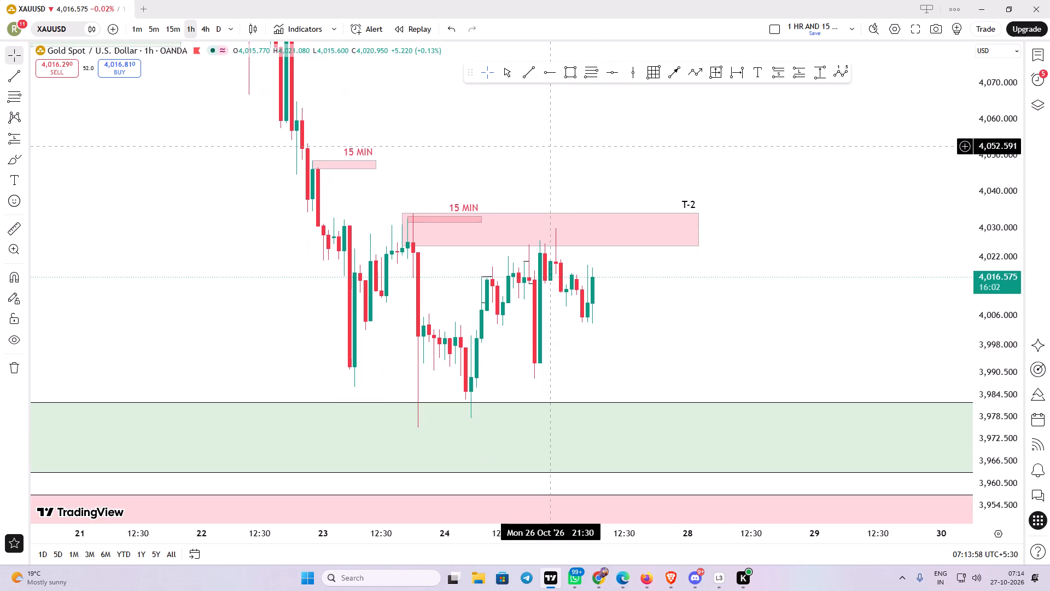
pyautogui.moveTo(548, 146); pyautogui.dragTo(551, 146)
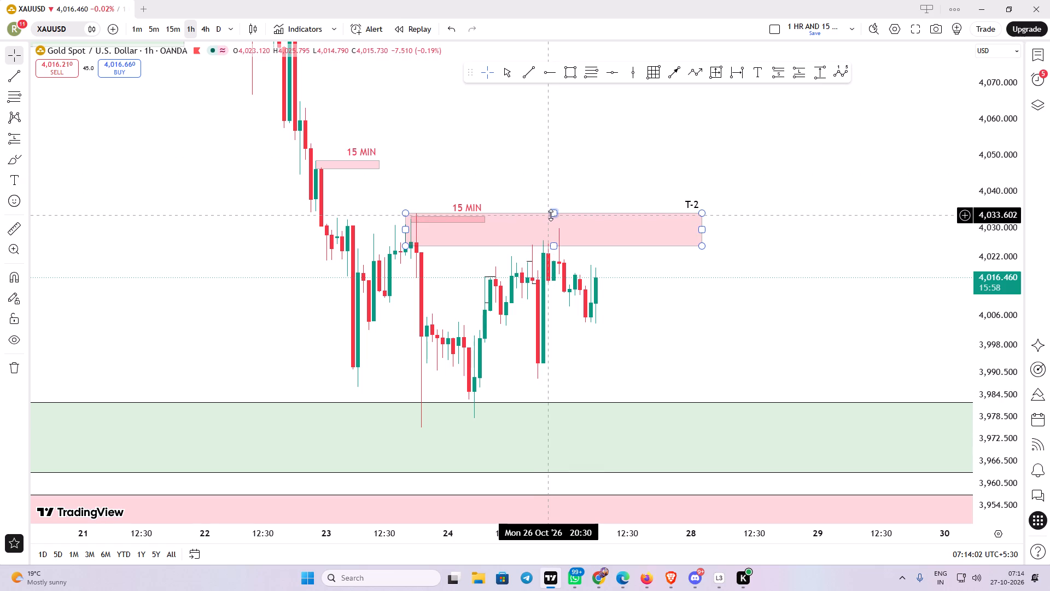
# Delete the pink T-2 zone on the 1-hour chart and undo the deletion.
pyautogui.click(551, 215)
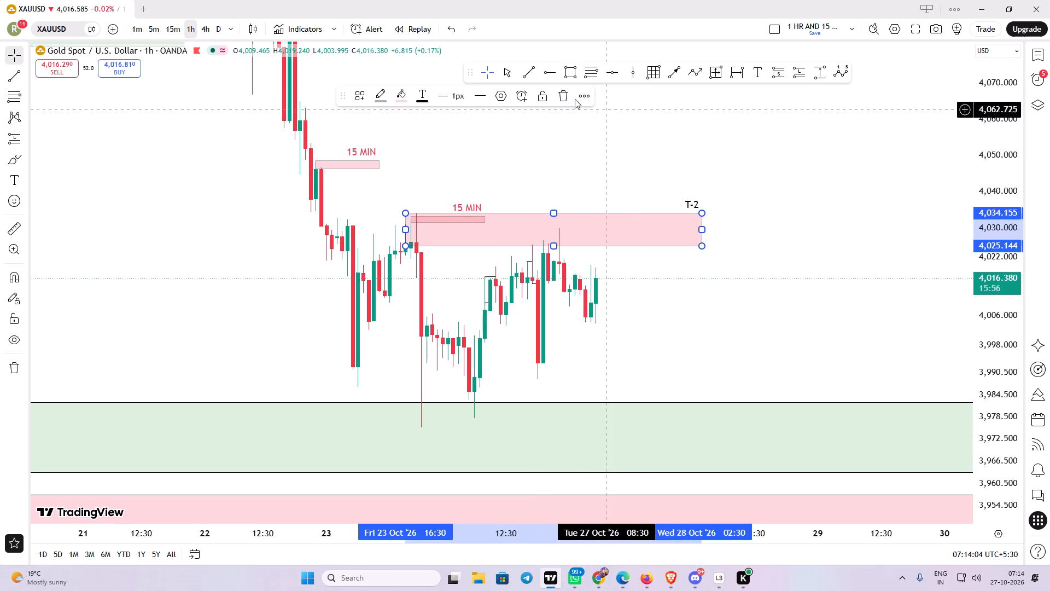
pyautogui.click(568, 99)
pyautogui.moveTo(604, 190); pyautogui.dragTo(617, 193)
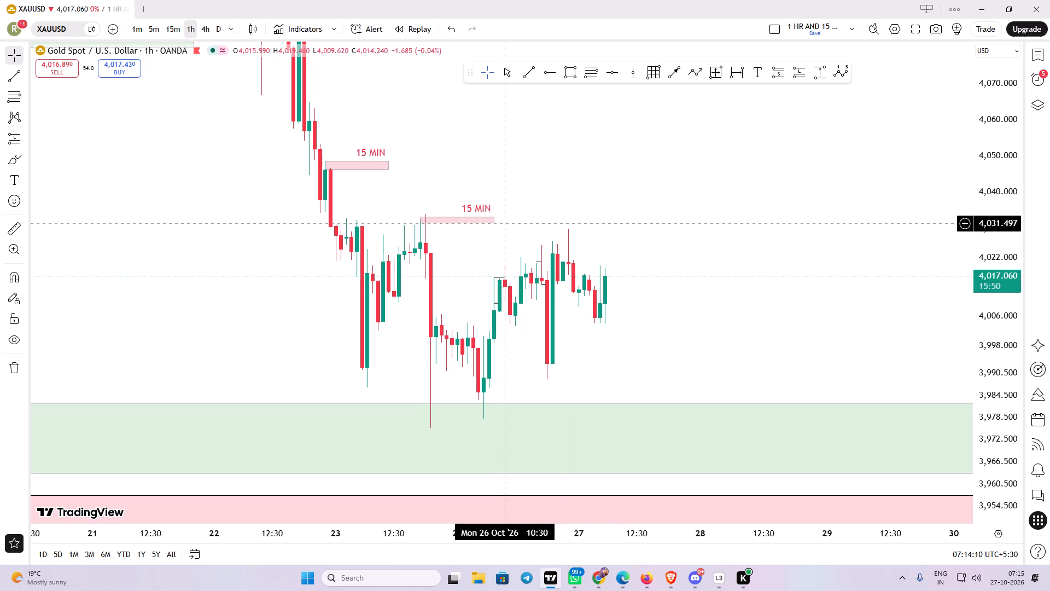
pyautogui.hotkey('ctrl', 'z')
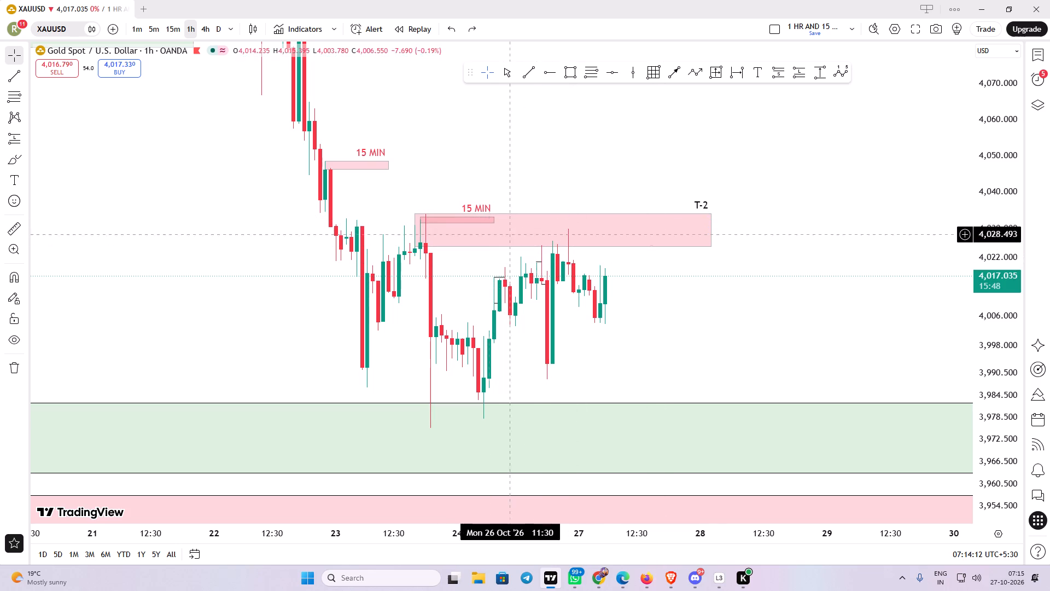
# Delete the pink T-2 zone above recent price on the 1-hour chart.
pyautogui.moveTo(668, 274); pyautogui.dragTo(720, 286)
pyautogui.click(721, 257)
pyautogui.click(559, 99)
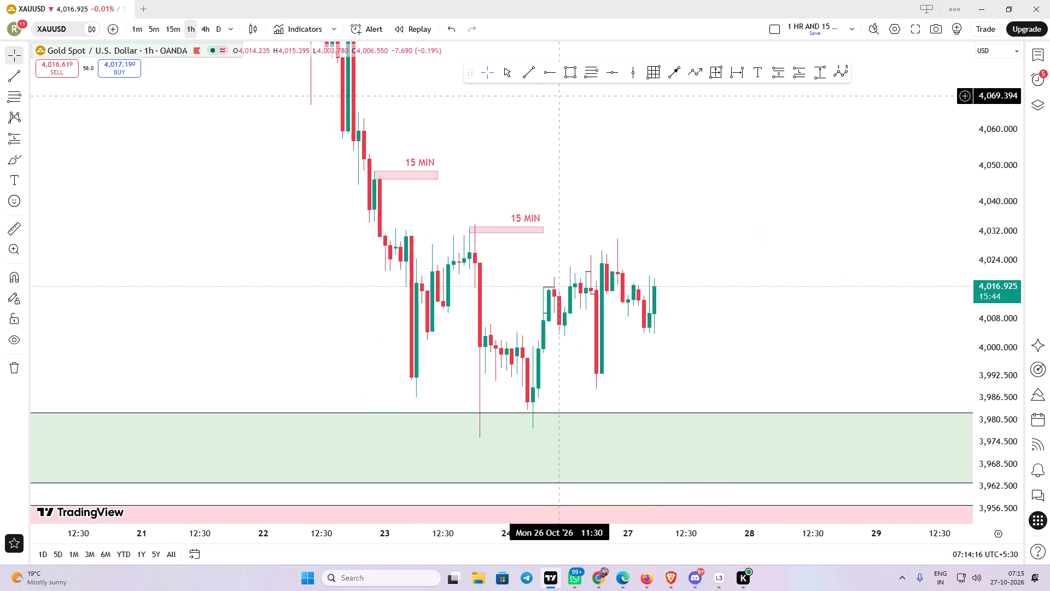
# Select the small black structure lines around the 26 October candles together and delete them.
pyautogui.moveTo(627, 152); pyautogui.dragTo(637, 141)
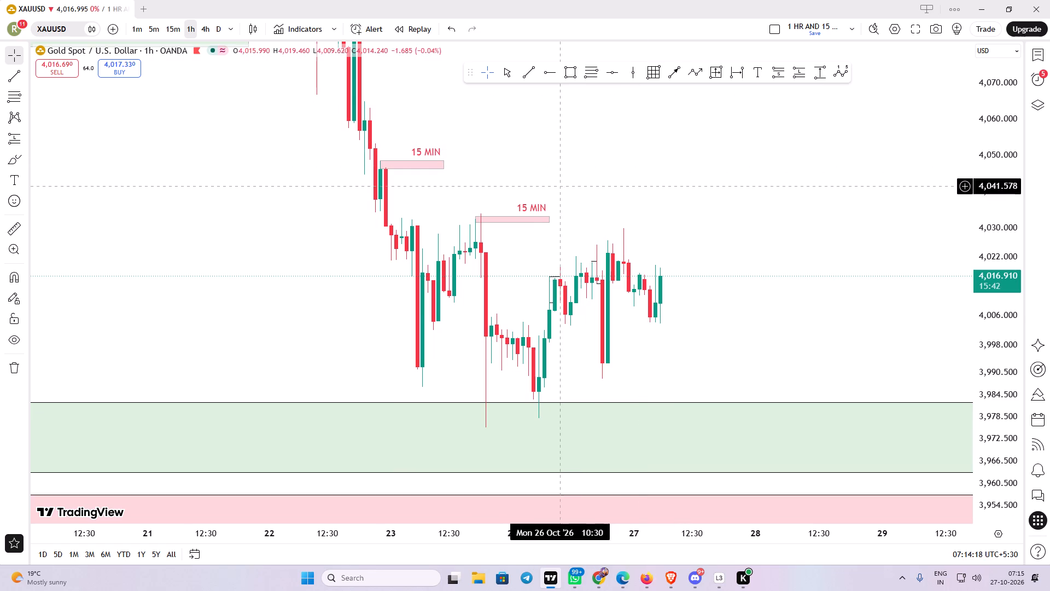
pyautogui.moveTo(520, 253); pyautogui.dragTo(539, 244)
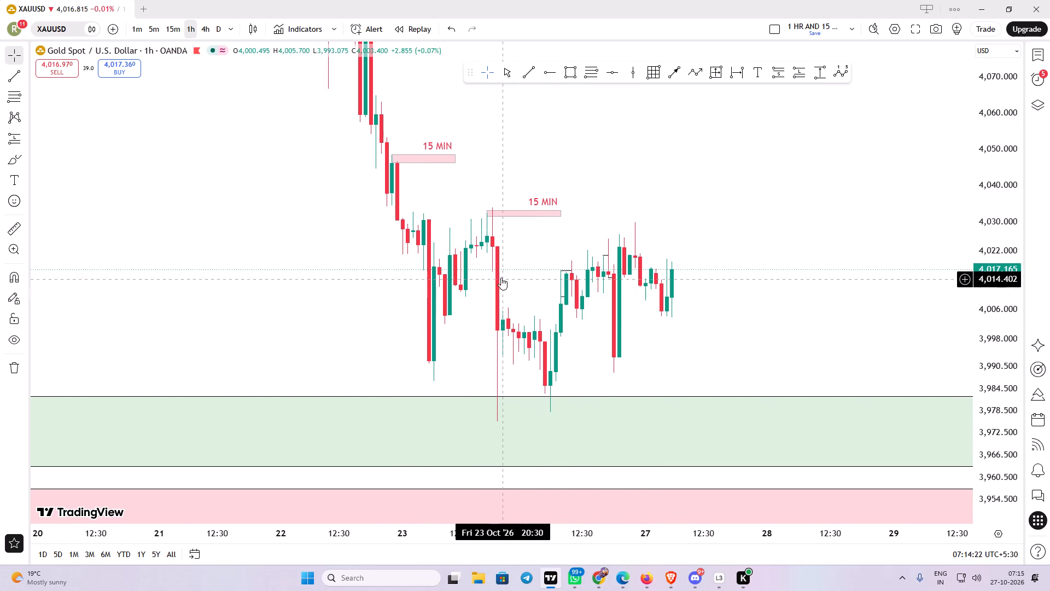
pyautogui.moveTo(540, 251); pyautogui.dragTo(509, 229)
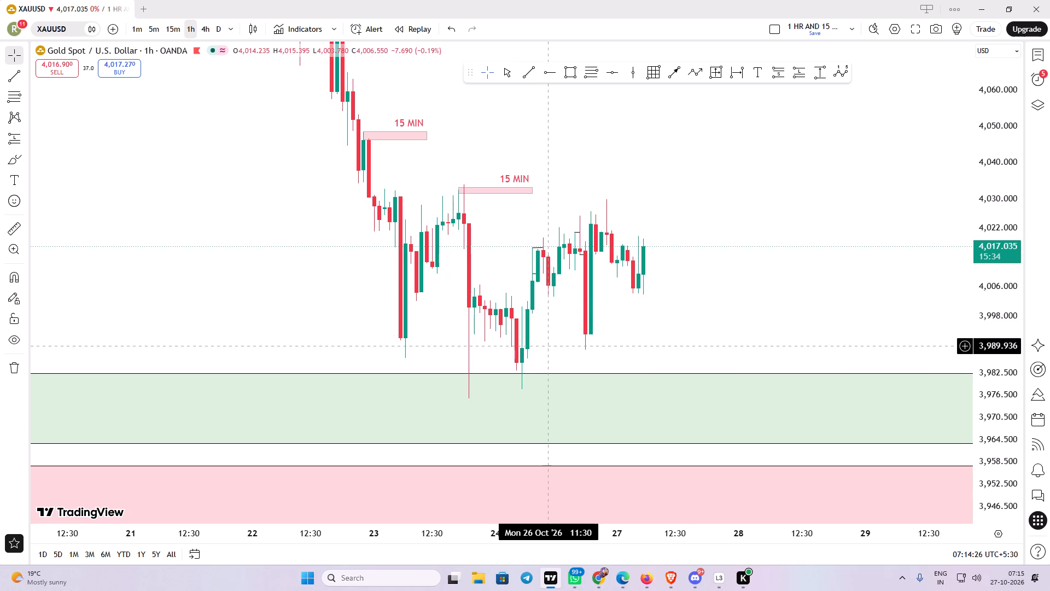
pyautogui.moveTo(561, 315); pyautogui.dragTo(547, 309)
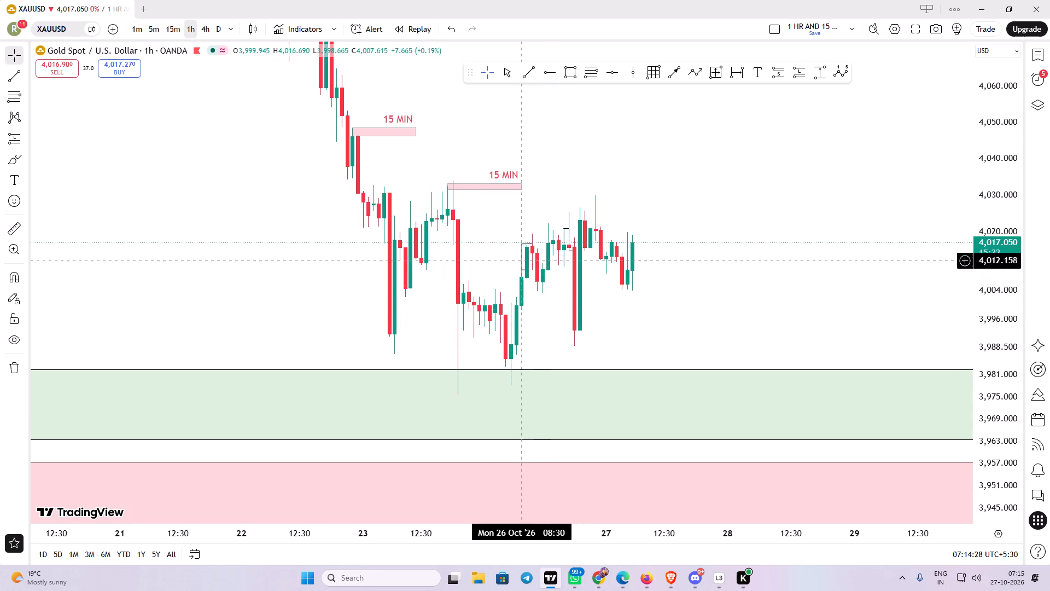
pyautogui.keyDown('ctrl'); pyautogui.moveTo(504, 220); pyautogui.dragTo(663, 320); pyautogui.keyUp('ctrl')
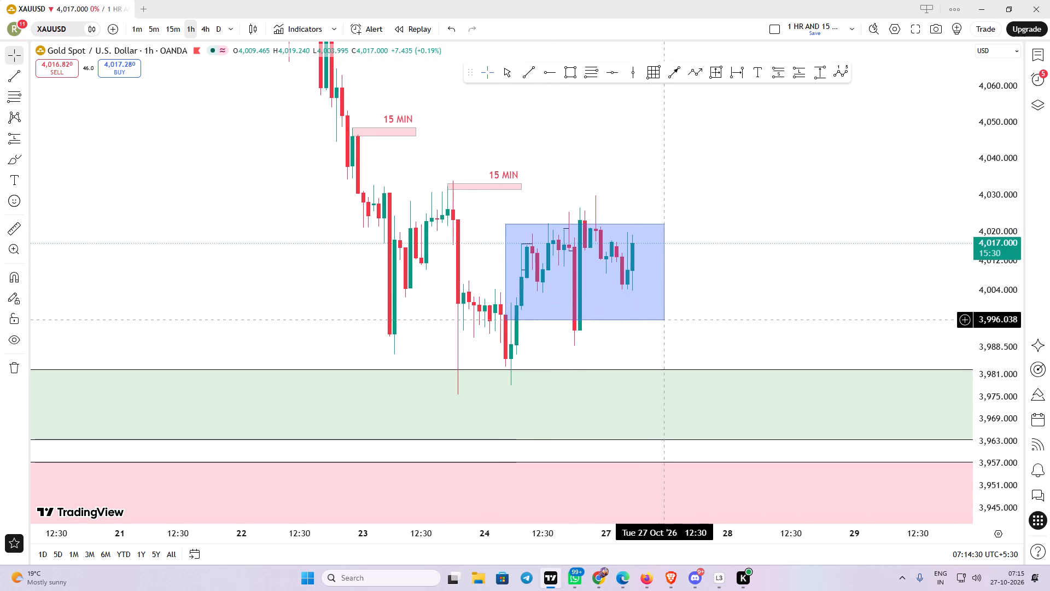
pyautogui.keyDown('ctrl'); pyautogui.moveTo(663, 320); pyautogui.dragTo(669, 322); pyautogui.keyUp('ctrl')
pyautogui.click(517, 103)
# Switch the XAUUSD chart to the 15-minute timeframe and reset the chart view.
pyautogui.moveTo(626, 194); pyautogui.dragTo(644, 191)
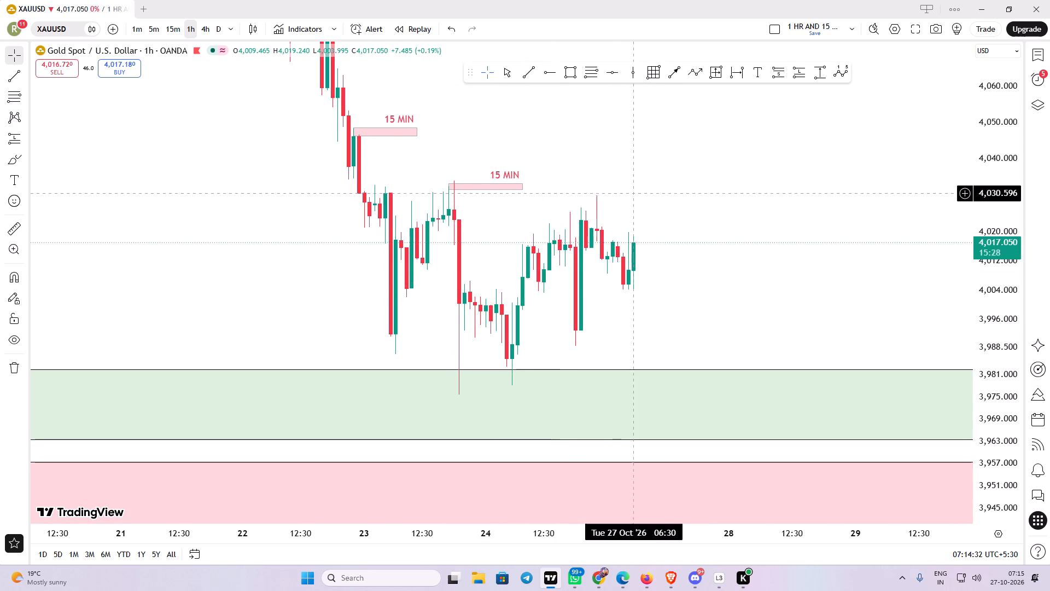
pyautogui.moveTo(644, 191); pyautogui.dragTo(635, 209)
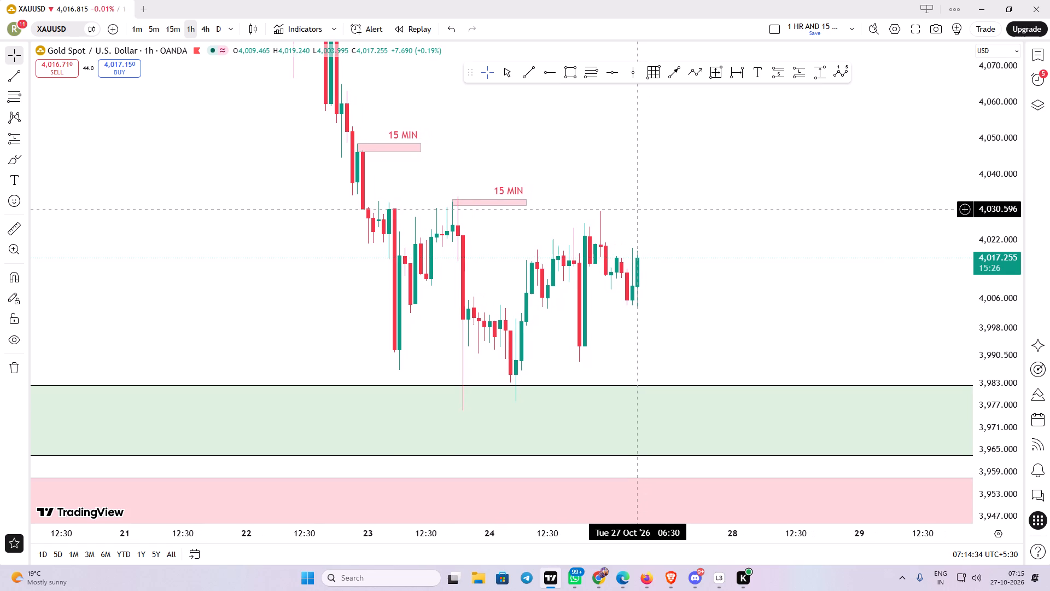
pyautogui.moveTo(635, 209); pyautogui.dragTo(614, 186)
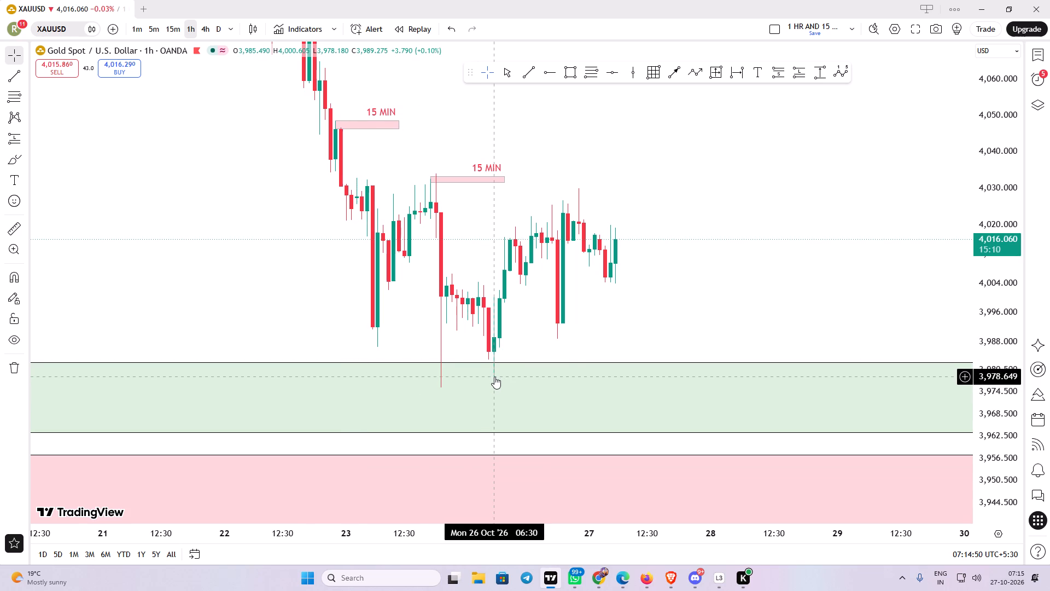
pyautogui.moveTo(675, 306); pyautogui.dragTo(633, 306)
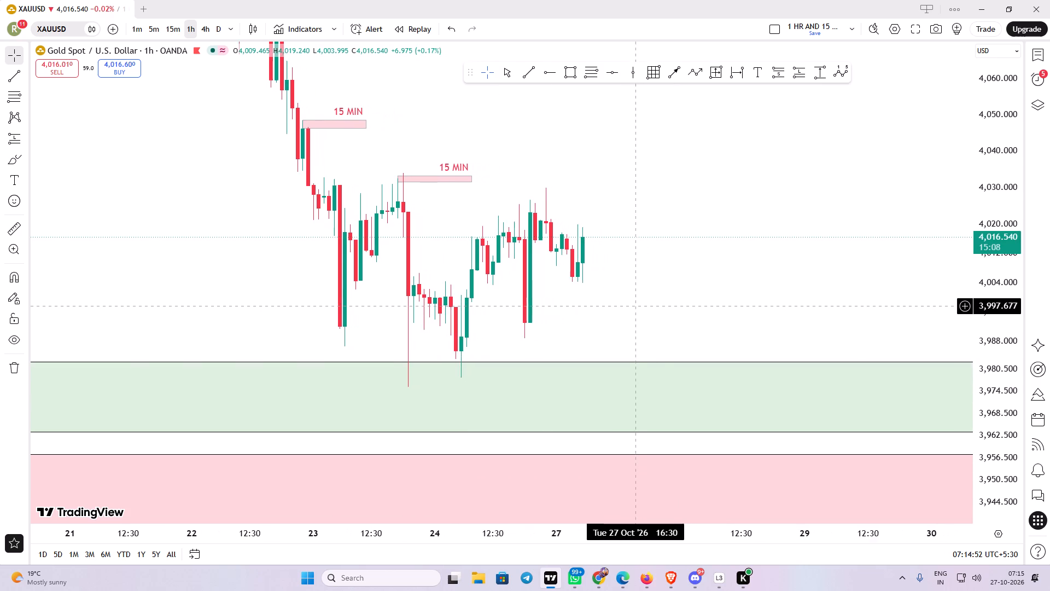
pyautogui.moveTo(633, 306); pyautogui.dragTo(623, 326)
pyautogui.click(175, 28)
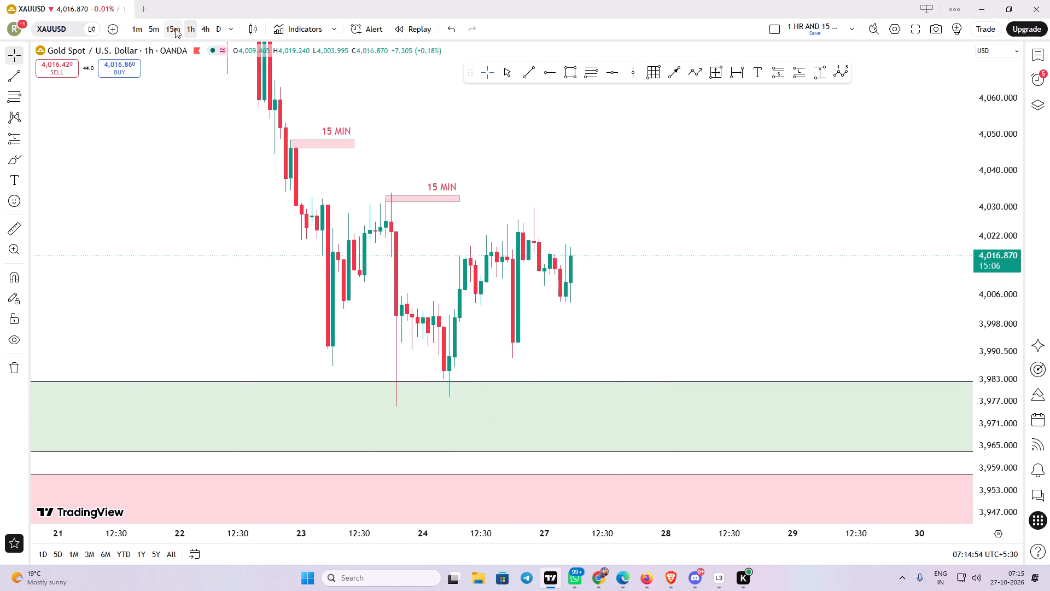
pyautogui.rightClick(492, 148)
pyautogui.click(529, 156)
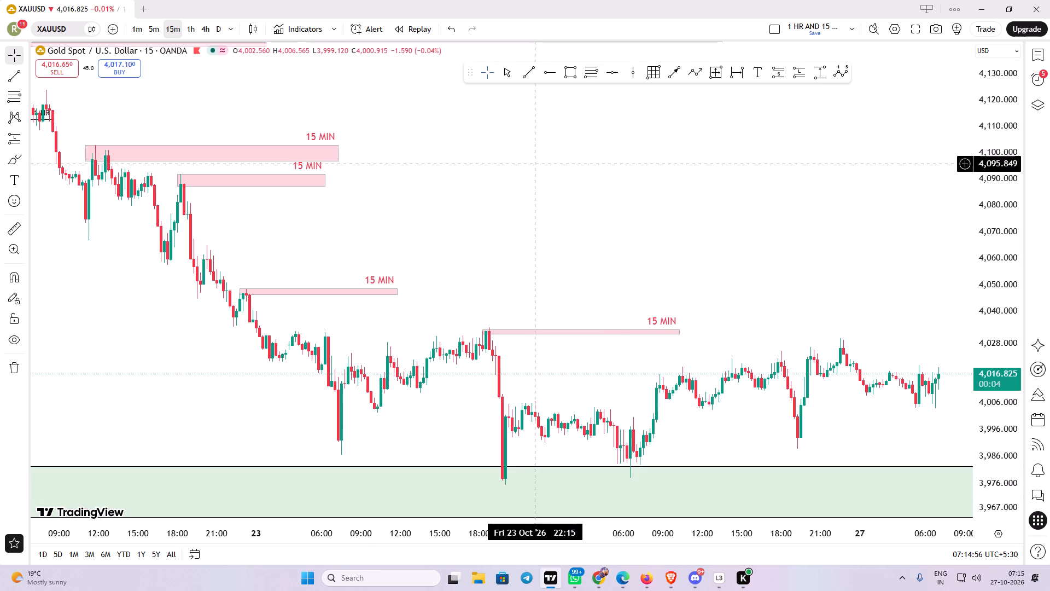
# Resize the lowest 15 MIN supply zone to span about 4,034.1 to 4,032.2 and lock it.
pyautogui.moveTo(622, 261); pyautogui.dragTo(547, 112)
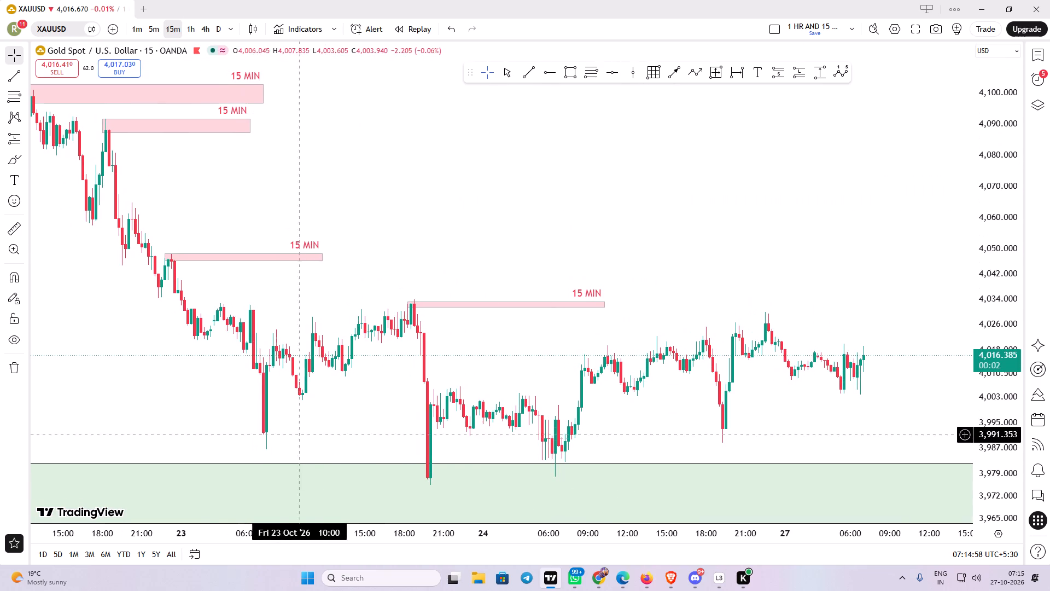
pyautogui.moveTo(344, 427); pyautogui.dragTo(331, 414)
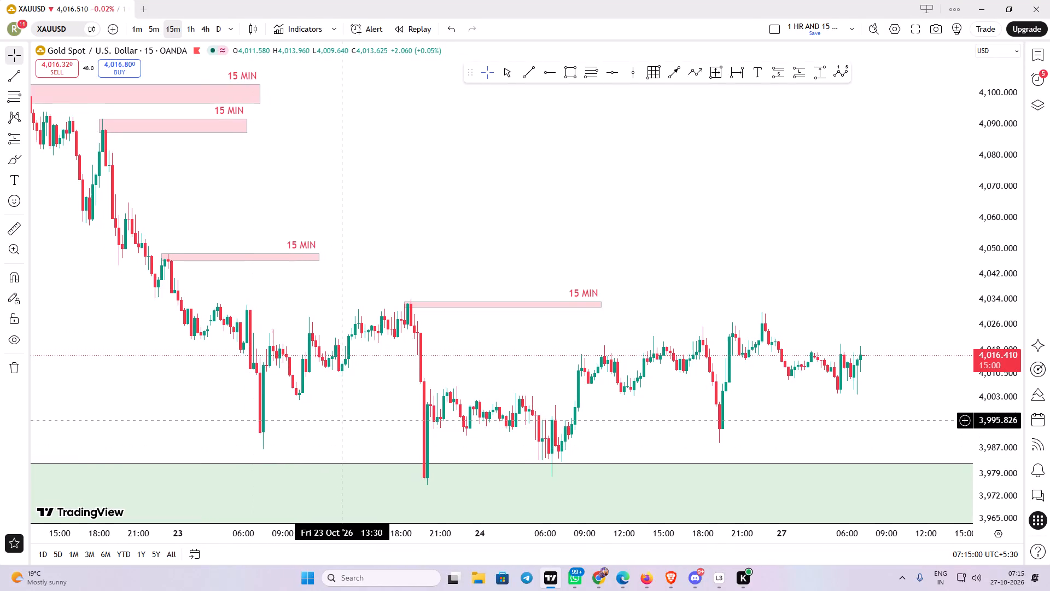
pyautogui.moveTo(331, 414); pyautogui.dragTo(291, 402)
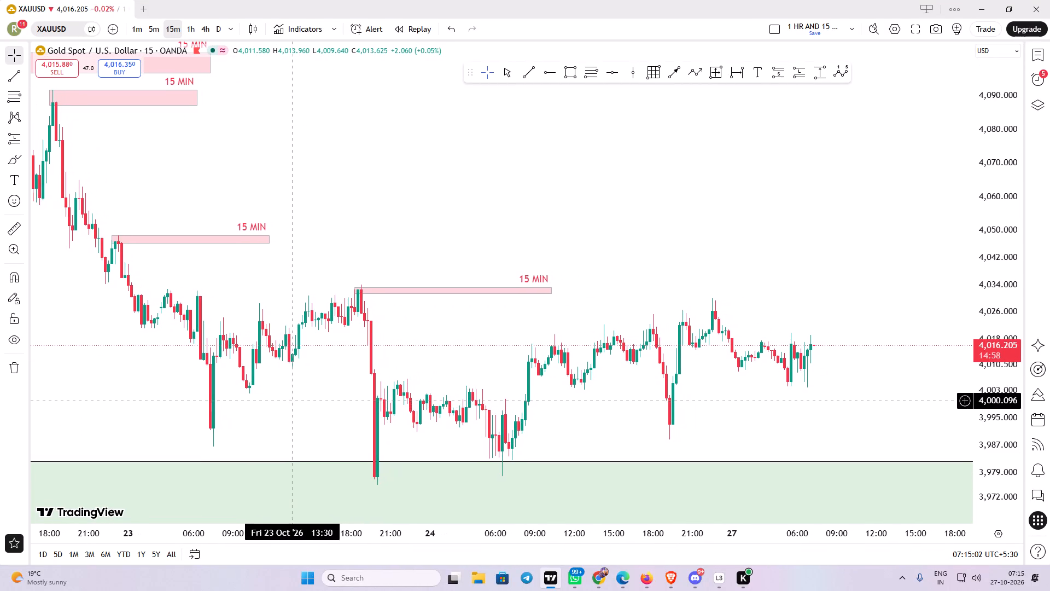
pyautogui.moveTo(990, 400); pyautogui.dragTo(931, 0)
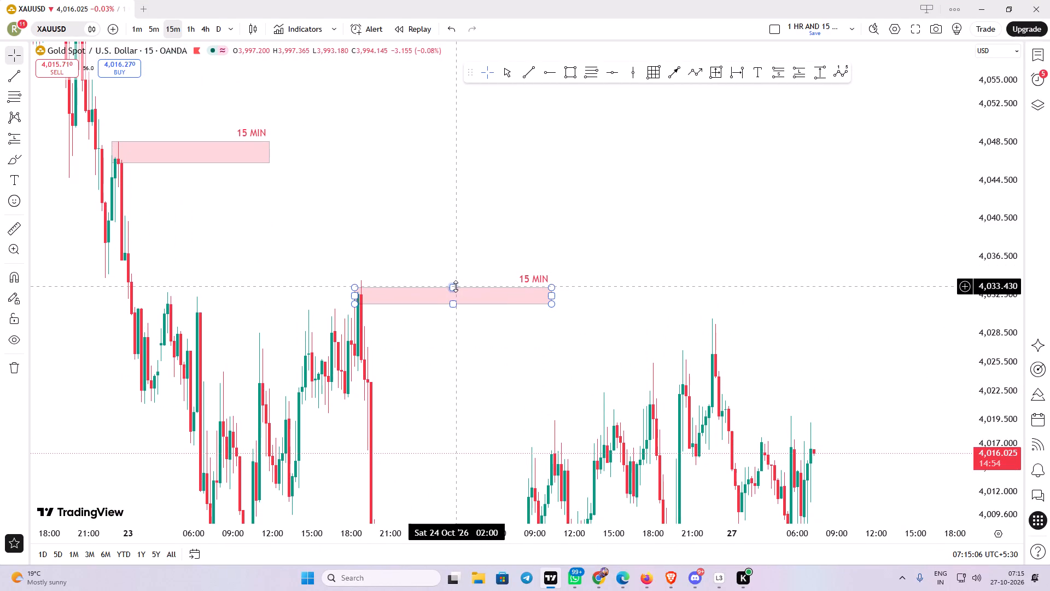
pyautogui.moveTo(456, 286); pyautogui.dragTo(456, 280)
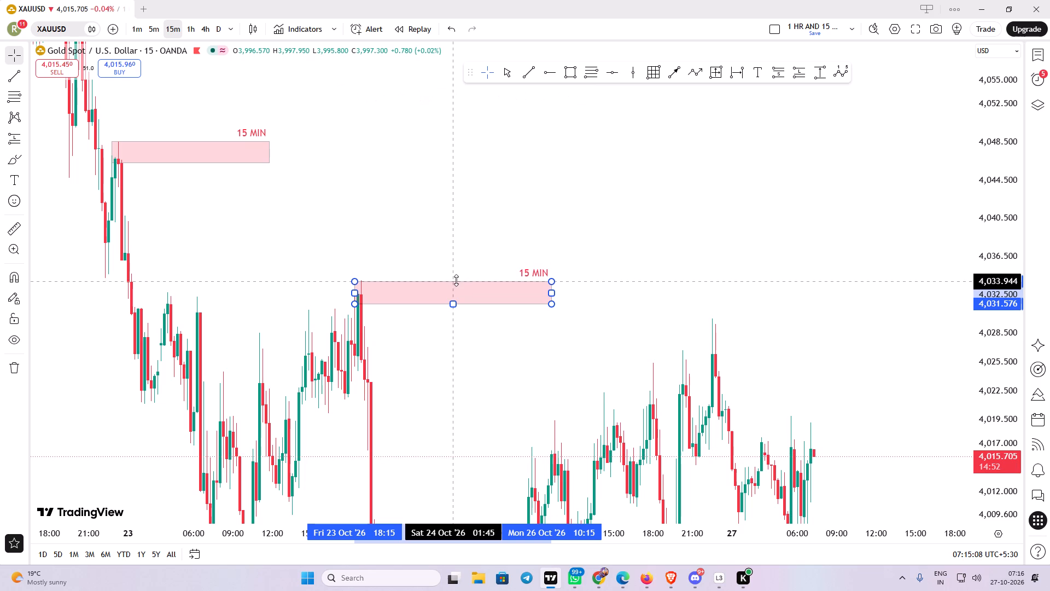
pyautogui.moveTo(456, 280); pyautogui.dragTo(460, 280)
pyautogui.moveTo(454, 303); pyautogui.dragTo(453, 298)
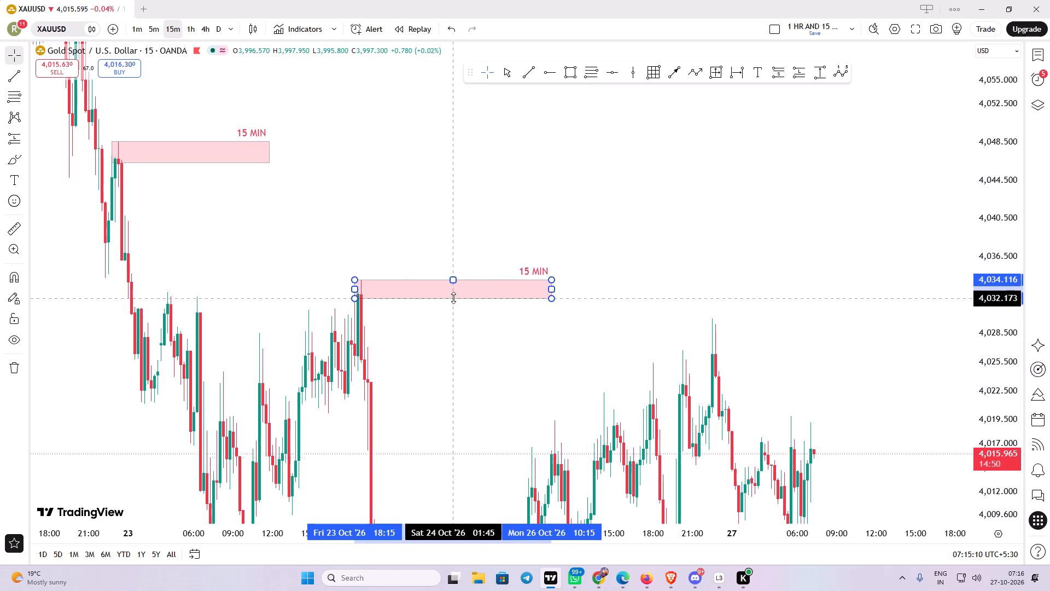
pyautogui.moveTo(453, 298); pyautogui.dragTo(454, 298)
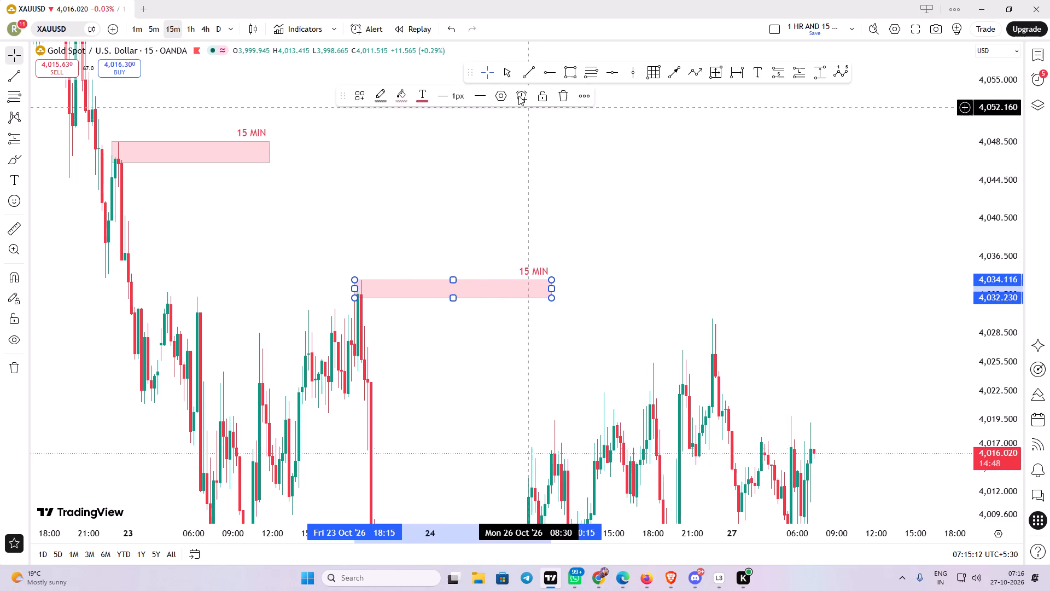
pyautogui.click(544, 95)
# Unlock the lowest 15 MIN supply zone, extend its end to Tue 27 Oct 16:15, and lock it again.
pyautogui.moveTo(663, 296); pyautogui.dragTo(596, 243)
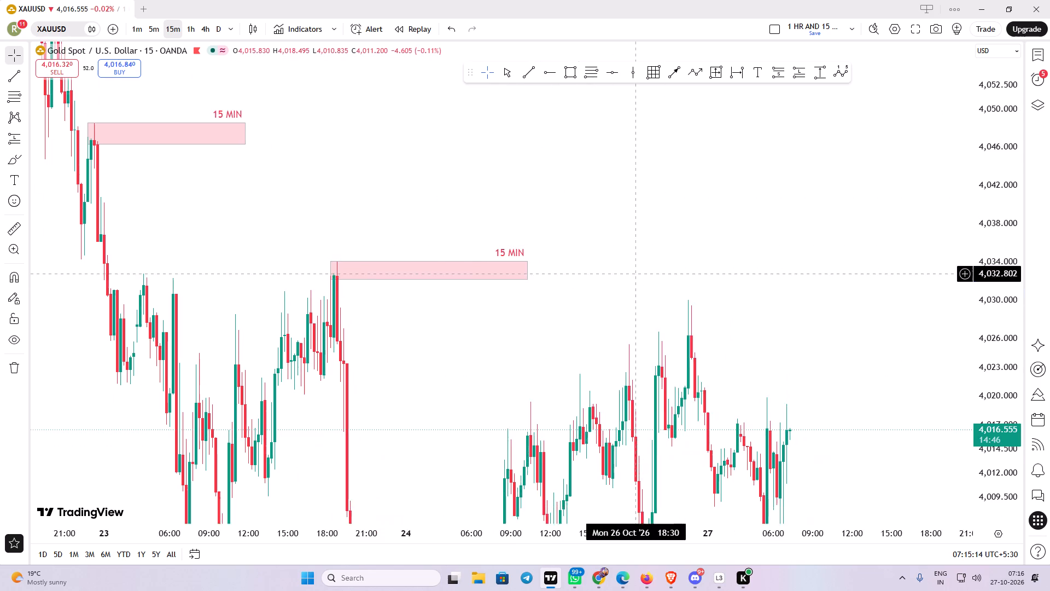
pyautogui.moveTo(596, 243); pyautogui.dragTo(545, 194)
pyautogui.click(435, 188)
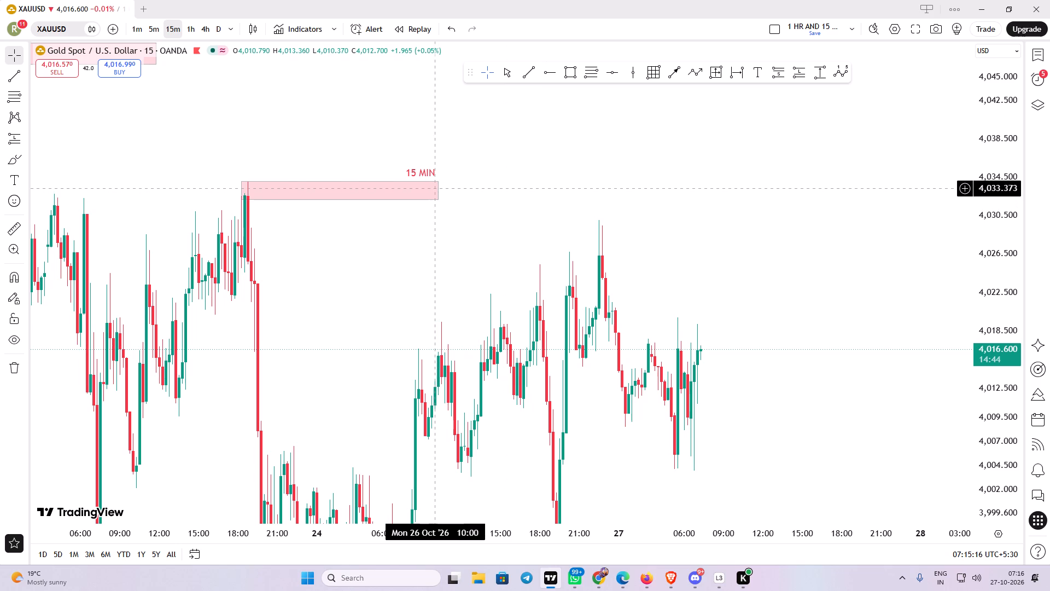
pyautogui.click(437, 191)
pyautogui.click(539, 94)
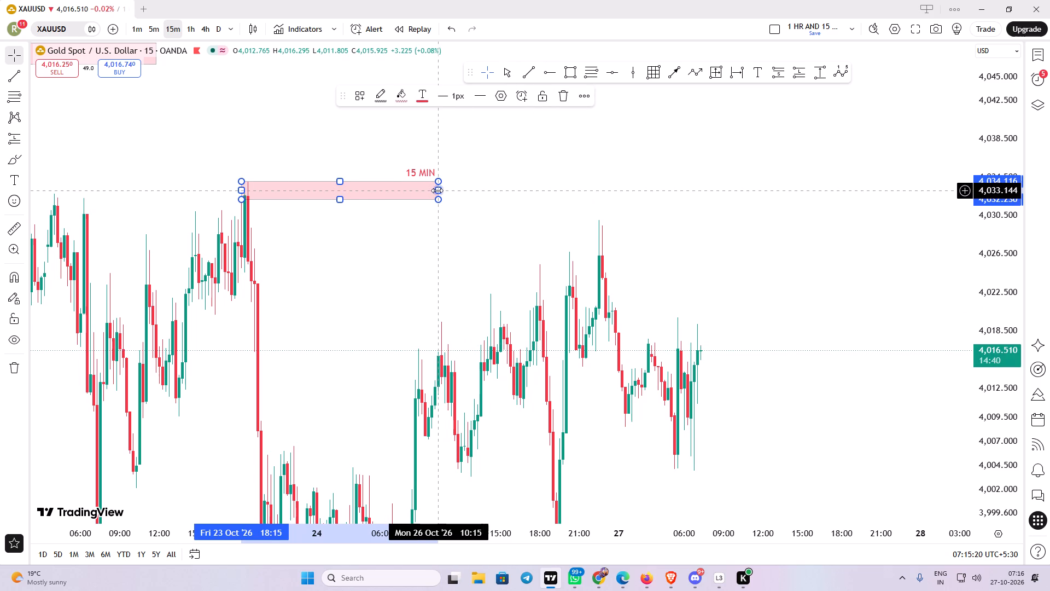
pyautogui.moveTo(437, 190); pyautogui.dragTo(711, 177)
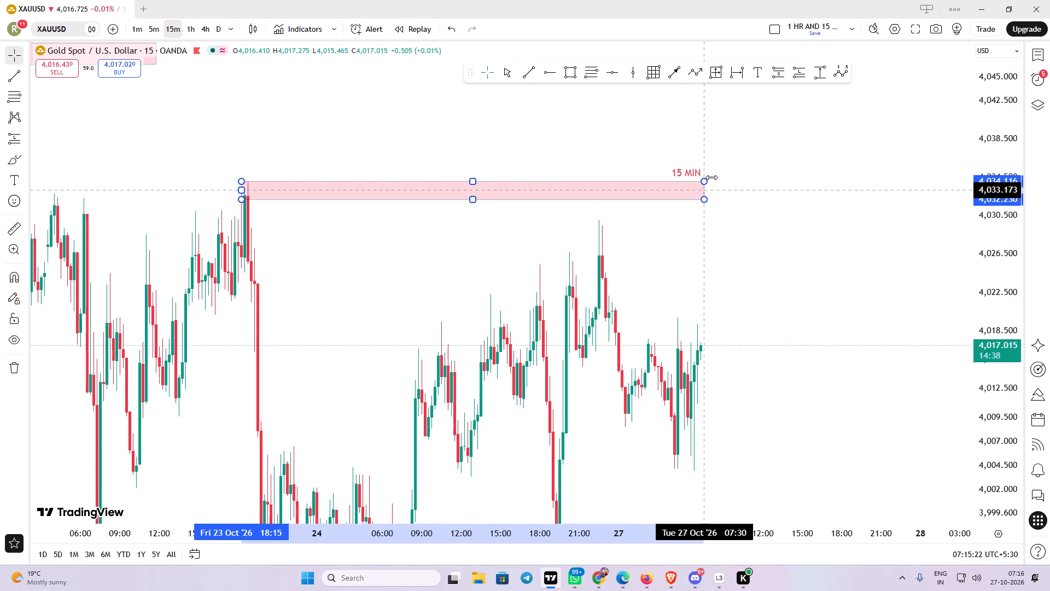
pyautogui.moveTo(711, 177); pyautogui.dragTo(813, 175)
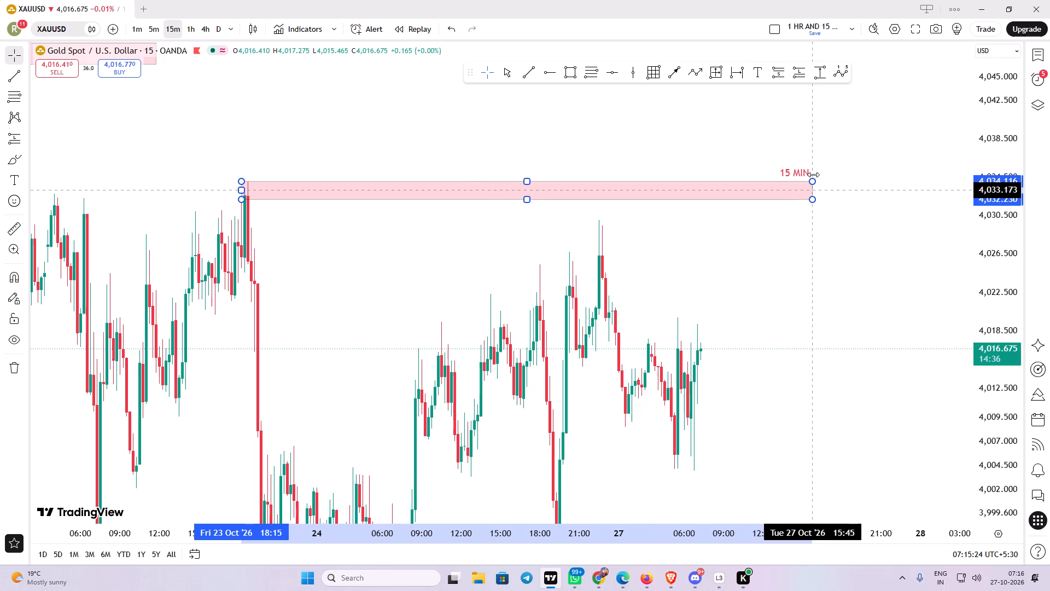
pyautogui.moveTo(813, 175); pyautogui.dragTo(818, 175)
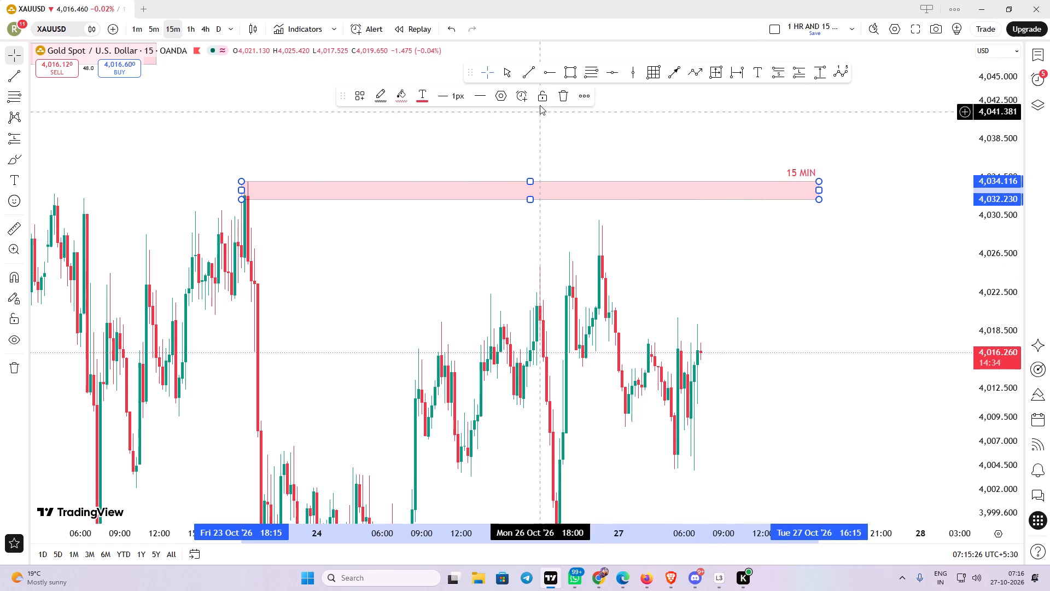
pyautogui.click(542, 100)
# Reload the chart window to clear the upgrade pop-up.
pyautogui.moveTo(661, 309); pyautogui.dragTo(681, 189)
pyautogui.click(860, 237)
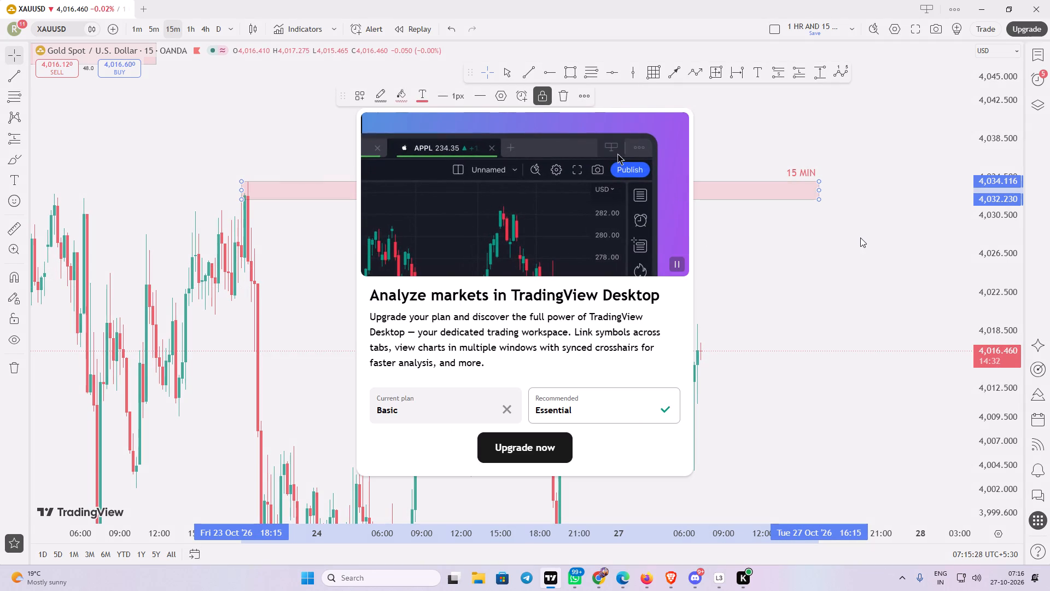
pyautogui.press('F5')
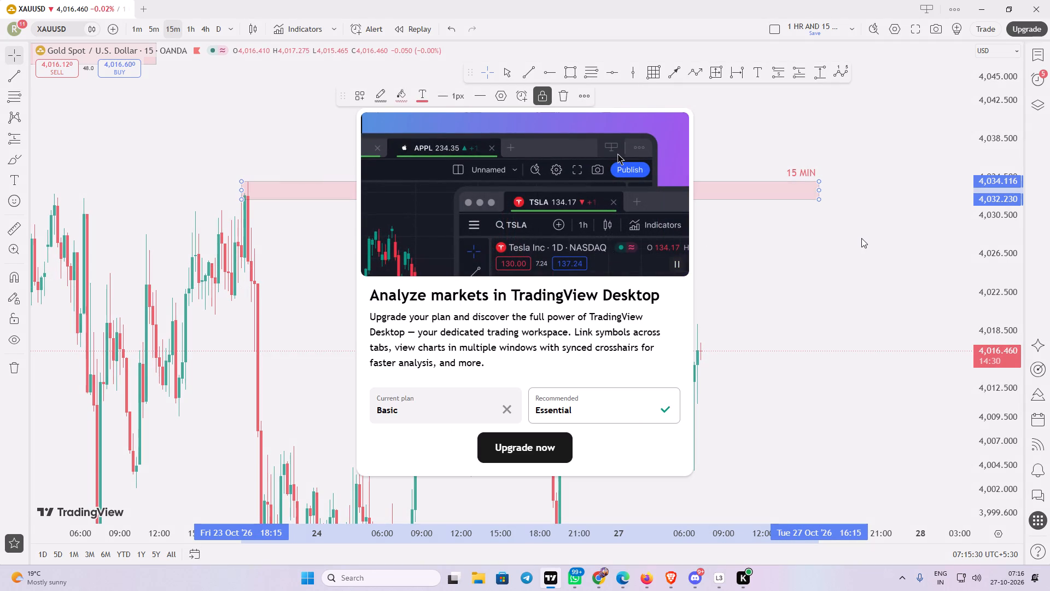
pyautogui.click(511, 313)
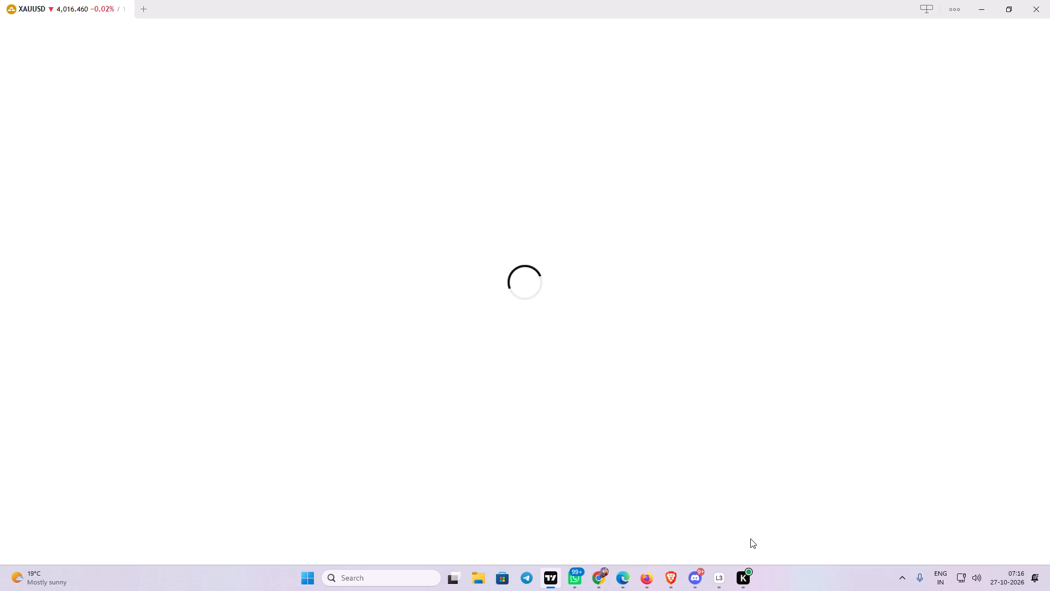
# Switch to the Currency Strength Meter page in Edge and refresh its readings.
pyautogui.moveTo(664, 527); pyautogui.dragTo(647, 526)
pyautogui.click(620, 572)
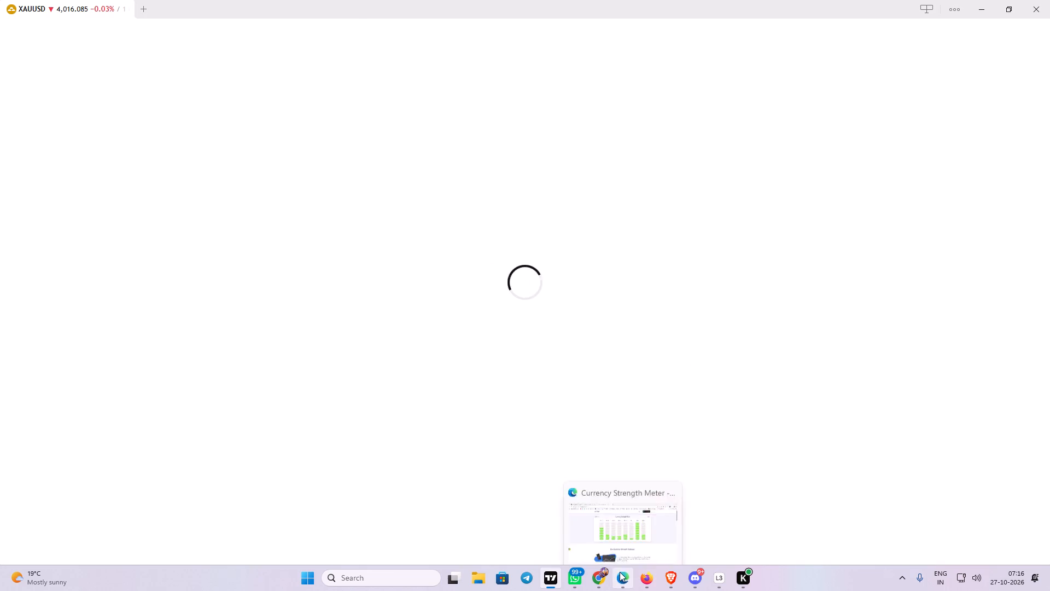
pyautogui.click(759, 123)
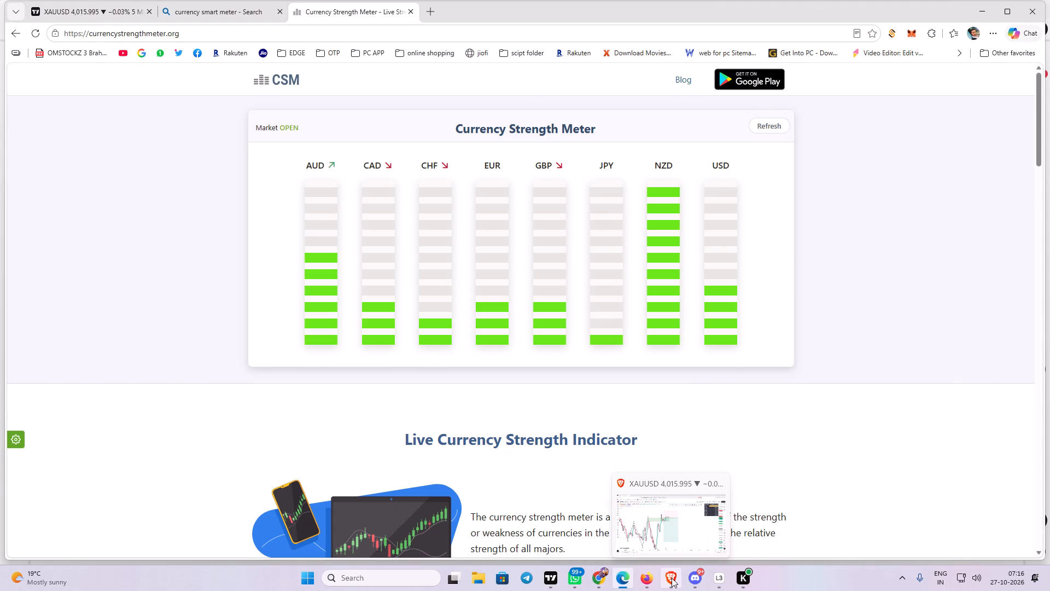
# Switch to the 1-minute XAUUSD chart in Brave and examine the Elliott wave, the 4th level zone and the short position.
pyautogui.click(672, 578)
pyautogui.moveTo(699, 368); pyautogui.dragTo(687, 325)
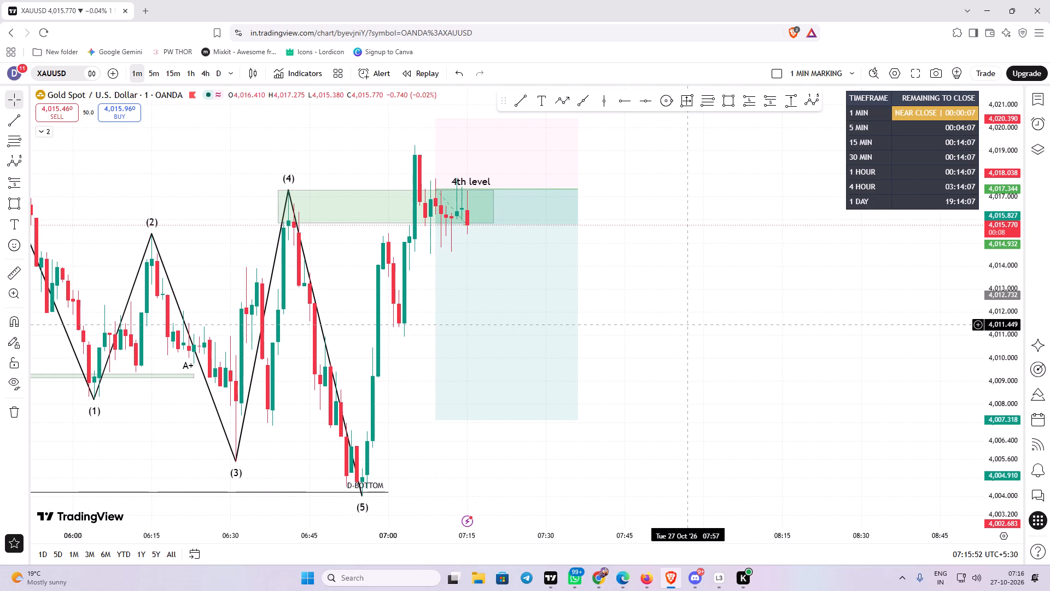
pyautogui.moveTo(687, 325); pyautogui.dragTo(689, 325)
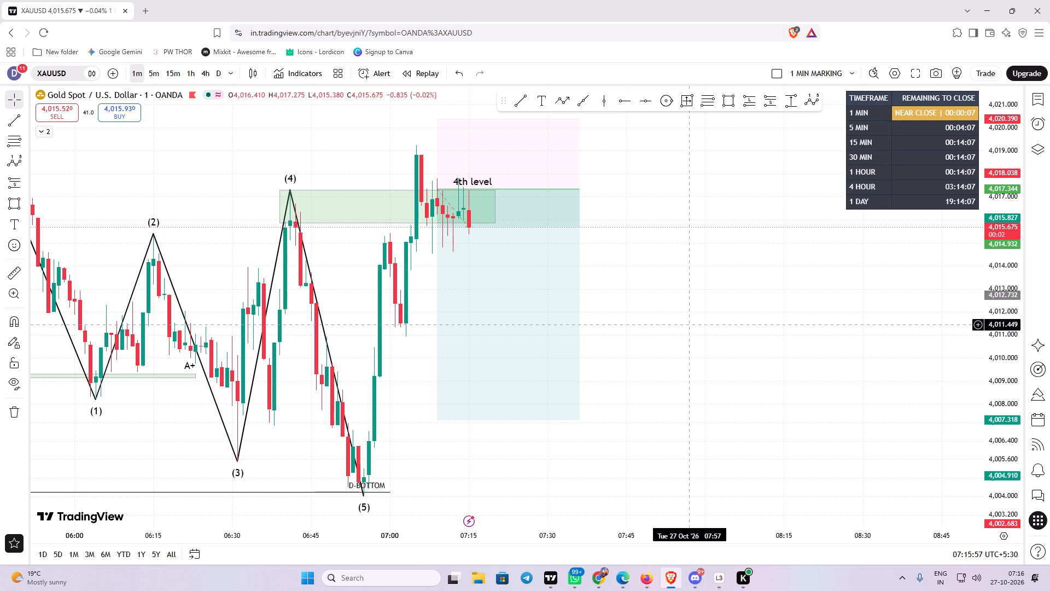
pyautogui.moveTo(689, 325); pyautogui.dragTo(743, 338)
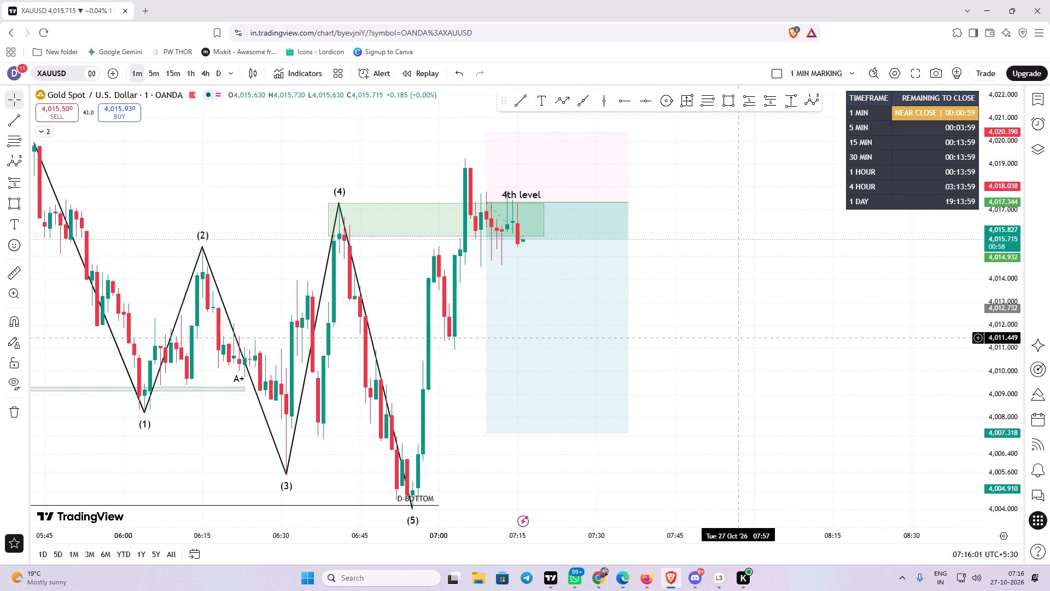
pyautogui.moveTo(743, 338); pyautogui.dragTo(721, 335)
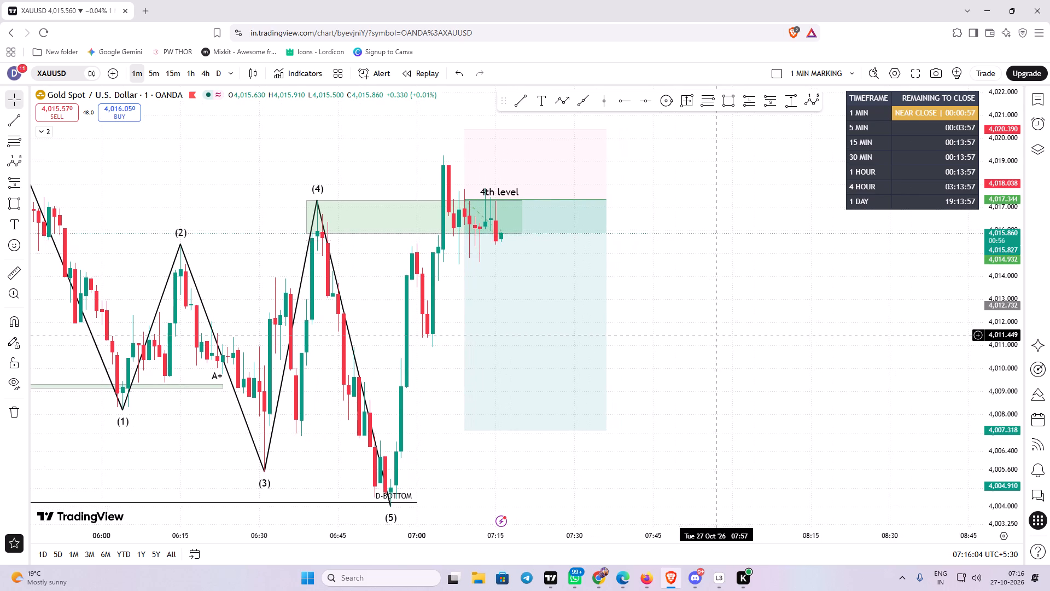
pyautogui.moveTo(721, 335); pyautogui.dragTo(637, 346)
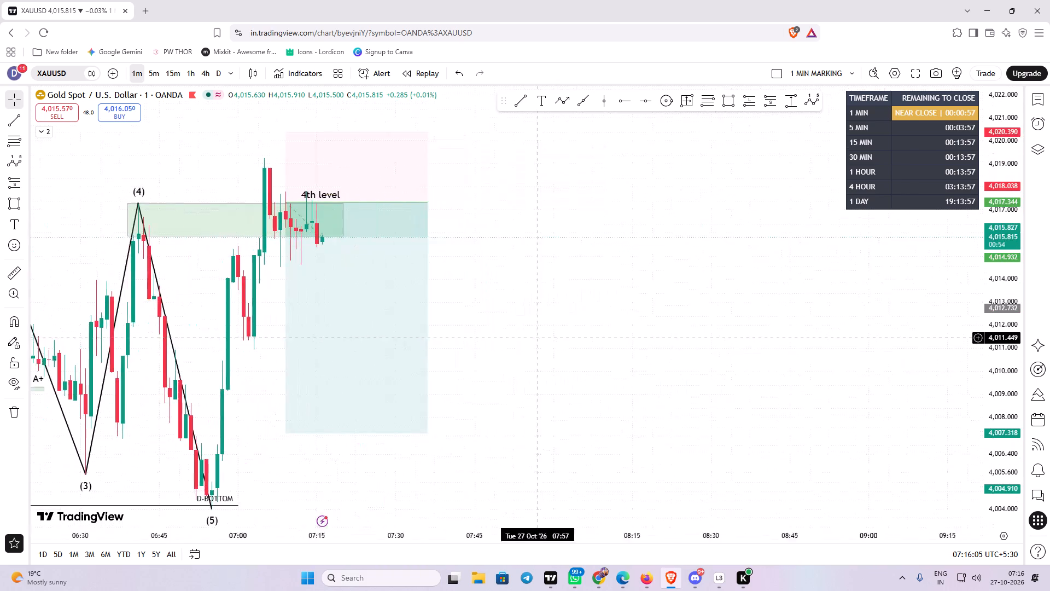
pyautogui.moveTo(637, 346); pyautogui.dragTo(848, 296)
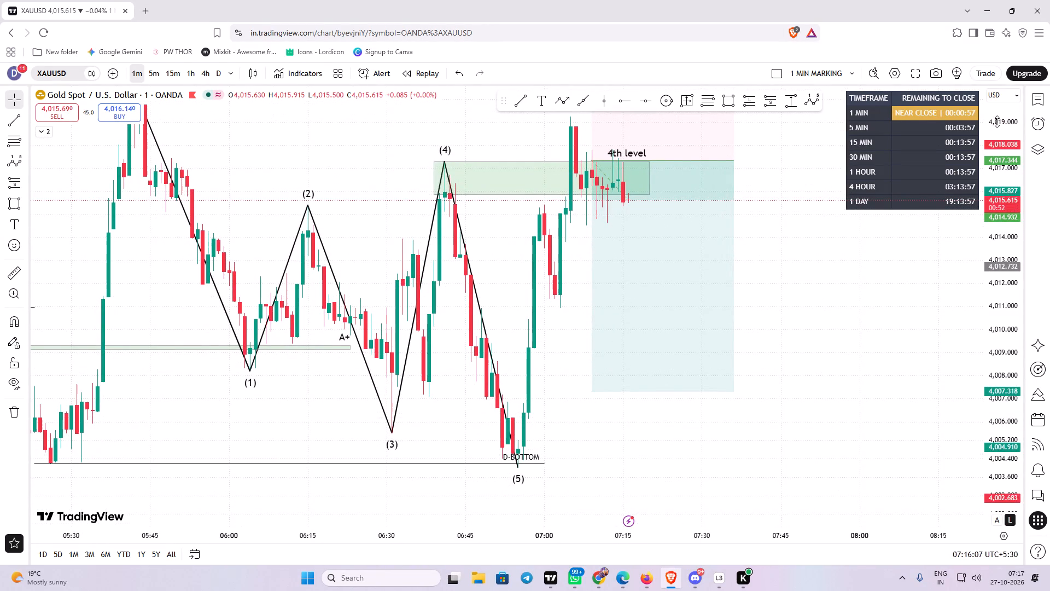
pyautogui.moveTo(997, 121); pyautogui.dragTo(989, 216)
pyautogui.moveTo(638, 443); pyautogui.dragTo(802, 338)
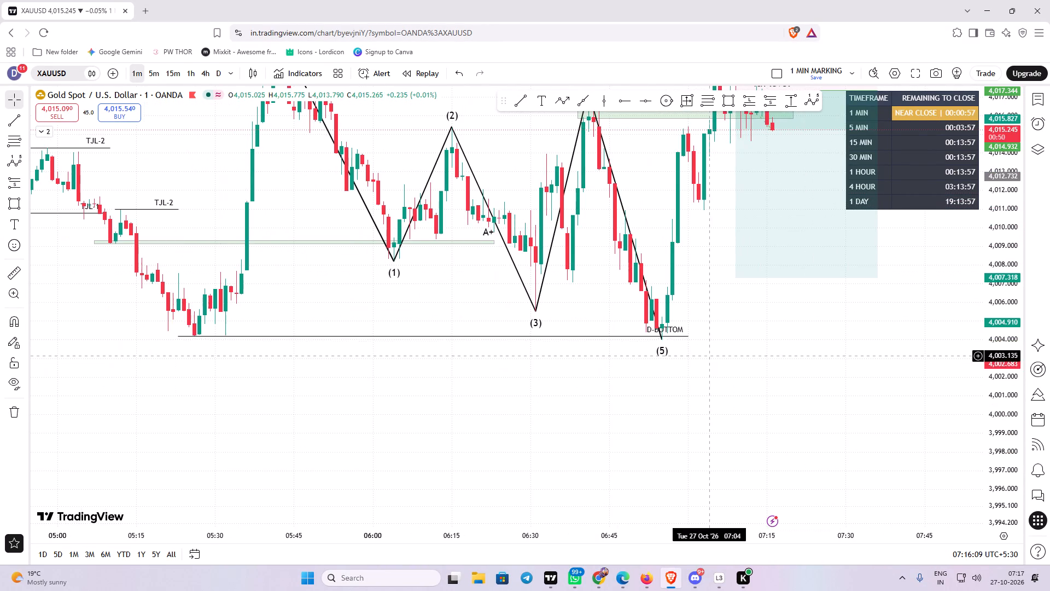
pyautogui.moveTo(468, 376); pyautogui.dragTo(608, 456)
pyautogui.scroll(-3, 582, 449)
pyautogui.moveTo(398, 454); pyautogui.dragTo(399, 453)
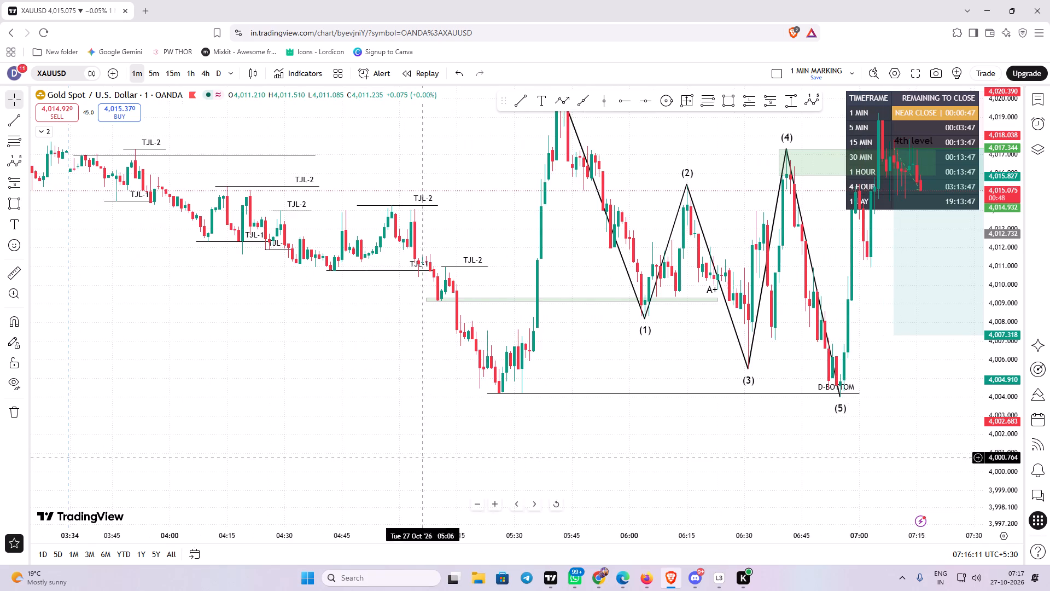
pyautogui.moveTo(399, 453); pyautogui.dragTo(331, 507)
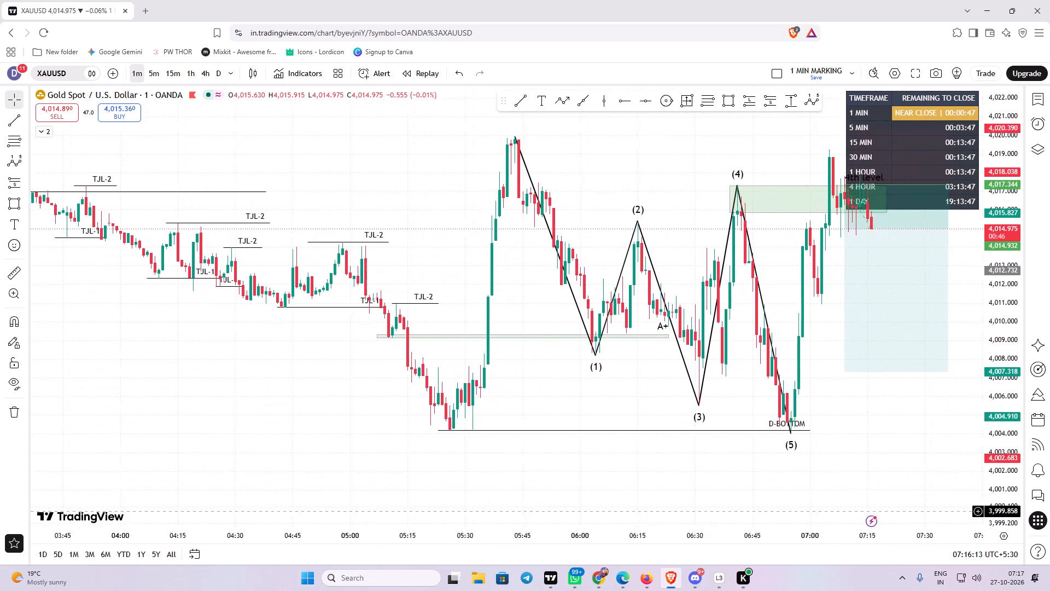
pyautogui.moveTo(331, 507); pyautogui.dragTo(324, 506)
pyautogui.moveTo(501, 385); pyautogui.dragTo(476, 399)
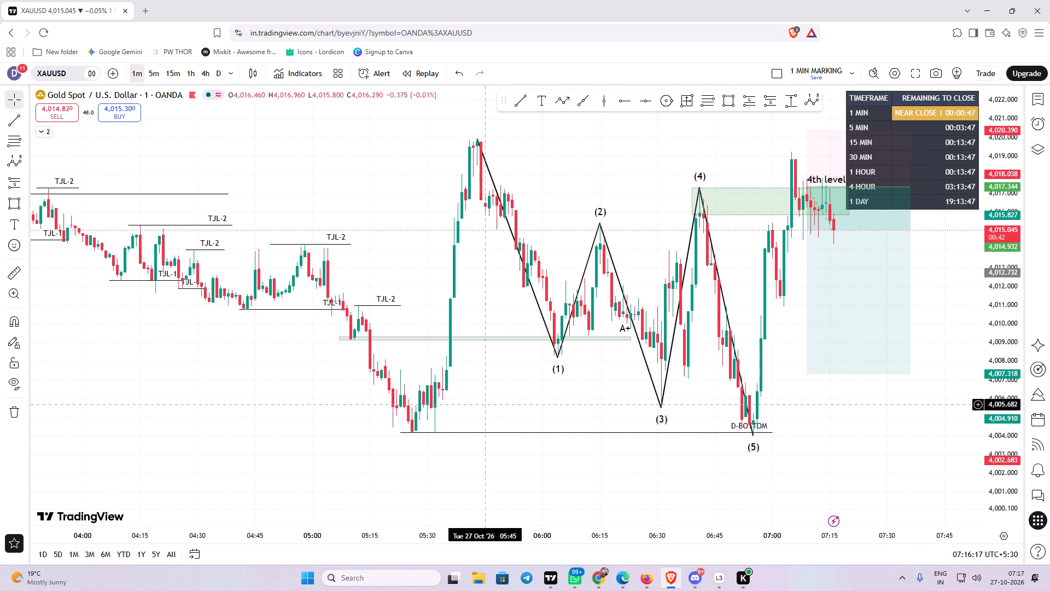
pyautogui.click(491, 406)
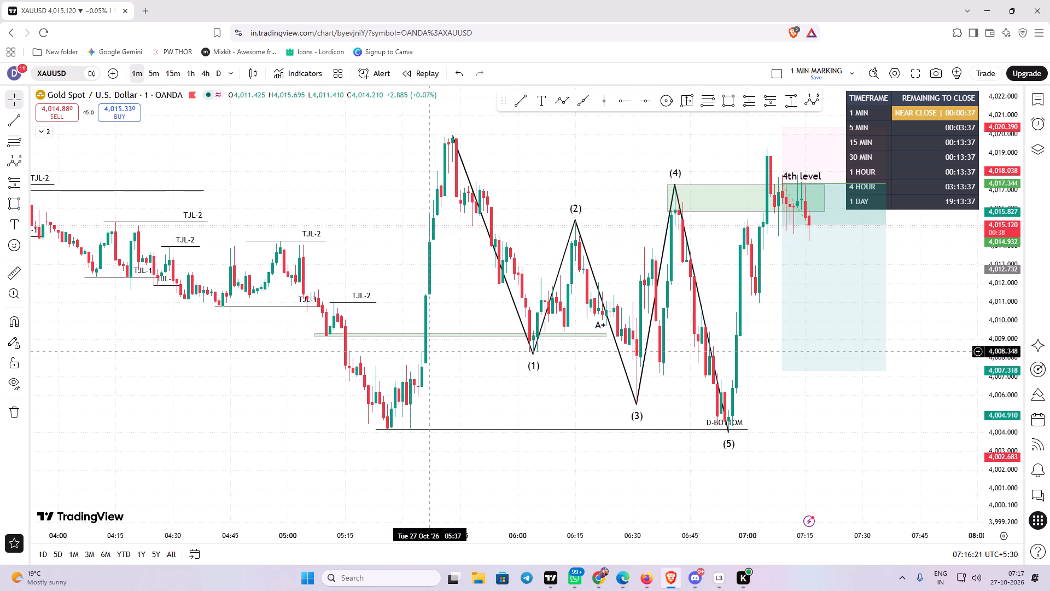
pyautogui.moveTo(480, 394); pyautogui.dragTo(367, 390)
pyautogui.moveTo(798, 429); pyautogui.dragTo(627, 425)
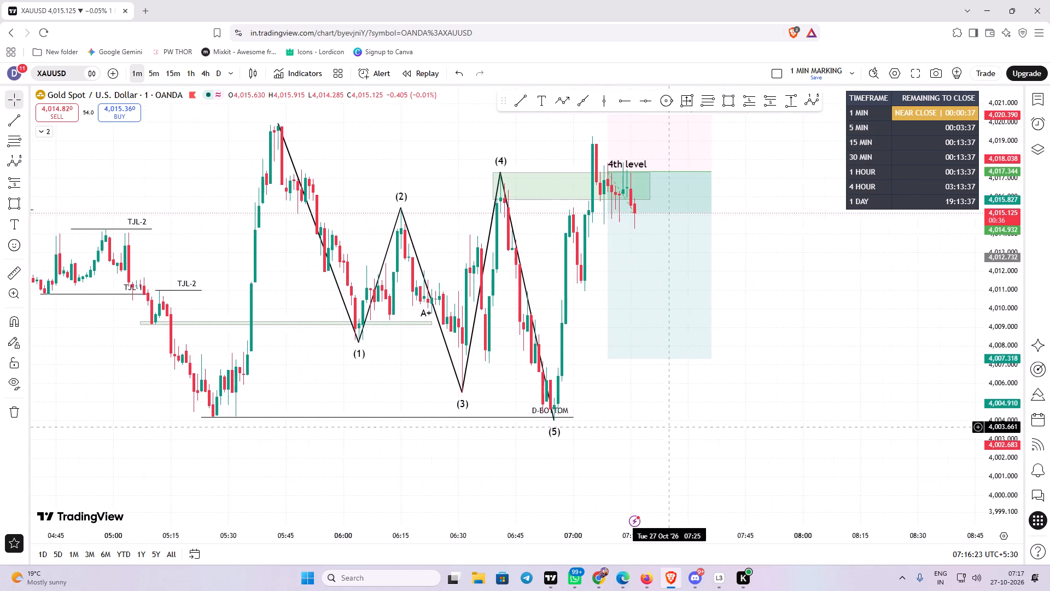
pyautogui.moveTo(627, 425); pyautogui.dragTo(619, 425)
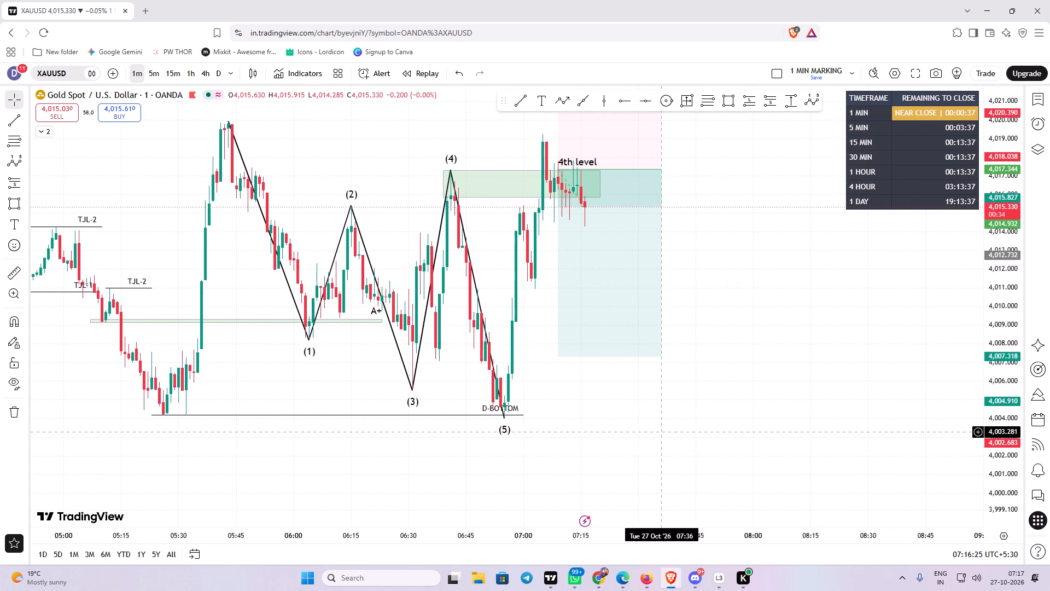
pyautogui.moveTo(663, 432); pyautogui.dragTo(617, 419)
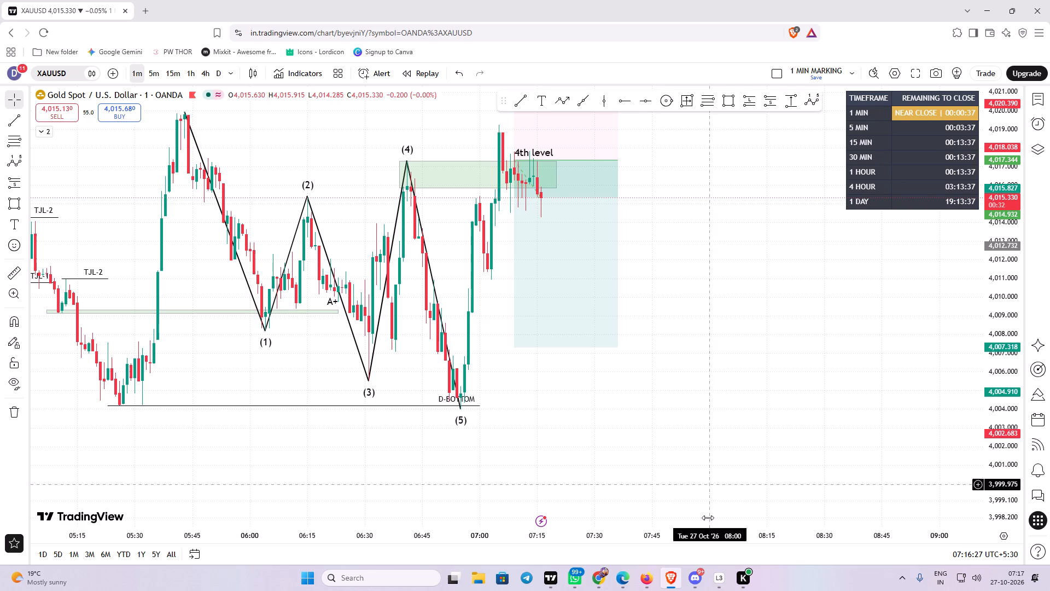
# Refresh the Currency Strength Meter in Edge again, check it, and return to the 1-minute chart in Brave.
pyautogui.click(619, 576)
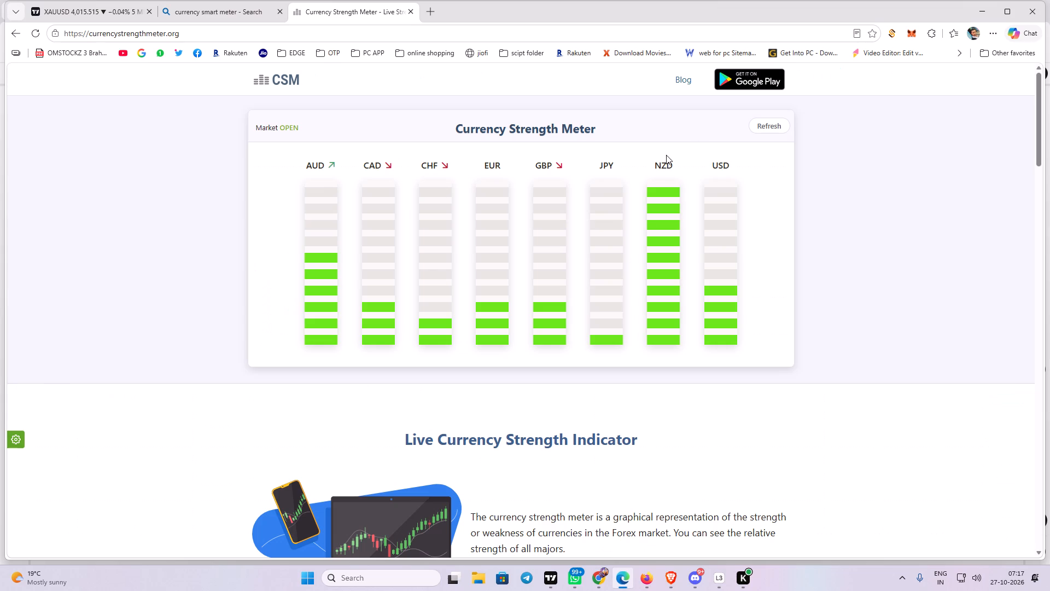
pyautogui.click(774, 129)
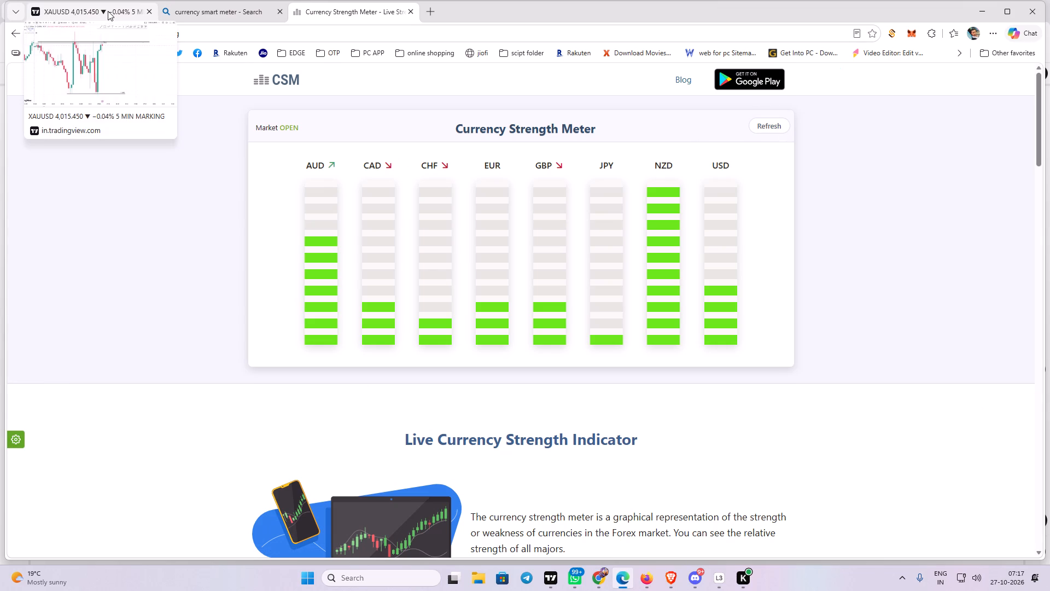
pyautogui.click(983, 9)
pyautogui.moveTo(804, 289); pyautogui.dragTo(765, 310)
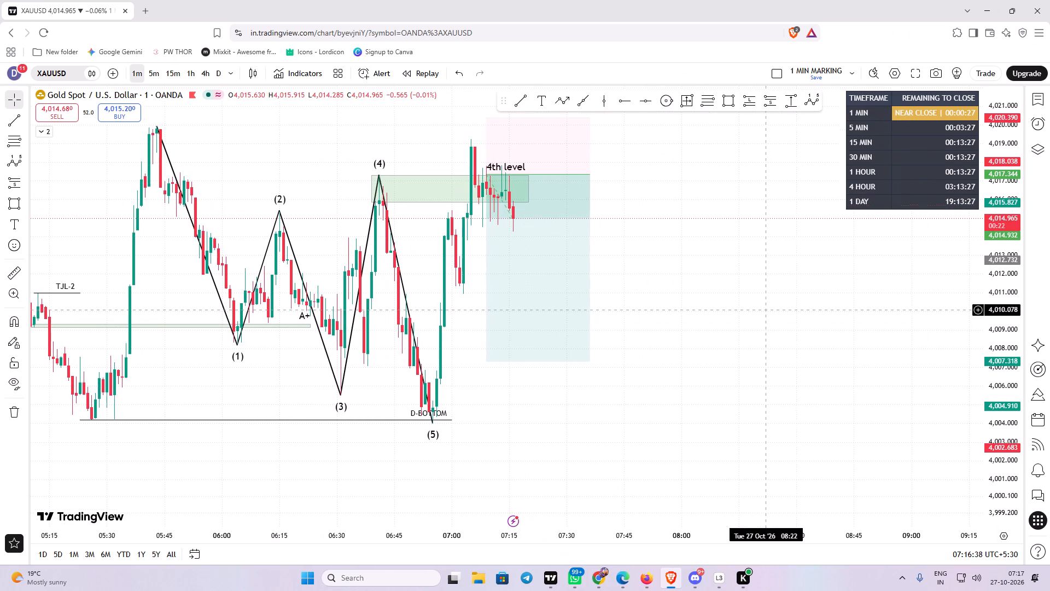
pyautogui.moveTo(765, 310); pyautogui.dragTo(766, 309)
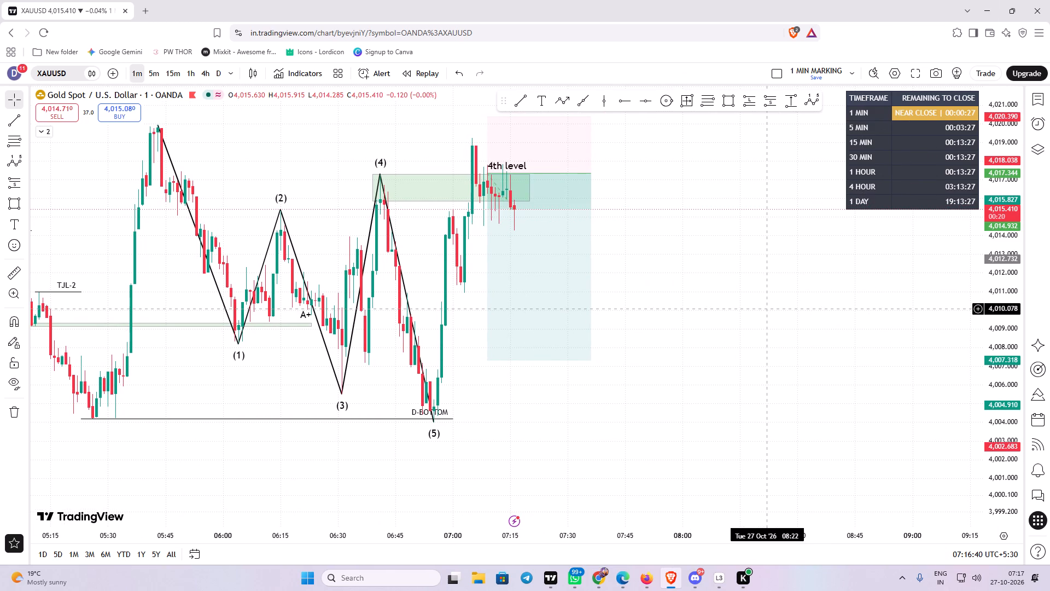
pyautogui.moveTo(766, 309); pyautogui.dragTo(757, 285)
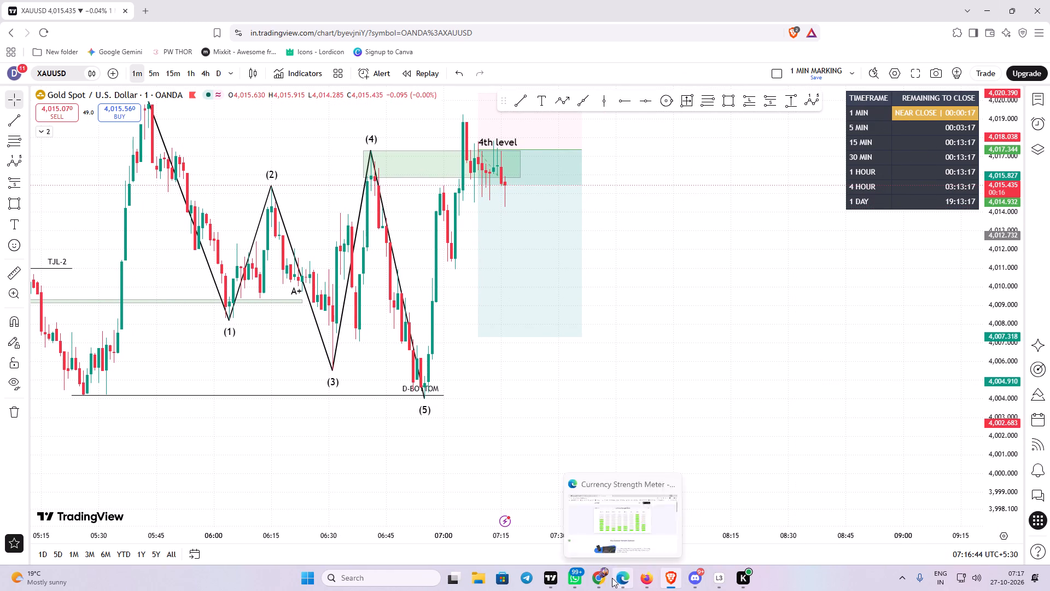
# Switch to TradingView Desktop and examine 15-minute XAUUSD price action between the 15 MIN supply zone and the green demand zone.
pyautogui.click(562, 577)
pyautogui.moveTo(660, 303); pyautogui.dragTo(575, 292)
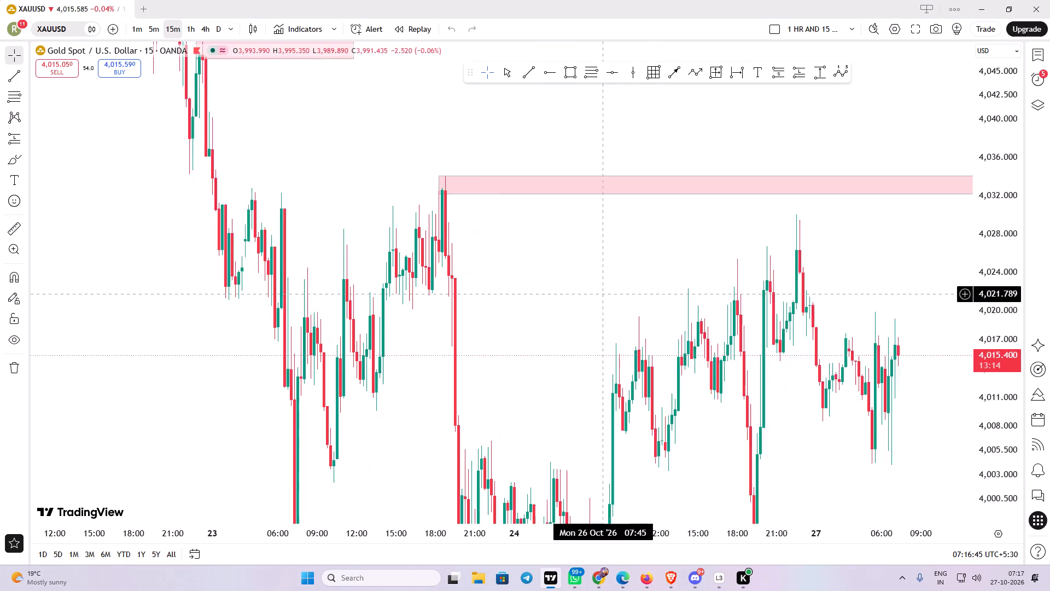
pyautogui.moveTo(575, 292); pyautogui.dragTo(468, 170)
pyautogui.moveTo(437, 284); pyautogui.dragTo(409, 165)
pyautogui.moveTo(1009, 85); pyautogui.dragTo(959, 277)
pyautogui.scroll(1, 727, 338)
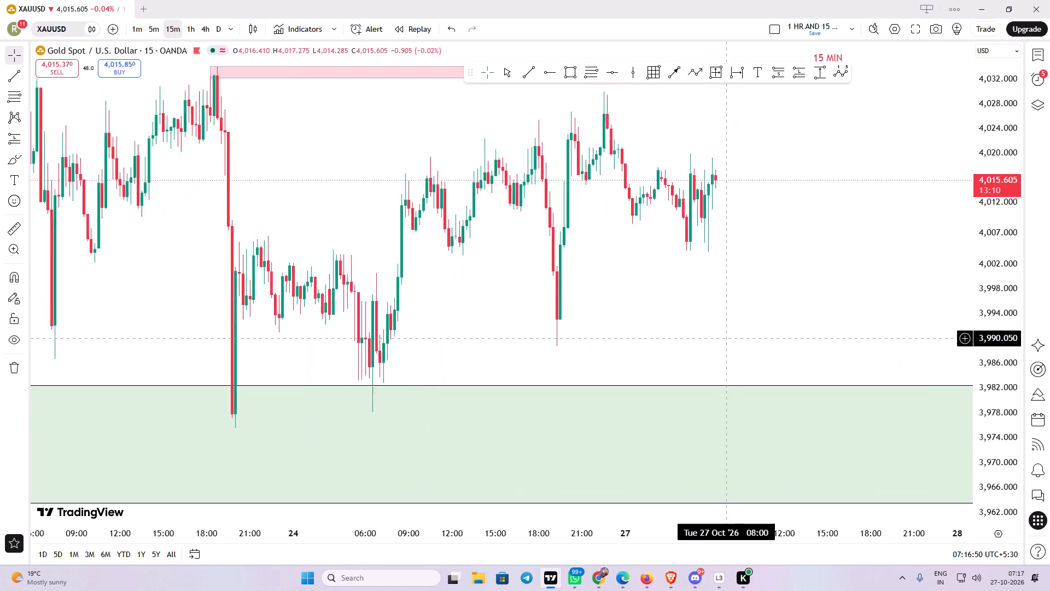
pyautogui.scroll(2, 727, 338)
pyautogui.moveTo(687, 344); pyautogui.dragTo(830, 303)
pyautogui.moveTo(989, 355); pyautogui.dragTo(983, 154)
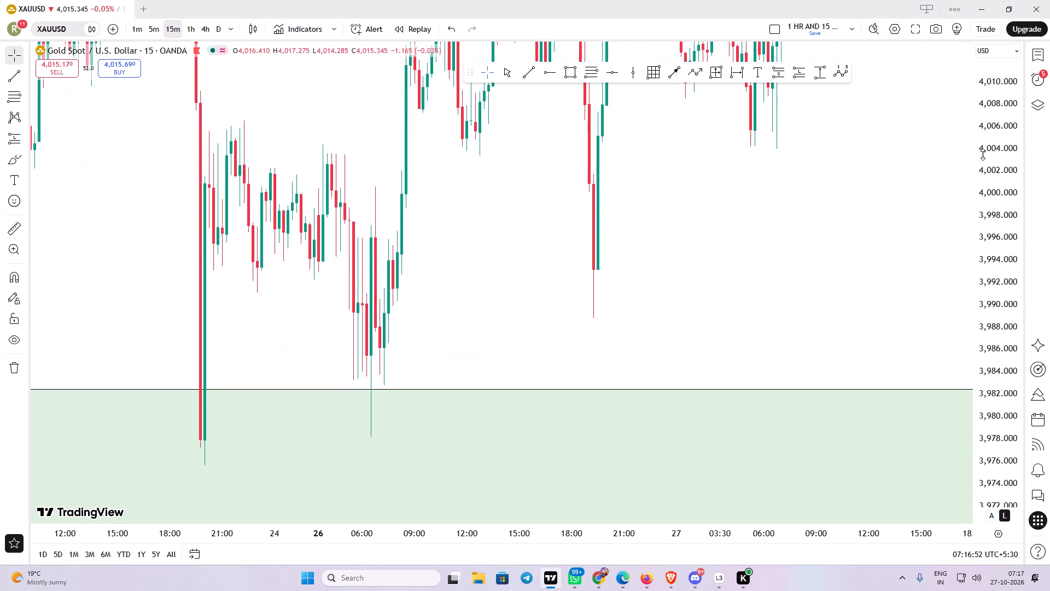
pyautogui.moveTo(983, 154); pyautogui.dragTo(974, 276)
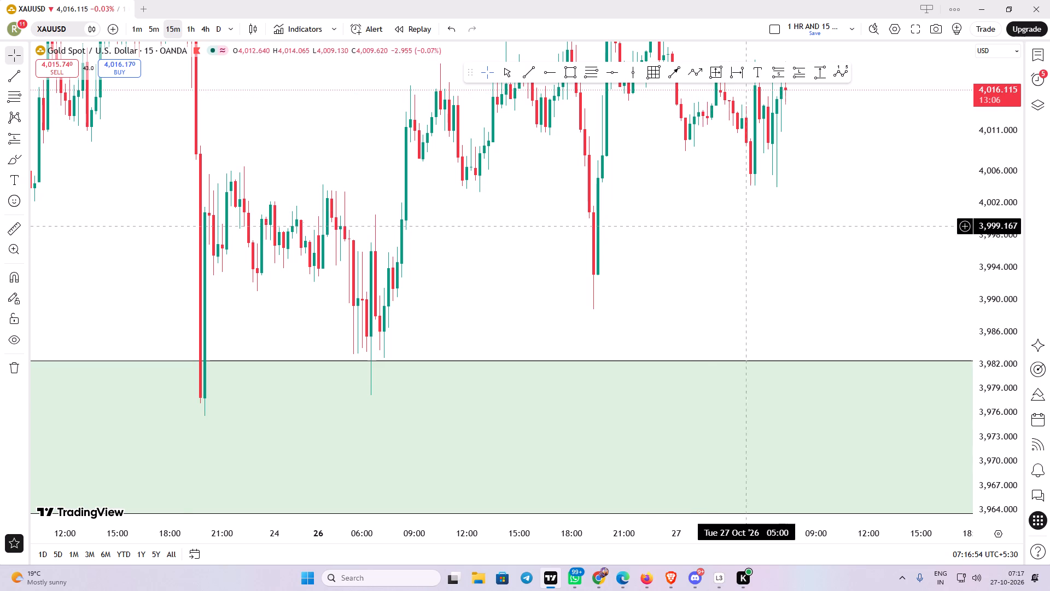
pyautogui.moveTo(714, 240); pyautogui.dragTo(514, 410)
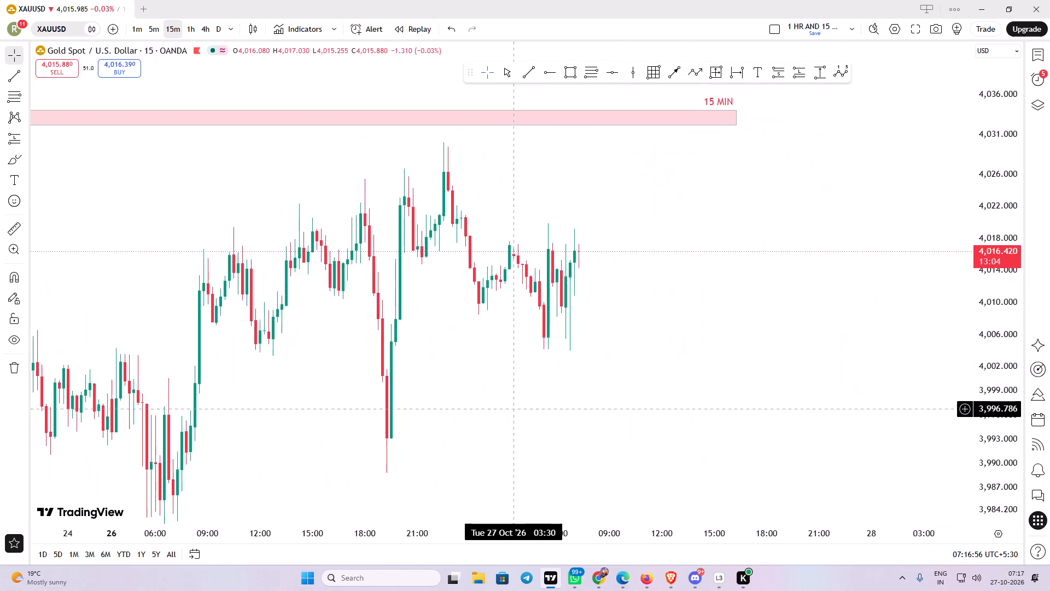
# Examine 15-minute XAUUSD price action from the 15 MIN supply zone down to the lows in the green demand zone.
pyautogui.moveTo(514, 410); pyautogui.dragTo(668, 427)
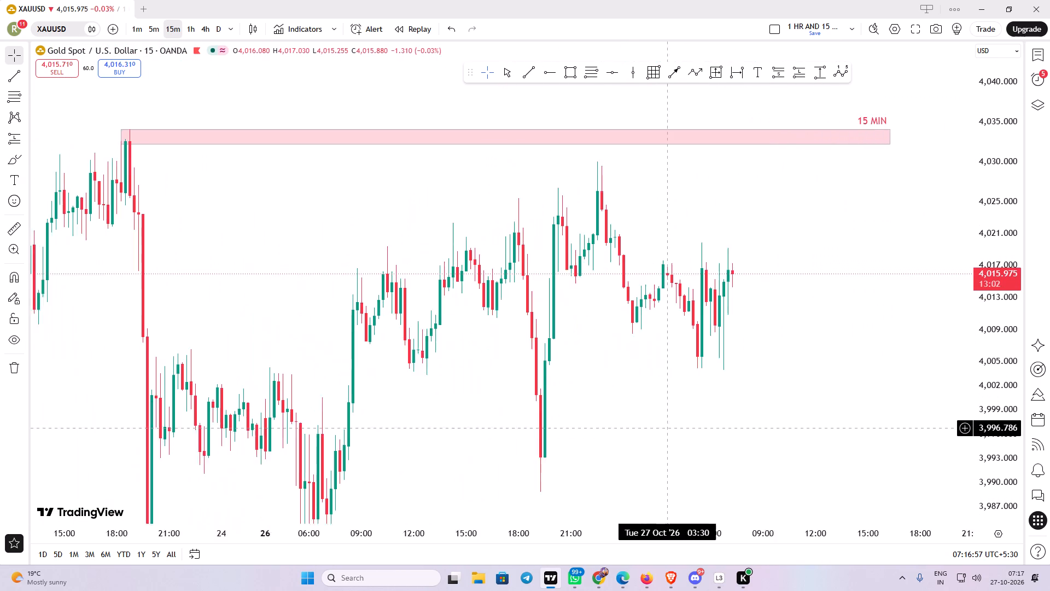
pyautogui.moveTo(668, 427); pyautogui.dragTo(703, 364)
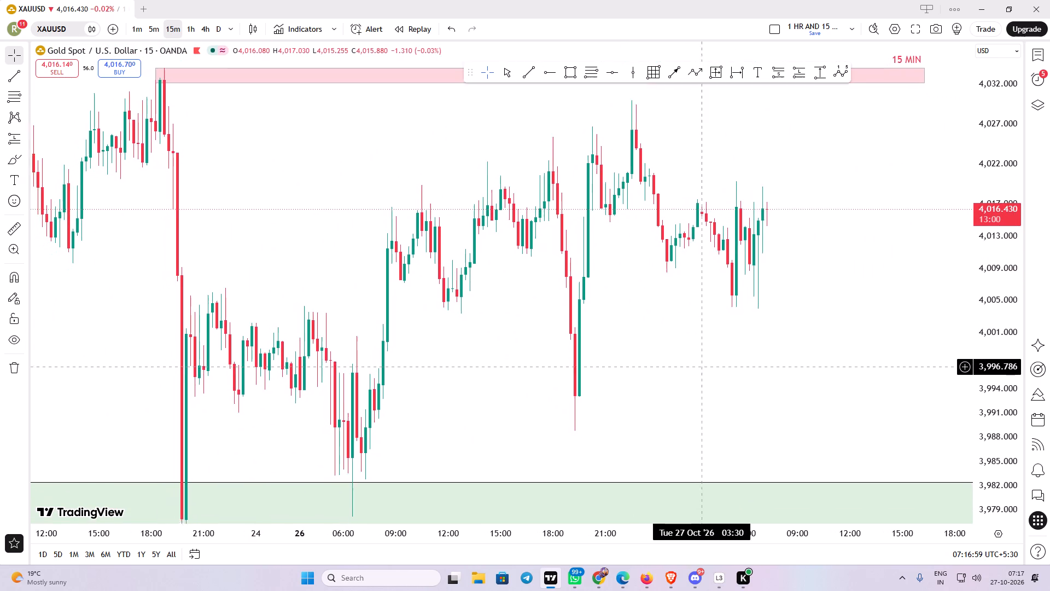
pyautogui.moveTo(703, 364); pyautogui.dragTo(787, 299)
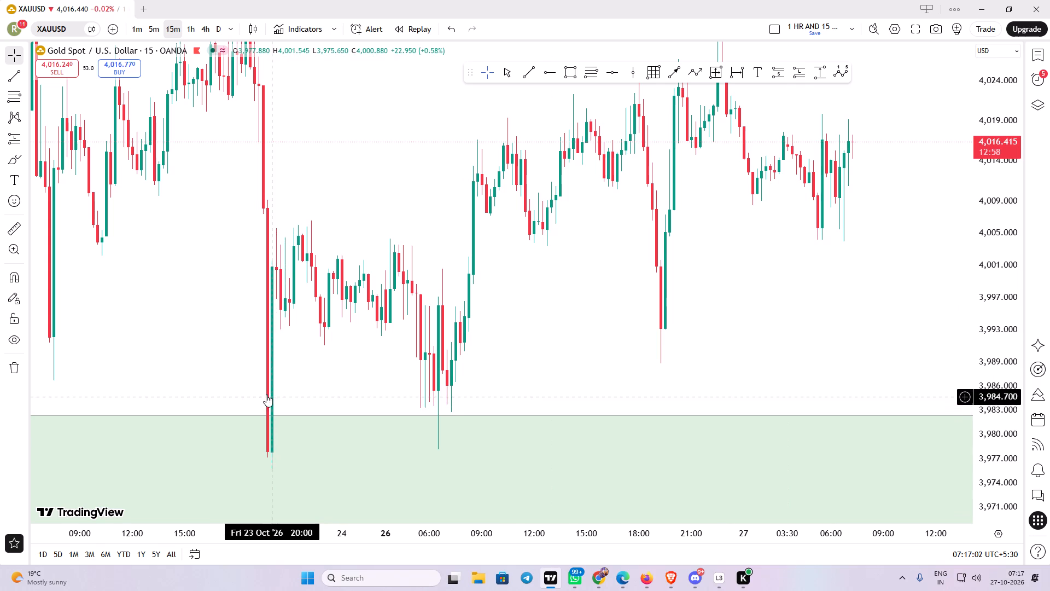
pyautogui.moveTo(281, 248); pyautogui.dragTo(512, 443)
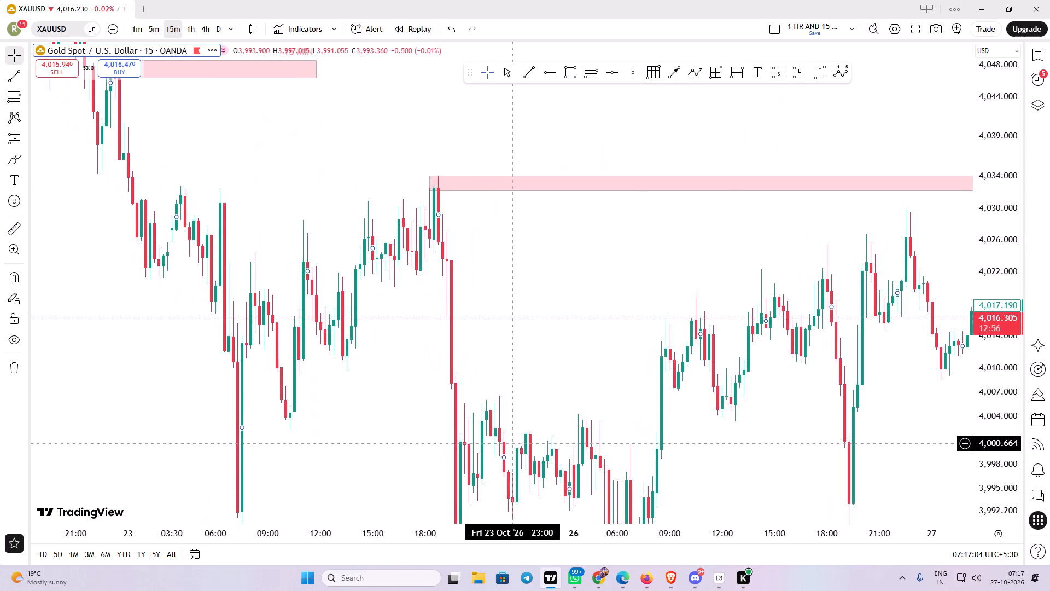
pyautogui.moveTo(512, 443); pyautogui.dragTo(543, 362)
pyautogui.moveTo(375, 367); pyautogui.dragTo(411, 409)
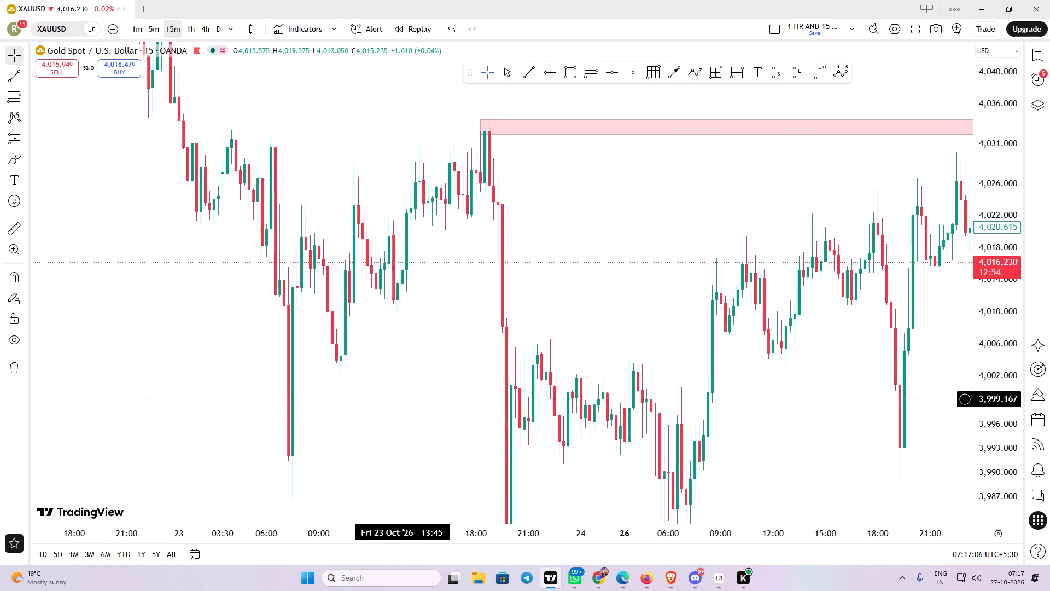
pyautogui.moveTo(411, 409); pyautogui.dragTo(435, 436)
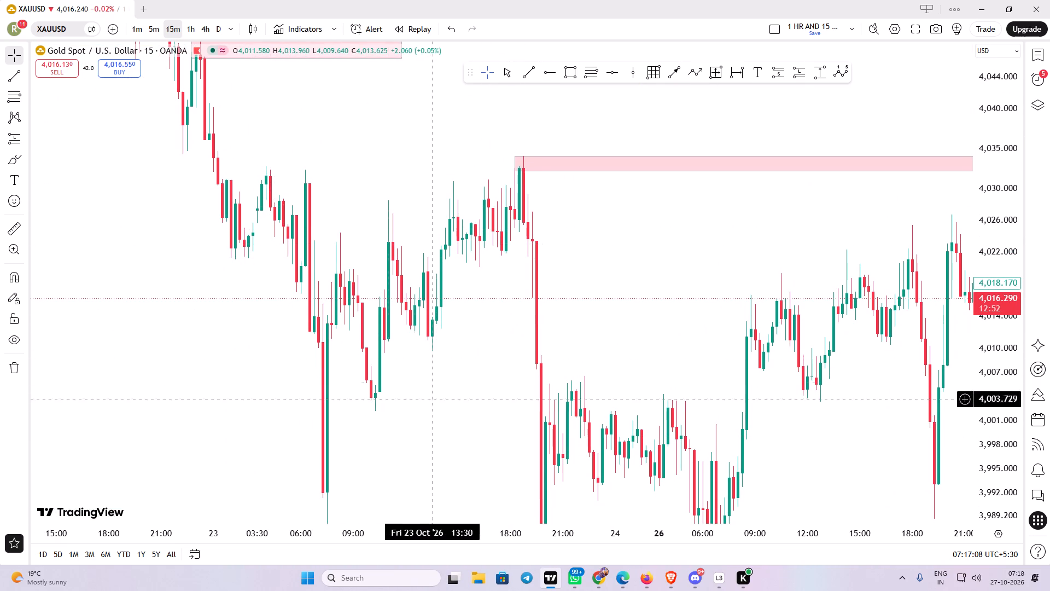
pyautogui.moveTo(433, 409); pyautogui.dragTo(242, 223)
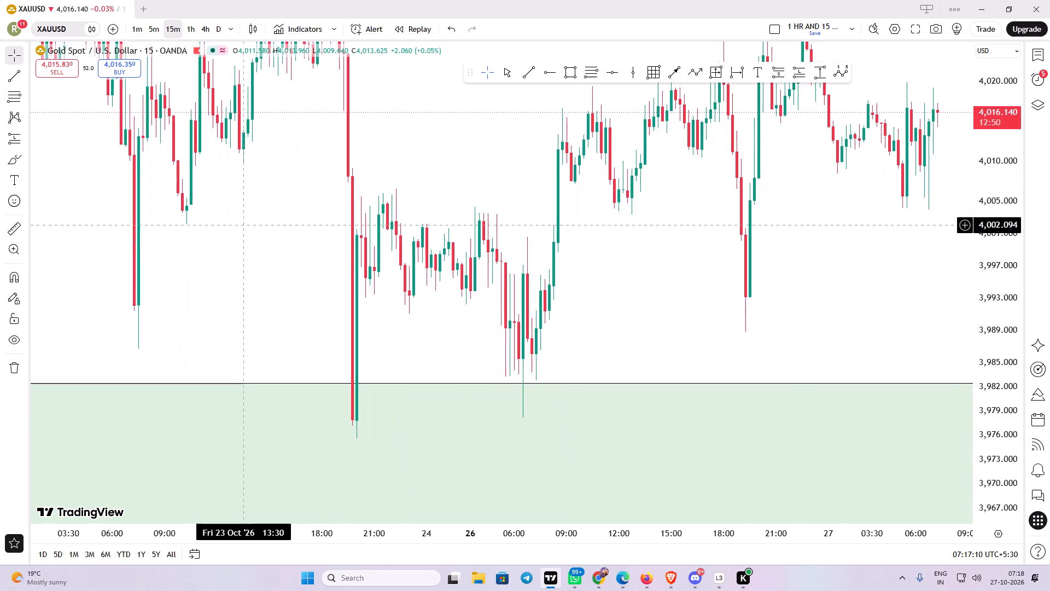
pyautogui.moveTo(242, 223); pyautogui.dragTo(209, 227)
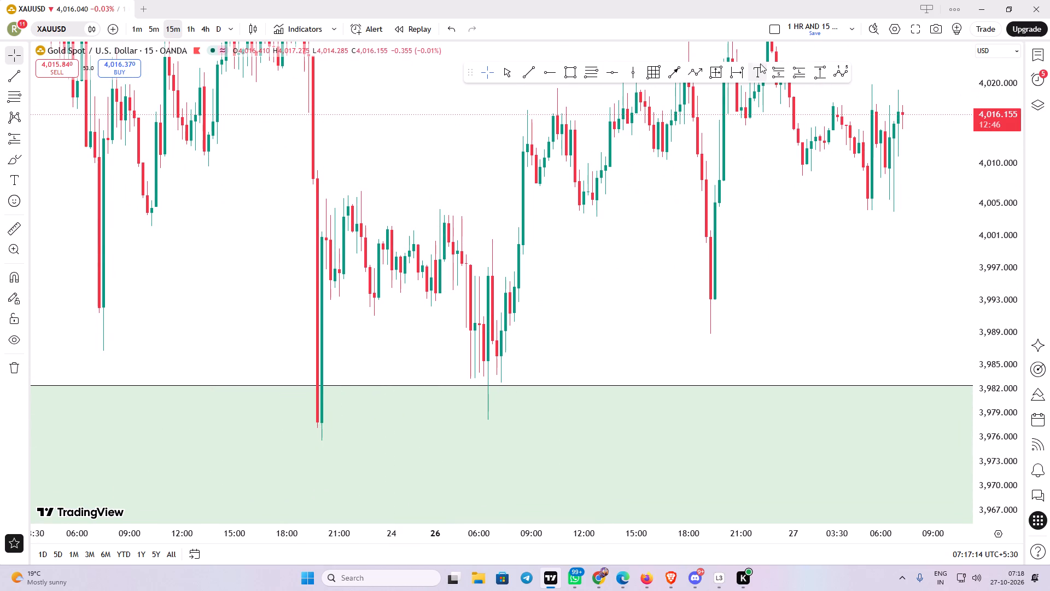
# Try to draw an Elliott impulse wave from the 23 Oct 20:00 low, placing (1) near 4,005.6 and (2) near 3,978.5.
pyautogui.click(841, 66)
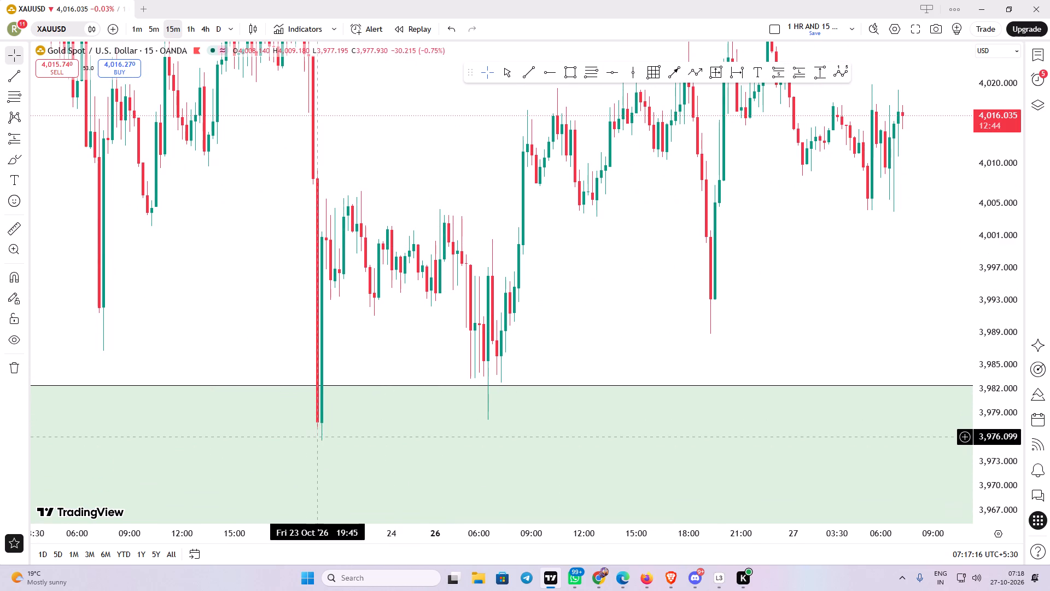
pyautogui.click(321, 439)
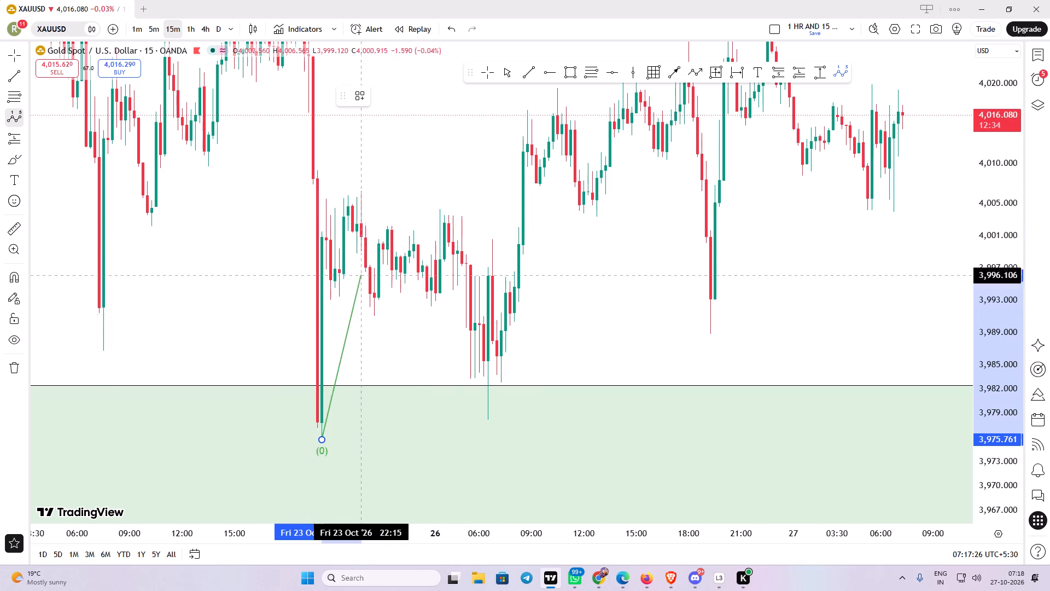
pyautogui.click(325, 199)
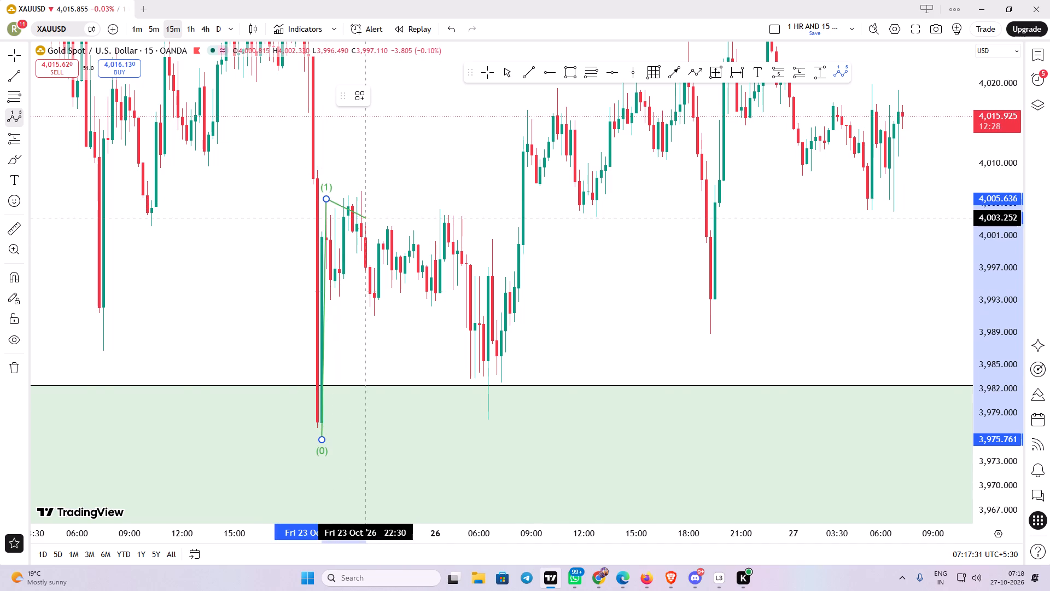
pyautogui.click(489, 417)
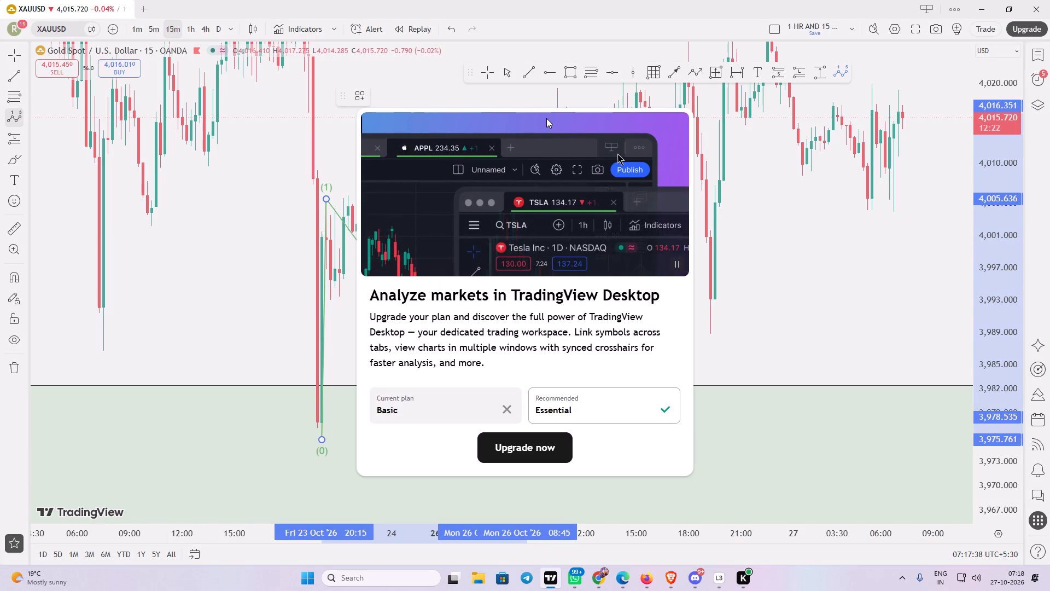
# Save the chart layout and reload the chart tab.
pyautogui.press('F5')
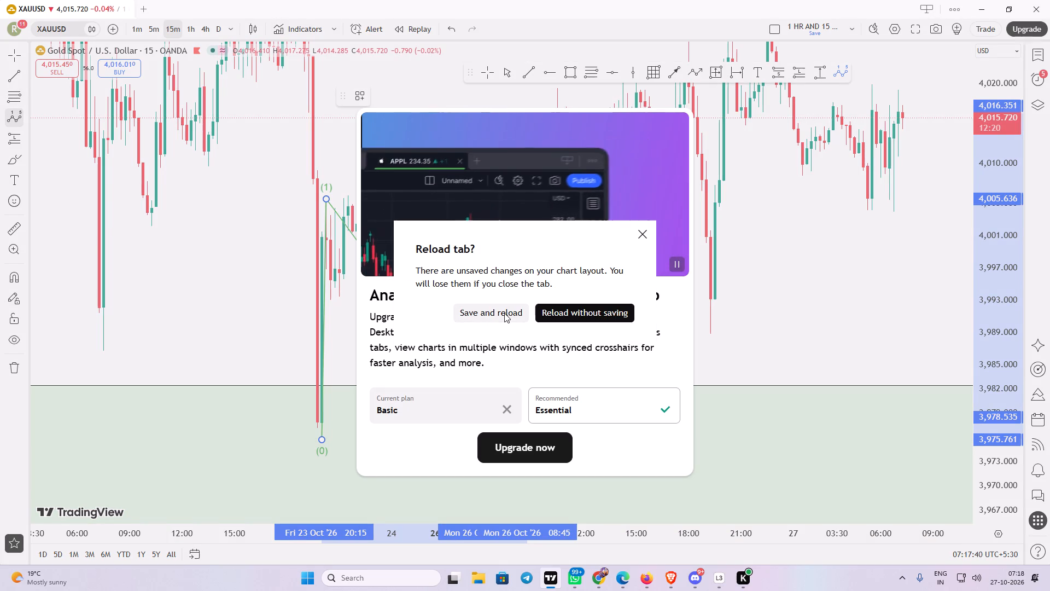
pyautogui.click(506, 313)
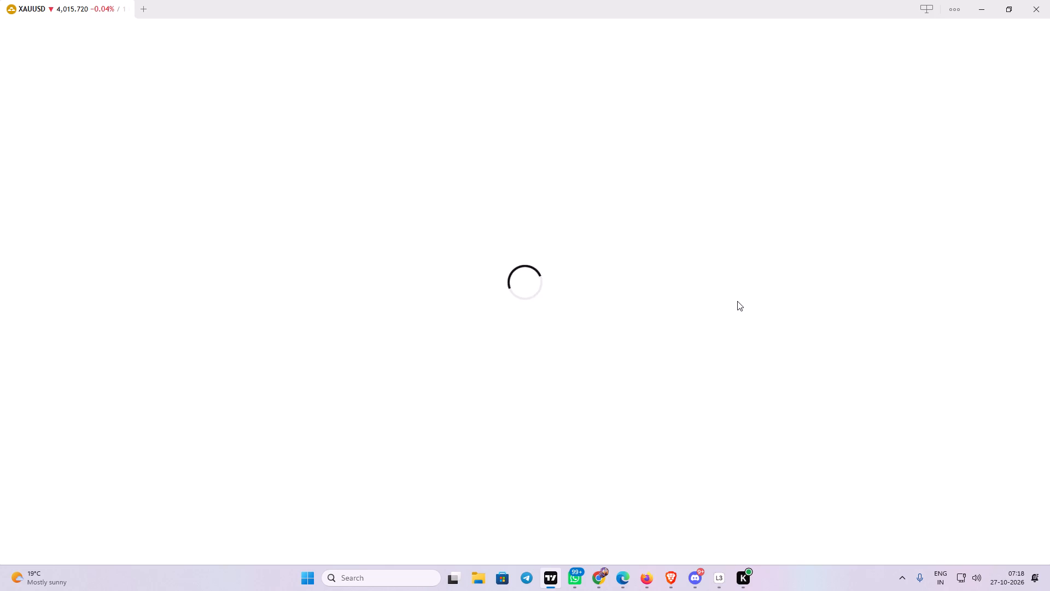
pyautogui.click(737, 301)
# Switch to the Currency Strength Meter in Edge and refresh its readings.
pyautogui.click(623, 576)
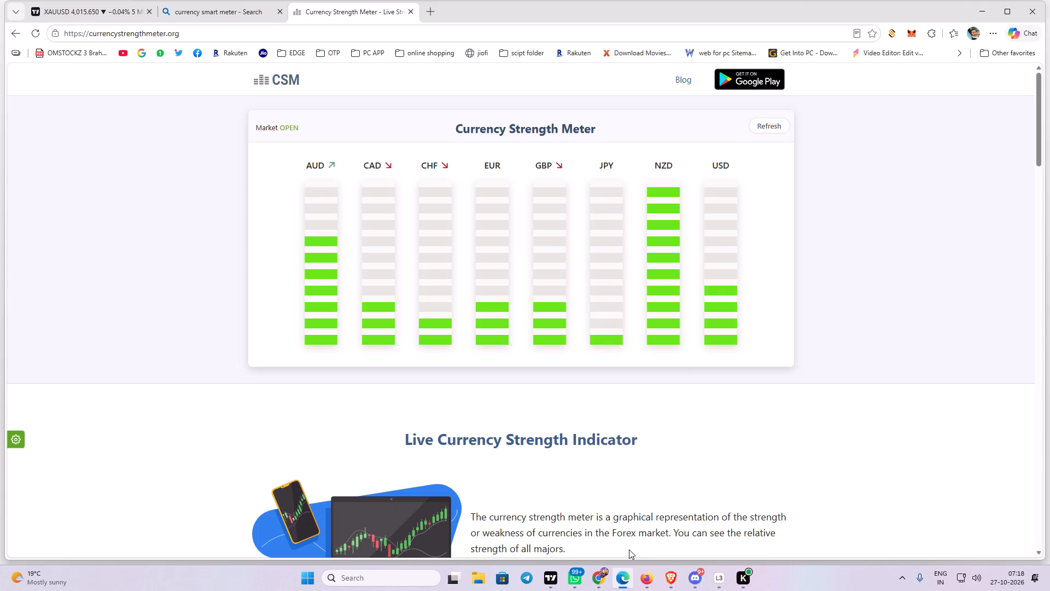
pyautogui.click(759, 130)
# Close the "currency smart meter" search tab.
pyautogui.click(284, 10)
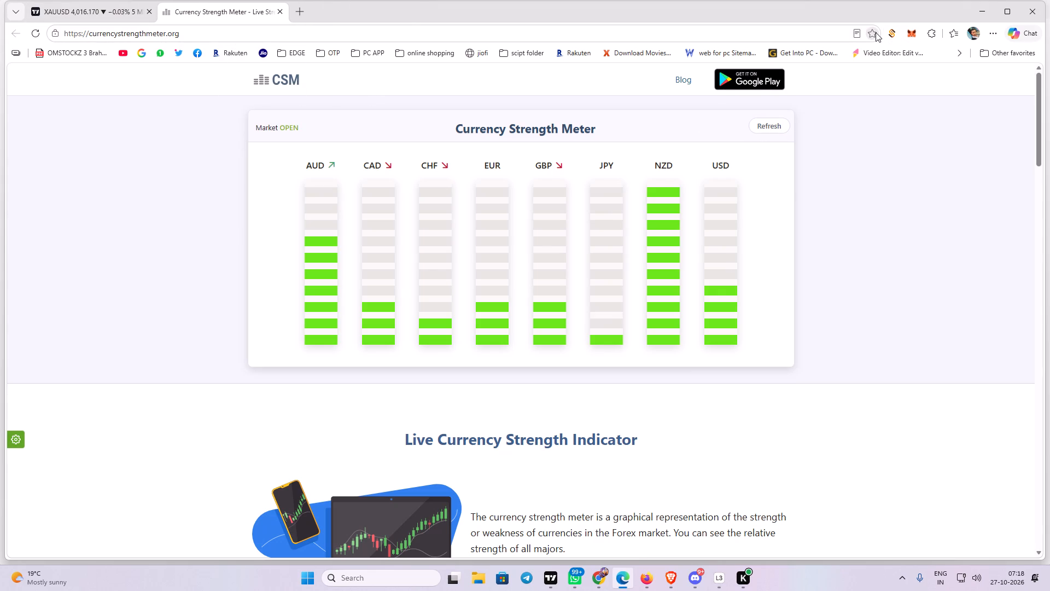
# Add the Currency Strength Meter page to the favorites in the EDGE folder.
pyautogui.click(876, 32)
pyautogui.click(829, 131)
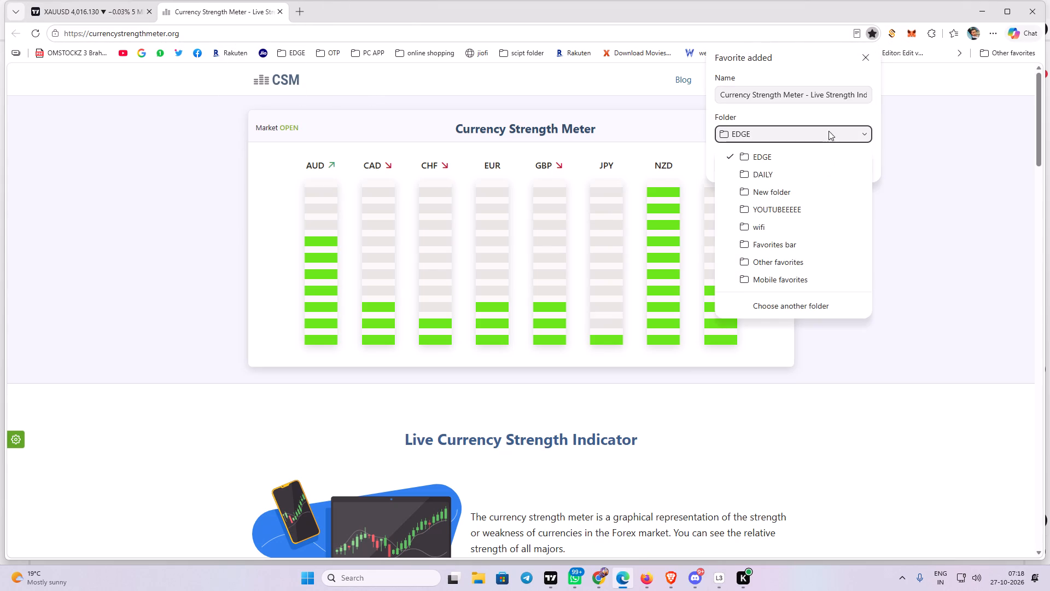
pyautogui.click(795, 157)
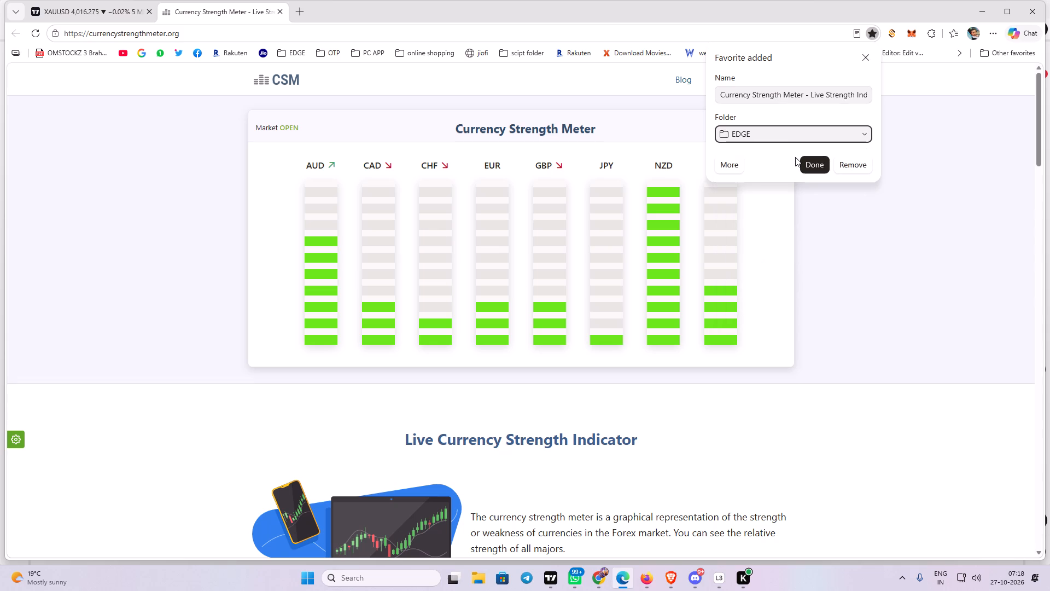
pyautogui.click(810, 162)
pyautogui.moveTo(849, 187); pyautogui.dragTo(815, 193)
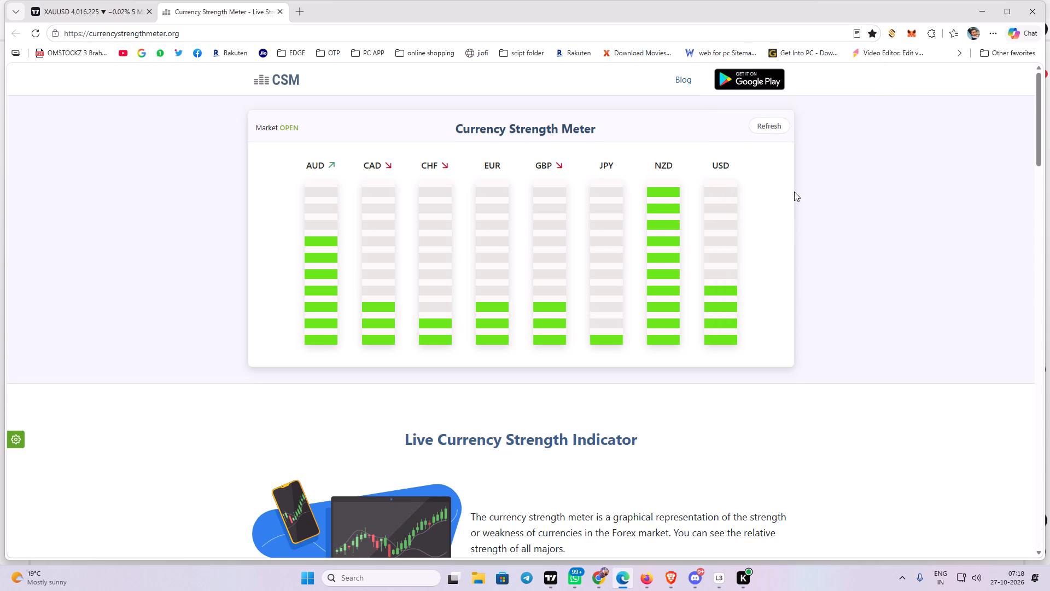
# Switch to Brave and check 1-minute XAUUSD price against the 4th level zone and the short position.
pyautogui.click(674, 583)
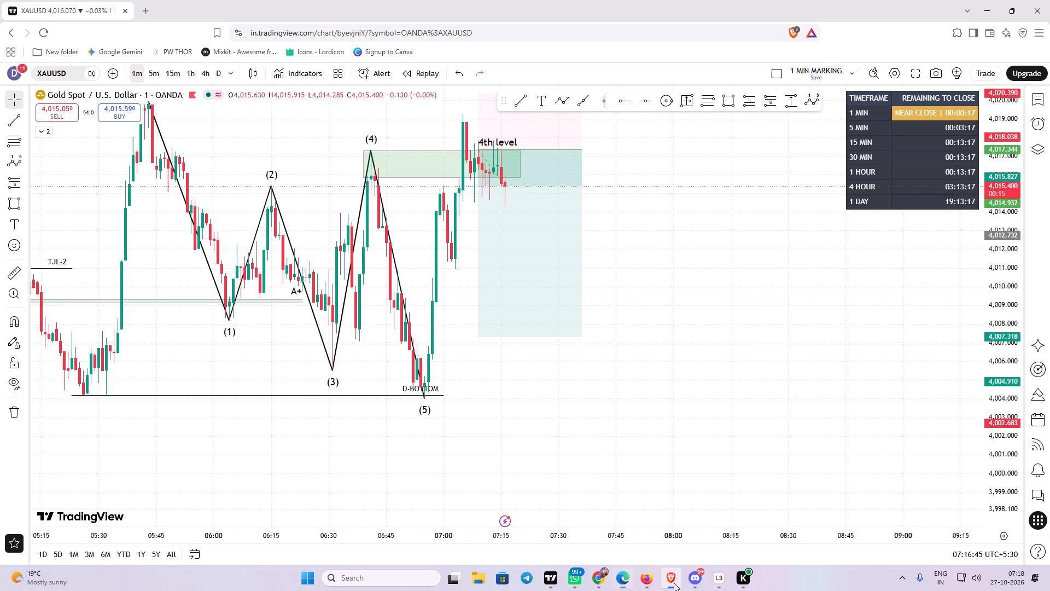
pyautogui.moveTo(665, 373); pyautogui.dragTo(662, 404)
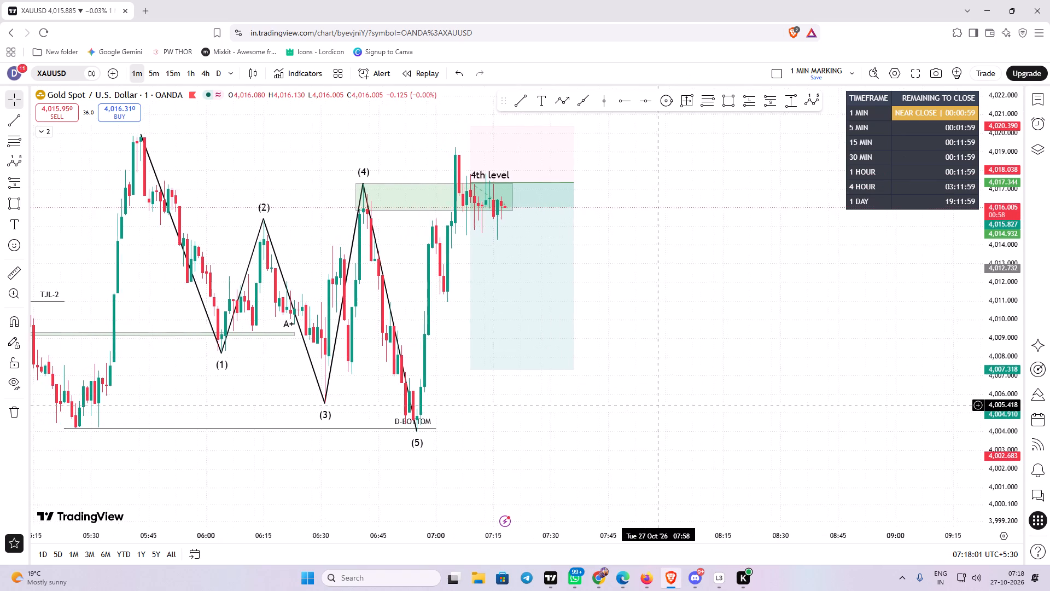
pyautogui.moveTo(662, 404); pyautogui.dragTo(647, 402)
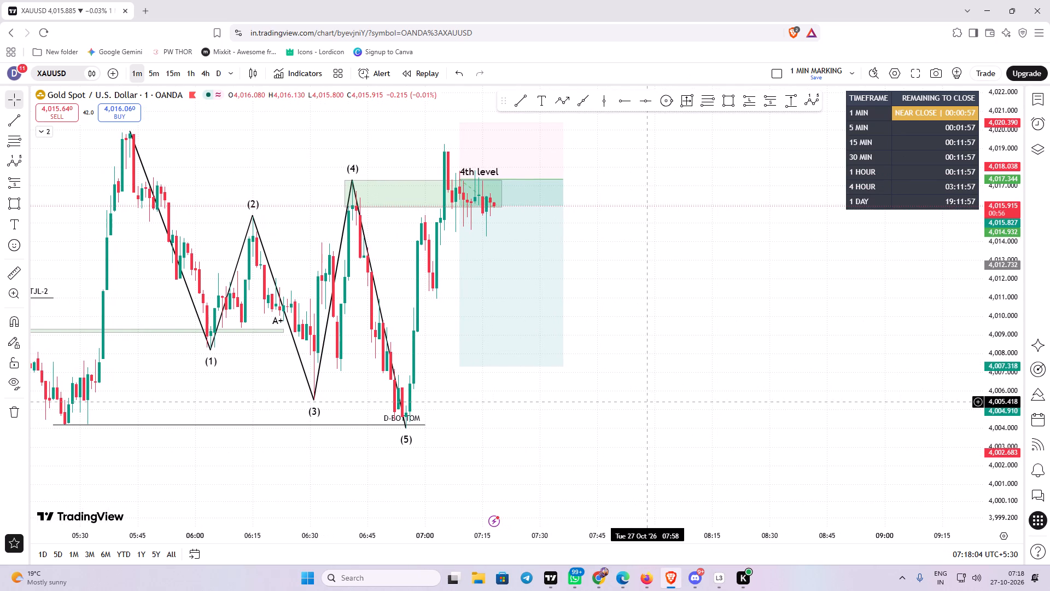
pyautogui.moveTo(647, 402); pyautogui.dragTo(616, 398)
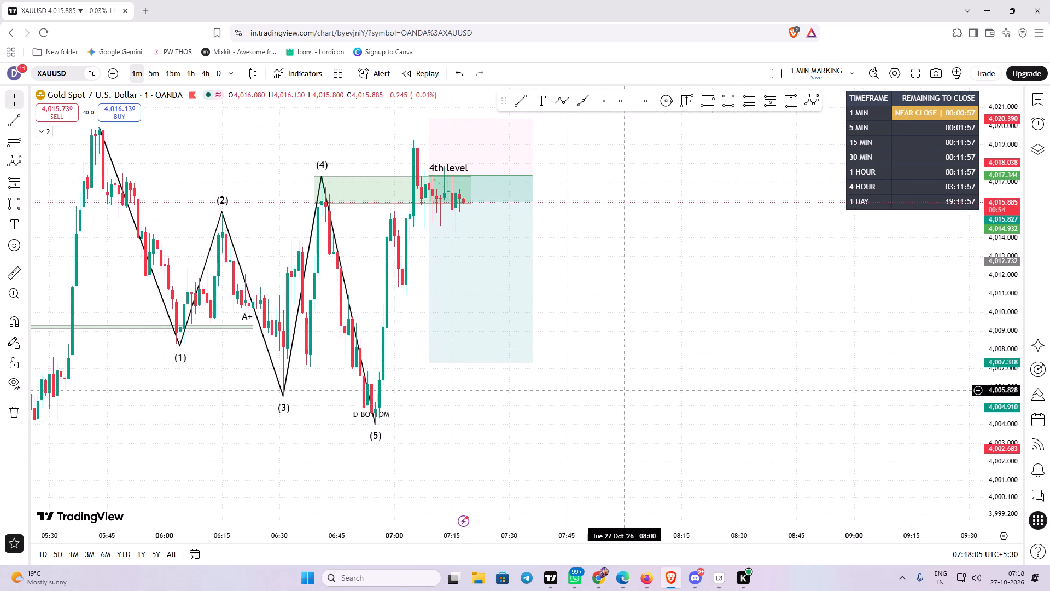
# Return to the Currency Strength Meter in Edge and refresh its readings again.
pyautogui.click(981, 5)
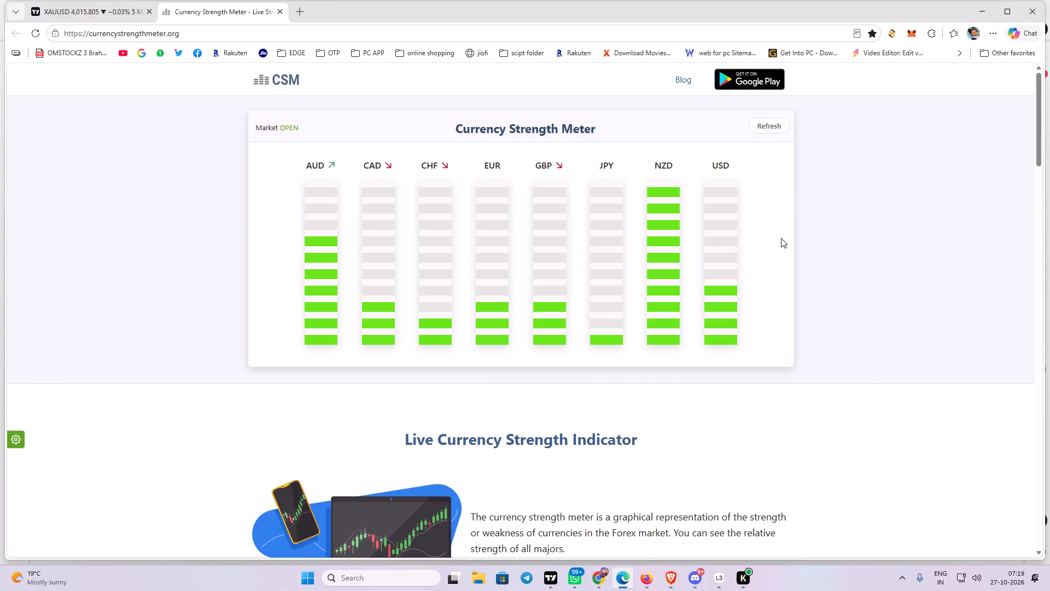
pyautogui.click(769, 133)
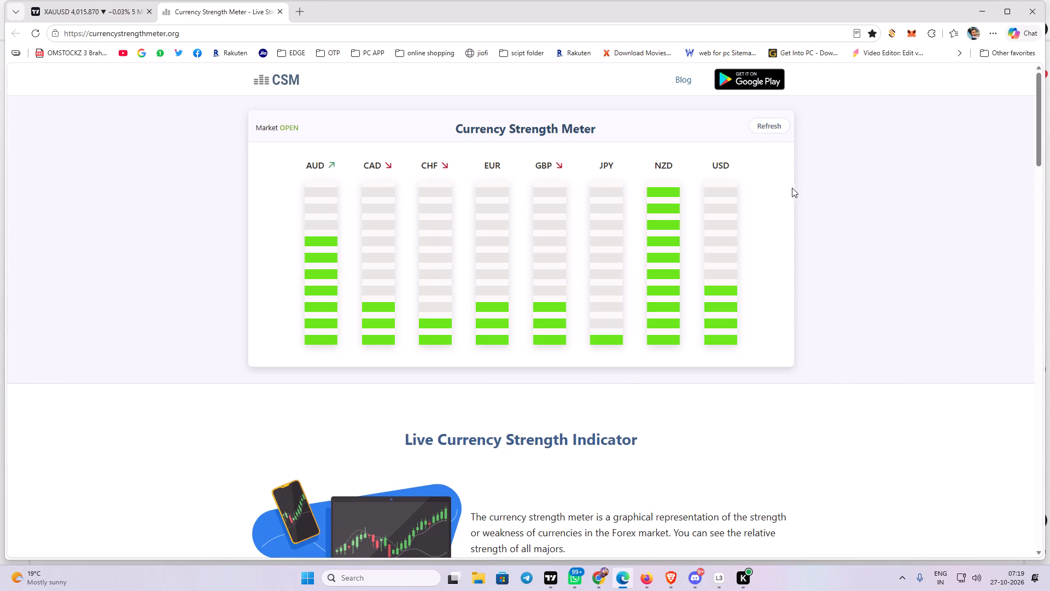
# Minimize Edge and open the bookmarked XAUUSD chart in Chrome.
pyautogui.click(593, 578)
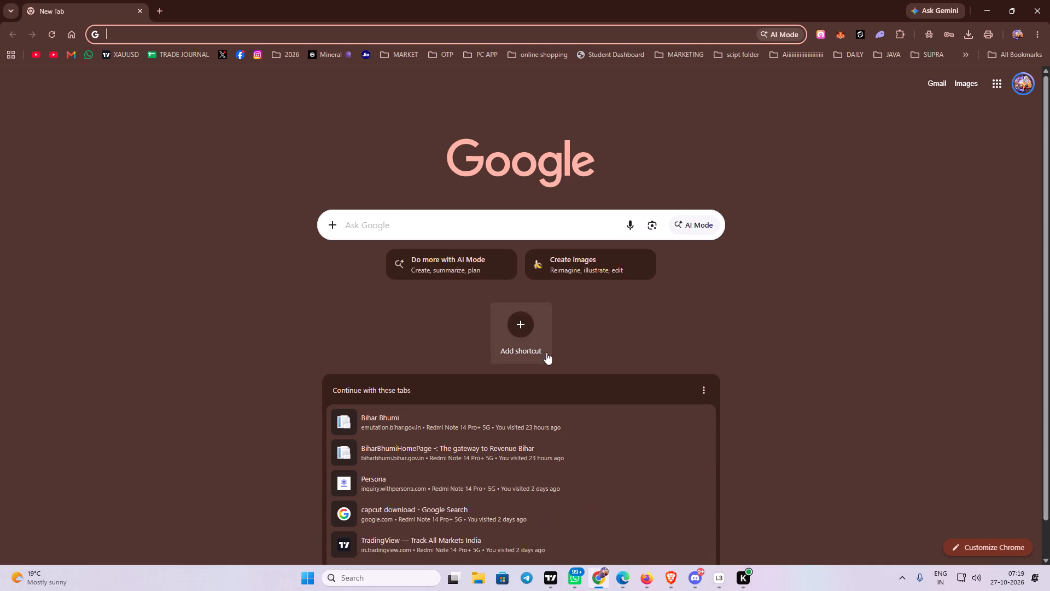
pyautogui.click(618, 581)
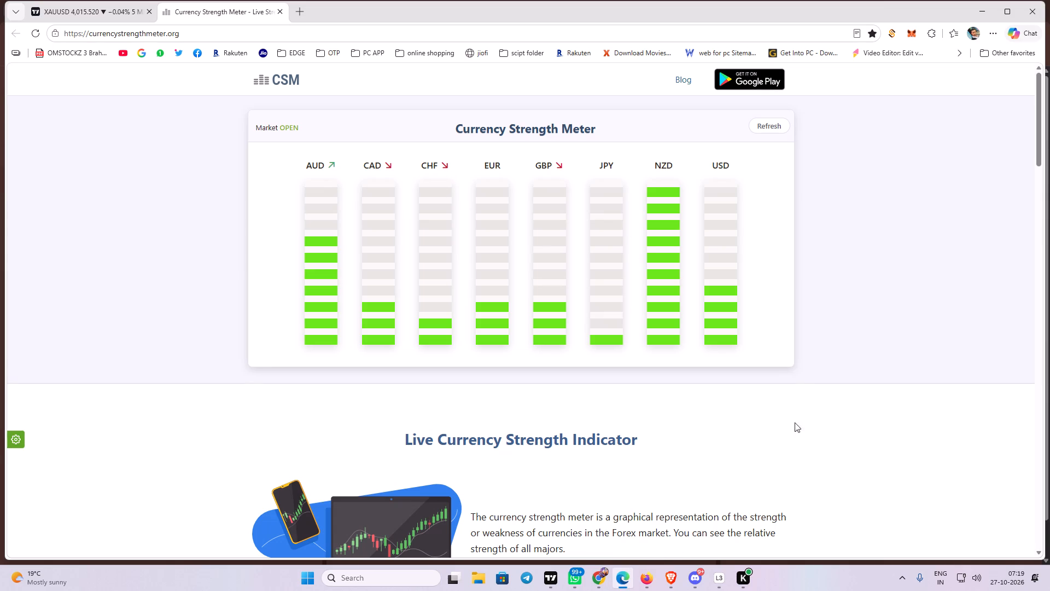
pyautogui.click(990, 13)
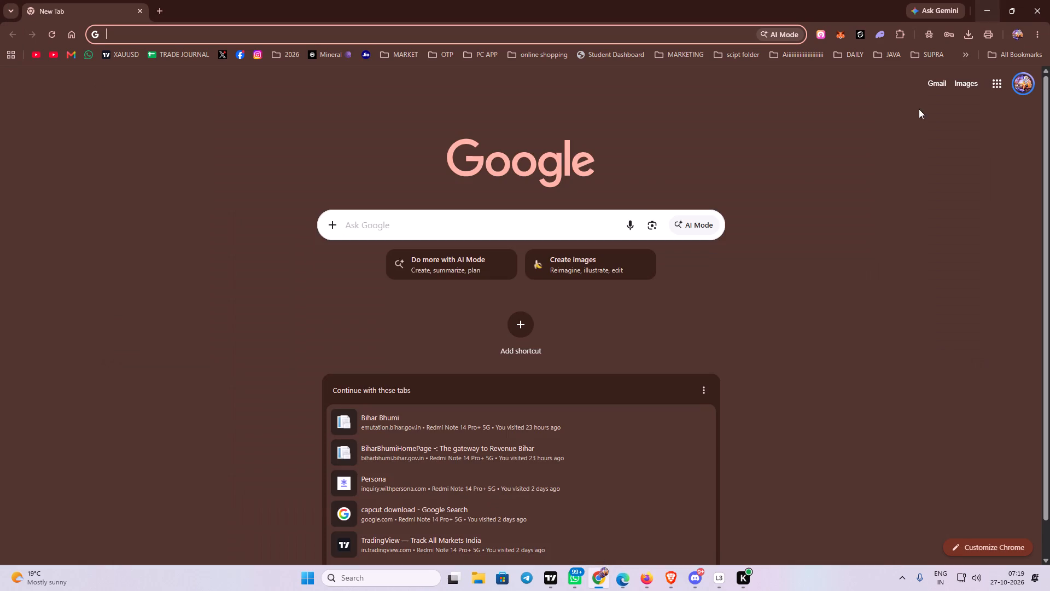
pyautogui.click(121, 51)
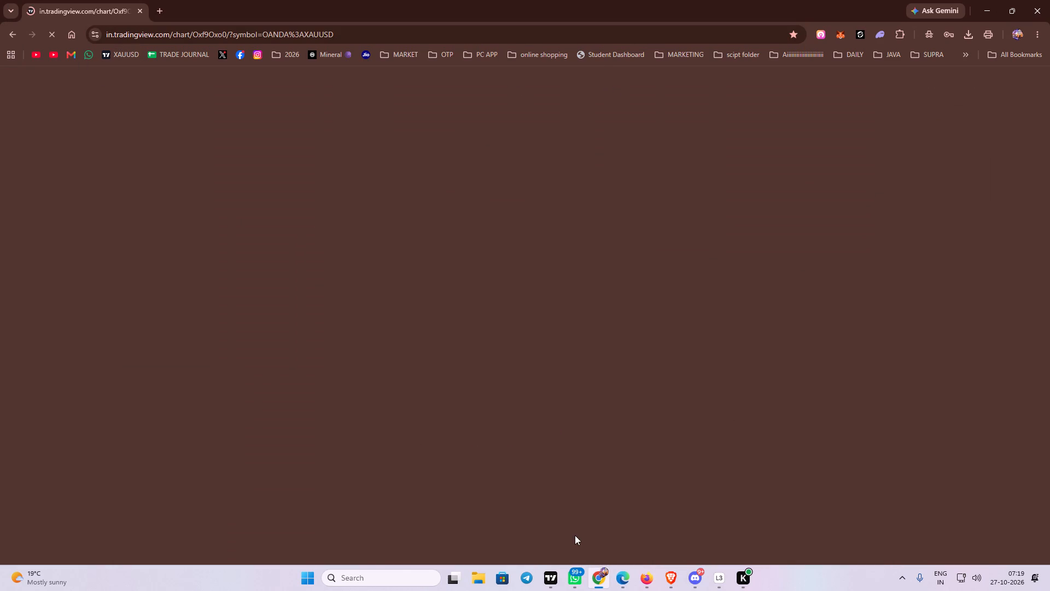
# Switch to the TradingView desktop app and draw a five-point Elliott impulse wave on the 15-minute XAUUSD chart, from about 3,975.8 to 4,022.4.
pyautogui.click(556, 582)
pyautogui.moveTo(652, 288); pyautogui.dragTo(644, 311)
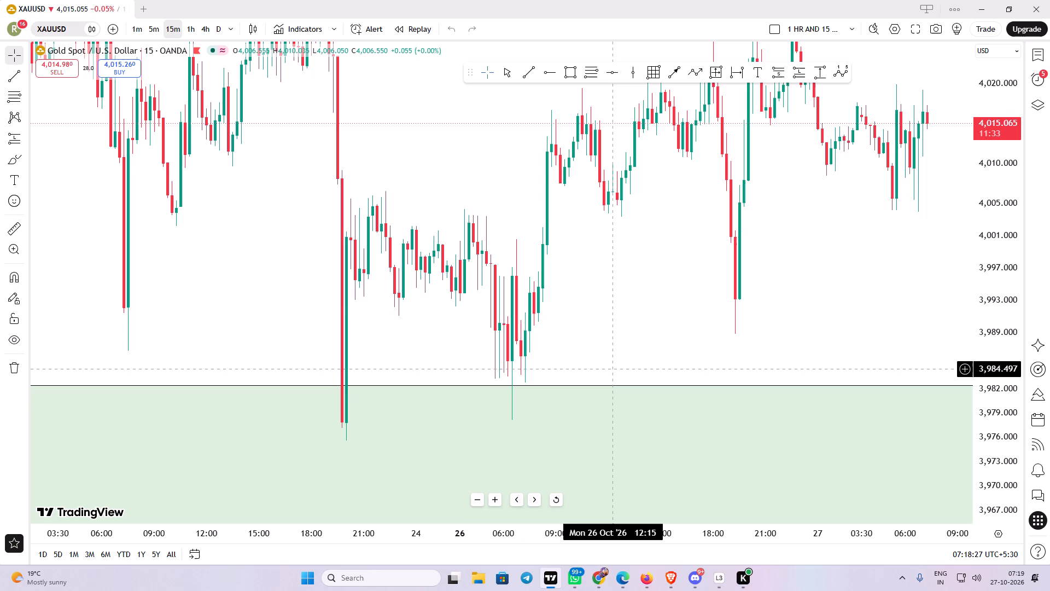
pyautogui.moveTo(644, 311); pyautogui.dragTo(570, 352)
pyautogui.click(841, 73)
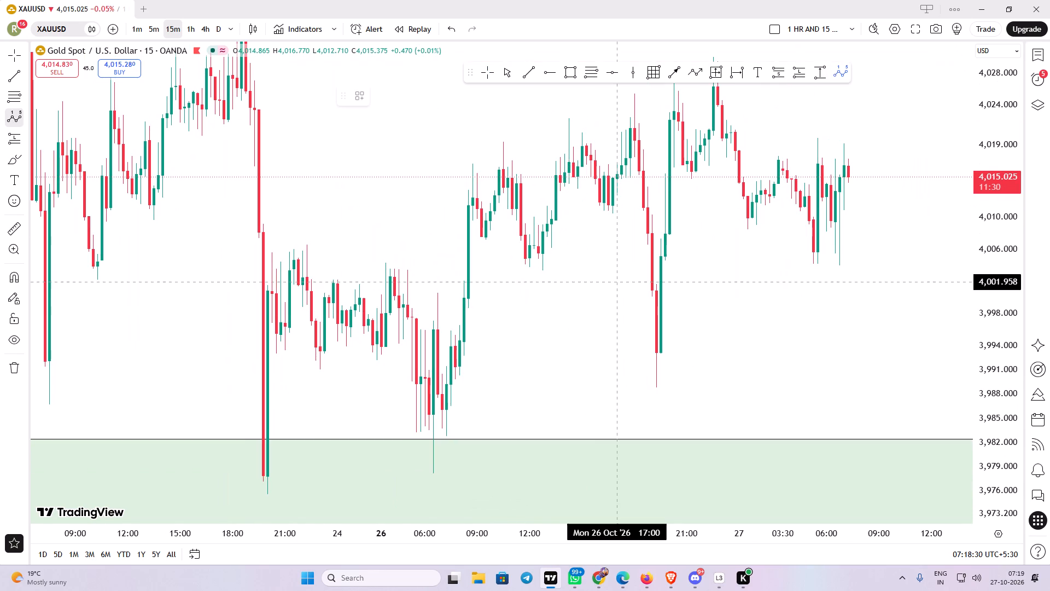
pyautogui.click(267, 493)
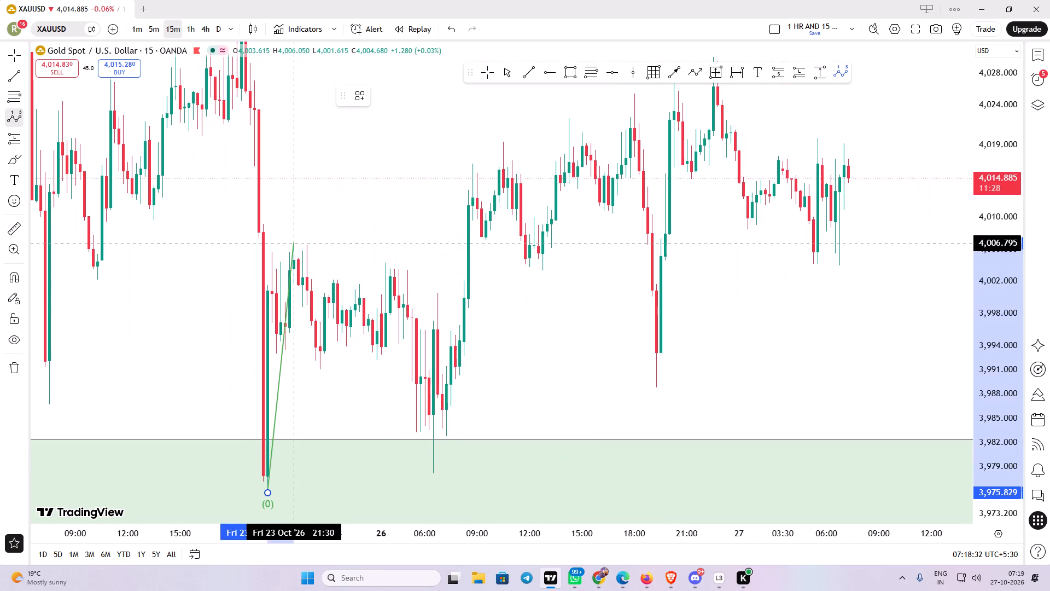
pyautogui.click(271, 252)
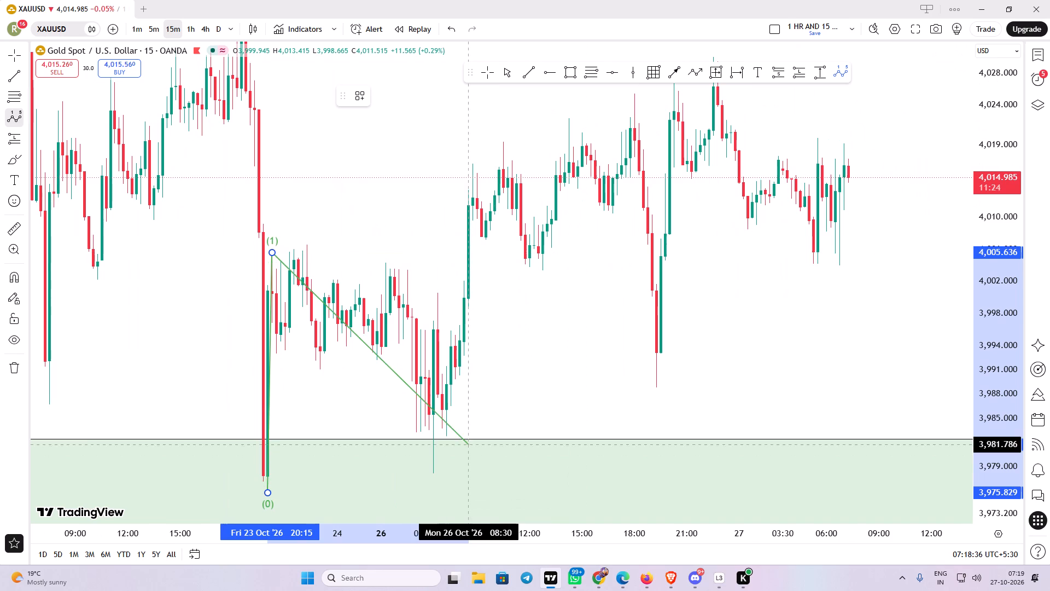
pyautogui.click(435, 471)
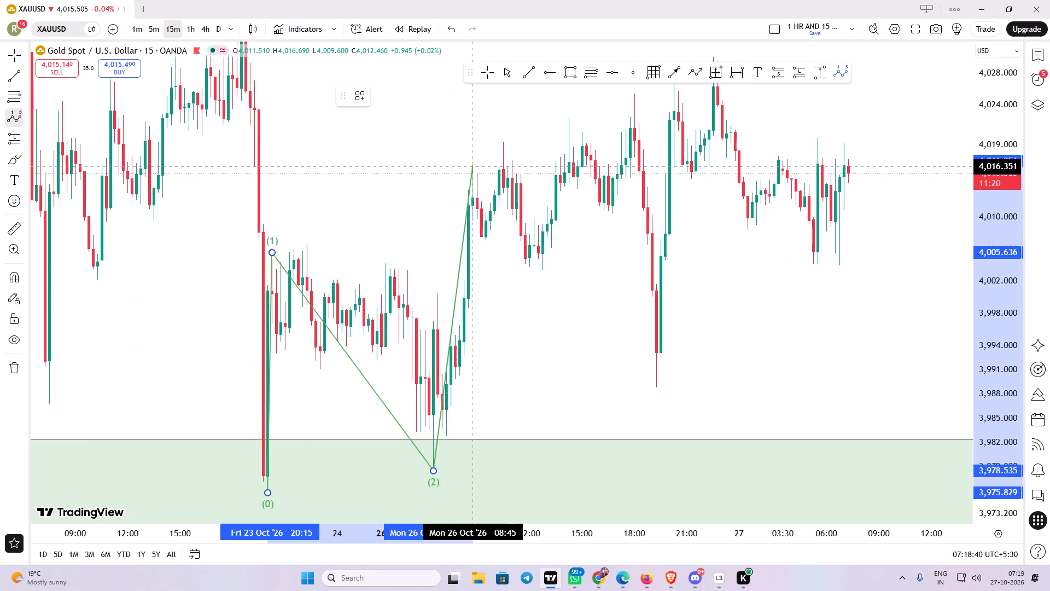
pyautogui.click(472, 165)
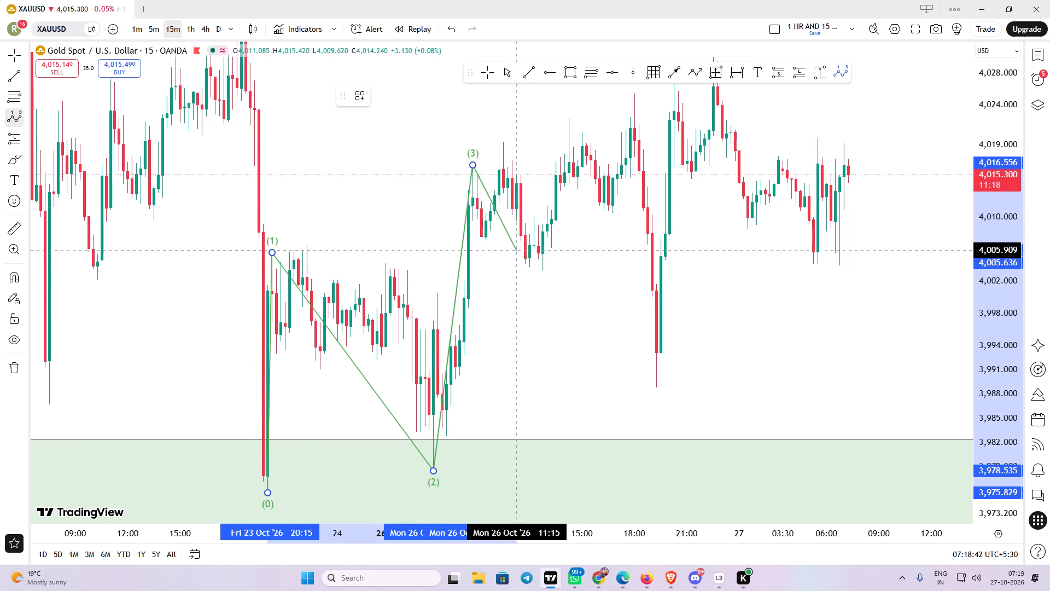
pyautogui.click(542, 268)
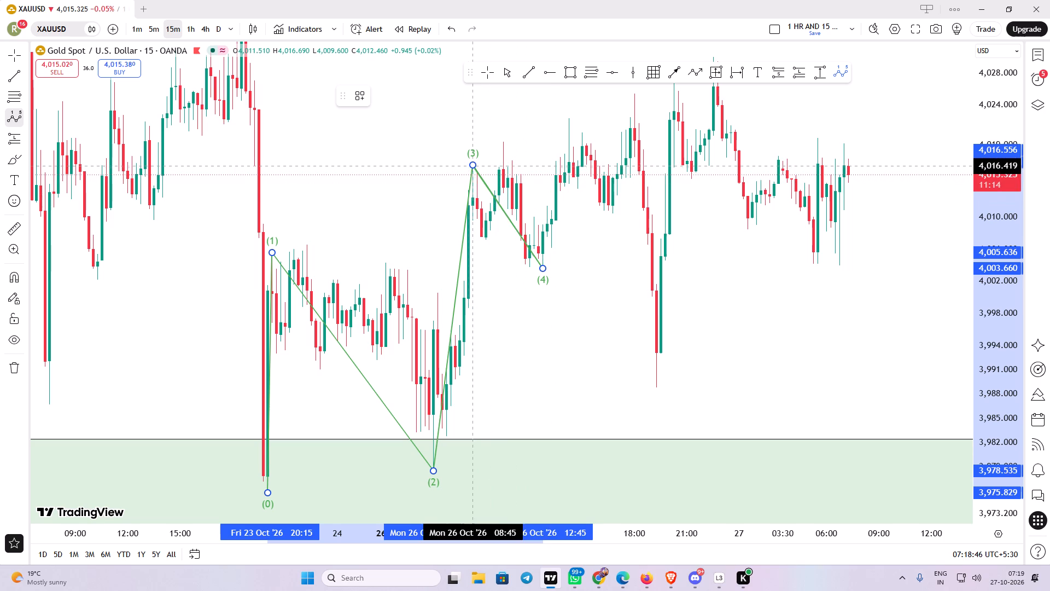
pyautogui.click(570, 118)
pyautogui.rightClick(570, 118)
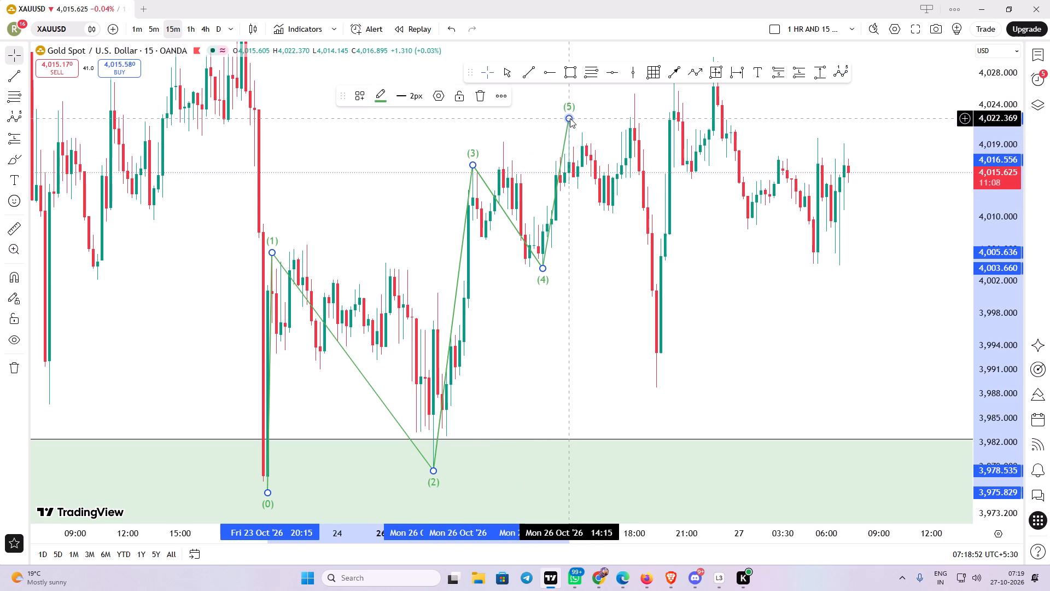
pyautogui.click(636, 100)
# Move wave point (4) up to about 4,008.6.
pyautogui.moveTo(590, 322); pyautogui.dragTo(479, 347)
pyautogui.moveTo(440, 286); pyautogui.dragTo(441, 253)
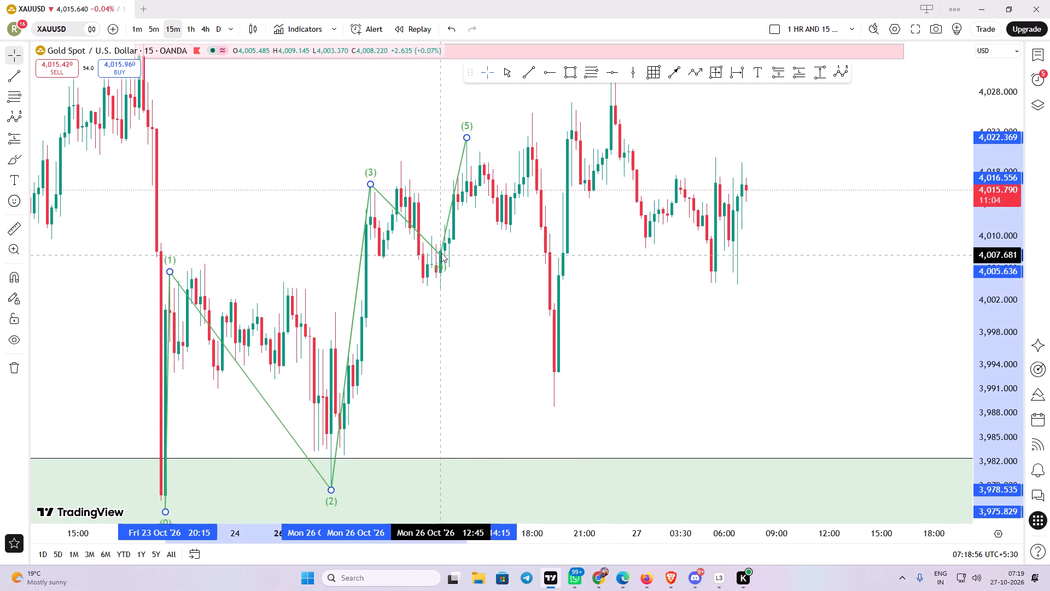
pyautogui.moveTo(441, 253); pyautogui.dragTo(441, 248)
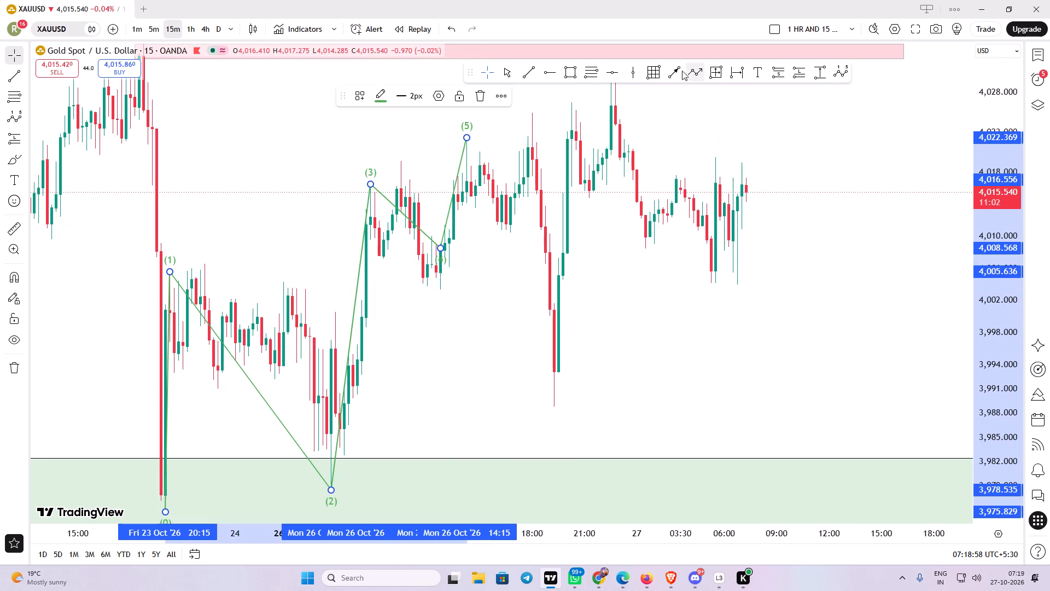
# Draw a rectangle zone at the wave (4) low between about 4,003.4 and 4,006.0, starting 26 Oct 12:15 and reaching the latest candles.
pyautogui.click(575, 67)
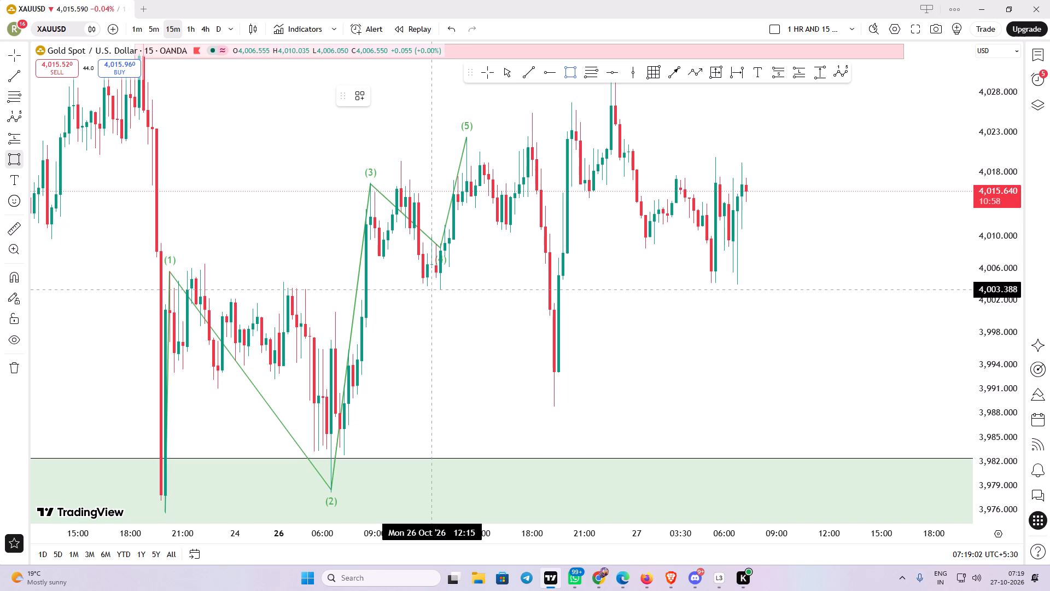
pyautogui.moveTo(433, 289); pyautogui.dragTo(803, 267)
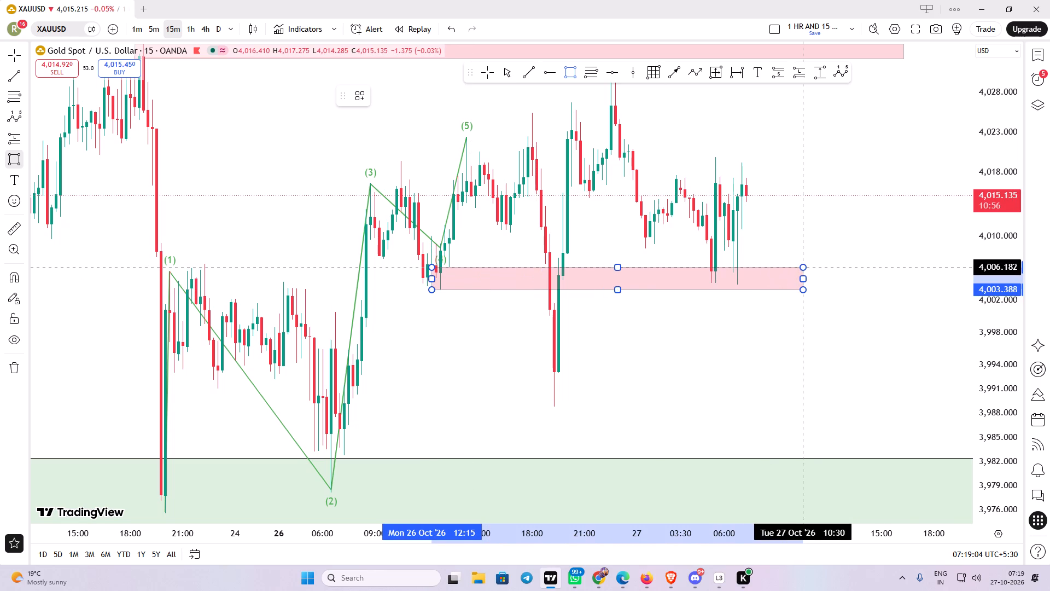
pyautogui.moveTo(803, 267); pyautogui.dragTo(803, 268)
pyautogui.click(803, 268)
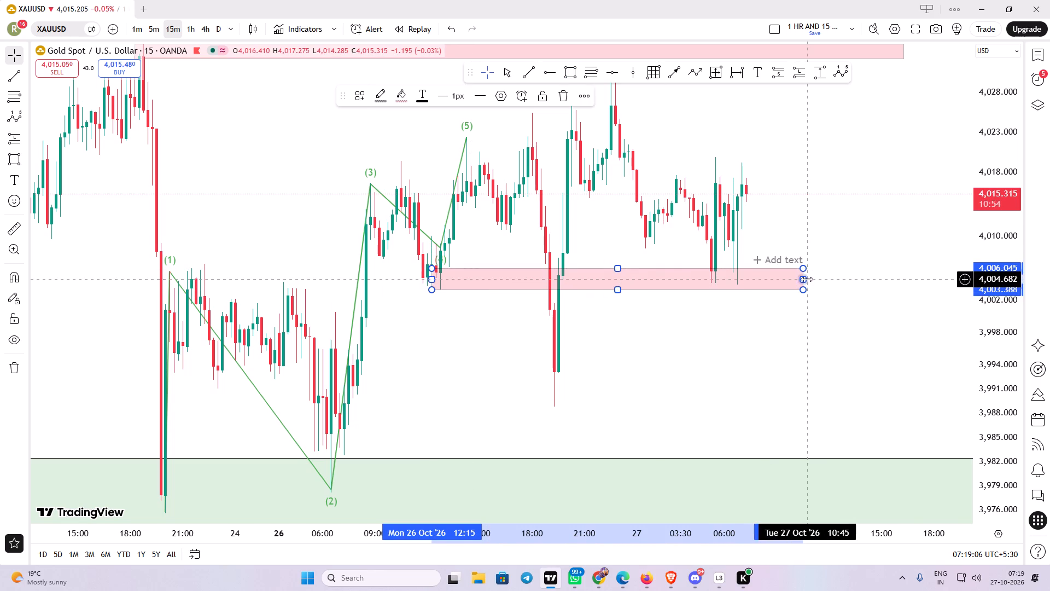
pyautogui.moveTo(807, 279); pyautogui.dragTo(585, 284)
pyautogui.moveTo(667, 332); pyautogui.dragTo(654, 293)
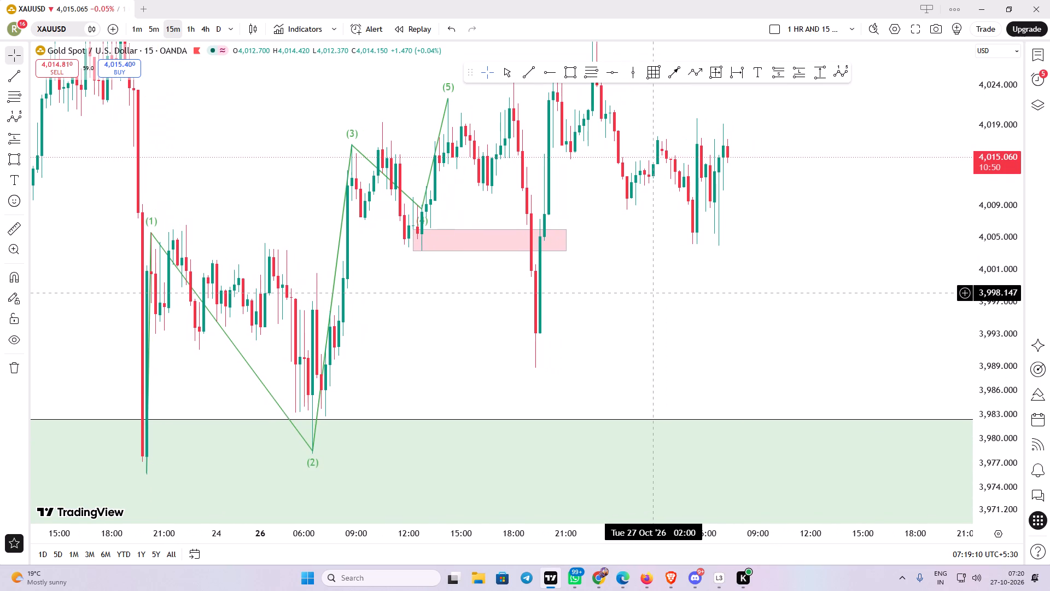
pyautogui.moveTo(654, 293); pyautogui.dragTo(654, 282)
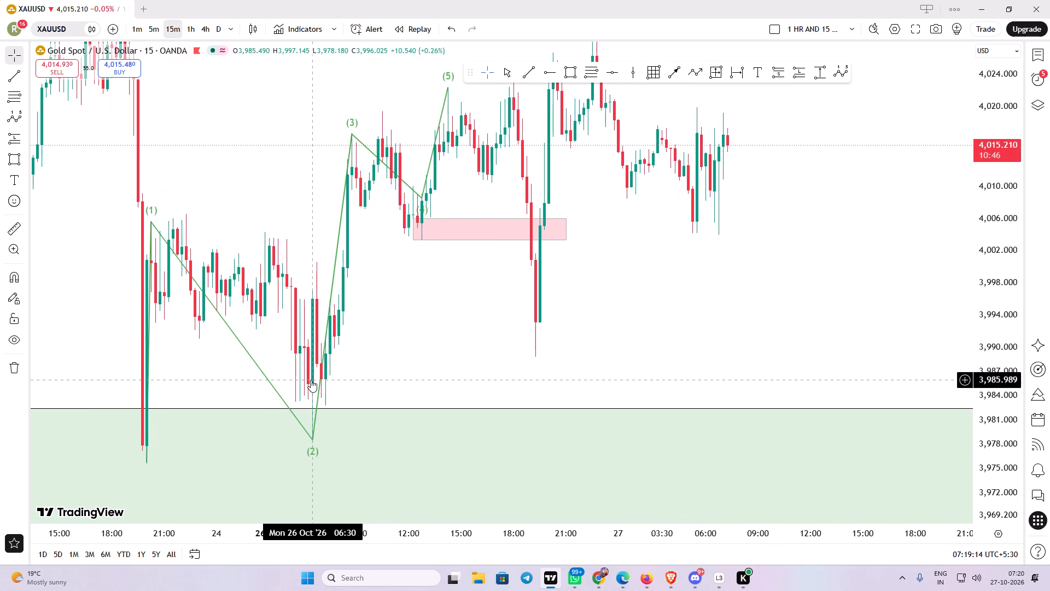
pyautogui.moveTo(398, 325); pyautogui.dragTo(400, 412)
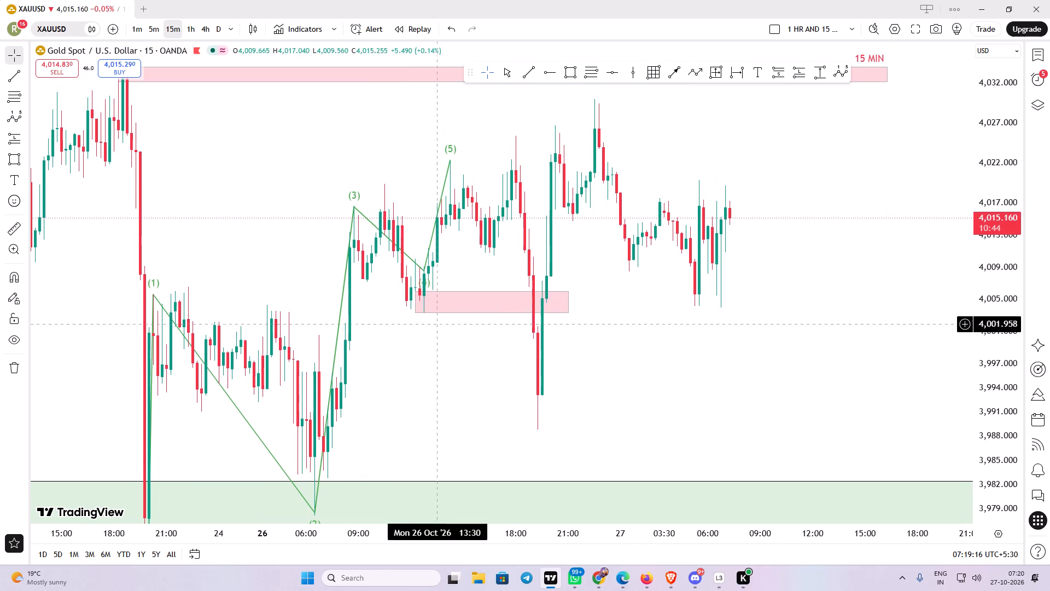
pyautogui.moveTo(569, 303); pyautogui.dragTo(584, 303)
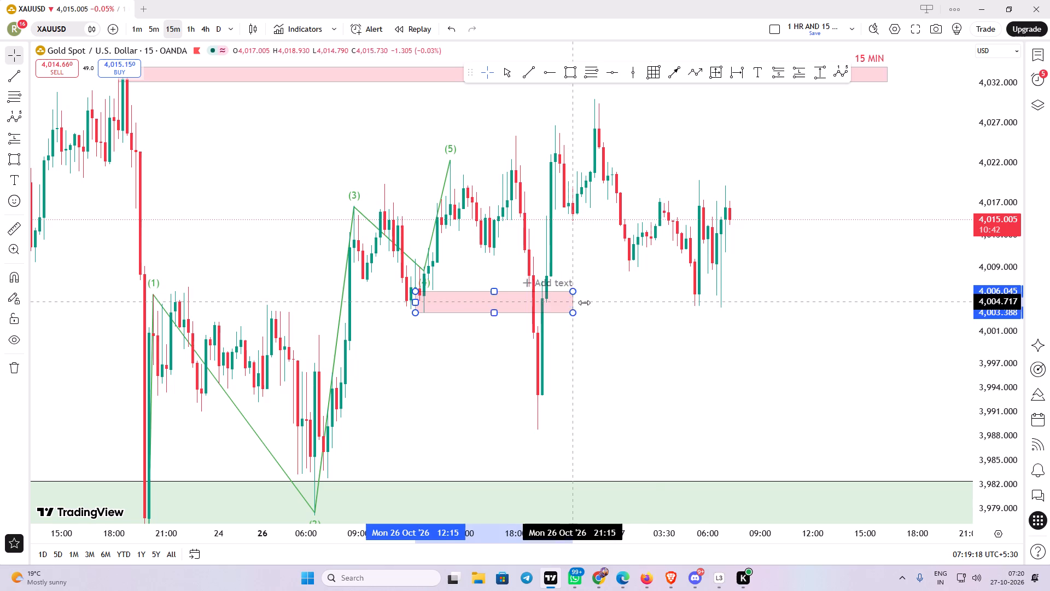
pyautogui.moveTo(584, 303); pyautogui.dragTo(727, 295)
pyautogui.moveTo(810, 290); pyautogui.dragTo(732, 293)
pyautogui.click(732, 293)
# Measure the price range from the new zone's upper edge up to the recent highs, and remove the measurement.
pyautogui.moveTo(742, 260); pyautogui.dragTo(715, 294)
pyautogui.click(811, 73)
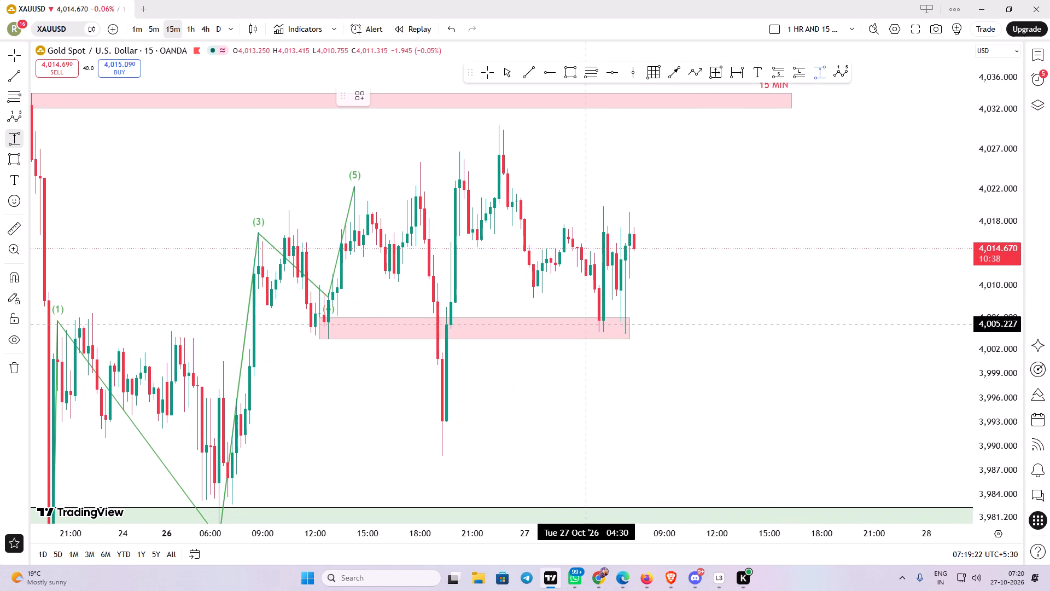
pyautogui.moveTo(592, 318); pyautogui.dragTo(628, 221)
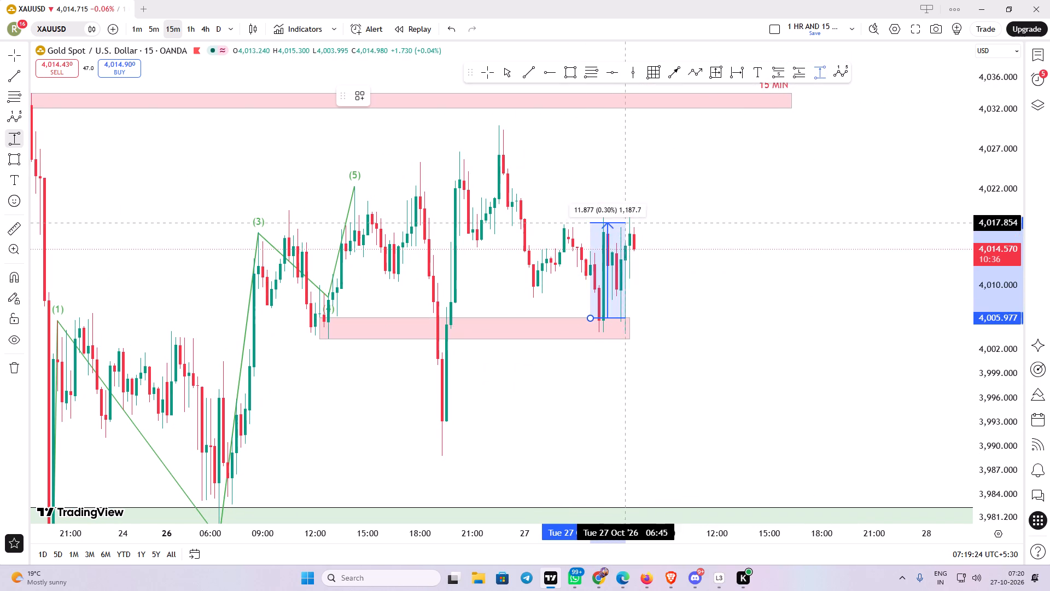
pyautogui.moveTo(628, 221); pyautogui.dragTo(643, 210)
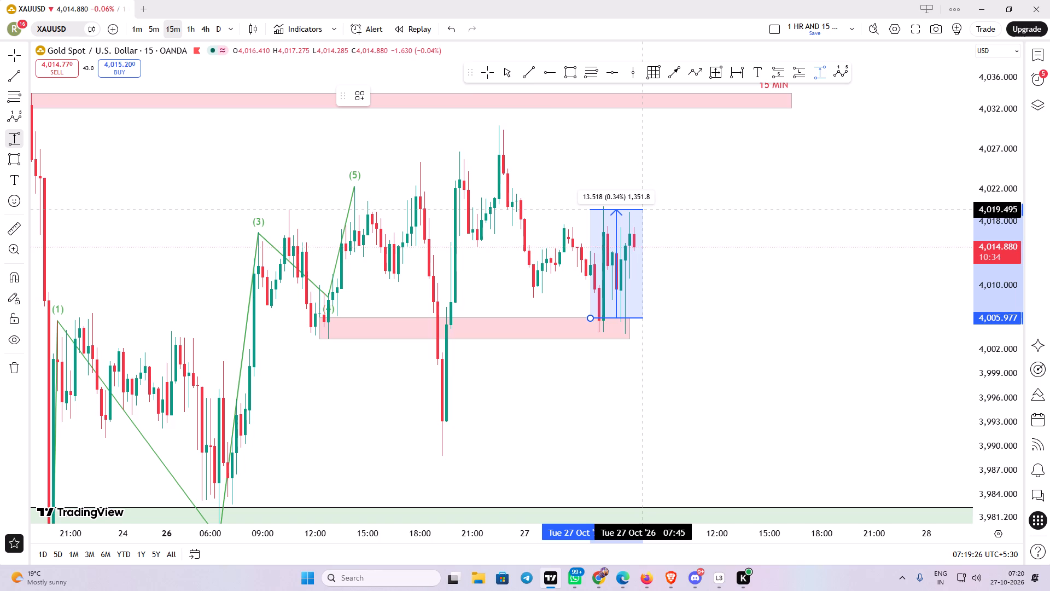
pyautogui.click(643, 210)
pyautogui.click(525, 101)
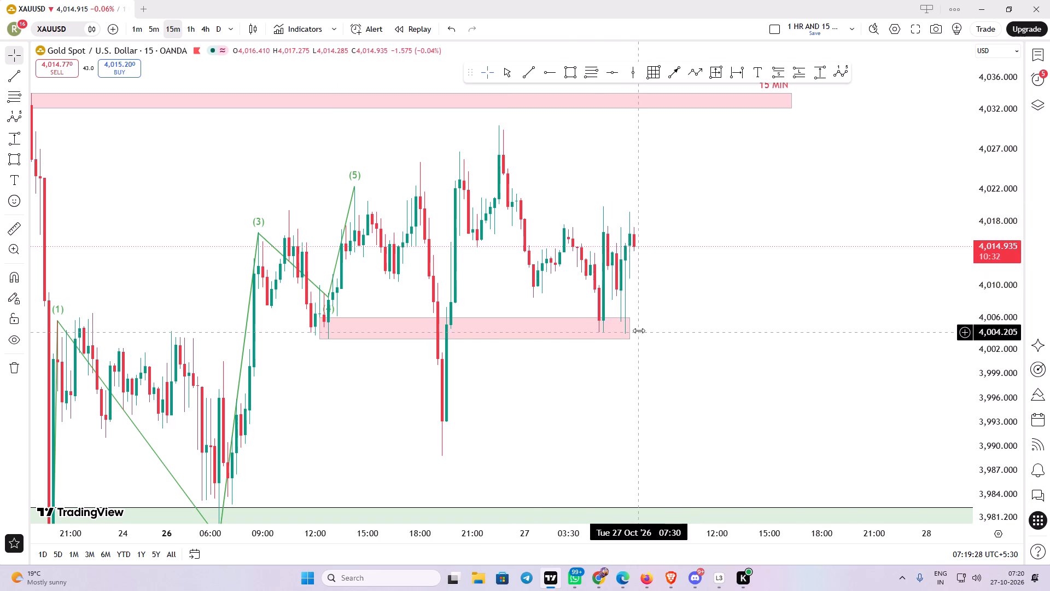
# Shorten the wave (4) zone so that it ends at 27 Oct 06:00.
pyautogui.moveTo(633, 330); pyautogui.dragTo(618, 327)
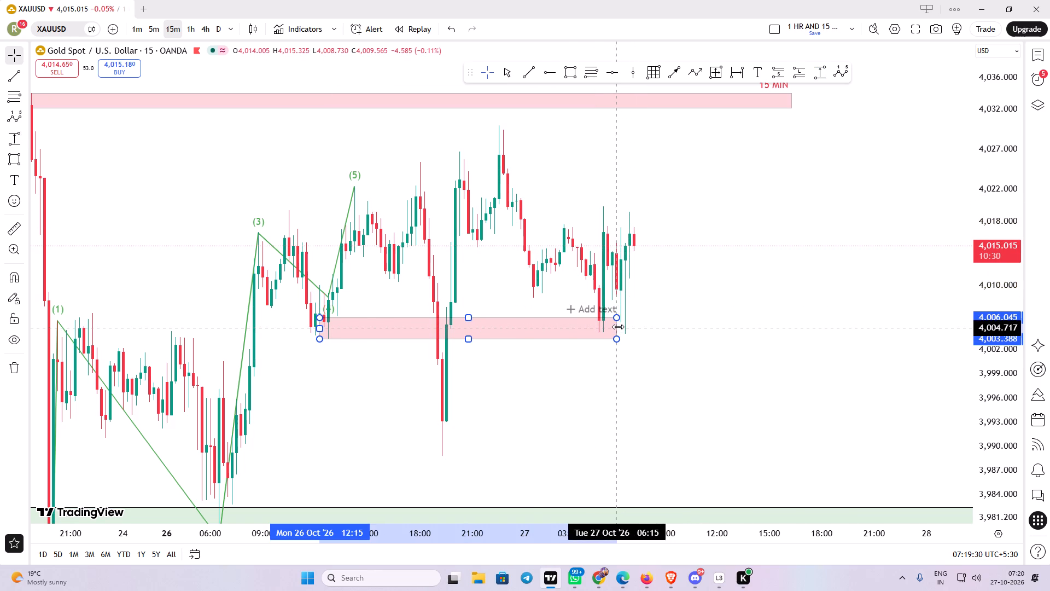
pyautogui.moveTo(618, 327); pyautogui.dragTo(613, 327)
# Label the wave (4) zone "4th level 15 min" and reload the chart.
pyautogui.moveTo(750, 290); pyautogui.dragTo(757, 261)
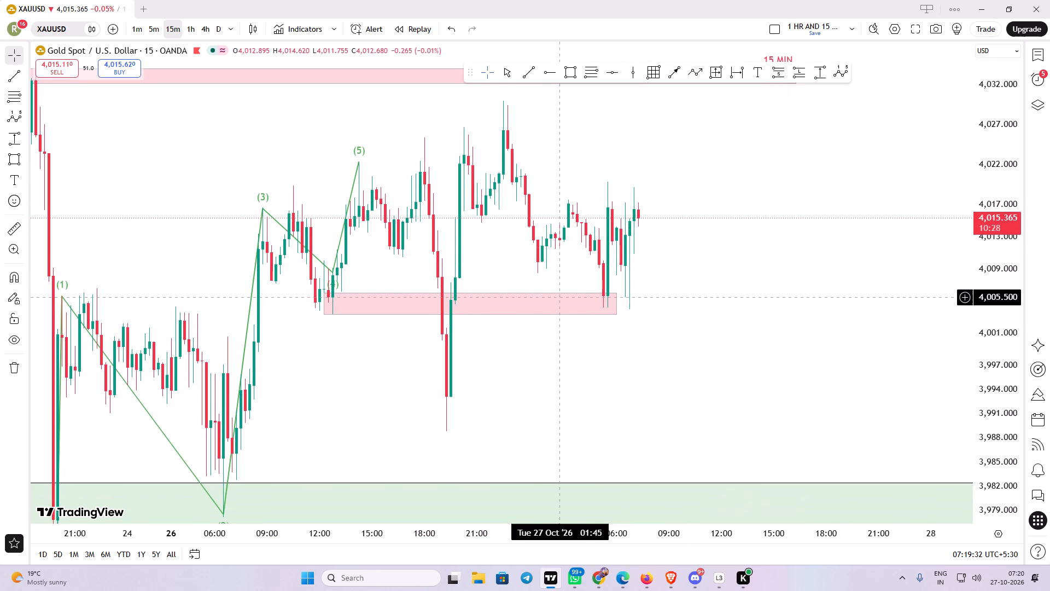
pyautogui.click(551, 293)
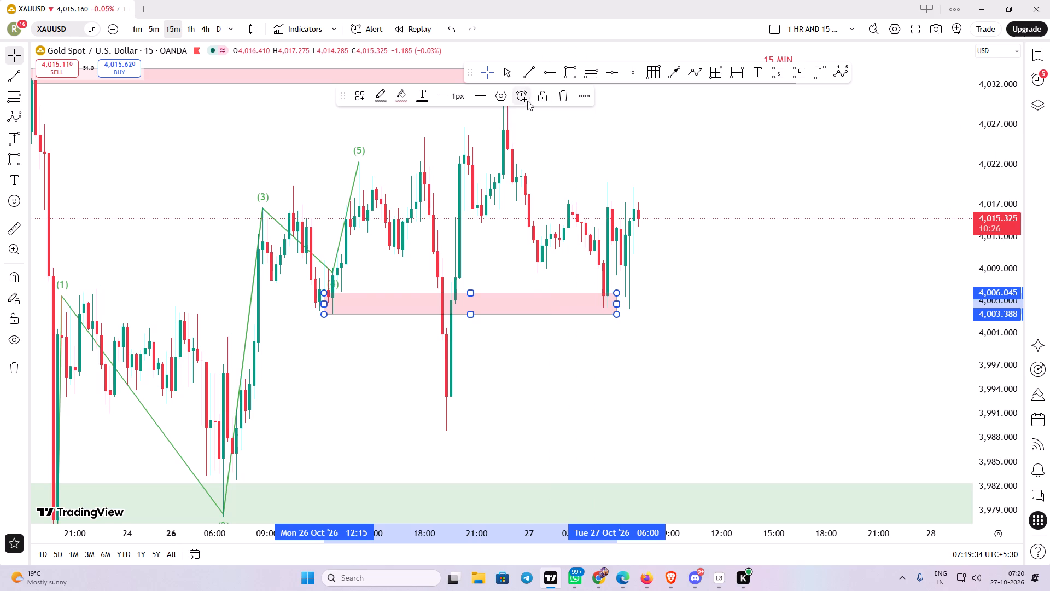
pyautogui.click(510, 100)
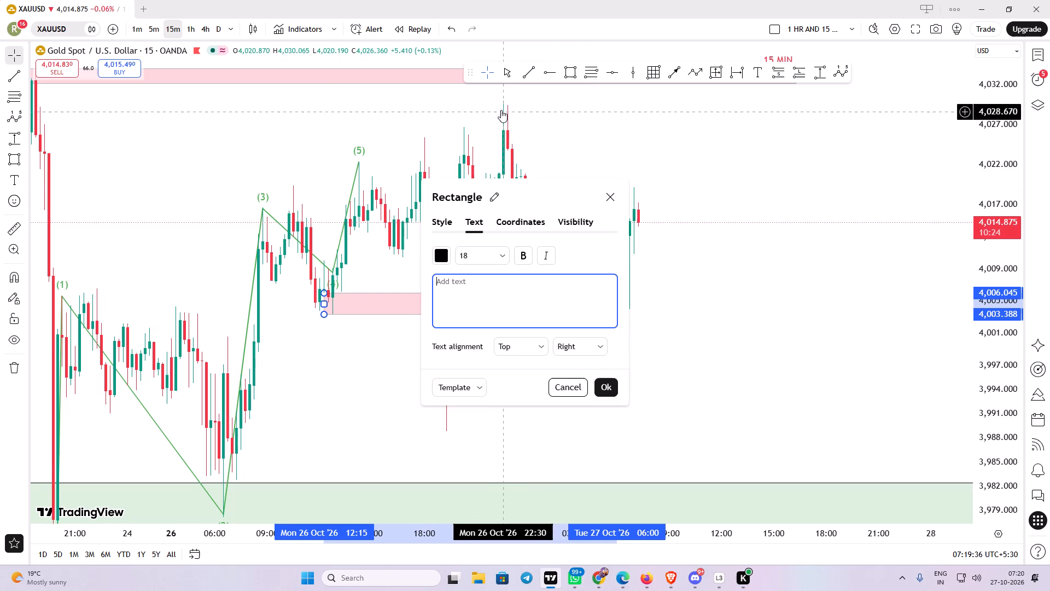
pyautogui.click(479, 301)
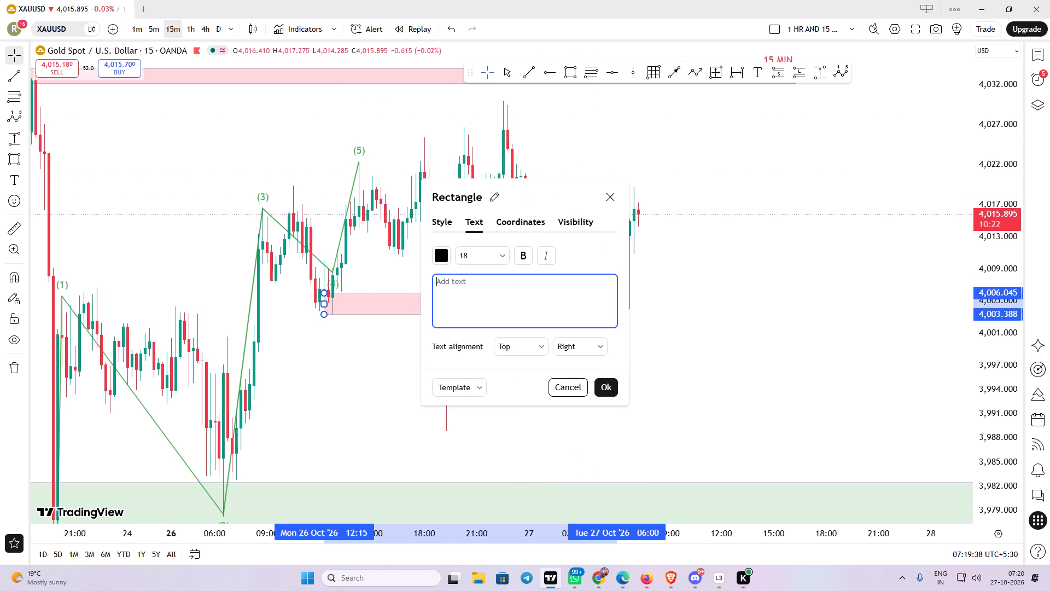
pyautogui.write('4th level 15 min')
pyautogui.press('space')
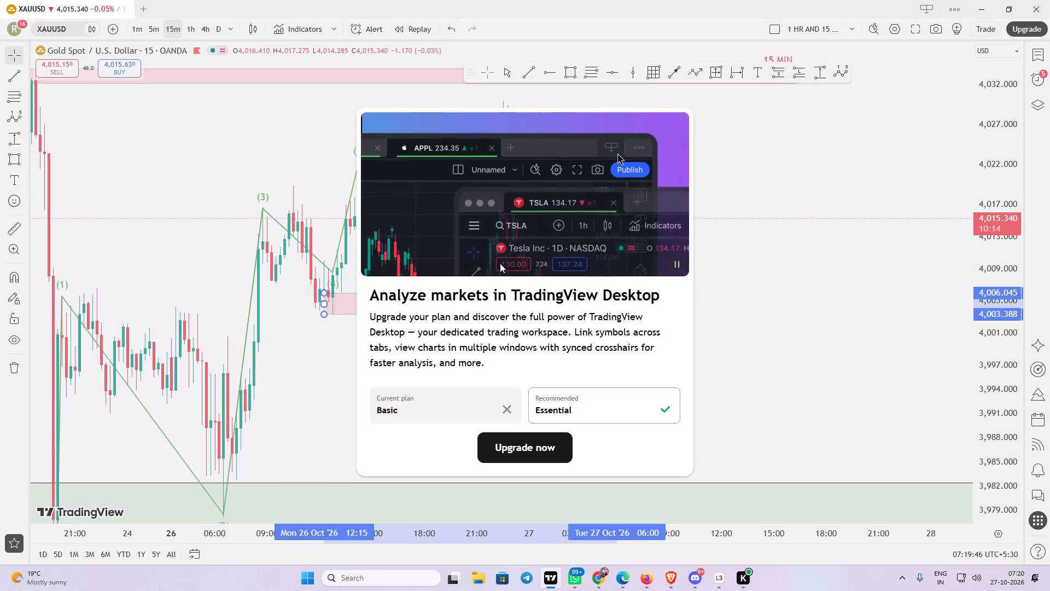
pyautogui.press('F5')
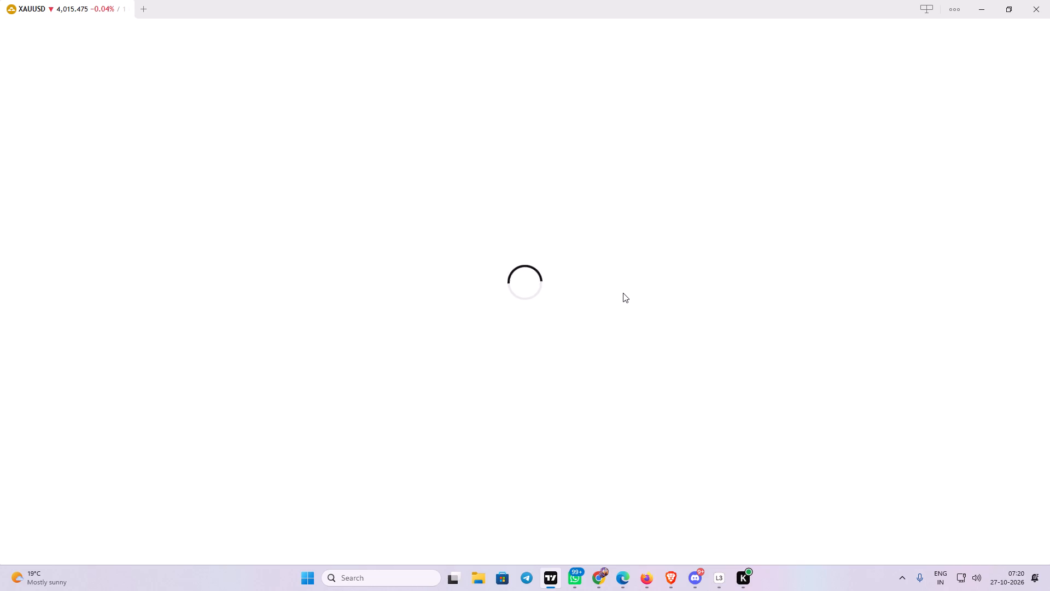
# Move wave point (4) down to the candle low at the zone's lower edge, about 4,003.3.
pyautogui.moveTo(636, 307); pyautogui.dragTo(609, 327)
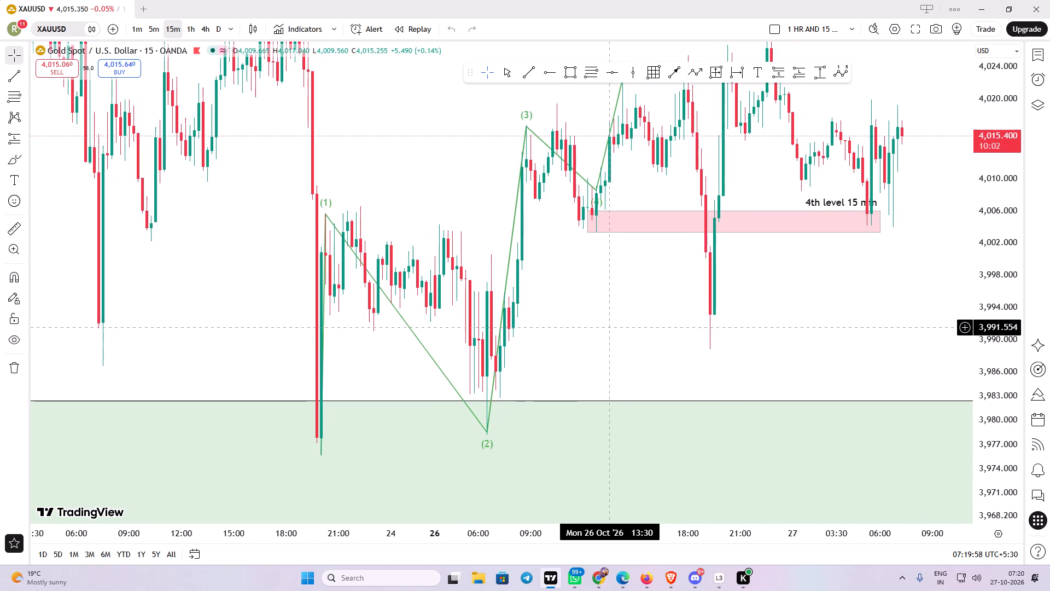
pyautogui.moveTo(609, 327); pyautogui.dragTo(564, 367)
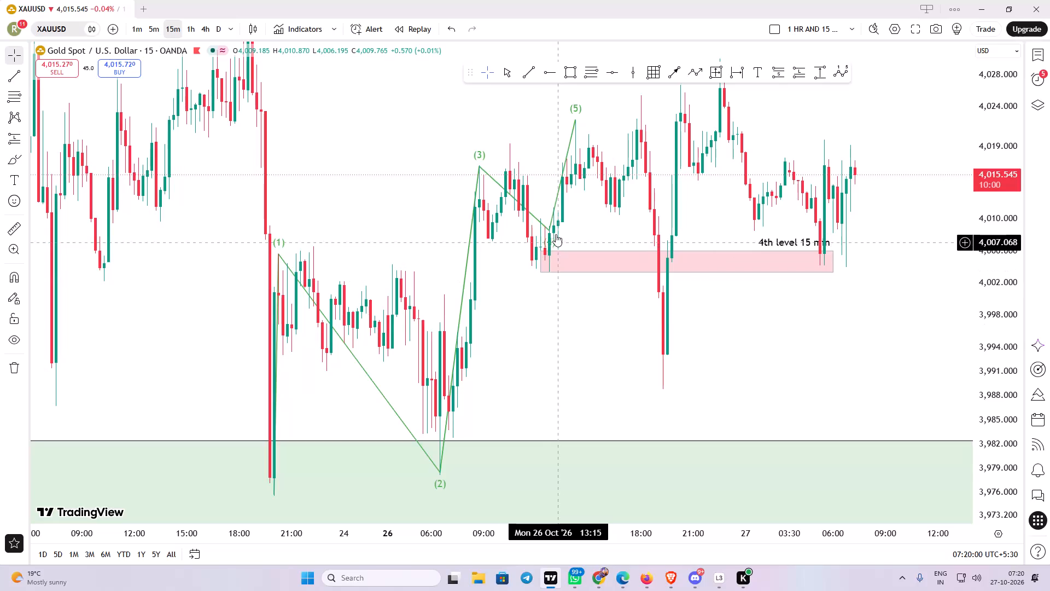
pyautogui.moveTo(551, 233); pyautogui.dragTo(552, 273)
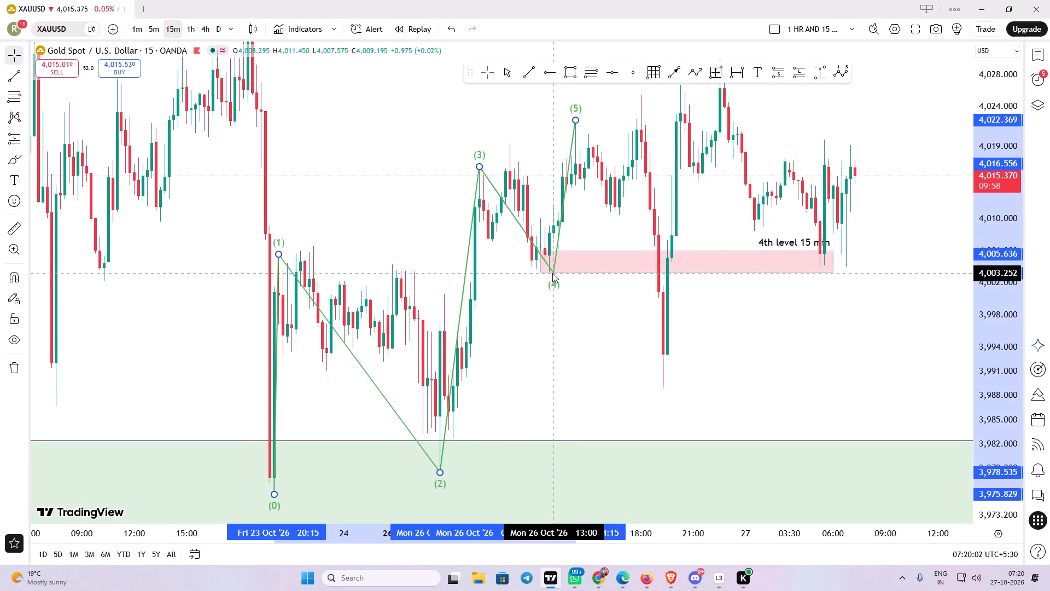
pyautogui.moveTo(552, 273); pyautogui.dragTo(551, 271)
# Measure the price range from the 4th level zone's lower edge up to the 26 Oct evening rally high, and remove the measurement.
pyautogui.moveTo(789, 328); pyautogui.dragTo(694, 349)
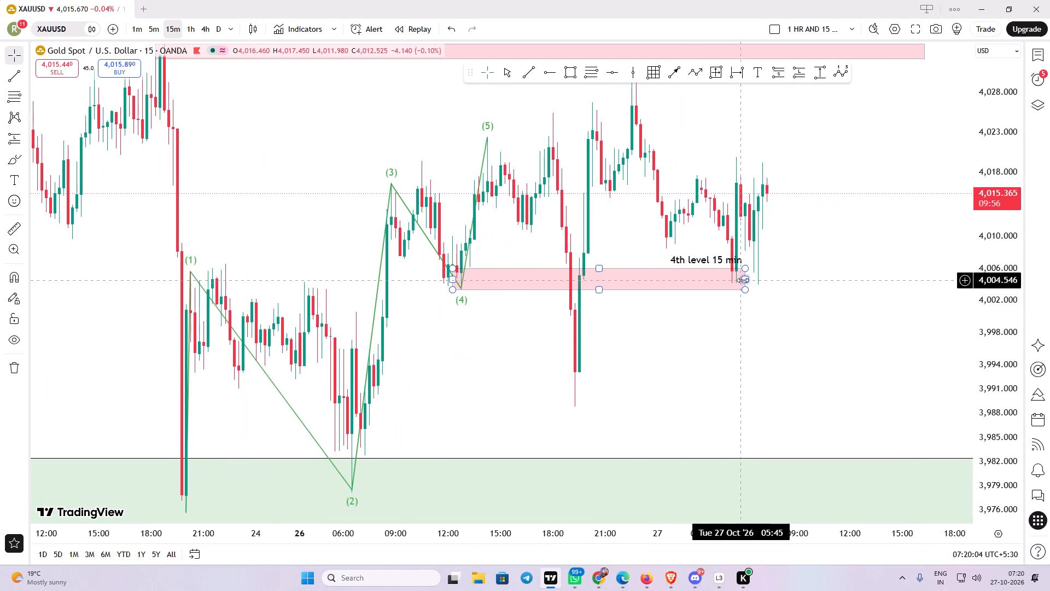
pyautogui.moveTo(848, 214); pyautogui.dragTo(793, 283)
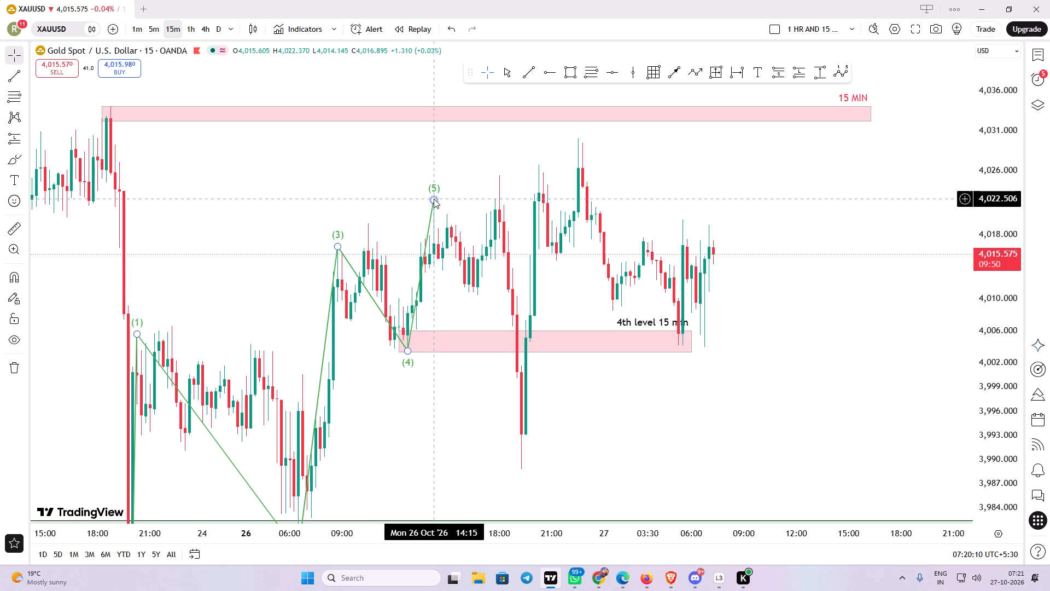
pyautogui.moveTo(633, 419); pyautogui.dragTo(628, 422)
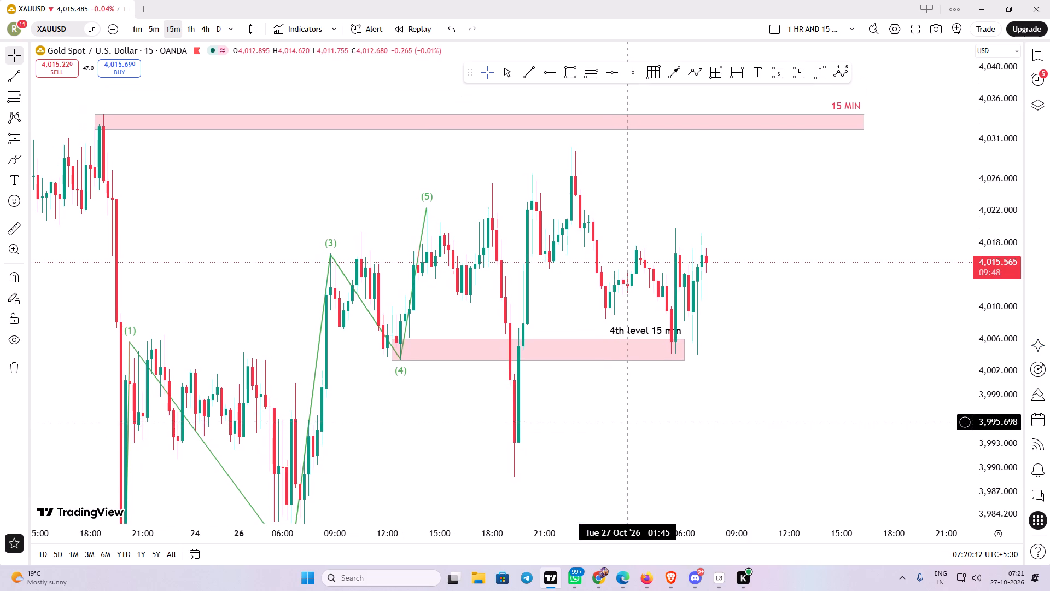
pyautogui.click(822, 67)
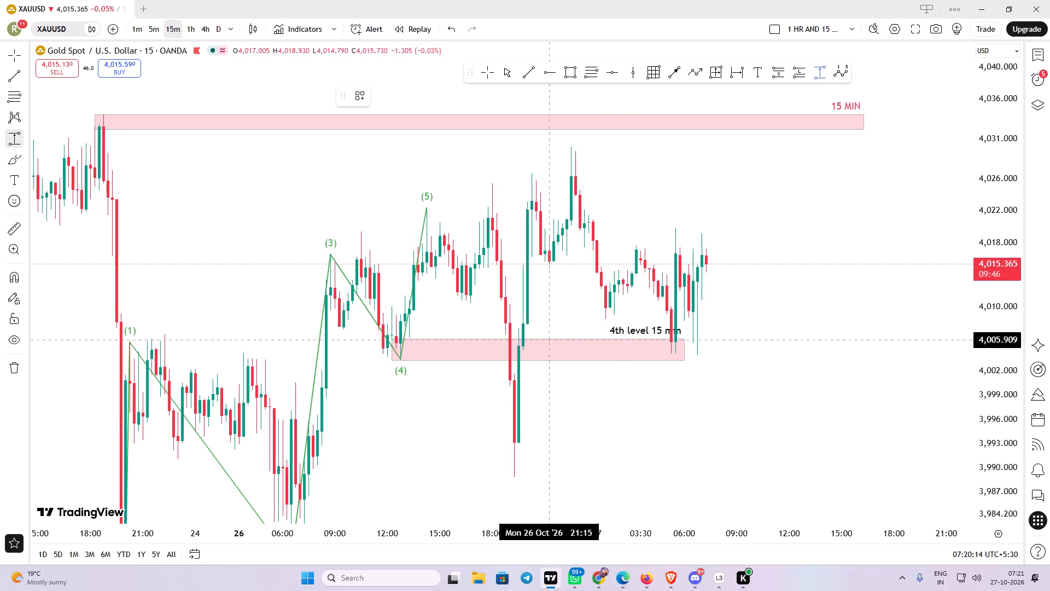
pyautogui.moveTo(518, 361); pyautogui.dragTo(520, 357)
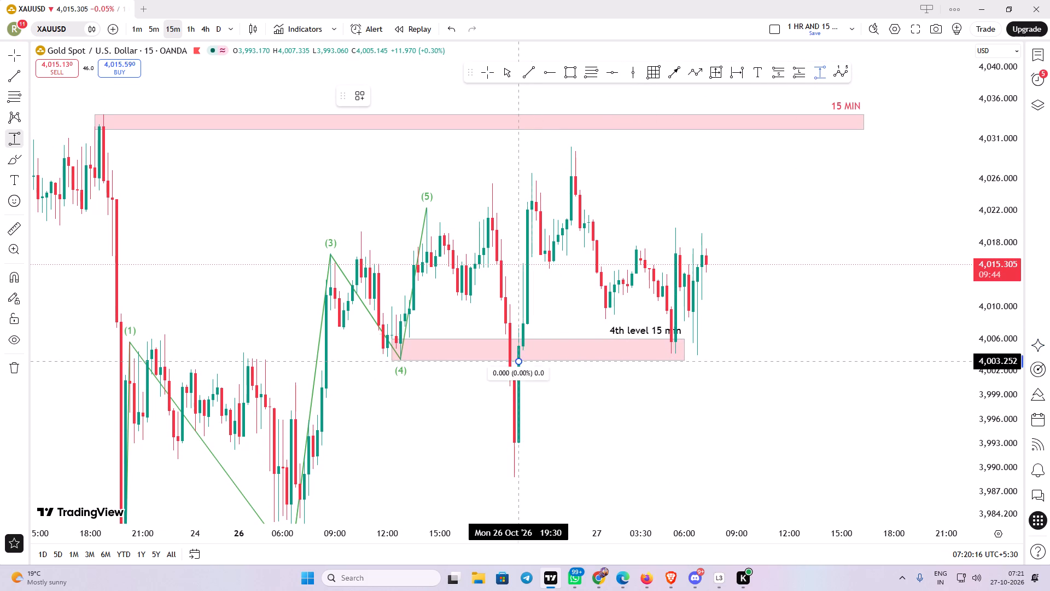
pyautogui.moveTo(520, 357); pyautogui.dragTo(565, 171)
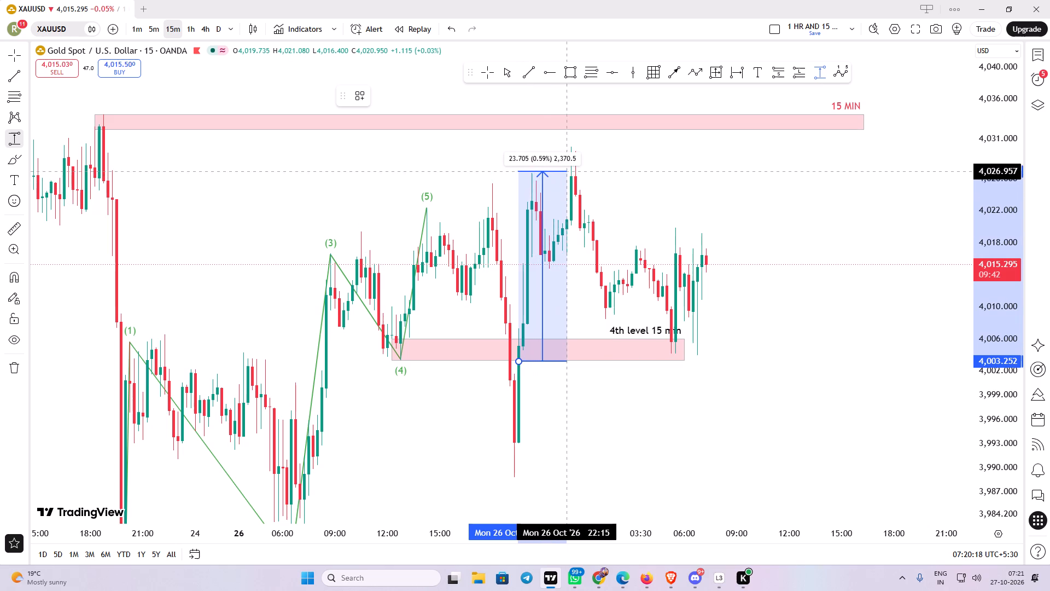
pyautogui.moveTo(565, 171); pyautogui.dragTo(566, 173)
pyautogui.click(566, 173)
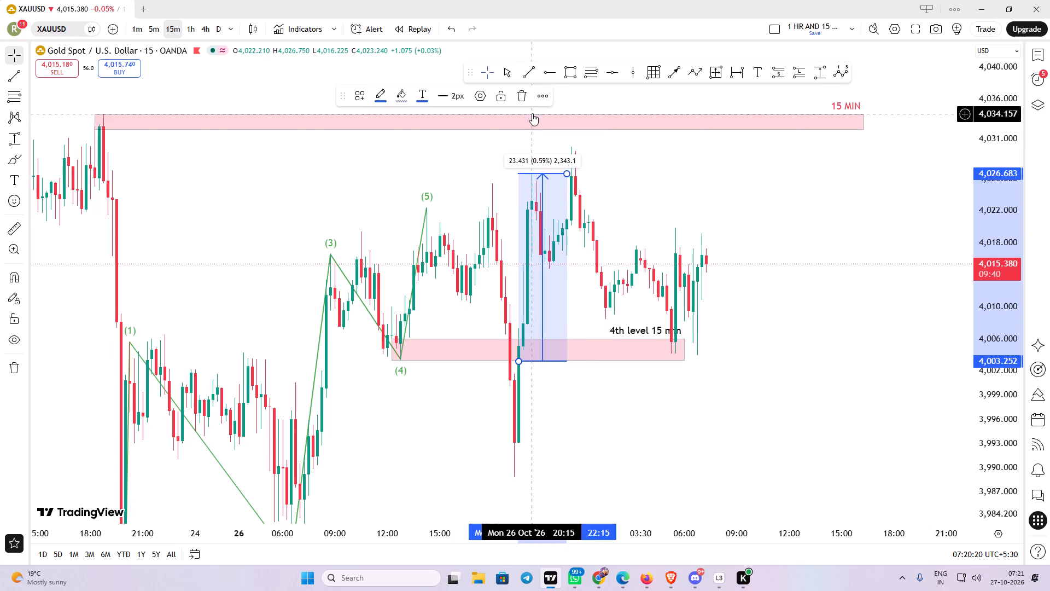
pyautogui.click(521, 96)
# Shorten the "4th level 15 min" zone so that it ends at 26 Oct 19:30.
pyautogui.moveTo(683, 350); pyautogui.dragTo(685, 350)
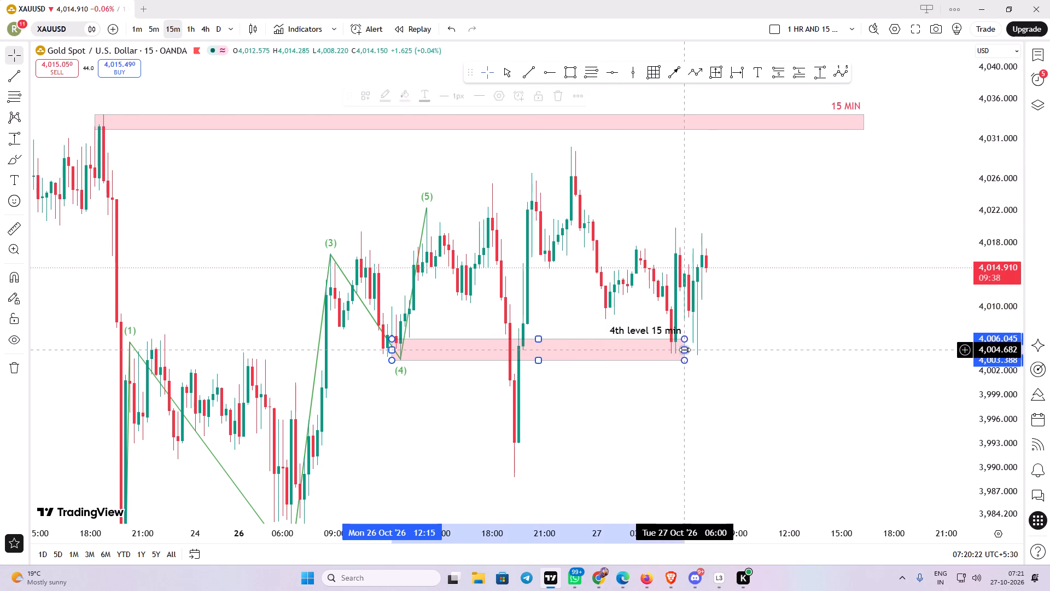
pyautogui.moveTo(685, 350); pyautogui.dragTo(515, 357)
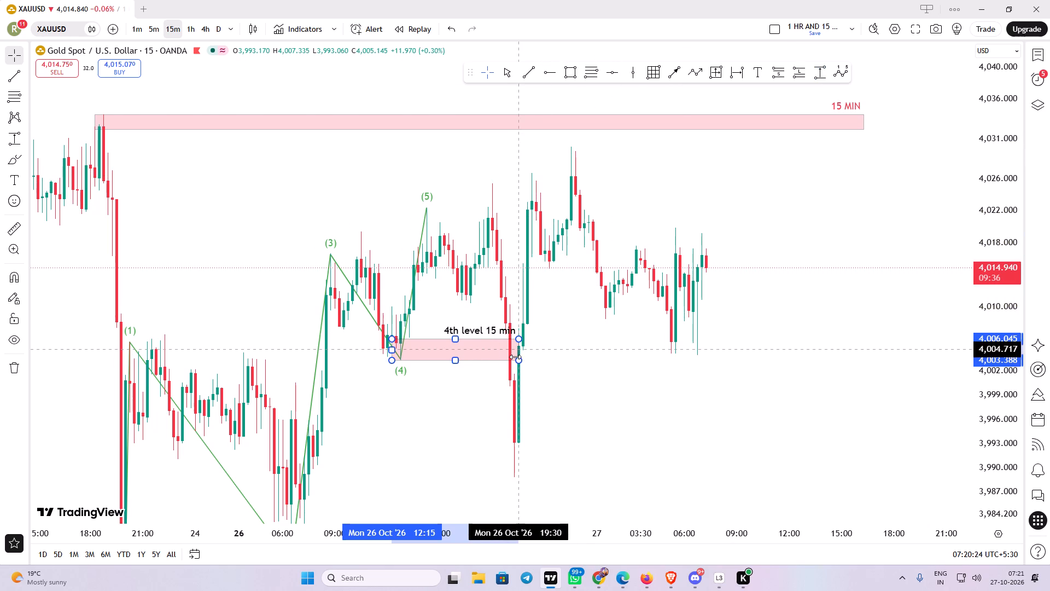
pyautogui.moveTo(515, 357); pyautogui.dragTo(516, 357)
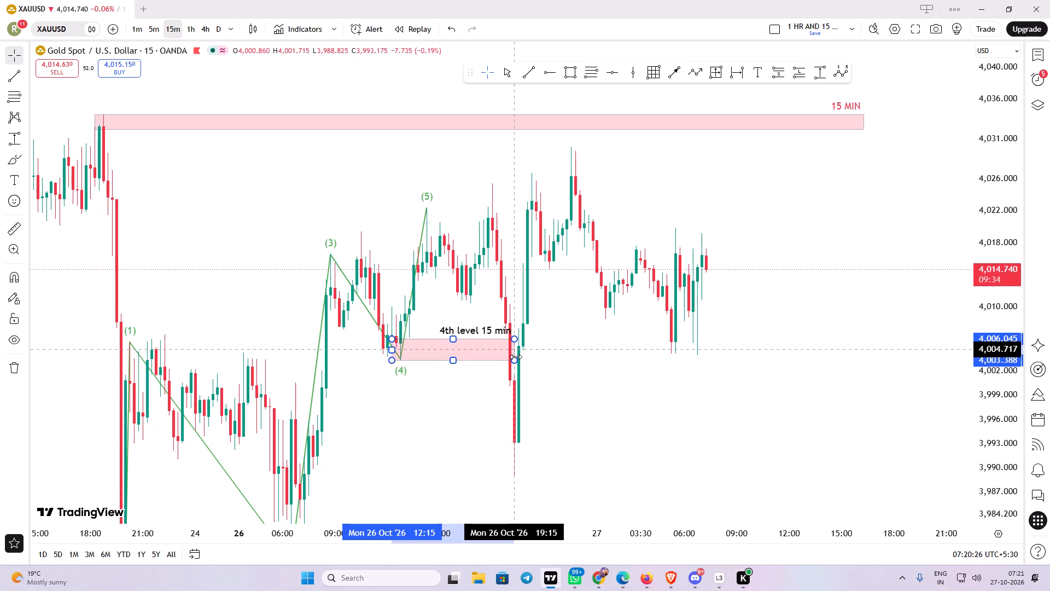
pyautogui.moveTo(516, 357); pyautogui.dragTo(516, 357)
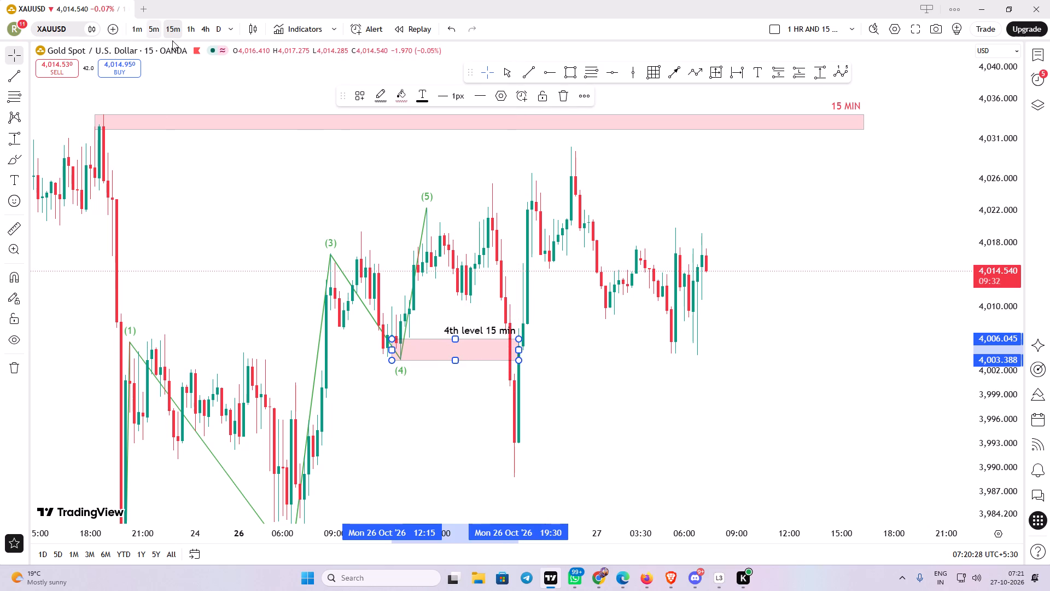
# Switch to the 1-minute timeframe and examine the 26 Oct decline into the "4th level 15 min" zone around 19:00.
pyautogui.click(141, 33)
pyautogui.rightClick(519, 202)
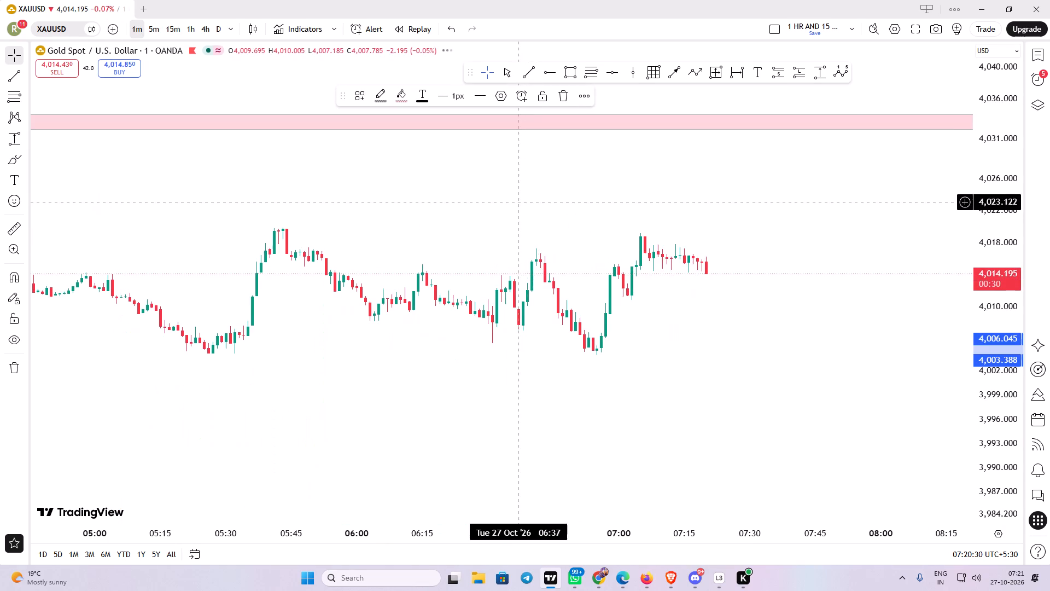
pyautogui.click(535, 208)
pyautogui.moveTo(355, 317); pyautogui.dragTo(807, 343)
pyautogui.moveTo(568, 355); pyautogui.dragTo(587, 357)
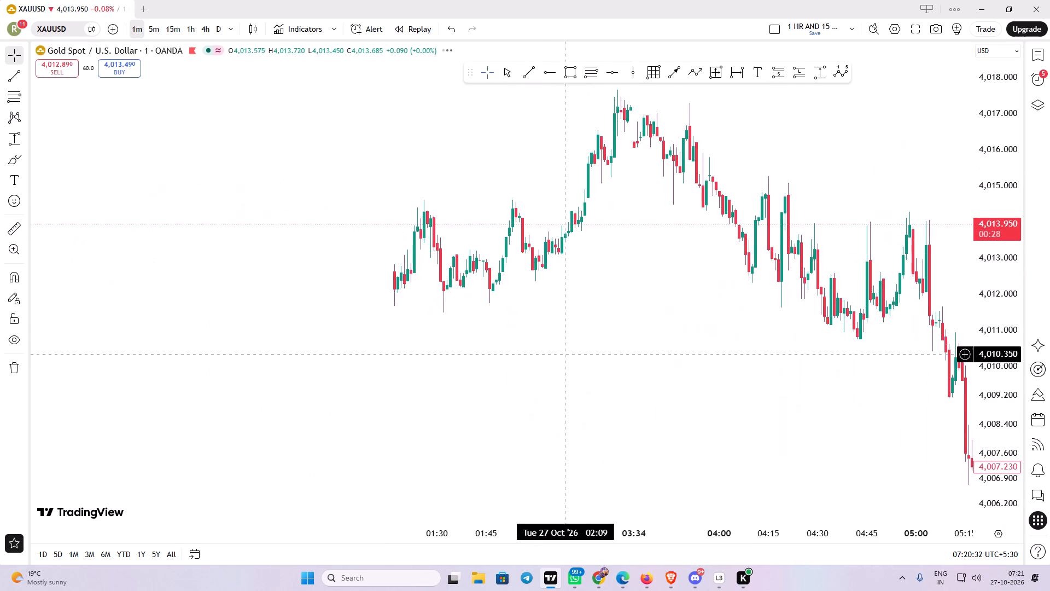
pyautogui.moveTo(587, 357); pyautogui.dragTo(940, 358)
pyautogui.moveTo(496, 349); pyautogui.dragTo(735, 349)
pyautogui.moveTo(281, 335); pyautogui.dragTo(559, 349)
pyautogui.moveTo(444, 338); pyautogui.dragTo(640, 327)
pyautogui.moveTo(405, 319); pyautogui.dragTo(610, 308)
pyautogui.moveTo(393, 304); pyautogui.dragTo(641, 268)
pyautogui.moveTo(399, 276); pyautogui.dragTo(612, 219)
pyautogui.moveTo(477, 268); pyautogui.dragTo(584, 228)
pyautogui.scroll(-2, 584, 228)
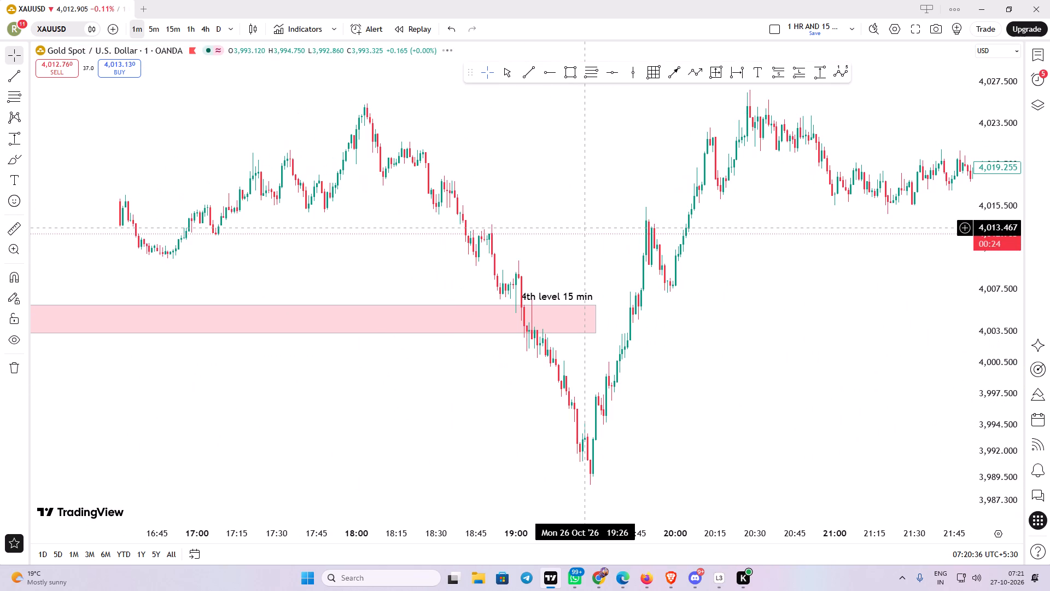
pyautogui.moveTo(553, 211); pyautogui.dragTo(565, 239)
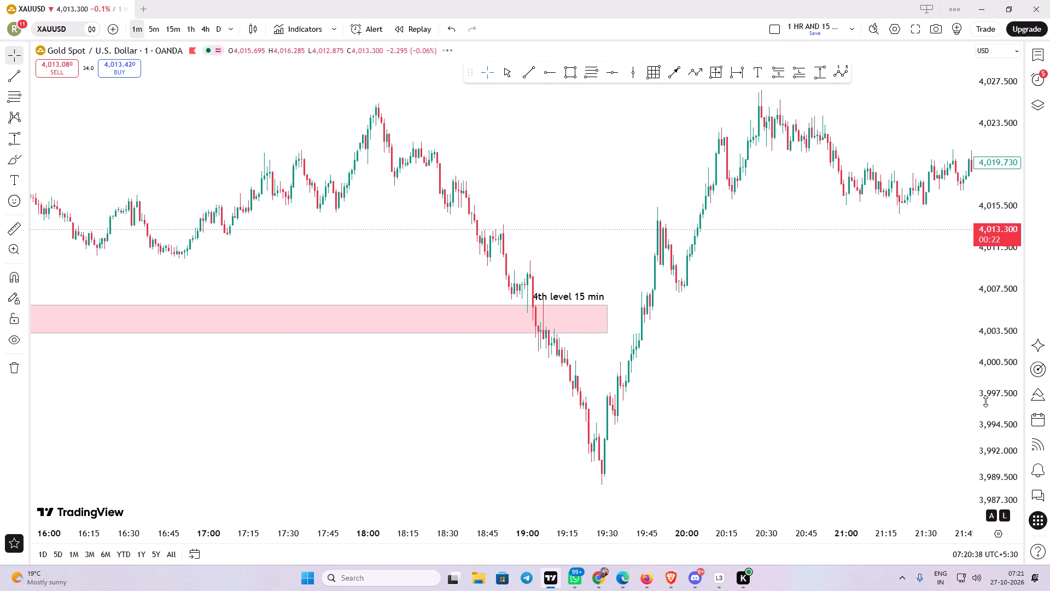
pyautogui.moveTo(996, 402); pyautogui.dragTo(956, 267)
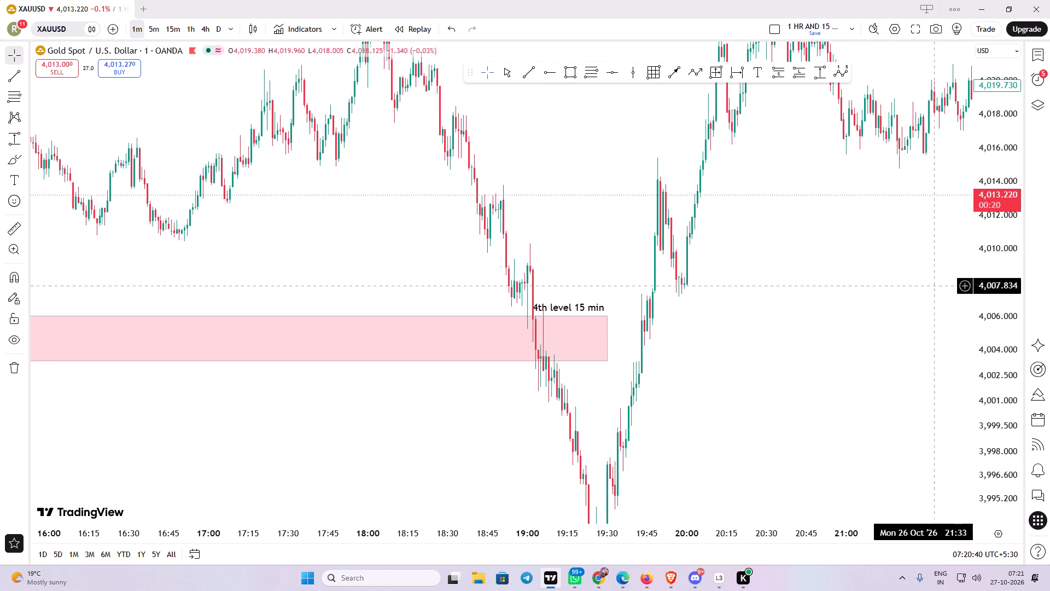
pyautogui.scroll(4, 701, 352)
pyautogui.moveTo(576, 379); pyautogui.dragTo(738, 390)
pyautogui.scroll(2, 738, 377)
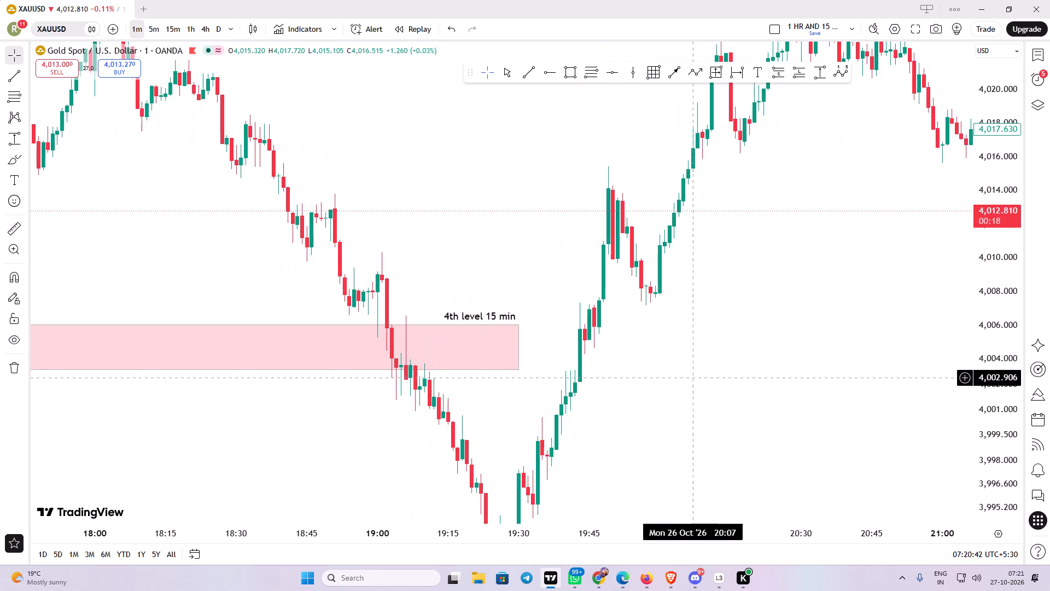
pyautogui.moveTo(691, 380); pyautogui.dragTo(742, 361)
pyautogui.moveTo(1005, 385); pyautogui.dragTo(1001, 239)
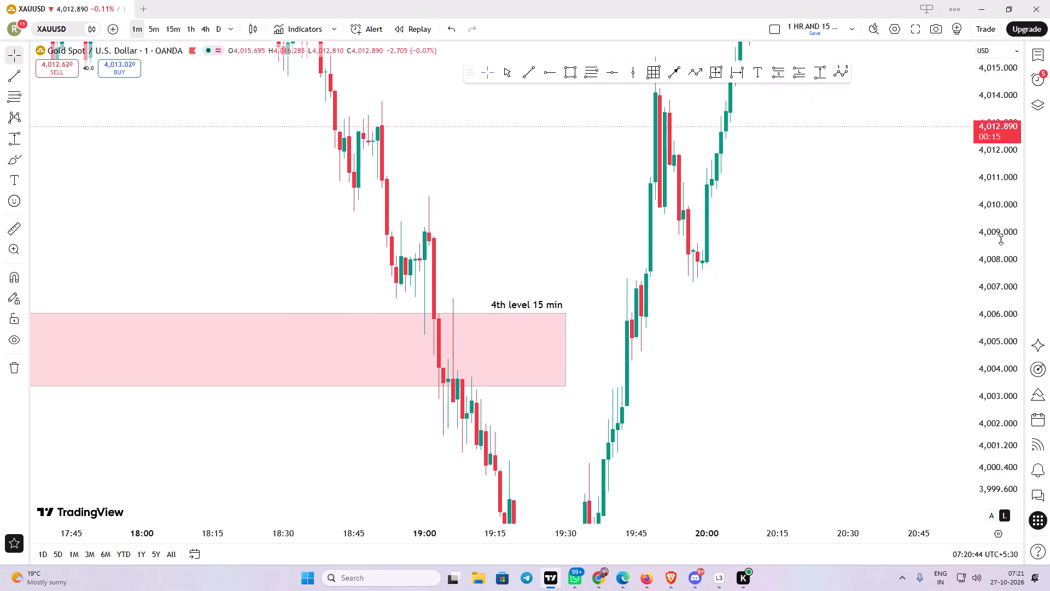
pyautogui.moveTo(1001, 239); pyautogui.dragTo(988, 282)
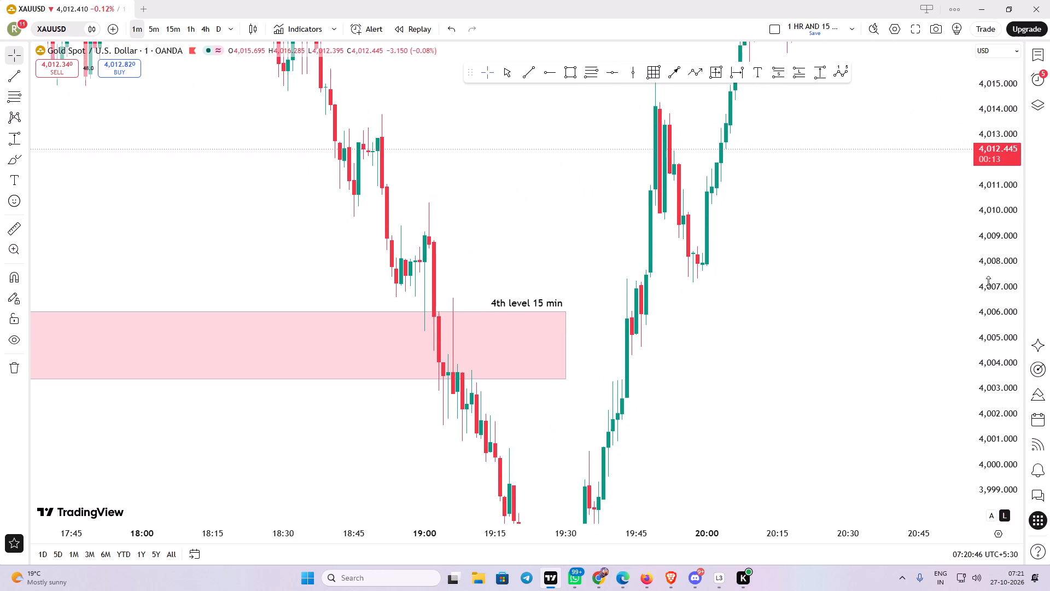
pyautogui.moveTo(988, 282); pyautogui.dragTo(981, 312)
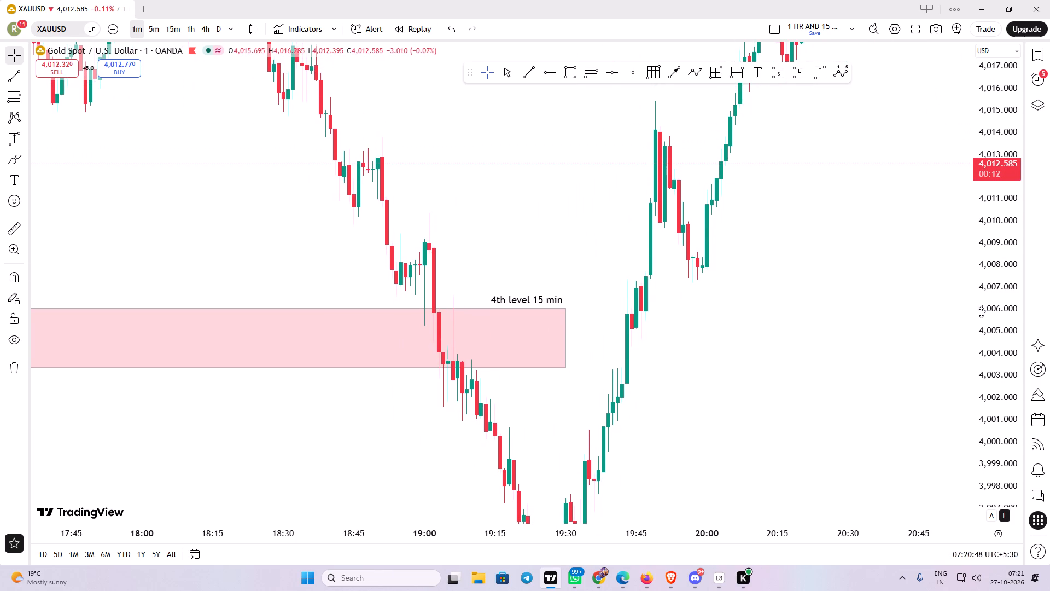
pyautogui.moveTo(981, 312); pyautogui.dragTo(981, 306)
pyautogui.moveTo(565, 192); pyautogui.dragTo(574, 230)
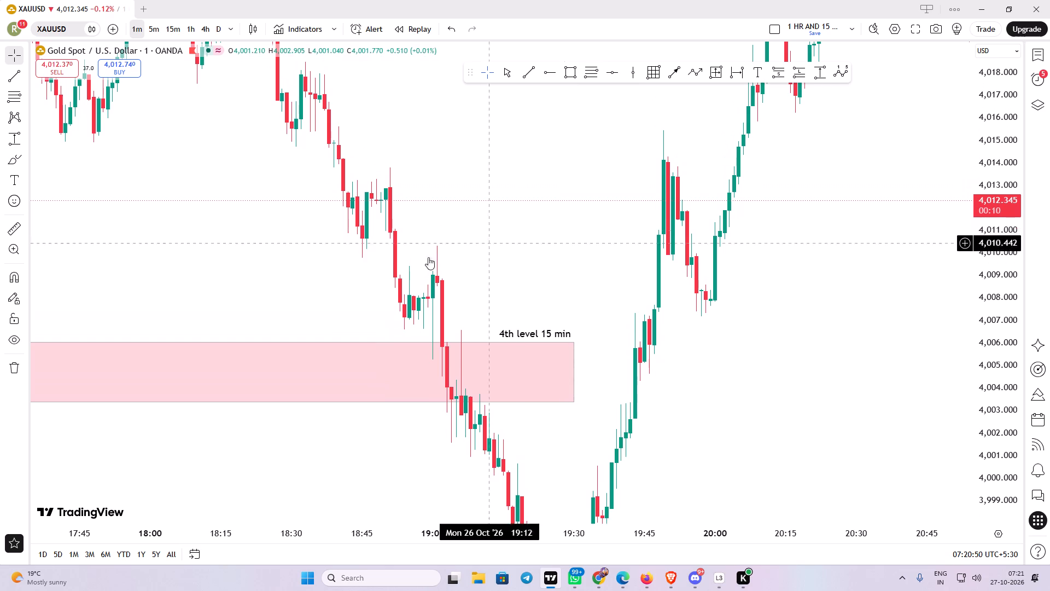
# Draw a short horizontal trend line at the swing low before the zone, about 4,009.8, ending at 18:52, with the TJL-1 template.
pyautogui.click(526, 69)
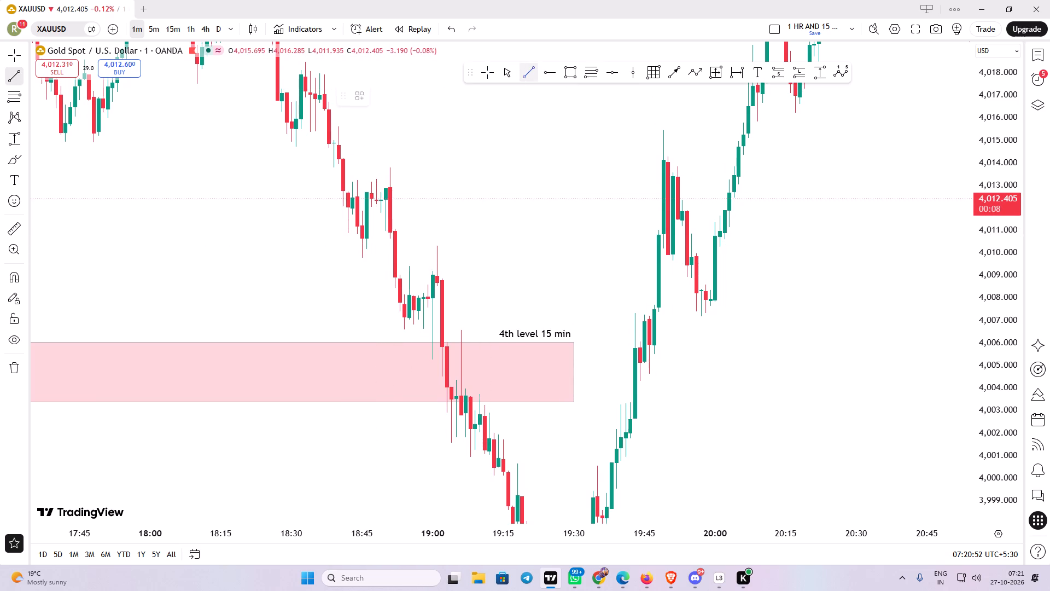
pyautogui.click(343, 258)
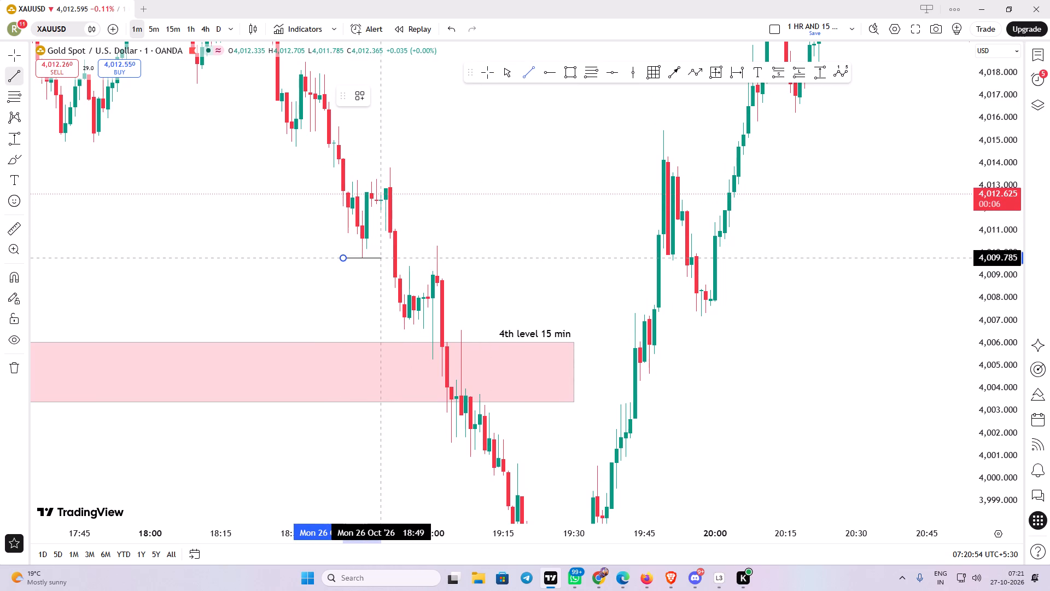
pyautogui.keyDown('shift'); pyautogui.click(394, 256); pyautogui.keyUp('shift')
pyautogui.click(360, 105)
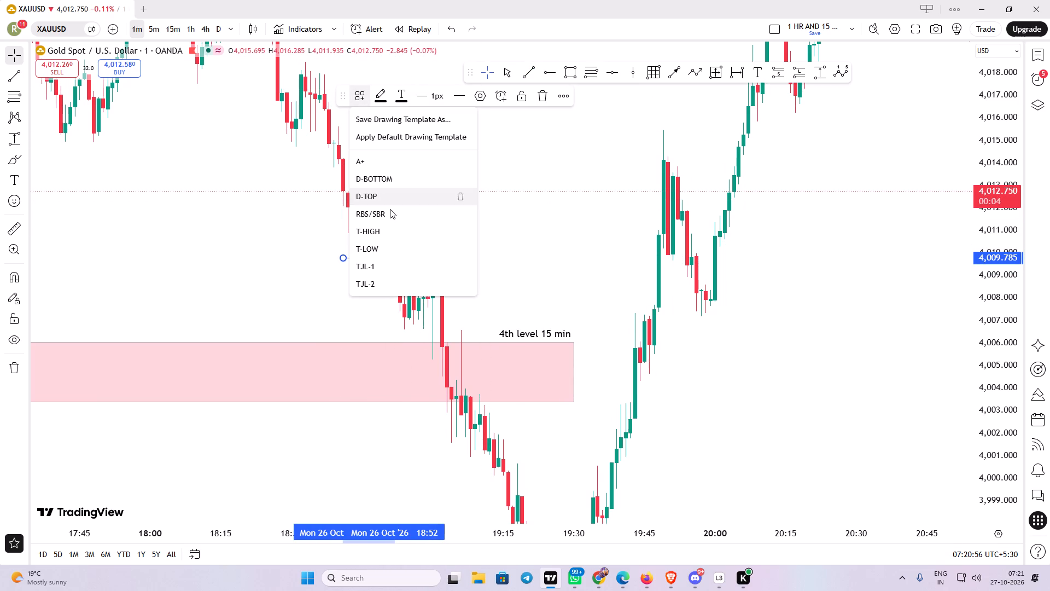
pyautogui.click(379, 262)
# Draw a horizontal trend line at the swing high, about 4,013.8, from 26 Oct 18:47 to 19:11, with the TJL-2 template.
pyautogui.moveTo(474, 215); pyautogui.dragTo(475, 221)
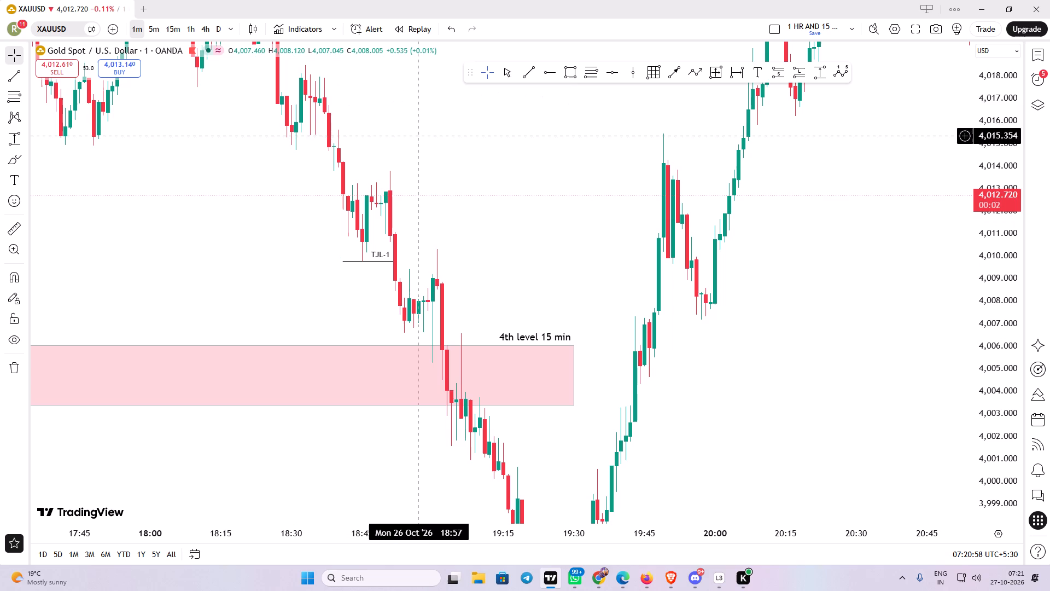
pyautogui.click(523, 70)
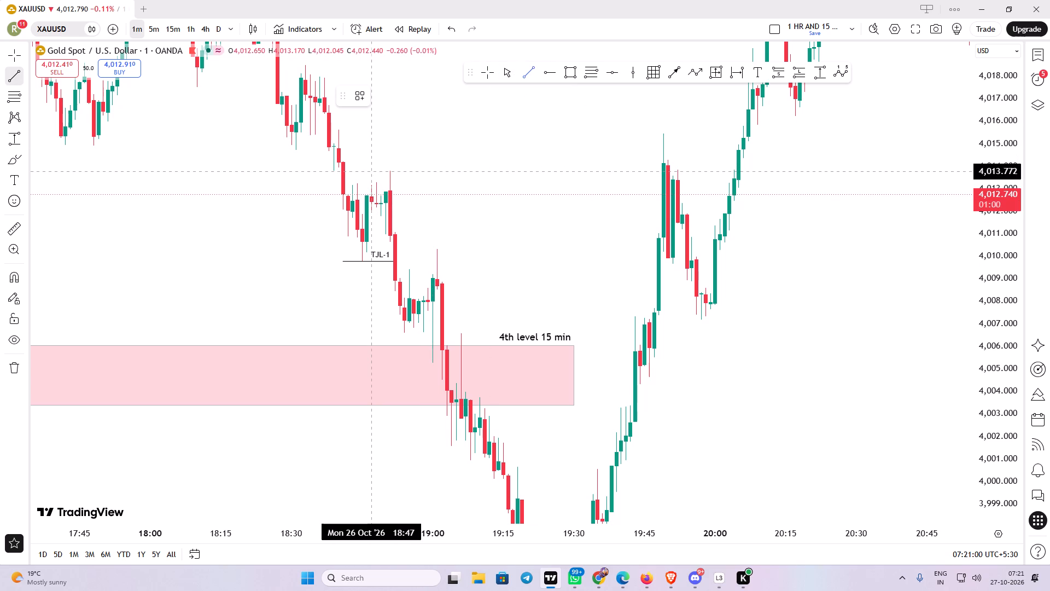
pyautogui.click(374, 171)
pyautogui.keyDown('shift'); pyautogui.click(483, 172); pyautogui.keyUp('shift')
pyautogui.click(352, 101)
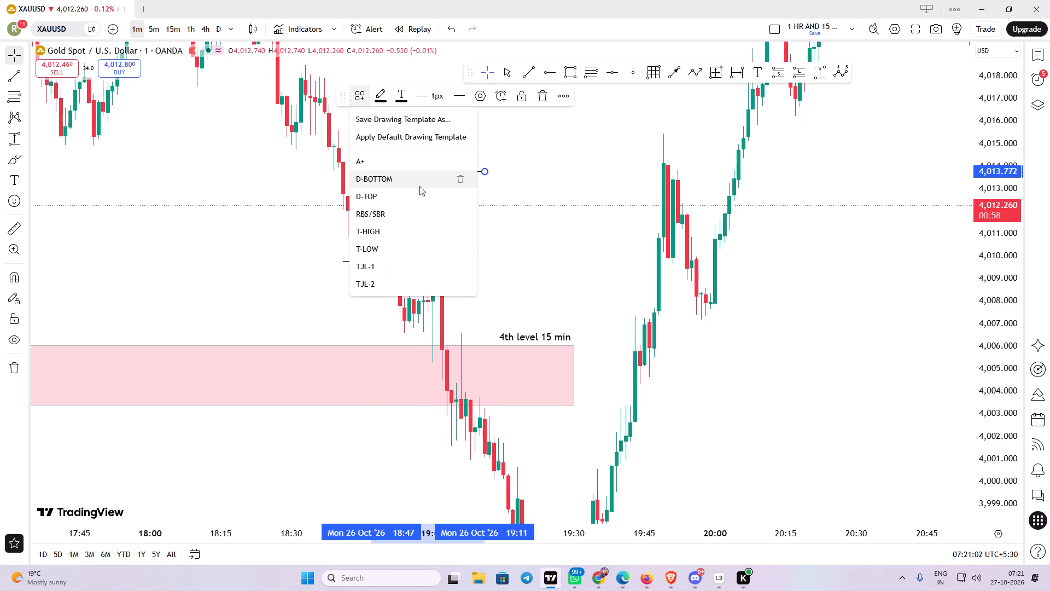
pyautogui.click(392, 285)
# Examine the drop through the 4th level zone to the 26 Oct low and the recovery back towards the TJL lines.
pyautogui.moveTo(478, 266); pyautogui.dragTo(417, 163)
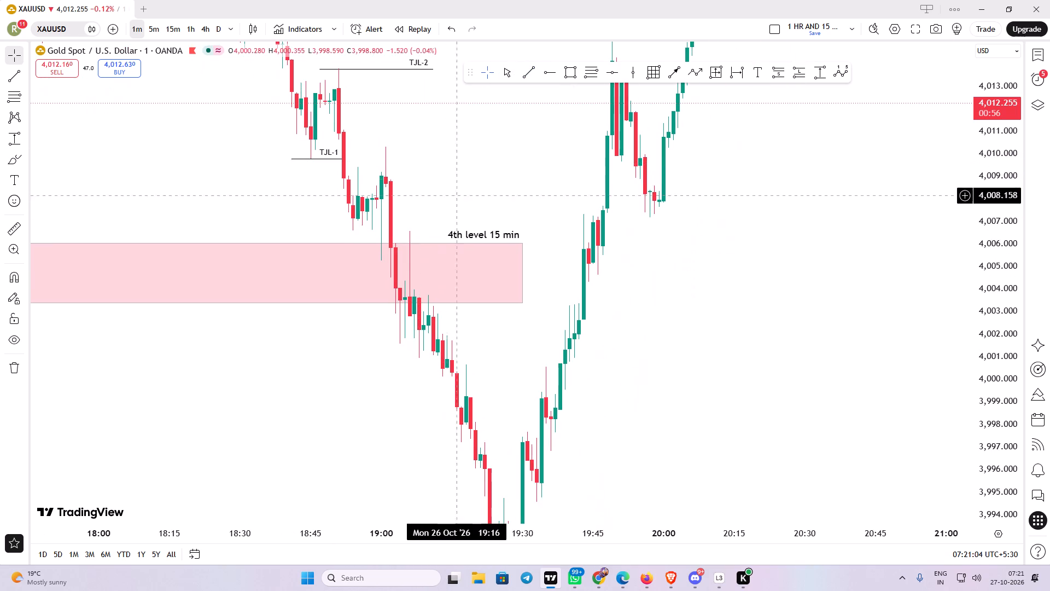
pyautogui.moveTo(539, 210); pyautogui.dragTo(528, 190)
pyautogui.moveTo(493, 161); pyautogui.dragTo(493, 125)
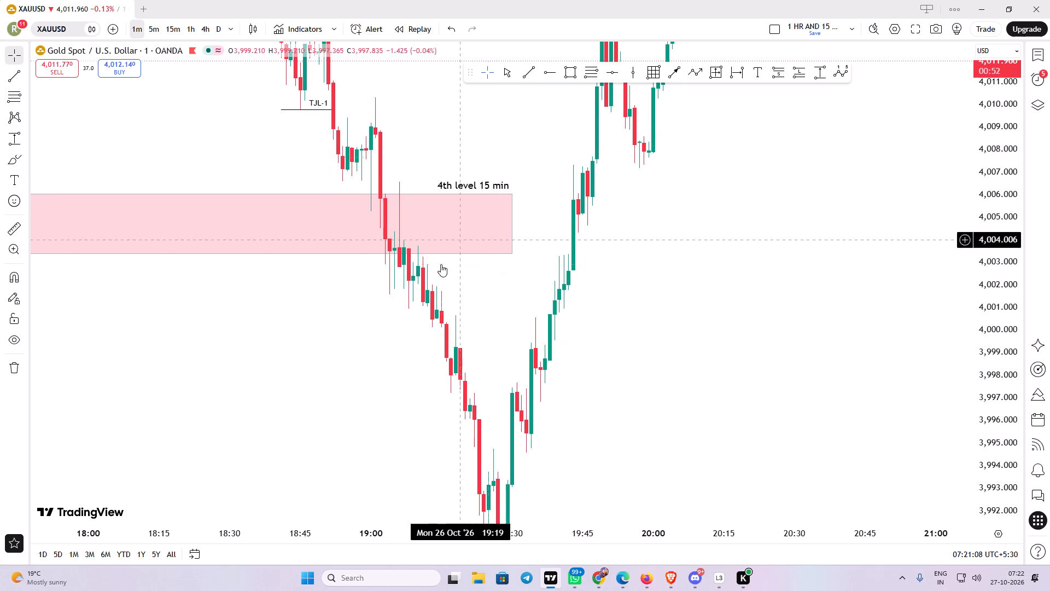
pyautogui.moveTo(485, 290); pyautogui.dragTo(467, 257)
pyautogui.moveTo(461, 308); pyautogui.dragTo(439, 258)
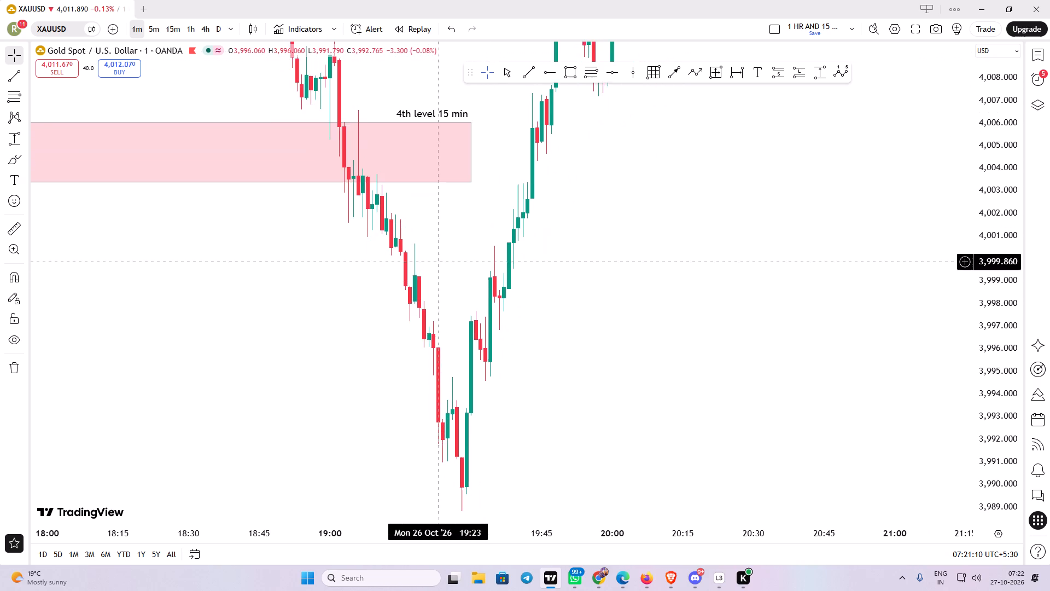
pyautogui.moveTo(439, 258); pyautogui.dragTo(439, 256)
pyautogui.moveTo(459, 376); pyautogui.dragTo(435, 332)
pyautogui.moveTo(486, 380); pyautogui.dragTo(485, 381)
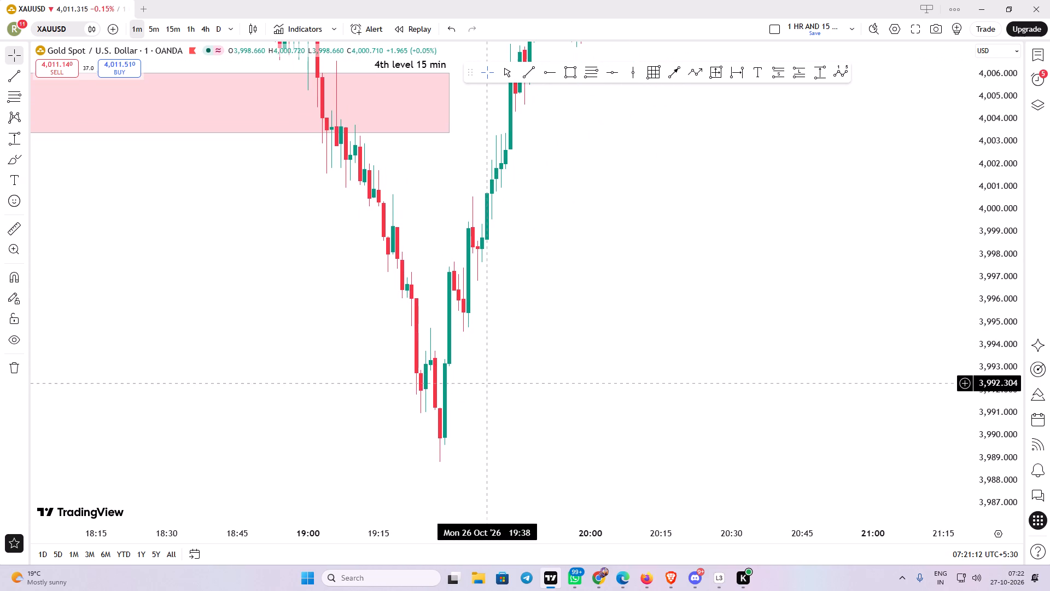
pyautogui.moveTo(485, 381); pyautogui.dragTo(519, 453)
pyautogui.moveTo(518, 282); pyautogui.dragTo(529, 413)
pyautogui.moveTo(631, 241); pyautogui.dragTo(634, 356)
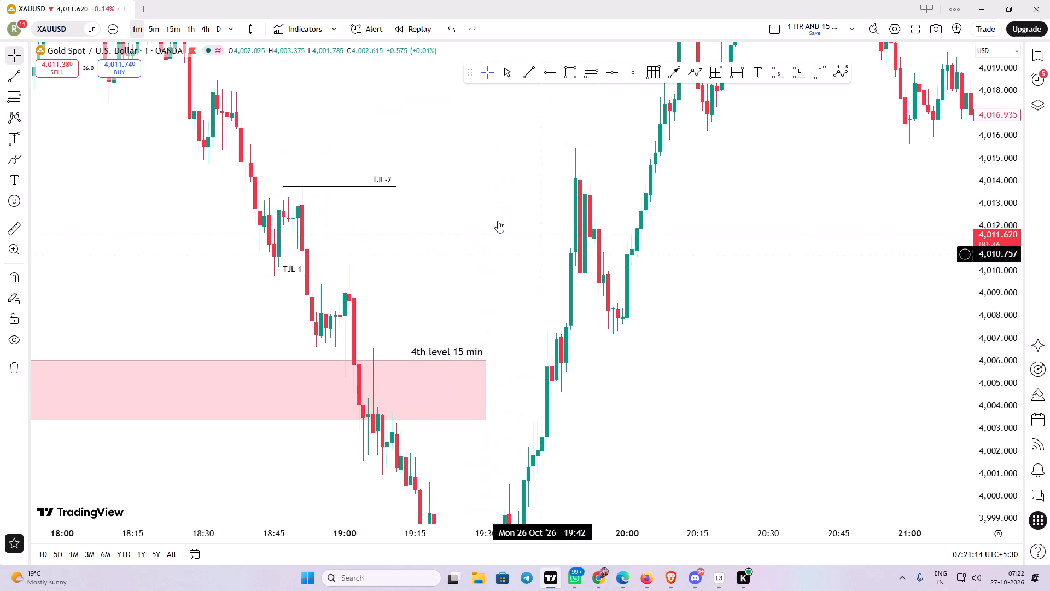
# Extend the TJL-2 line past the recovery rally to about 26 Oct 20:09.
pyautogui.moveTo(396, 183); pyautogui.dragTo(664, 181)
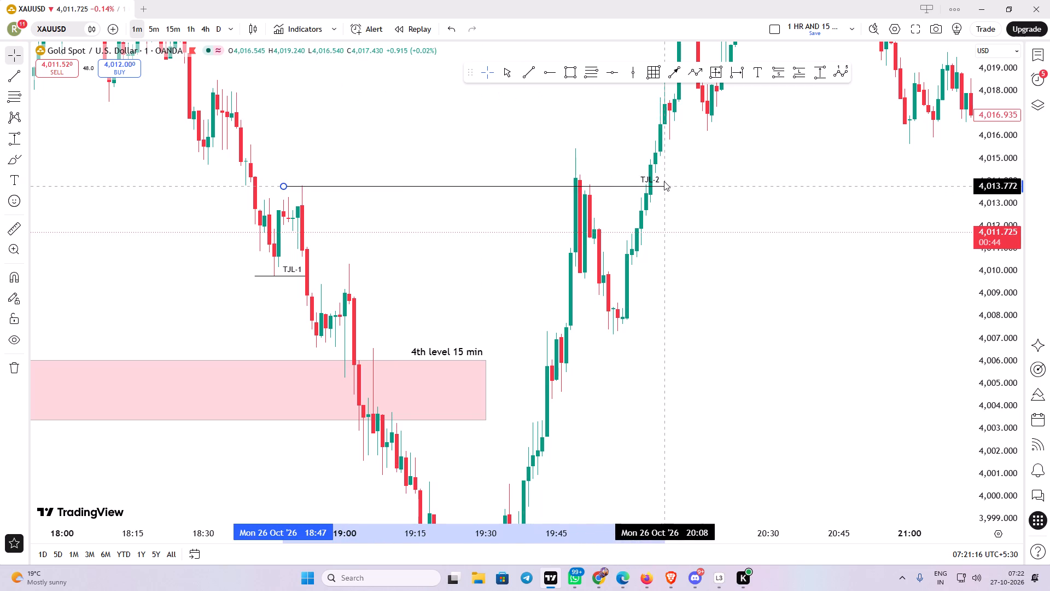
pyautogui.moveTo(664, 181); pyautogui.dragTo(668, 181)
# Examine the rally above the TJL-2 line and the 26 Oct low beneath the 4th level 15 min zone.
pyautogui.moveTo(739, 164); pyautogui.dragTo(493, 299)
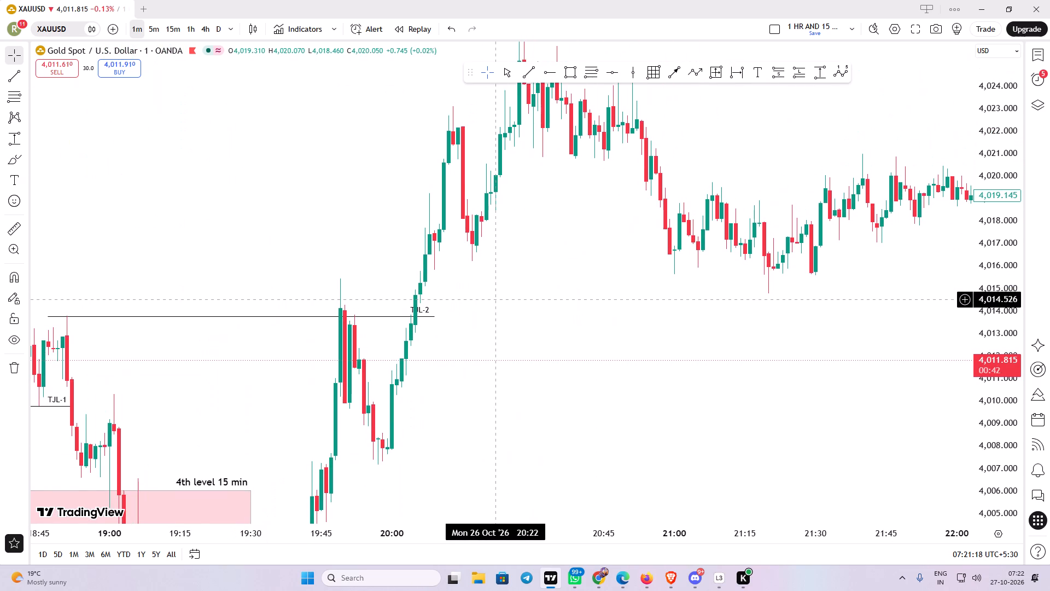
pyautogui.moveTo(493, 299); pyautogui.dragTo(525, 257)
pyautogui.moveTo(650, 257); pyautogui.dragTo(640, 272)
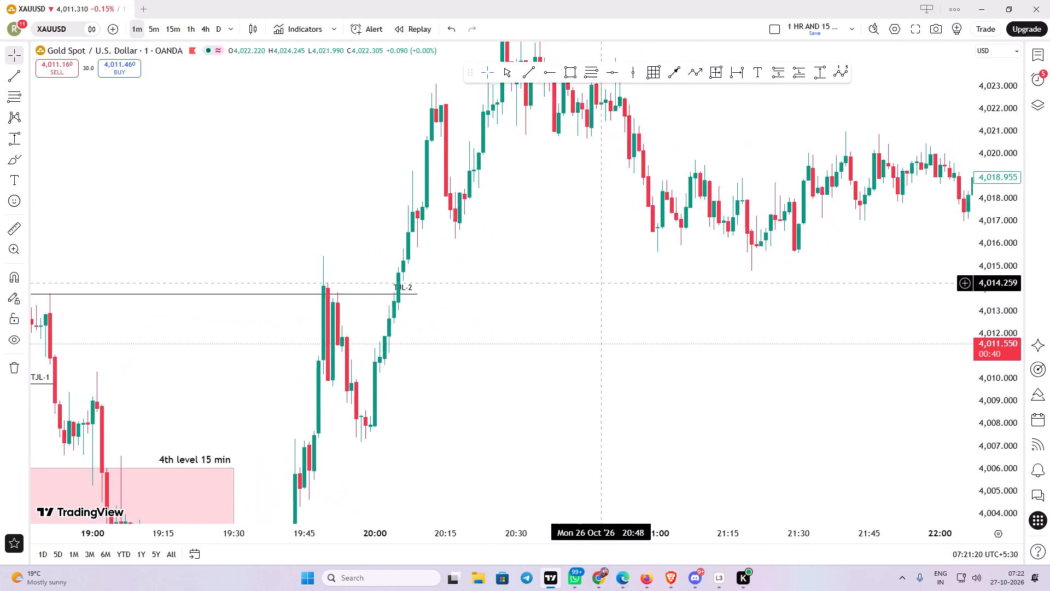
pyautogui.moveTo(640, 272); pyautogui.dragTo(760, 229)
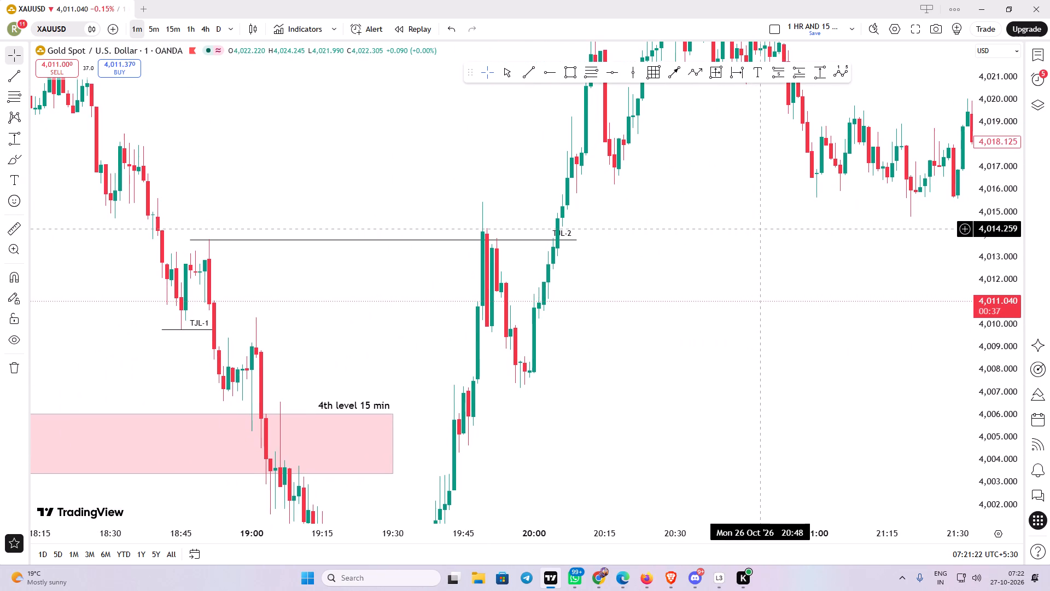
pyautogui.moveTo(760, 229); pyautogui.dragTo(749, 197)
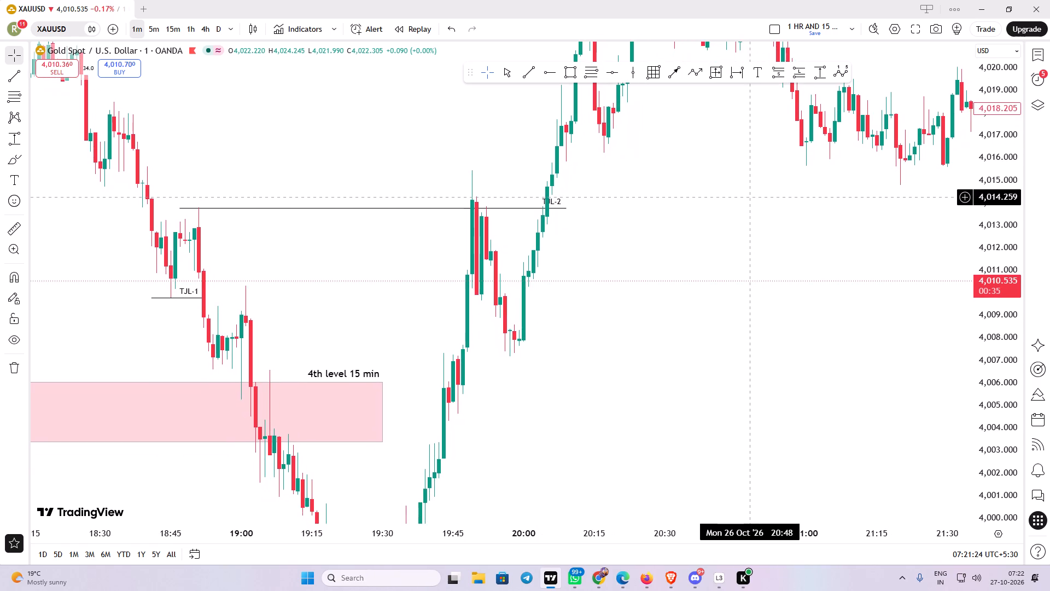
pyautogui.moveTo(749, 197); pyautogui.dragTo(714, 111)
pyautogui.moveTo(682, 309); pyautogui.dragTo(705, 122)
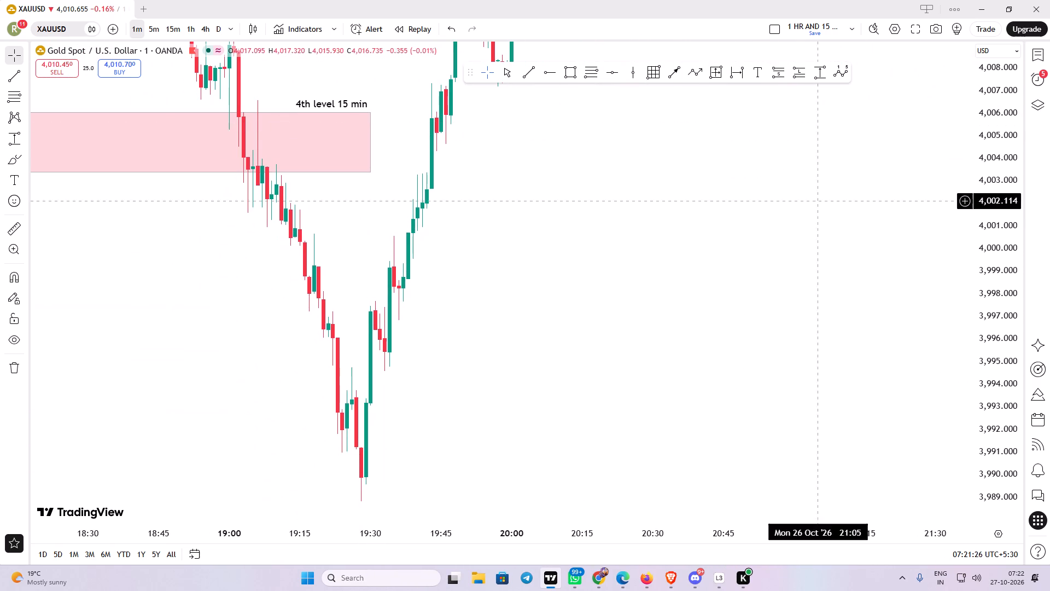
pyautogui.moveTo(996, 104); pyautogui.dragTo(989, 361)
pyautogui.scroll(2, 748, 373)
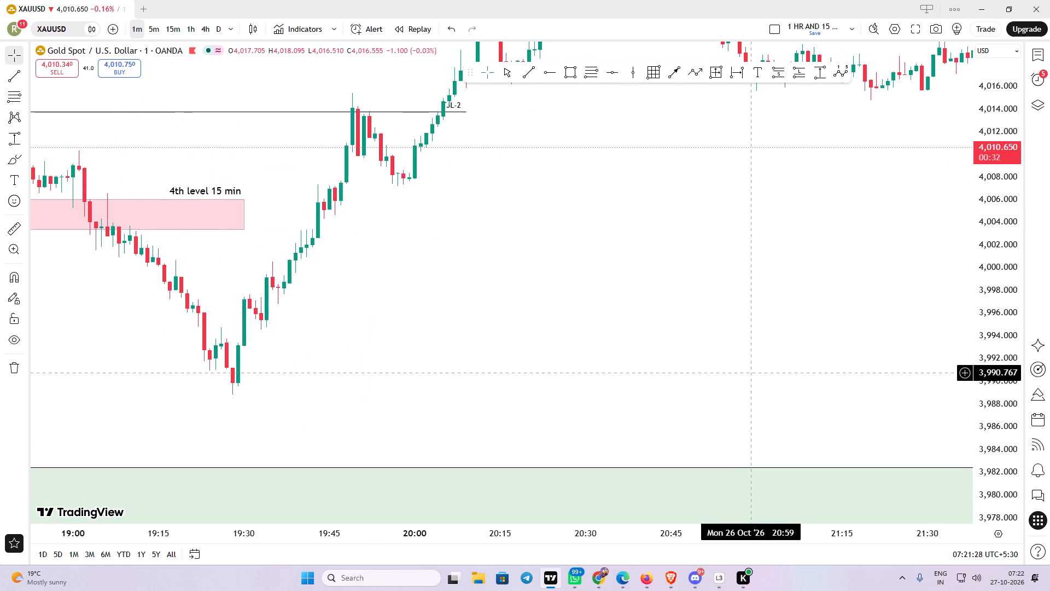
pyautogui.moveTo(628, 302); pyautogui.dragTo(685, 366)
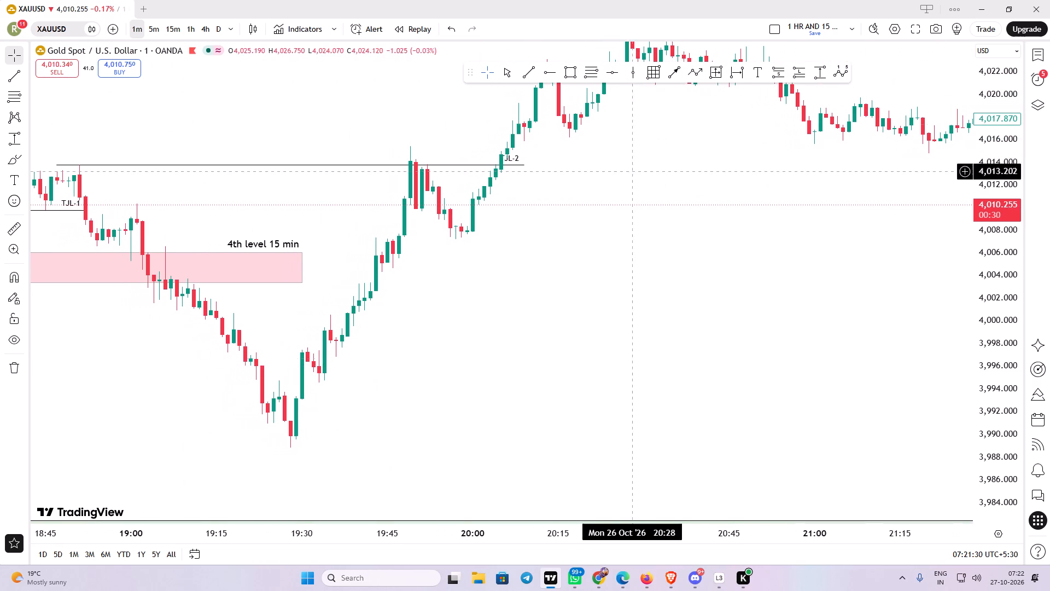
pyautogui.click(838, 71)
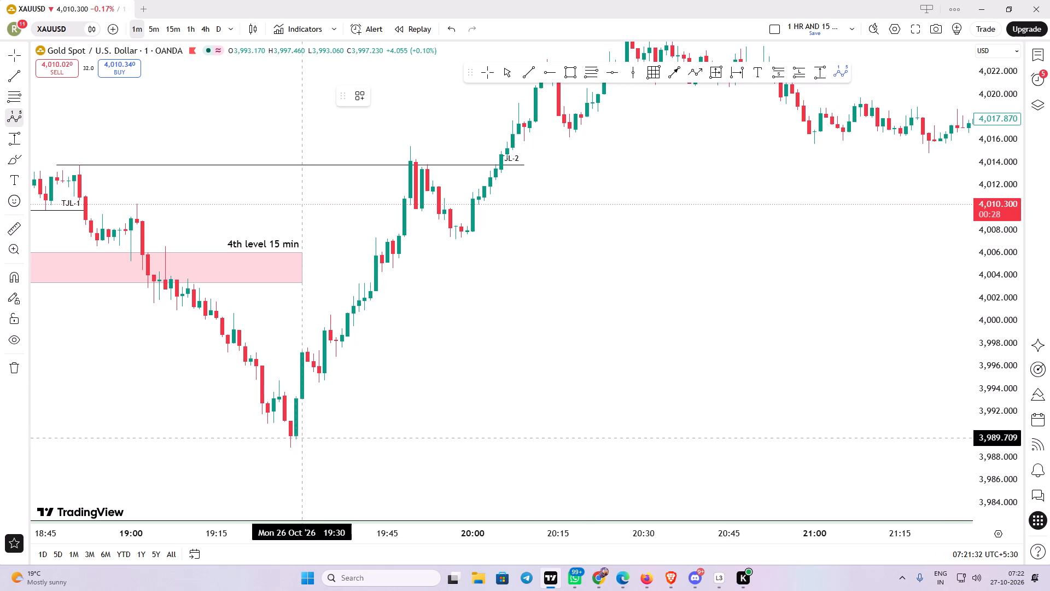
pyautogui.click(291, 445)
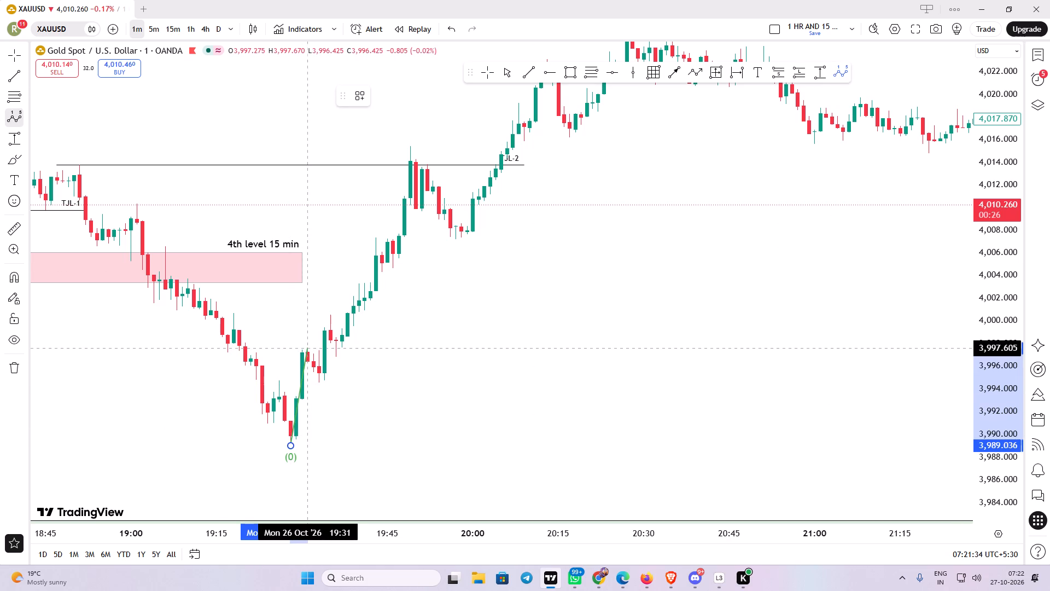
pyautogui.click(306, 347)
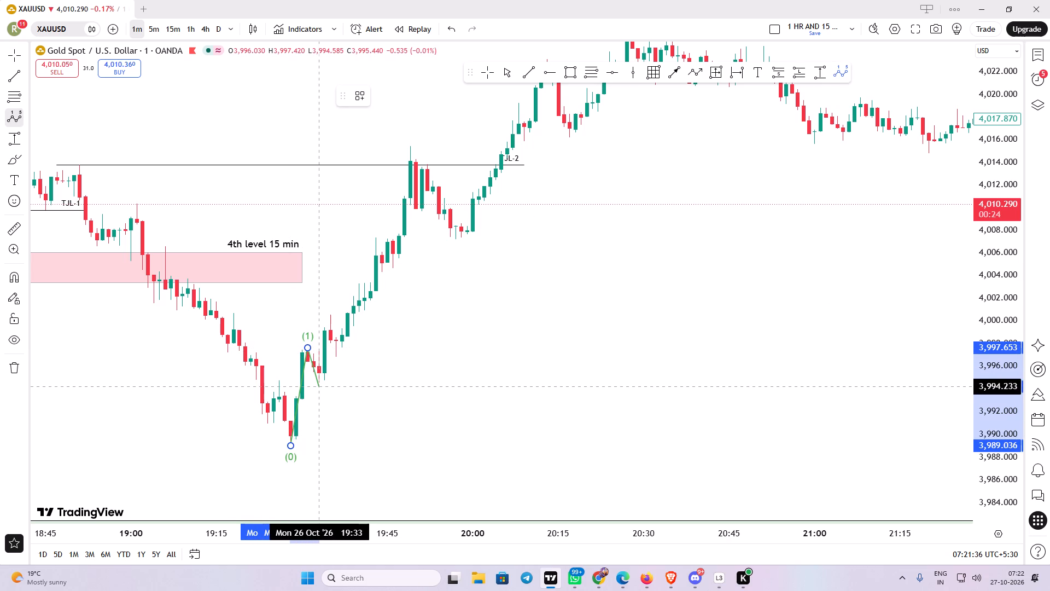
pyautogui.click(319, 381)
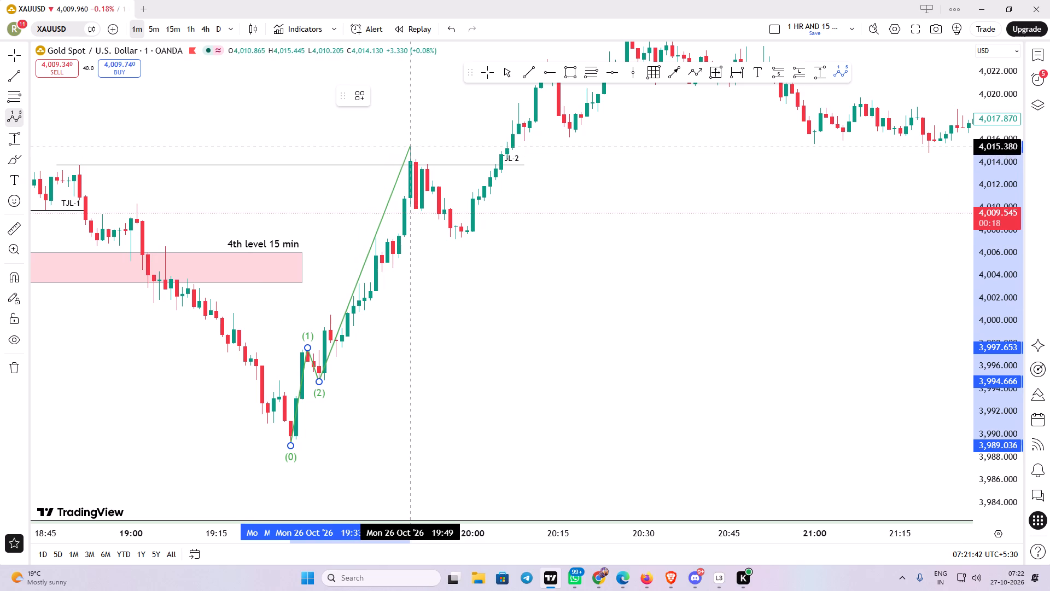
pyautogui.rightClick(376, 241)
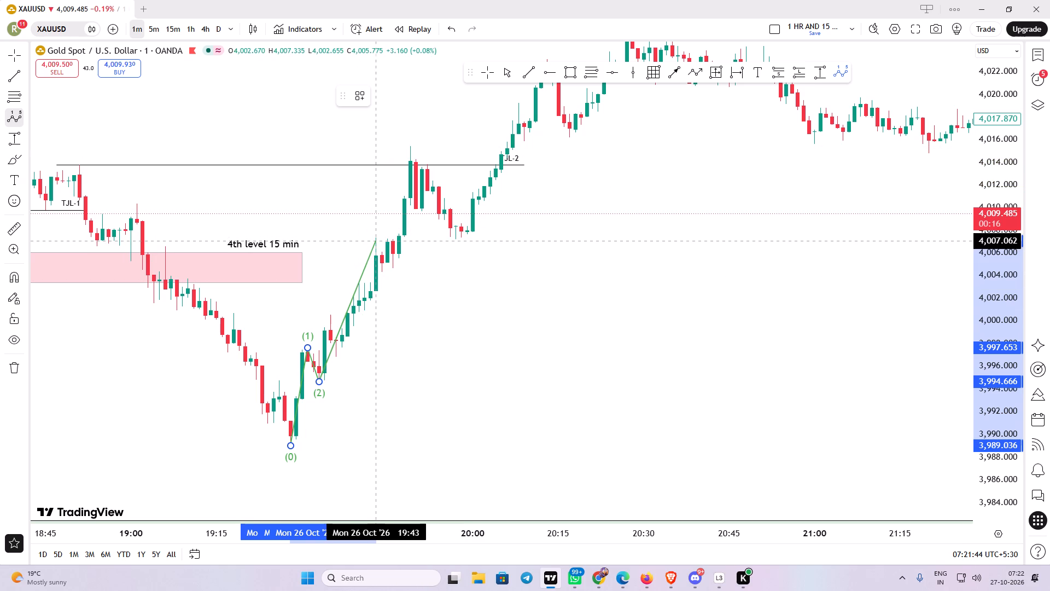
# Dismiss the upgrade offer and reload the XAUUSD chart.
pyautogui.moveTo(497, 315); pyautogui.dragTo(493, 332)
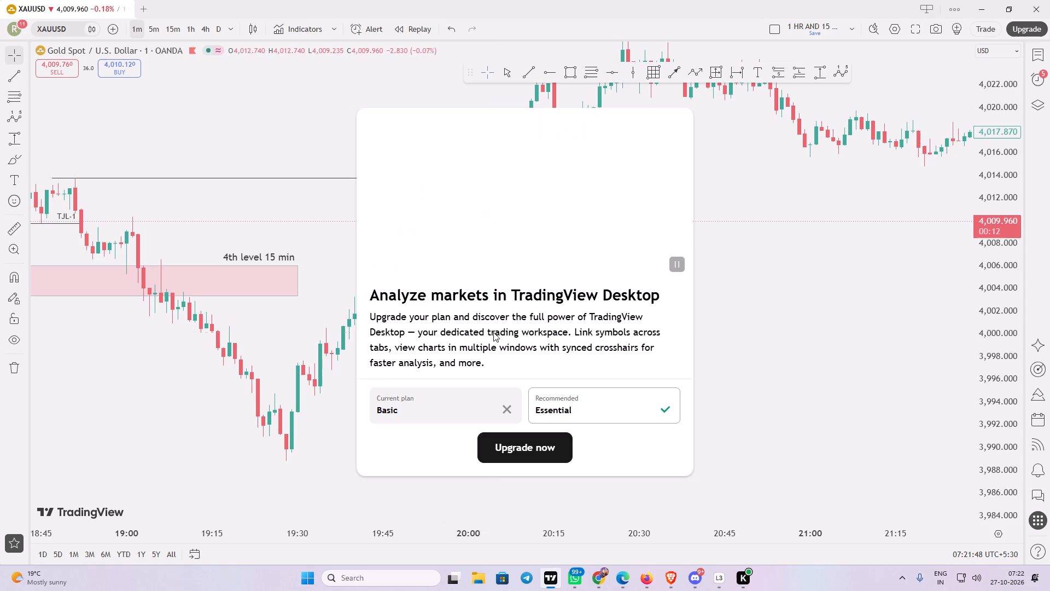
pyautogui.moveTo(493, 332); pyautogui.dragTo(494, 332)
pyautogui.press('F5')
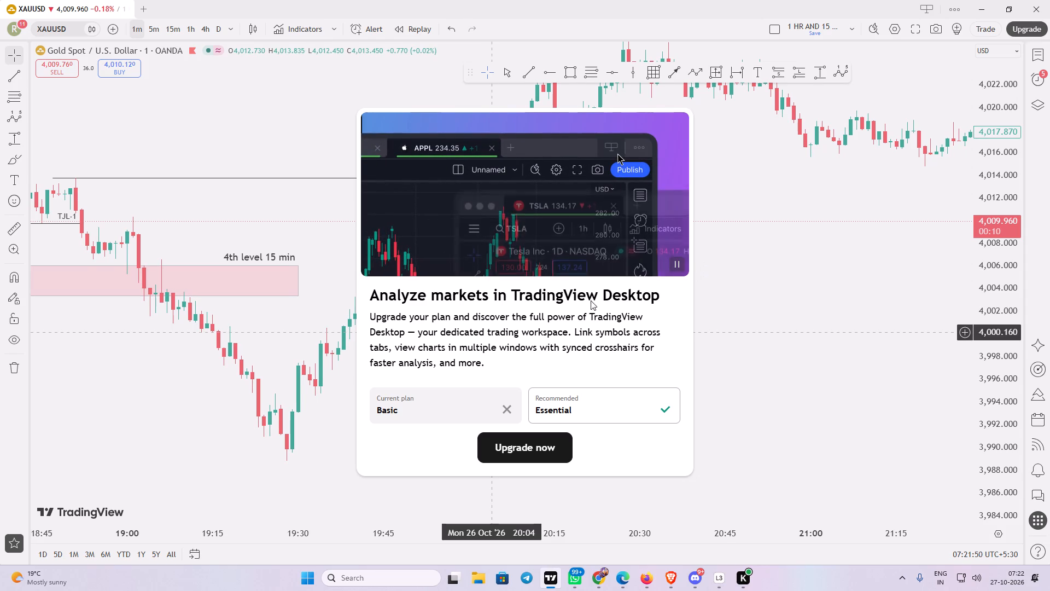
pyautogui.click(509, 314)
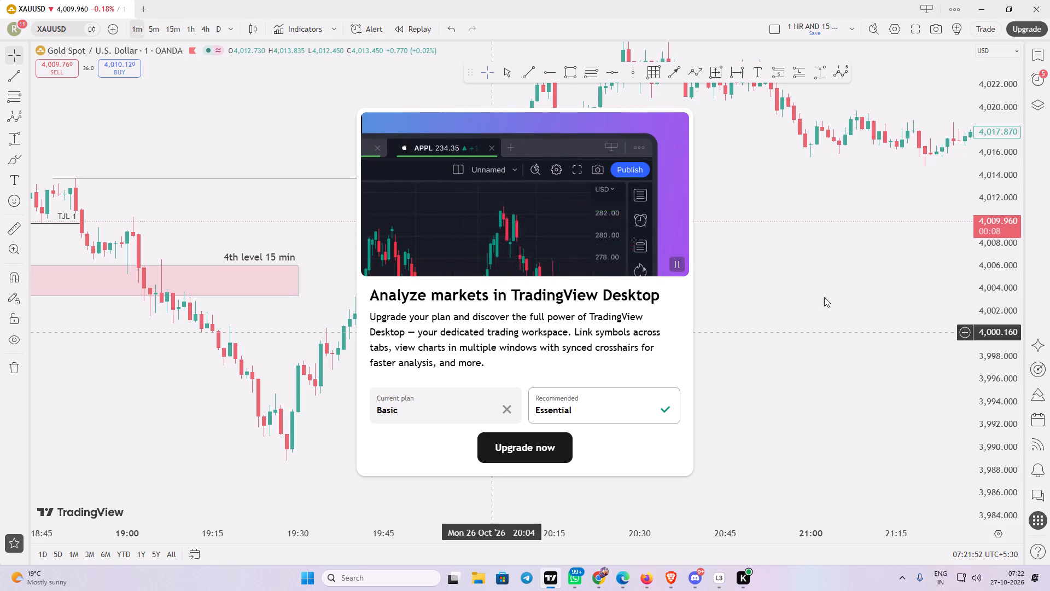
pyautogui.click(826, 293)
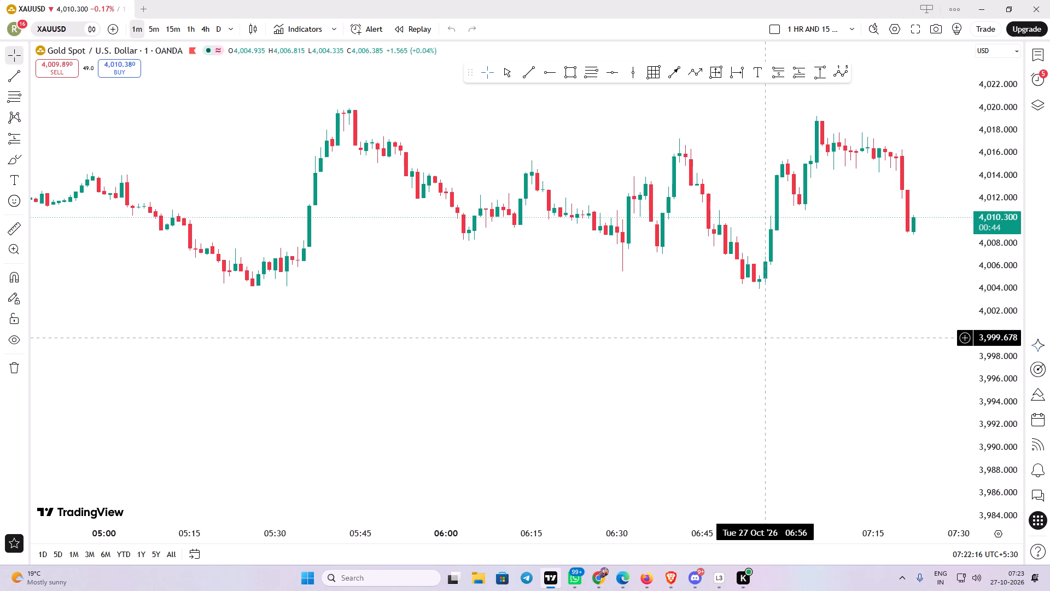
# Switch to the XAUUSD chart in Brave and examine price against the short position, 4th level zone and Elliott waves.
pyautogui.click(666, 578)
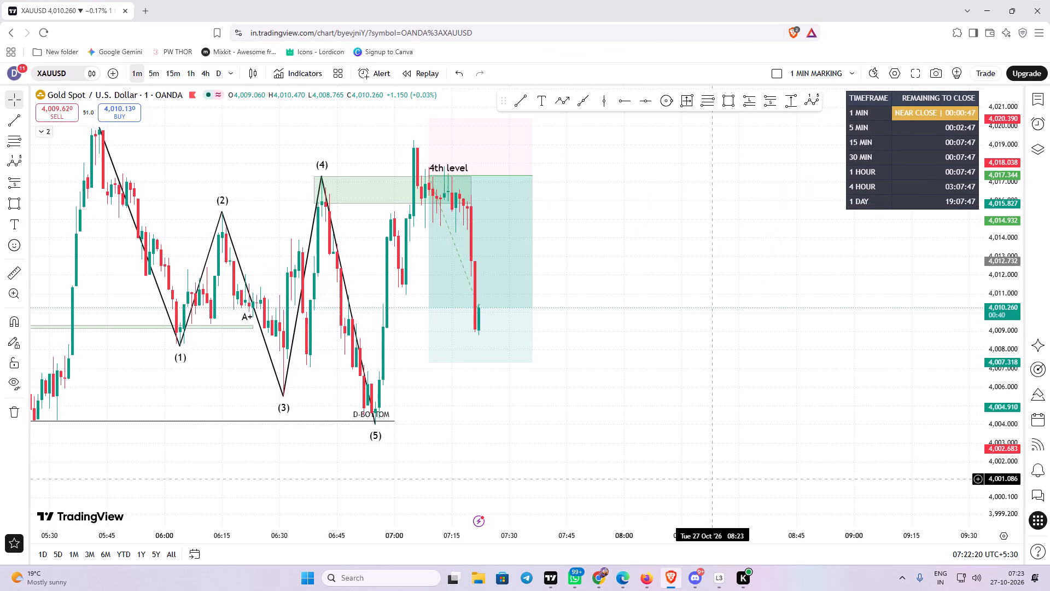
pyautogui.moveTo(709, 372); pyautogui.dragTo(664, 397)
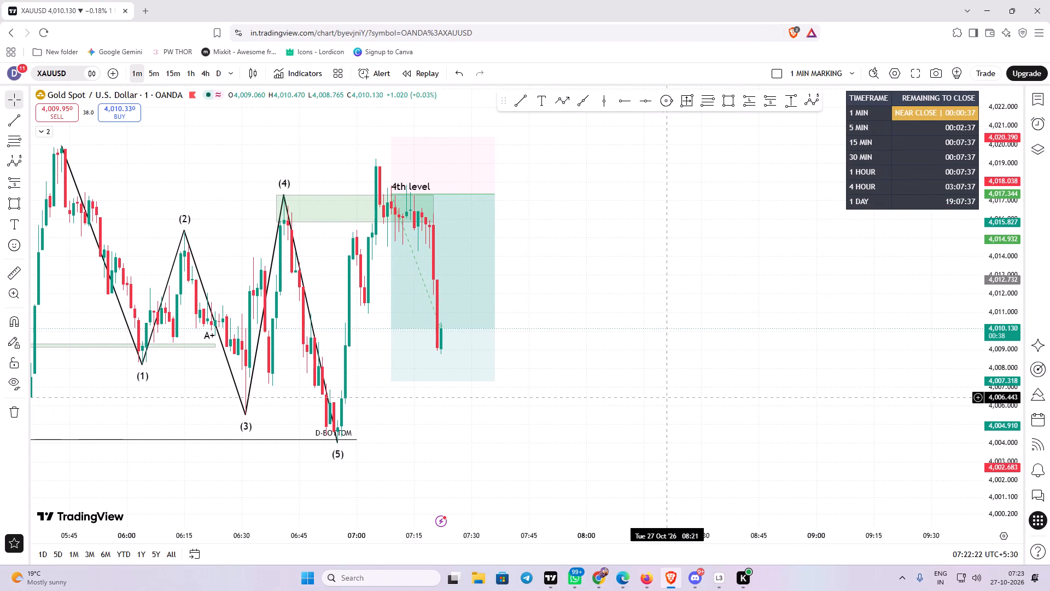
pyautogui.moveTo(667, 397); pyautogui.dragTo(741, 390)
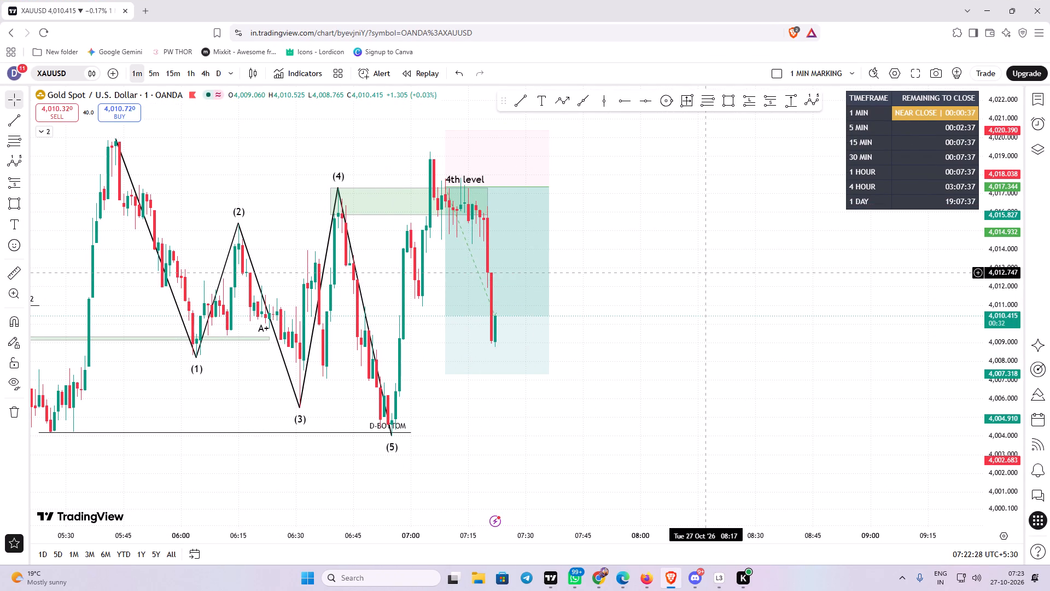
pyautogui.moveTo(705, 273); pyautogui.dragTo(672, 284)
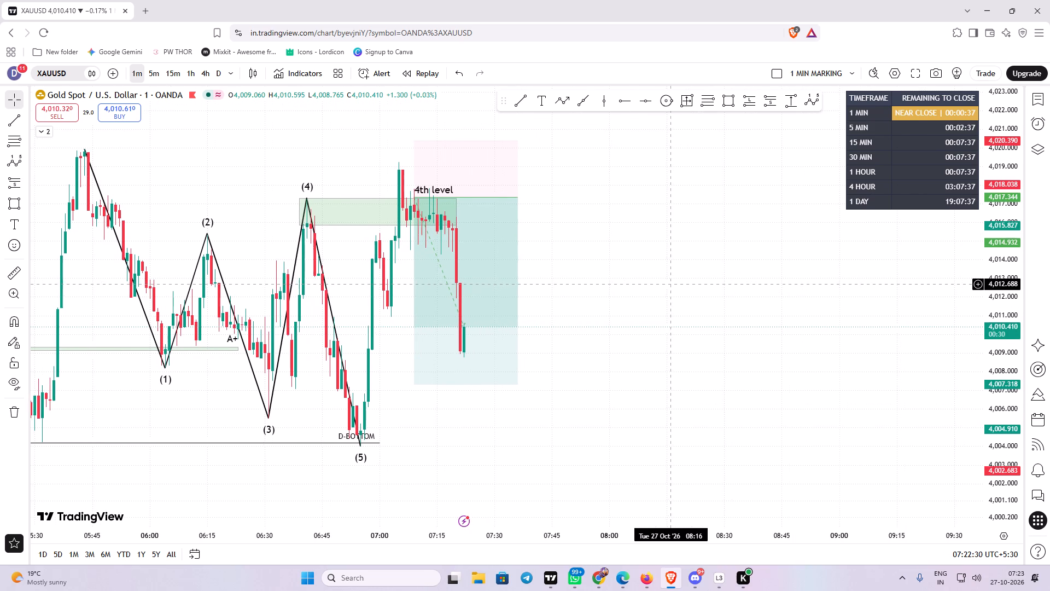
pyautogui.moveTo(672, 284); pyautogui.dragTo(668, 286)
pyautogui.moveTo(644, 259); pyautogui.dragTo(660, 258)
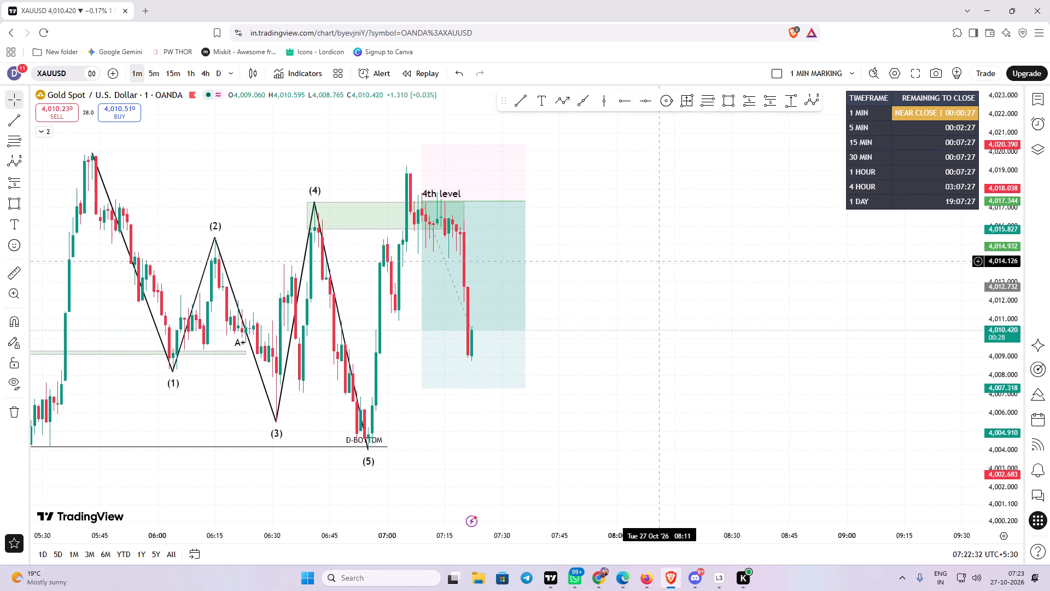
pyautogui.moveTo(660, 258); pyautogui.dragTo(651, 242)
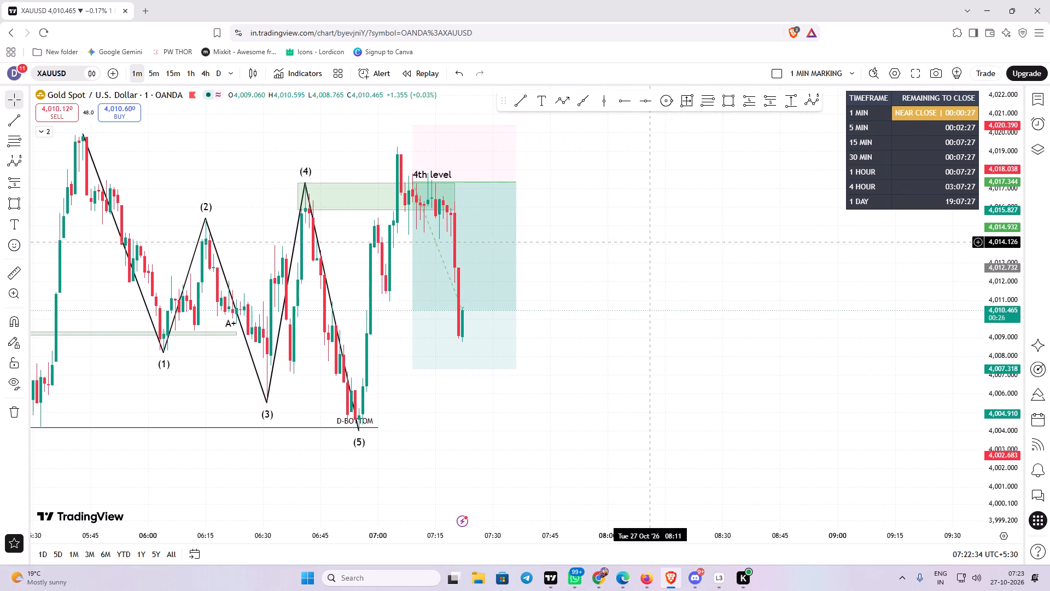
pyautogui.moveTo(655, 280); pyautogui.dragTo(710, 269)
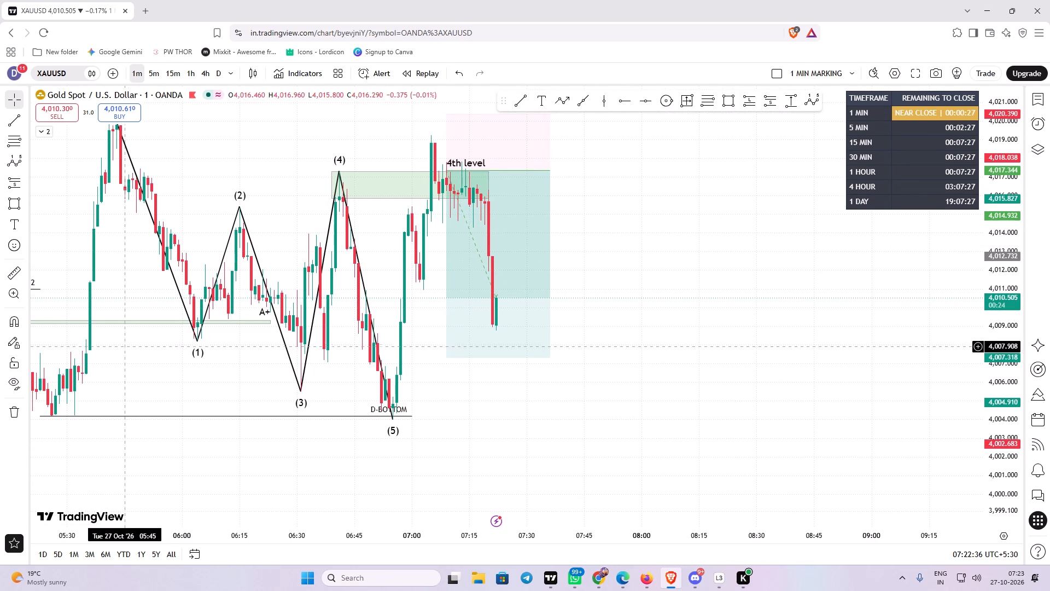
pyautogui.moveTo(124, 347); pyautogui.dragTo(182, 358)
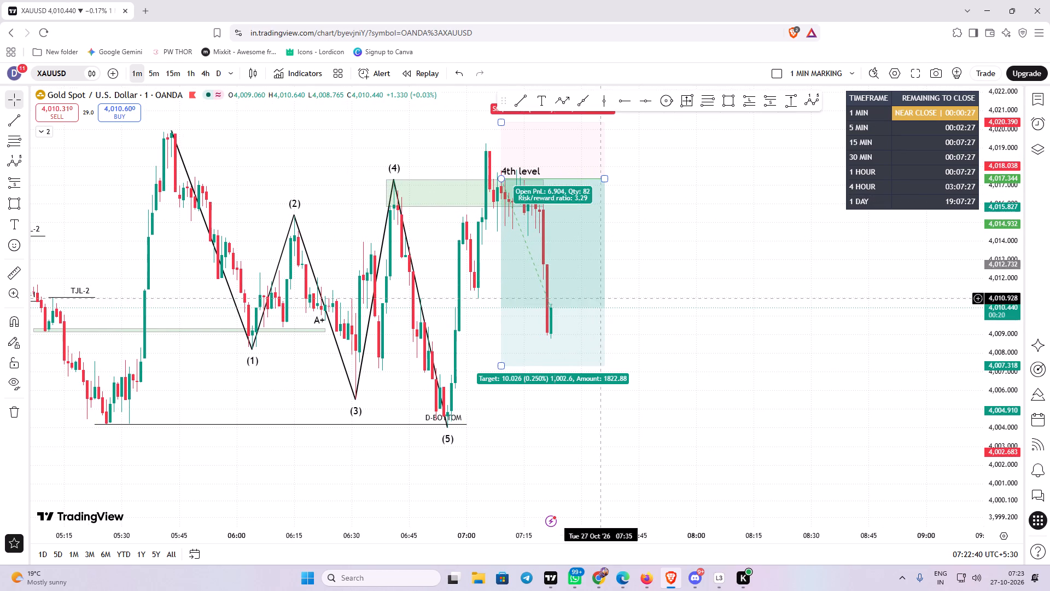
pyautogui.moveTo(736, 265); pyautogui.dragTo(740, 279)
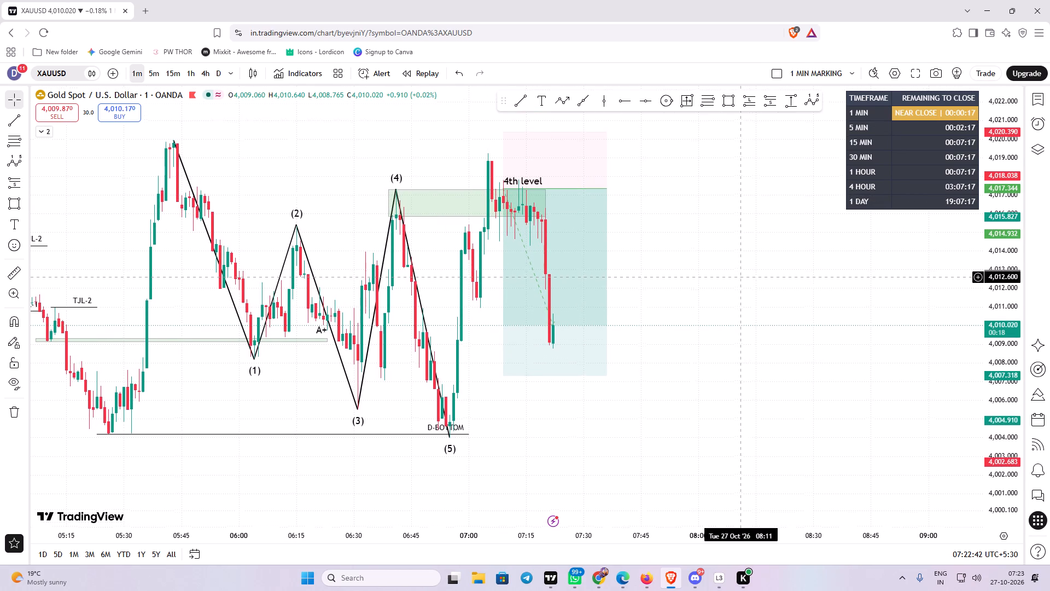
pyautogui.moveTo(740, 279); pyautogui.dragTo(733, 254)
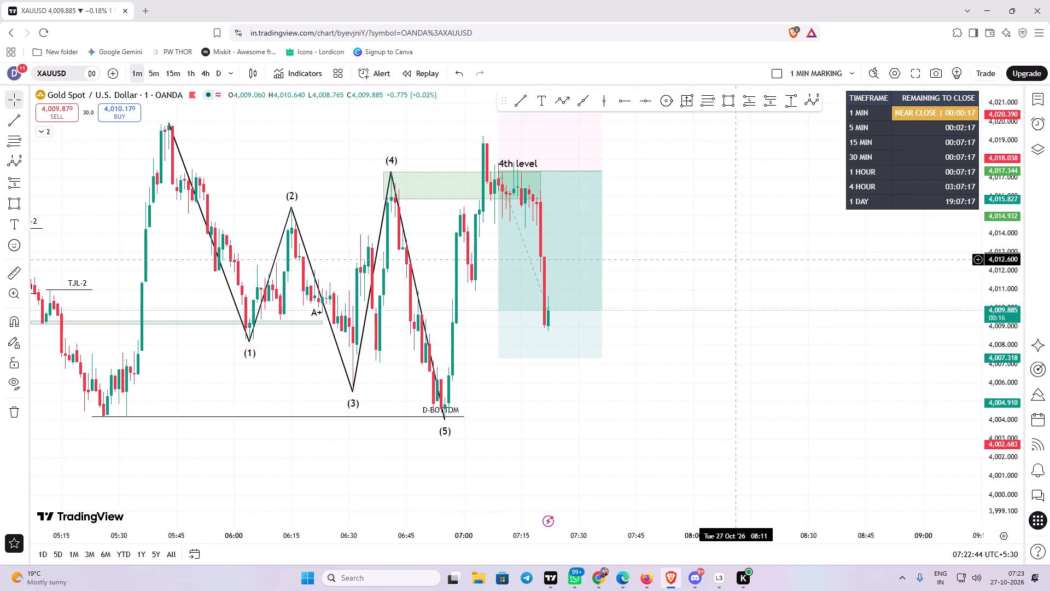
pyautogui.moveTo(733, 254); pyautogui.dragTo(728, 246)
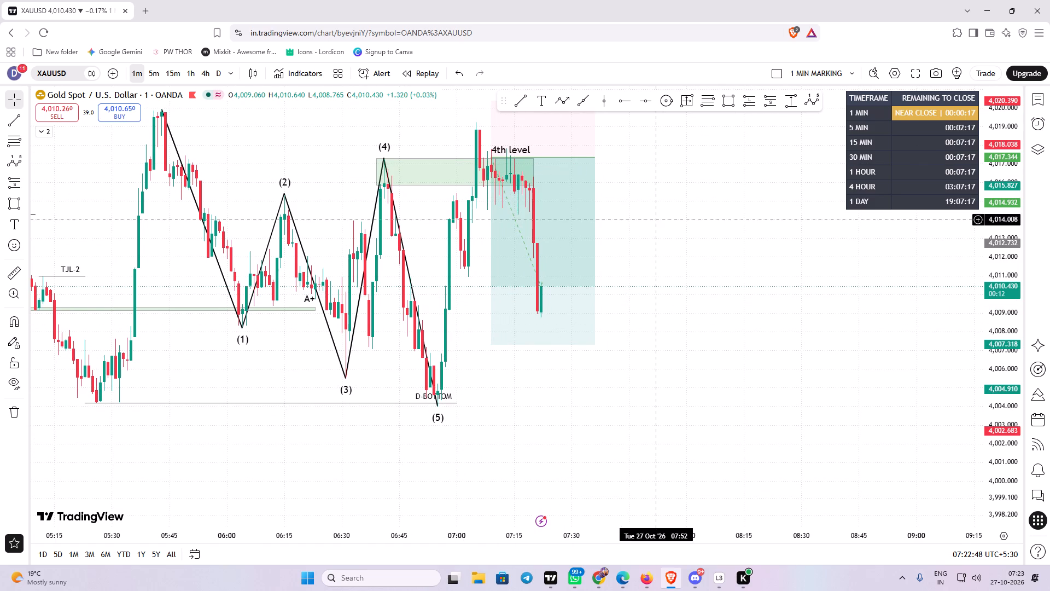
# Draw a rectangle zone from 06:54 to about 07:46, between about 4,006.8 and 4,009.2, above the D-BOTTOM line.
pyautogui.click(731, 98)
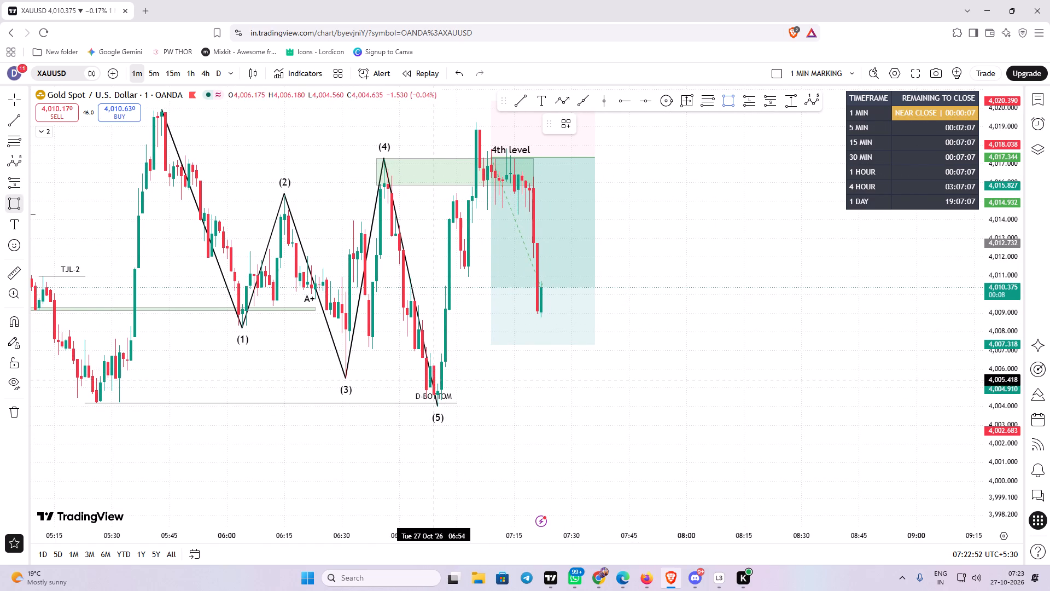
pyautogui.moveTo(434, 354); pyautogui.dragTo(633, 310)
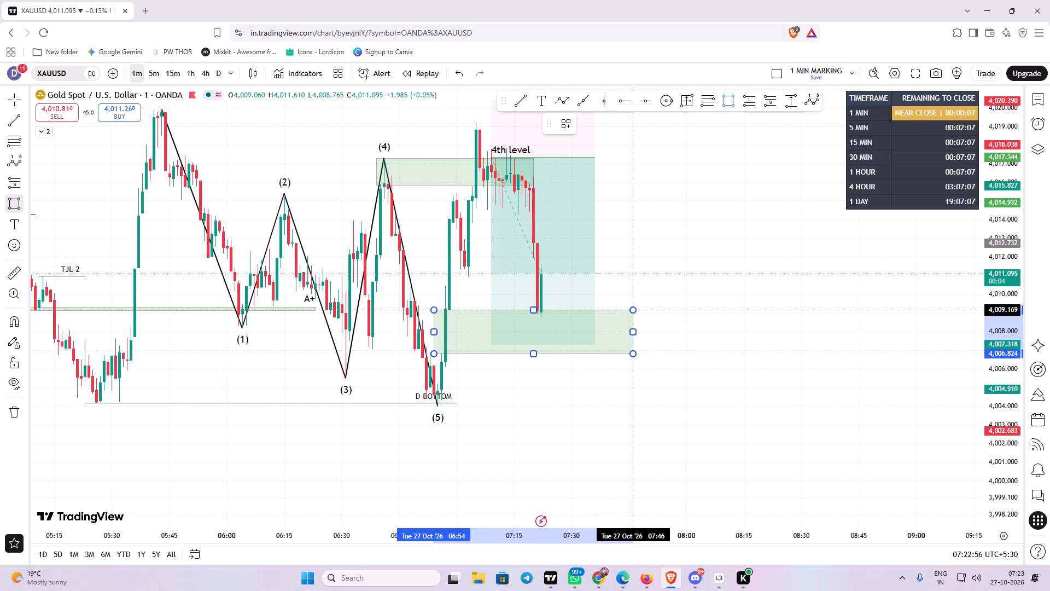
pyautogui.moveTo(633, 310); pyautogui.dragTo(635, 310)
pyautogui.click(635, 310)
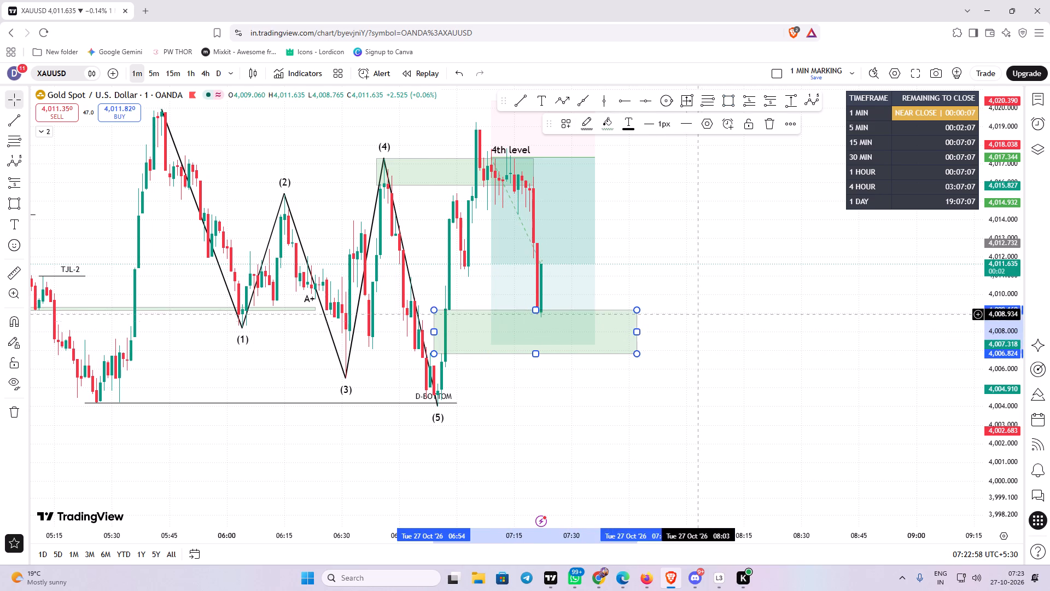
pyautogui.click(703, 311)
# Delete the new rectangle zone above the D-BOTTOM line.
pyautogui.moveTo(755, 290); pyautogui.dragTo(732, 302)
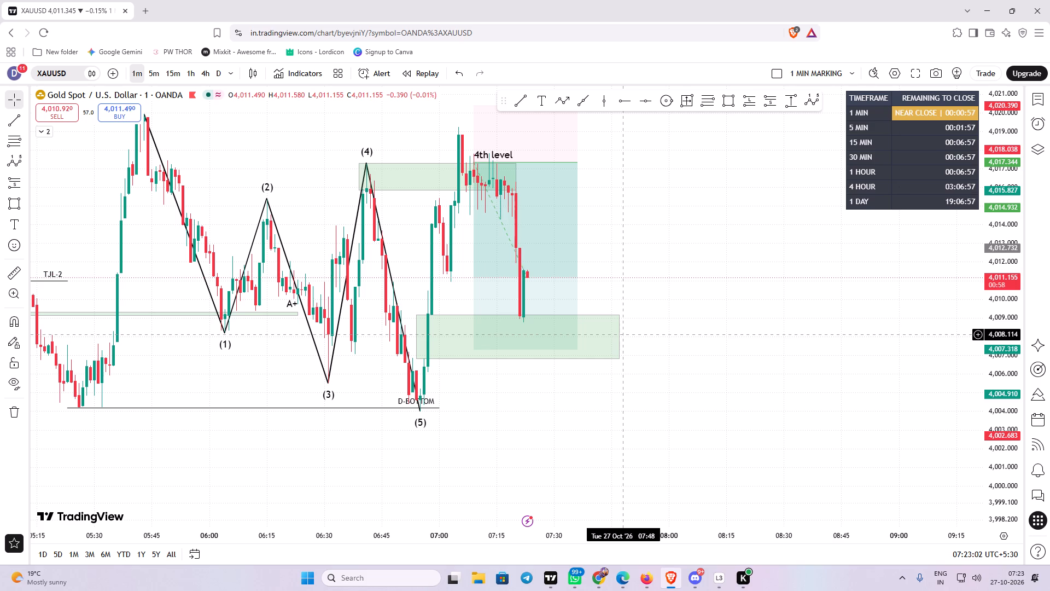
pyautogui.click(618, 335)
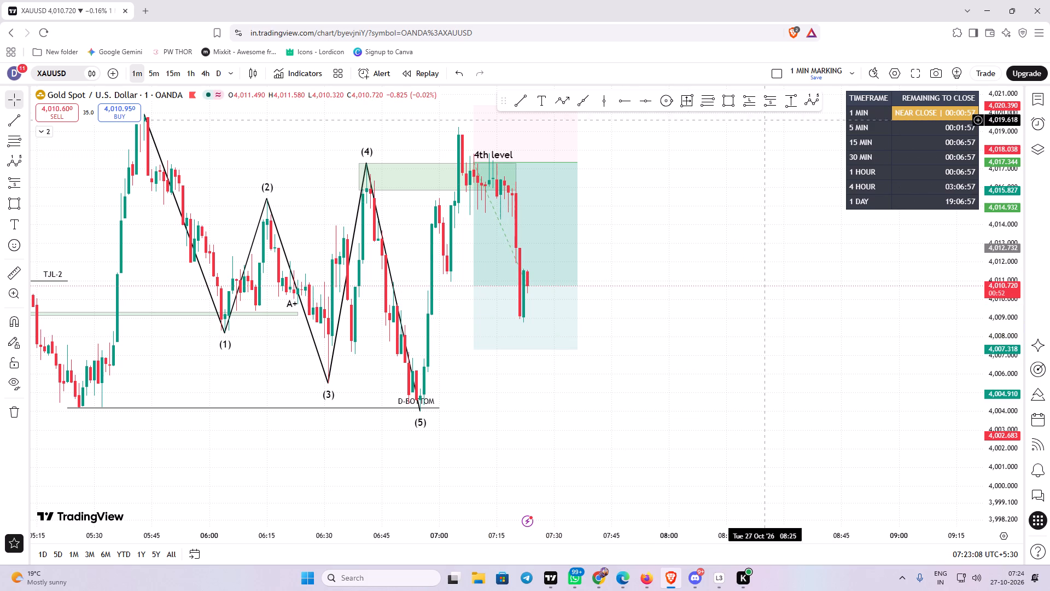
# Monitor the forming 1-minute candles against the short position's entry and target.
pyautogui.click(714, 285)
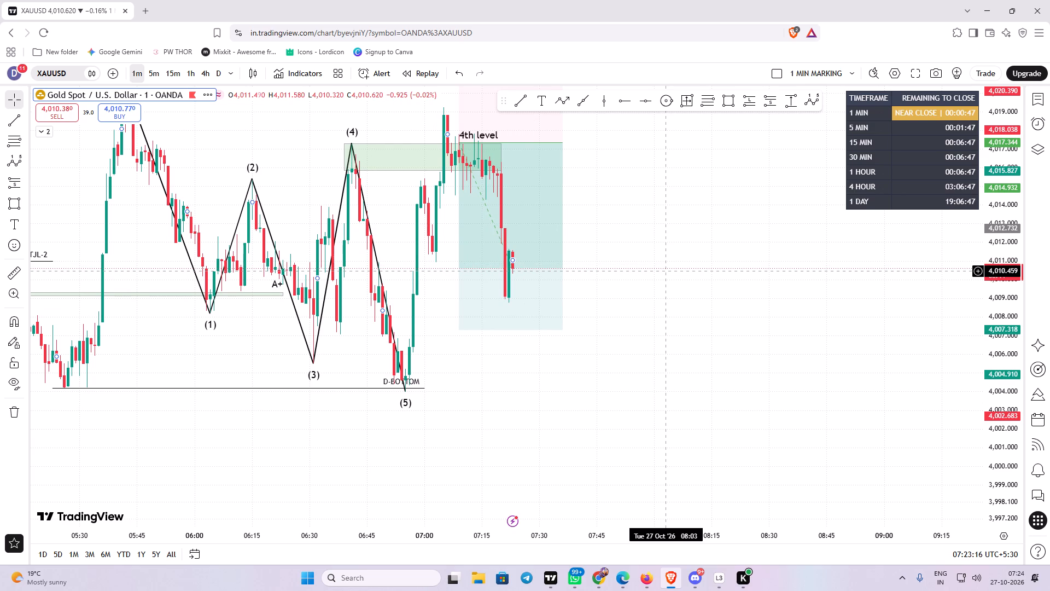
pyautogui.moveTo(669, 222); pyautogui.dragTo(669, 234)
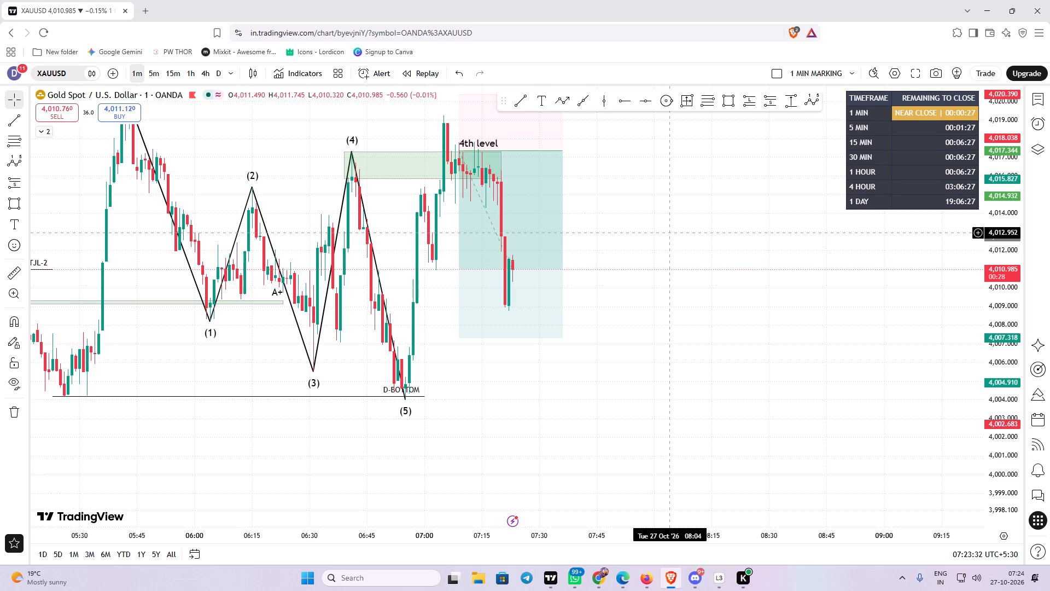
pyautogui.click(719, 214)
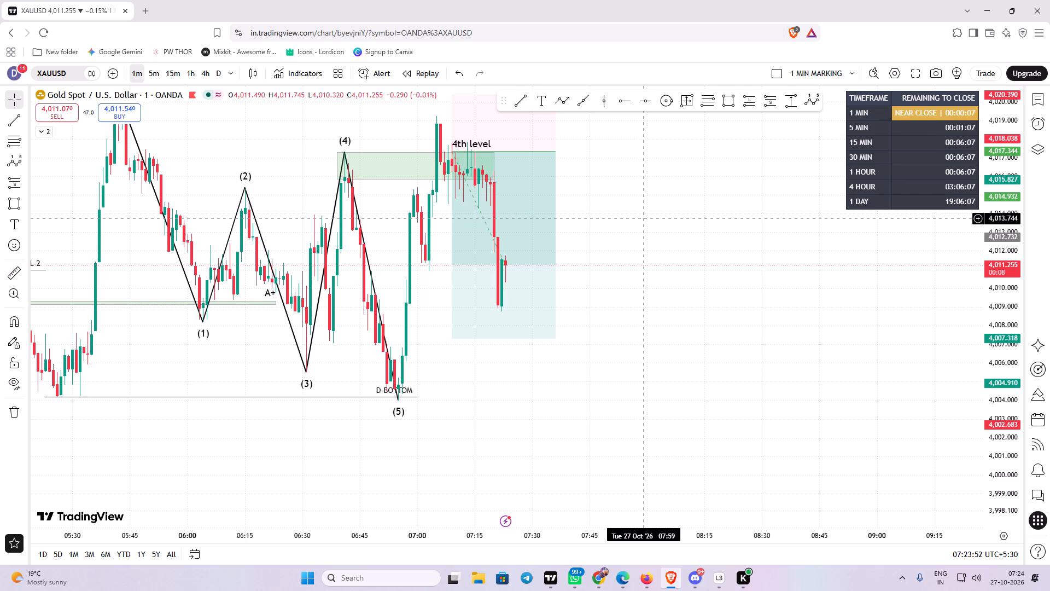
pyautogui.moveTo(645, 218); pyautogui.dragTo(634, 218)
pyautogui.click(675, 193)
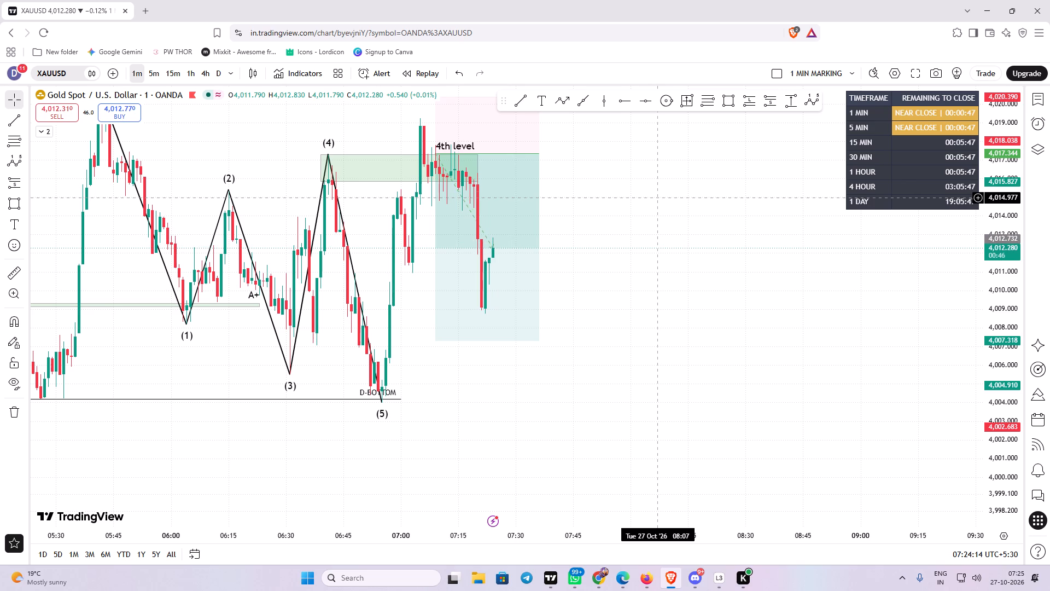
pyautogui.moveTo(695, 176); pyautogui.dragTo(680, 190)
# Measure the price range from the short entry at the 4th level down to the latest low, and remove the measurement.
pyautogui.click(796, 96)
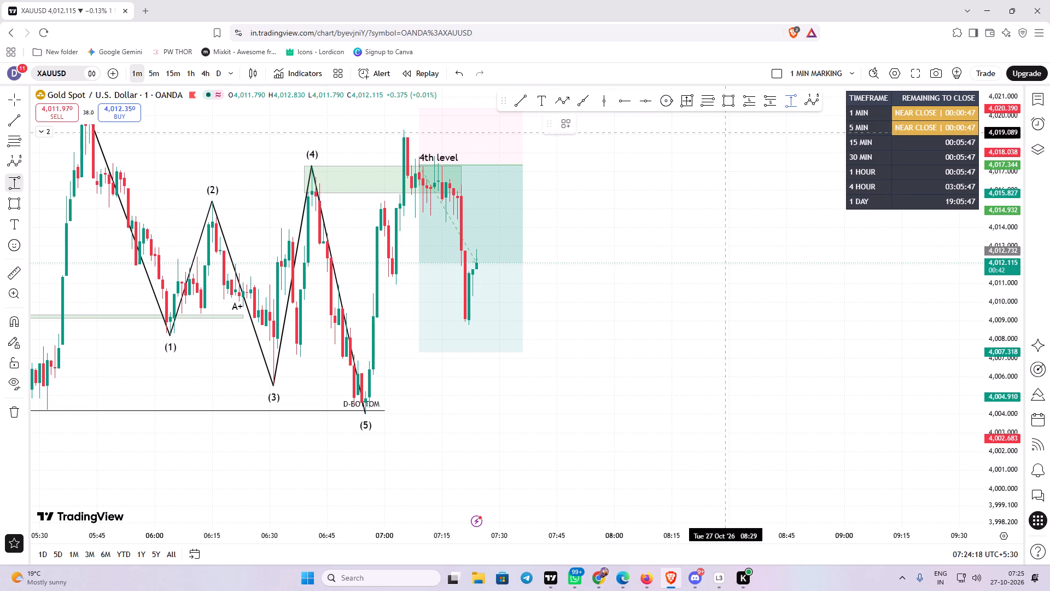
pyautogui.moveTo(421, 166); pyautogui.dragTo(538, 326)
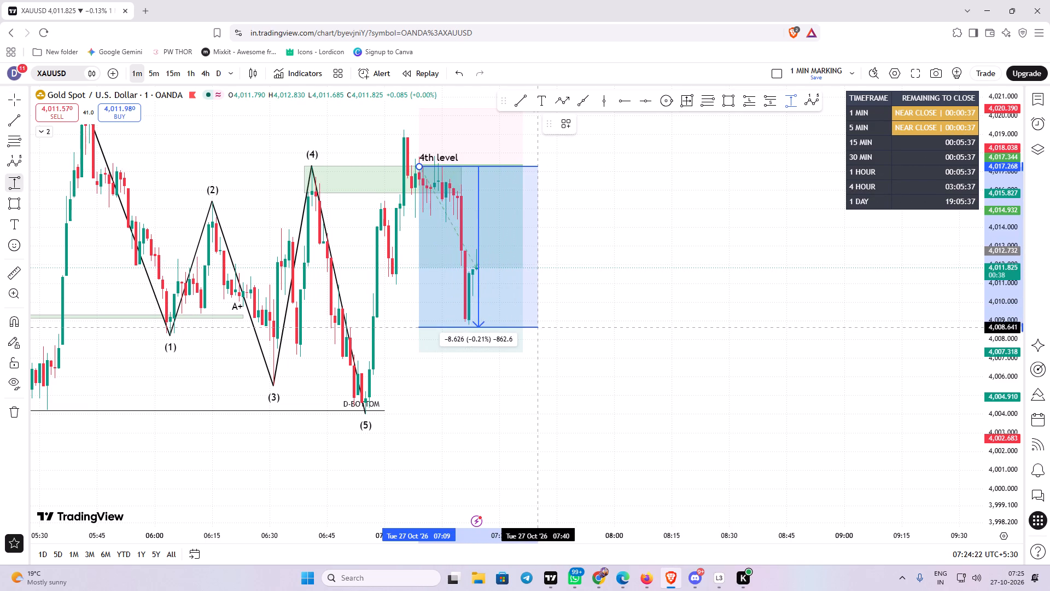
pyautogui.moveTo(538, 326); pyautogui.dragTo(540, 325)
pyautogui.click(540, 325)
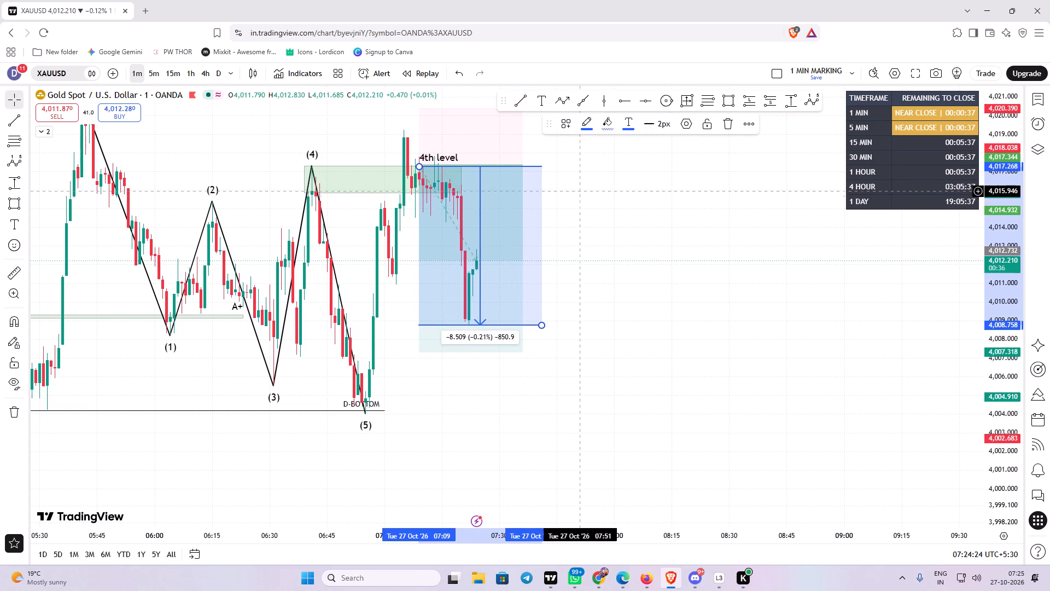
pyautogui.click(725, 128)
pyautogui.moveTo(711, 211); pyautogui.dragTo(657, 231)
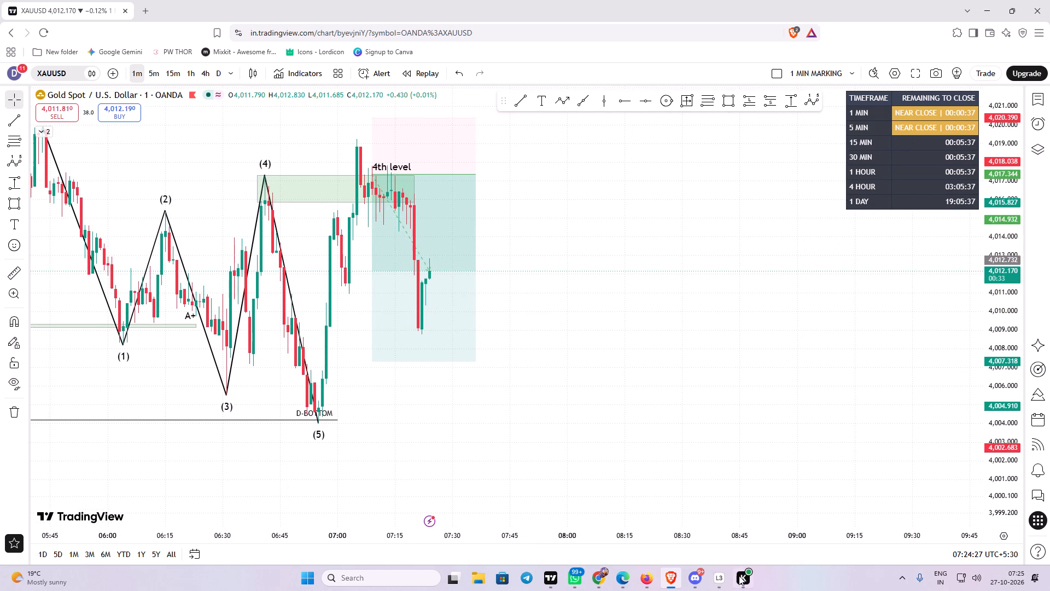
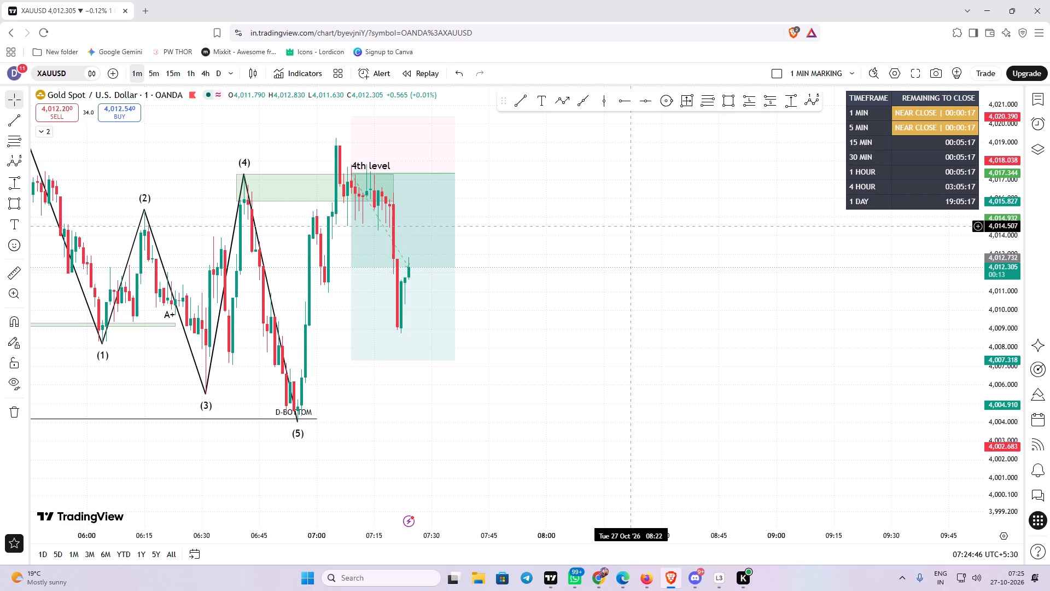
# Switch to Firefox and examine the latest 15-minute XAUUSD candles relative to the TJL-2 zones.
pyautogui.moveTo(645, 216); pyautogui.dragTo(630, 239)
pyautogui.click(644, 590)
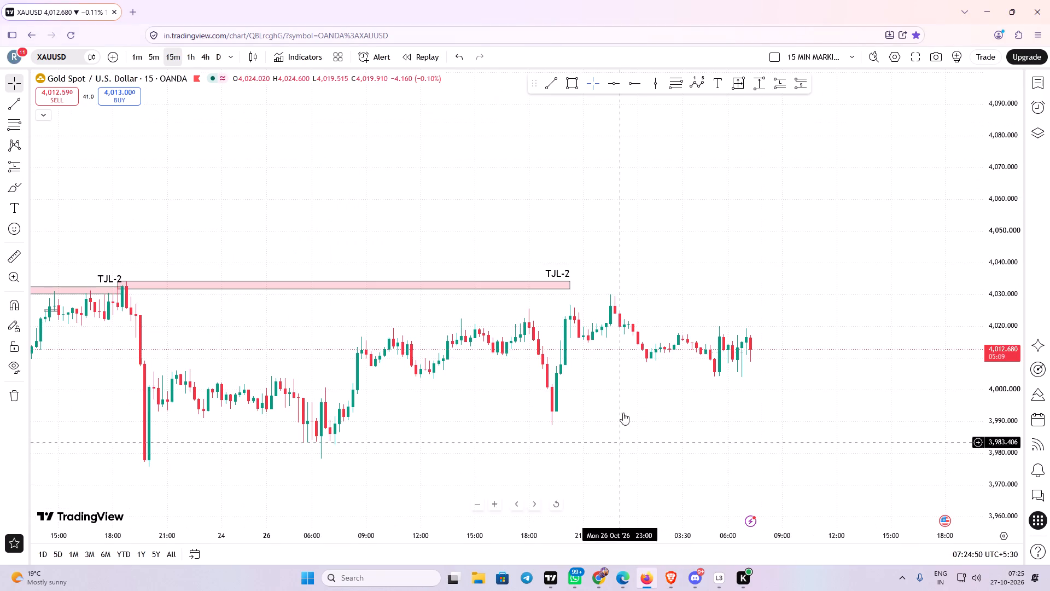
pyautogui.moveTo(670, 289); pyautogui.dragTo(707, 266)
pyautogui.scroll(-3, 704, 268)
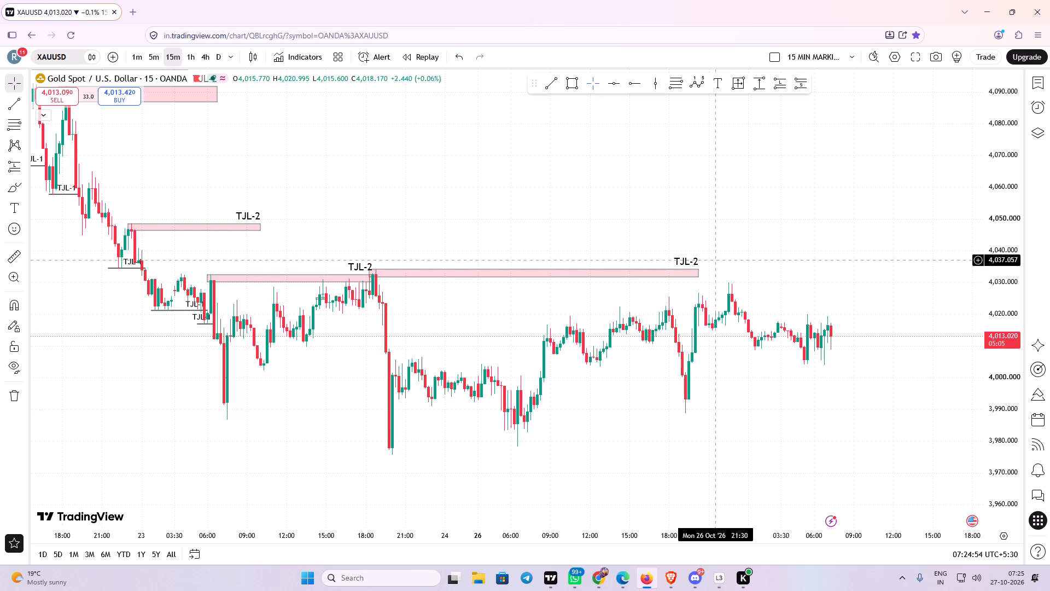
pyautogui.moveTo(803, 234); pyautogui.dragTo(707, 239)
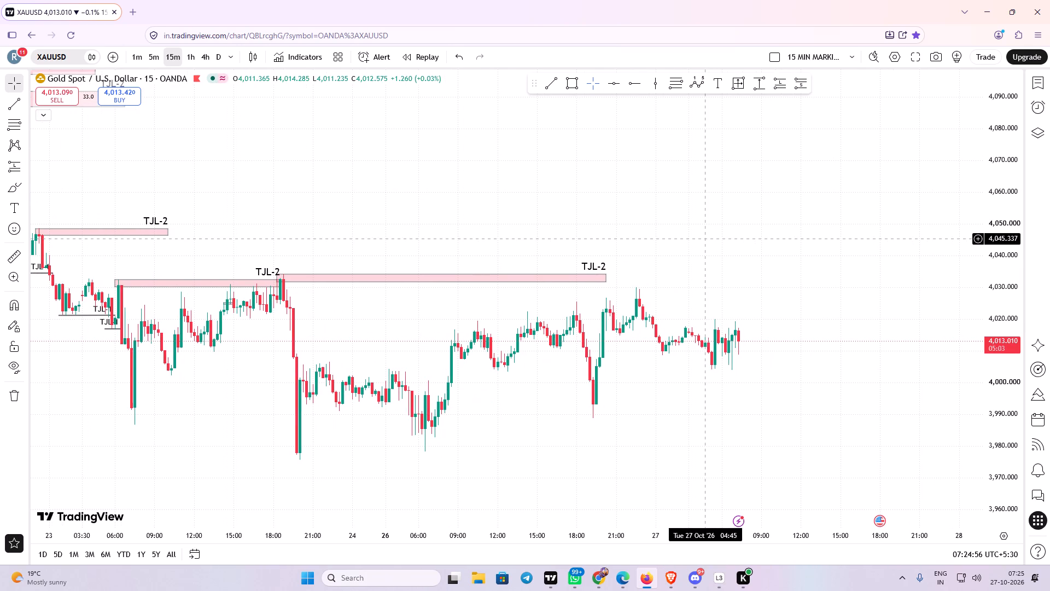
pyautogui.moveTo(707, 239); pyautogui.dragTo(707, 239)
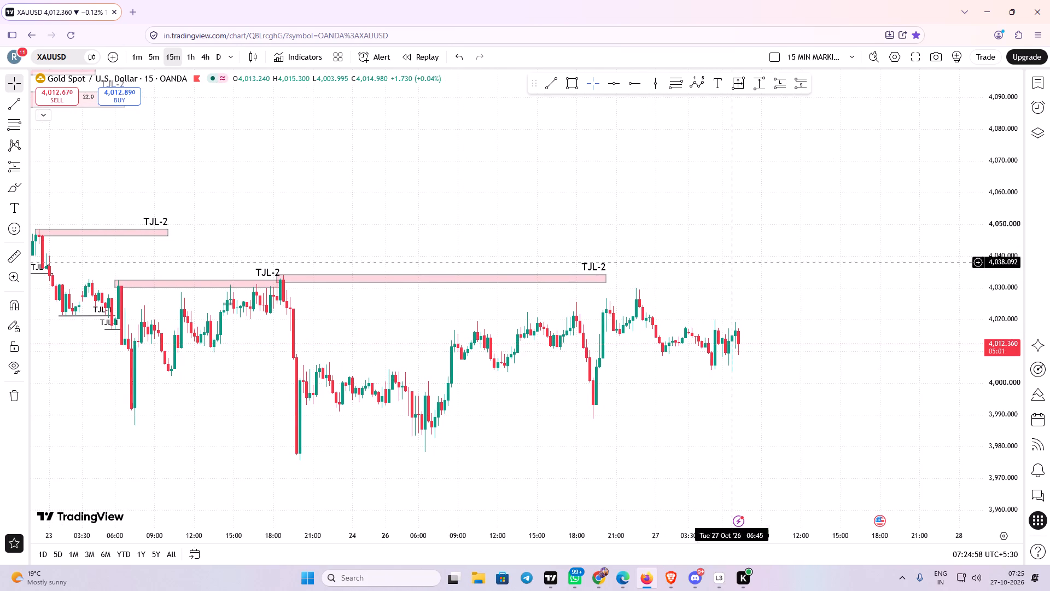
pyautogui.moveTo(814, 283); pyautogui.dragTo(830, 256)
# Switch to TradingView Desktop and reload the XAUUSD chart to clear the plan upgrade pop-up.
pyautogui.click(551, 583)
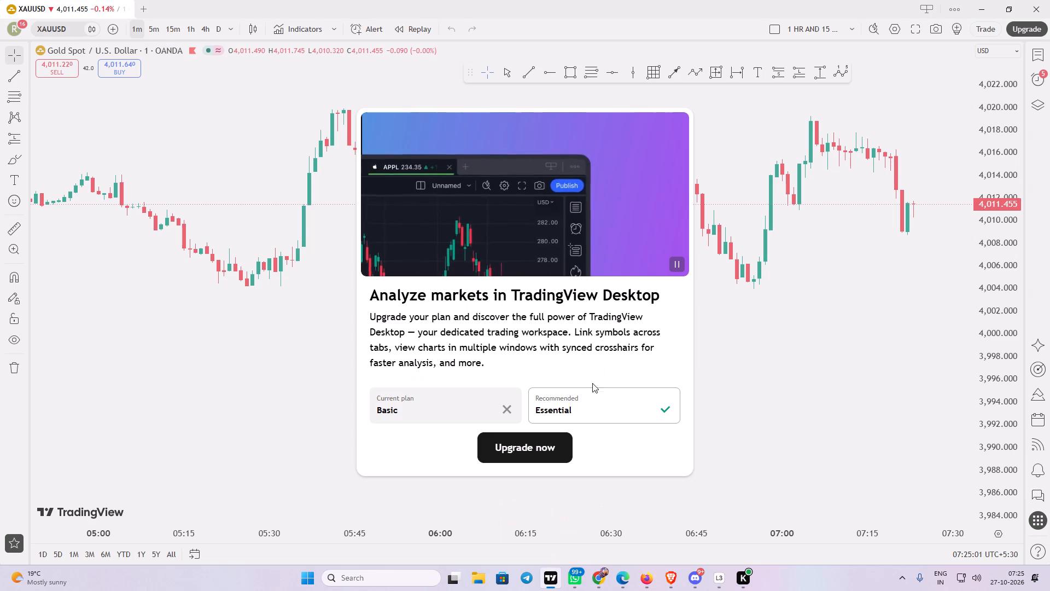
pyautogui.click(754, 167)
pyautogui.click(679, 264)
pyautogui.moveTo(810, 210); pyautogui.dragTo(811, 208)
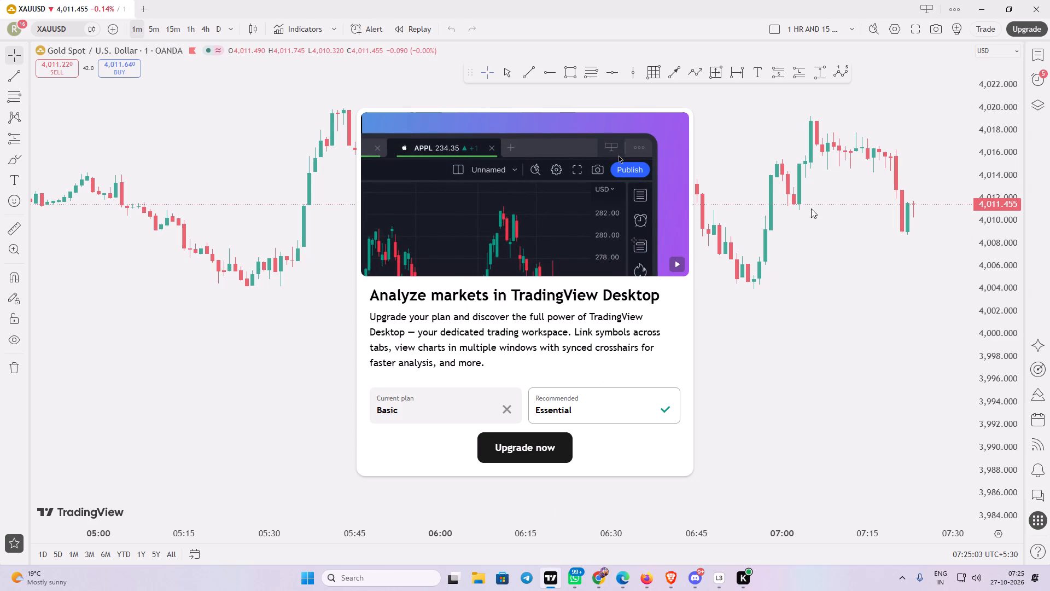
pyautogui.moveTo(811, 208); pyautogui.dragTo(780, 224)
pyautogui.press('F5')
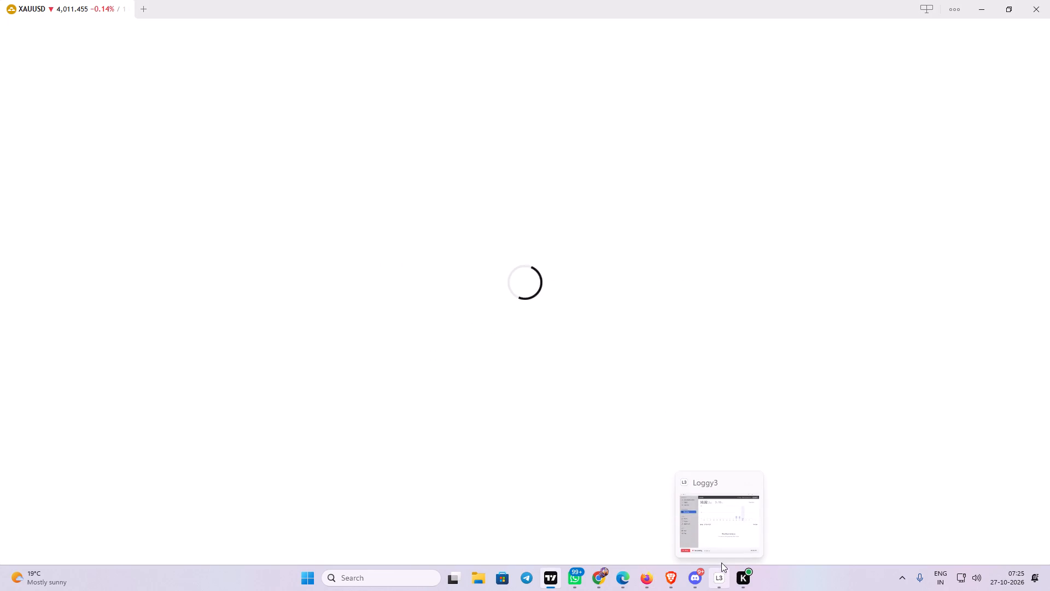
pyautogui.click(747, 378)
pyautogui.moveTo(747, 378); pyautogui.dragTo(711, 385)
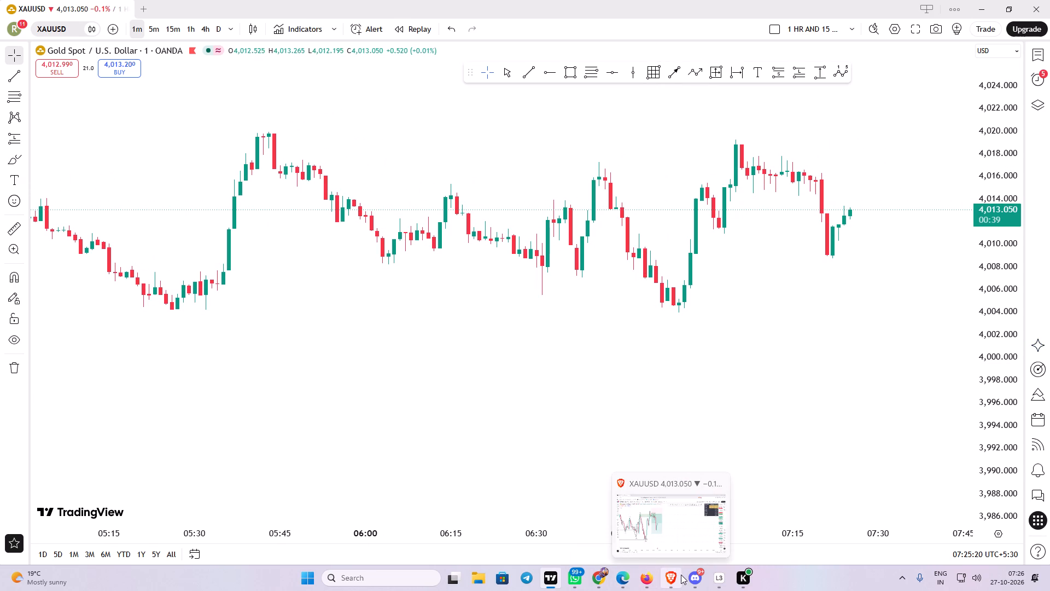
# Switch to Microsoft Edge and refresh the Currency Strength Meter to check the currency readings.
pyautogui.click(627, 579)
pyautogui.click(786, 128)
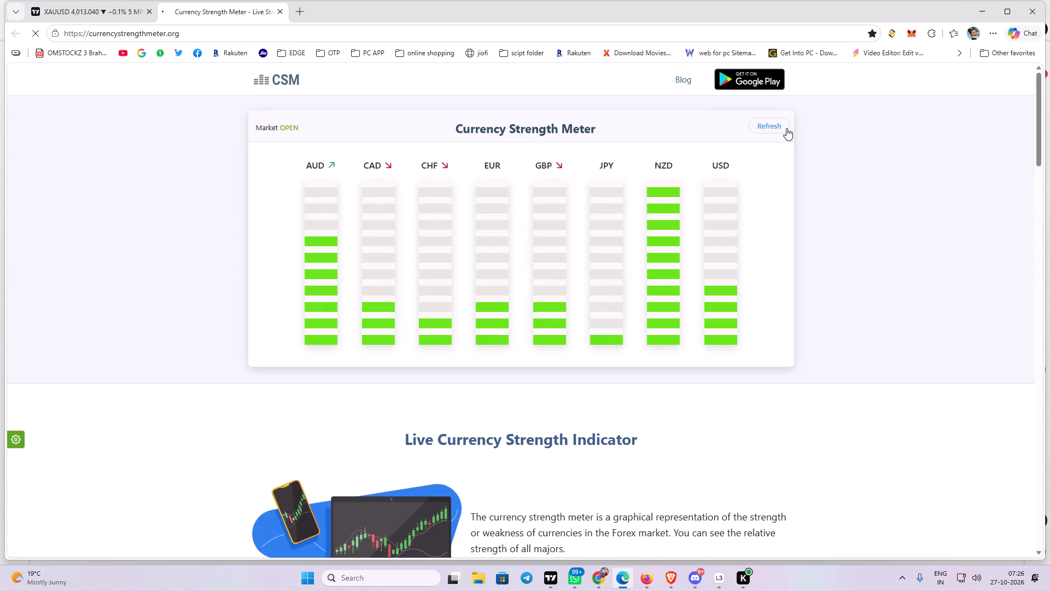
pyautogui.tripleClick(774, 127)
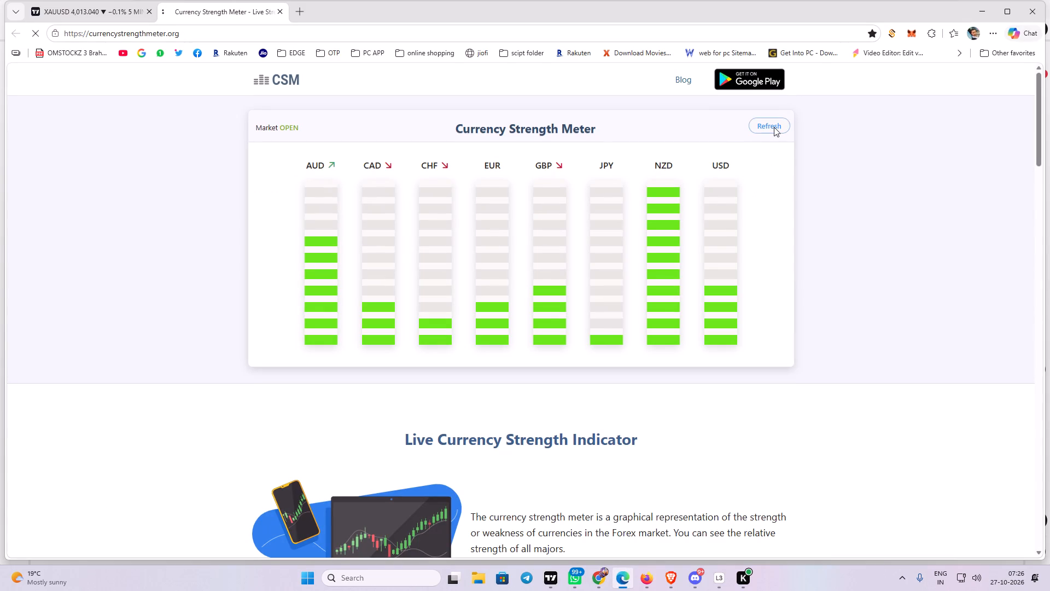
pyautogui.click(774, 127)
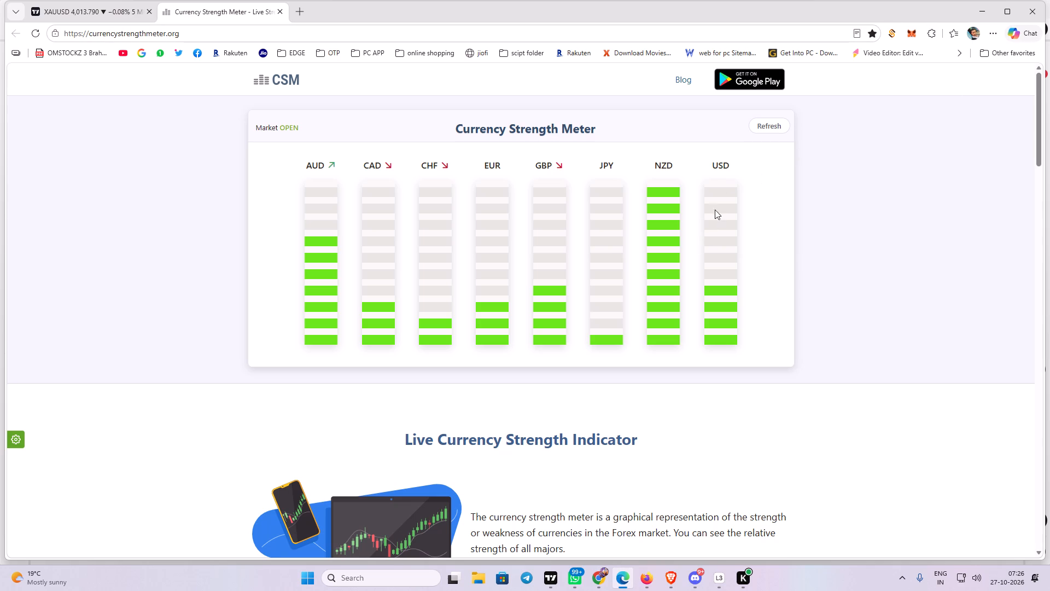
pyautogui.doubleClick(757, 129)
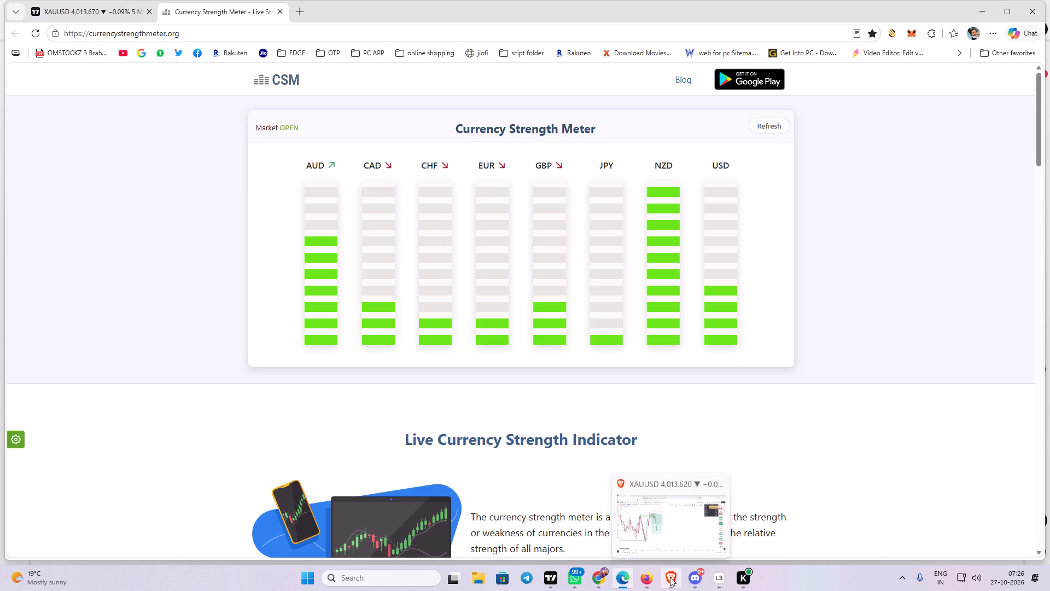
# Switch to Firefox and check the current 15-minute XAUUSD candle against the TJL-2 zones.
pyautogui.click(647, 581)
pyautogui.moveTo(804, 276); pyautogui.dragTo(746, 249)
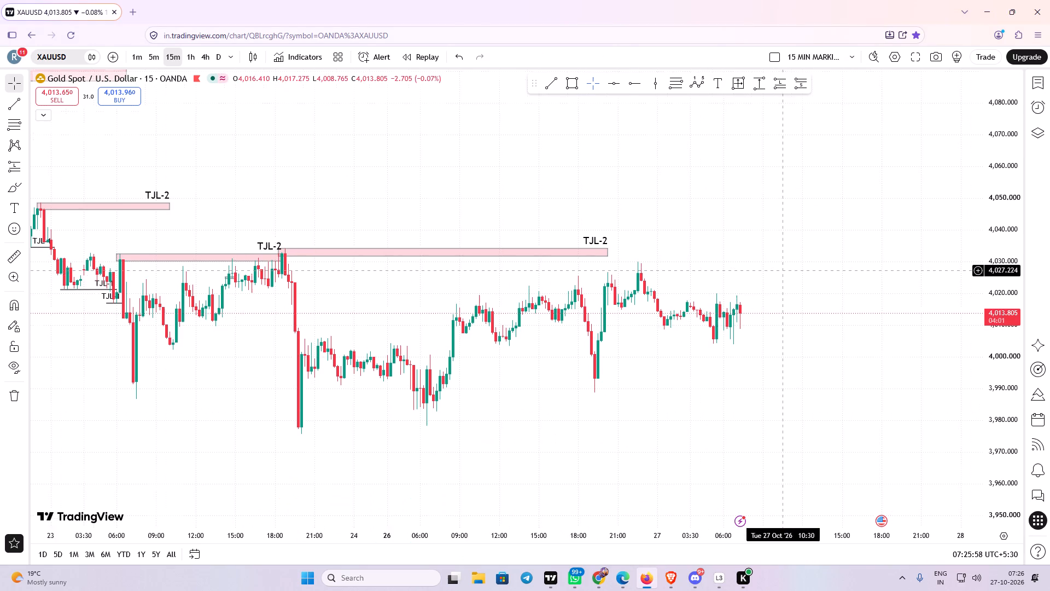
pyautogui.moveTo(746, 249); pyautogui.dragTo(731, 245)
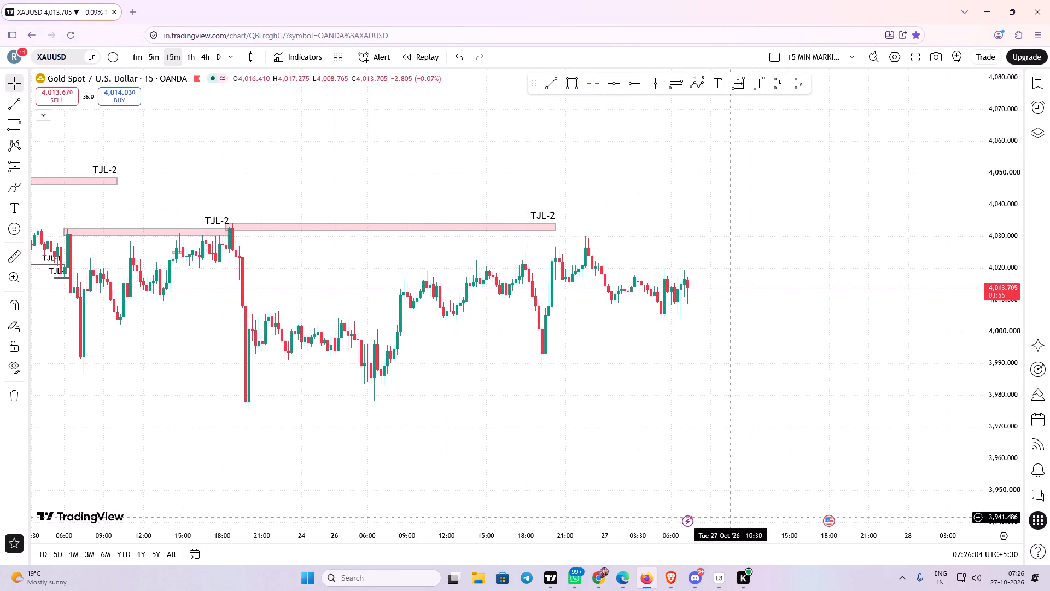
# Switch to TradingView Desktop and examine the older 1-minute price action around the 4th level 15 min zone and TJL lines.
pyautogui.click(552, 576)
pyautogui.moveTo(623, 397); pyautogui.dragTo(781, 451)
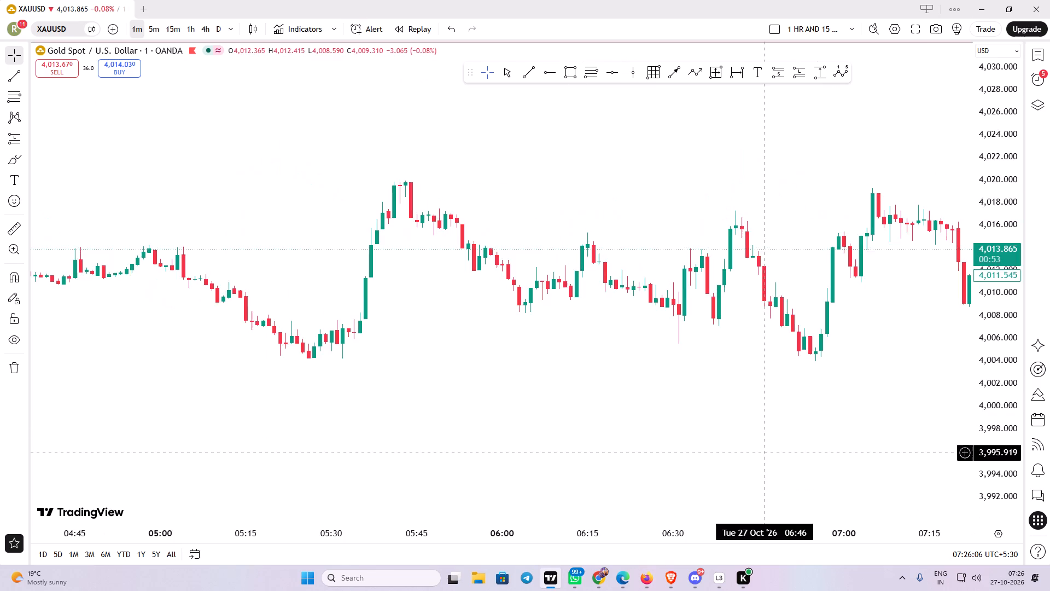
pyautogui.moveTo(781, 451); pyautogui.dragTo(821, 420)
pyautogui.scroll(-14, 817, 404)
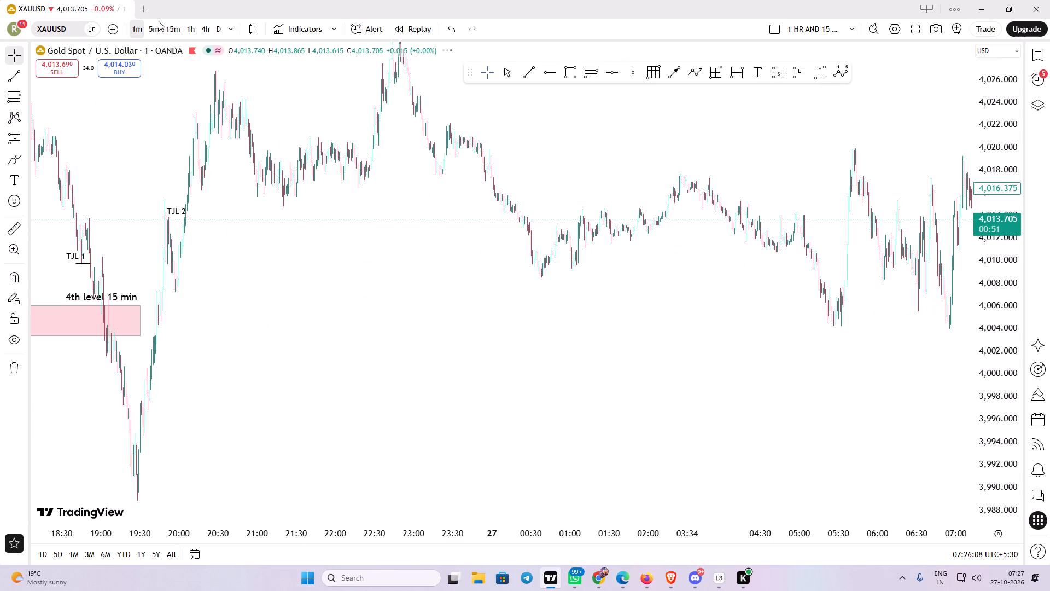
pyautogui.moveTo(293, 275); pyautogui.dragTo(472, 268)
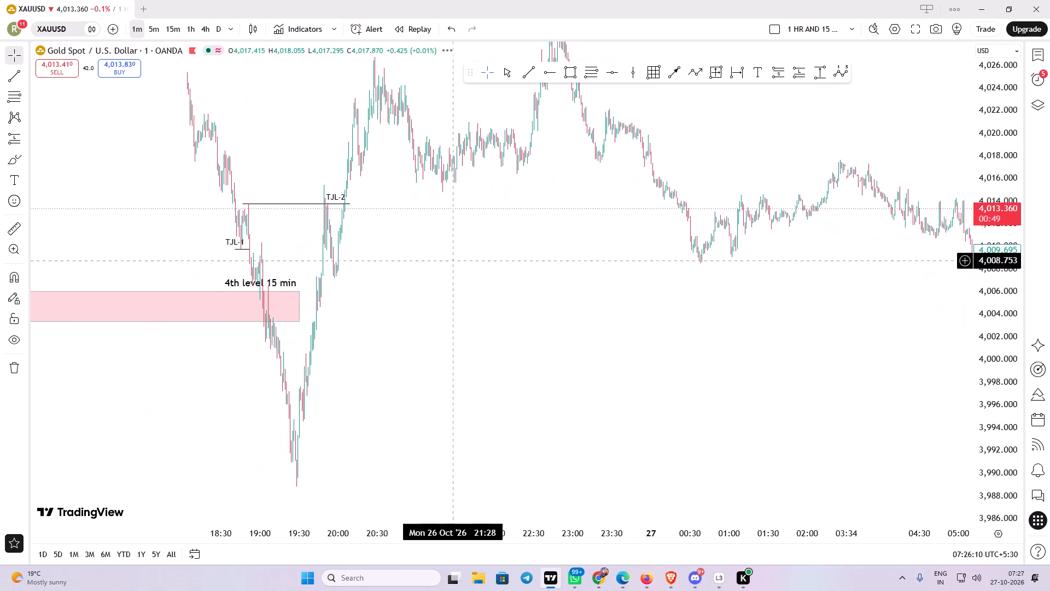
pyautogui.scroll(5, 412, 246)
pyautogui.moveTo(330, 228); pyautogui.dragTo(545, 401)
pyautogui.scroll(-2, 536, 384)
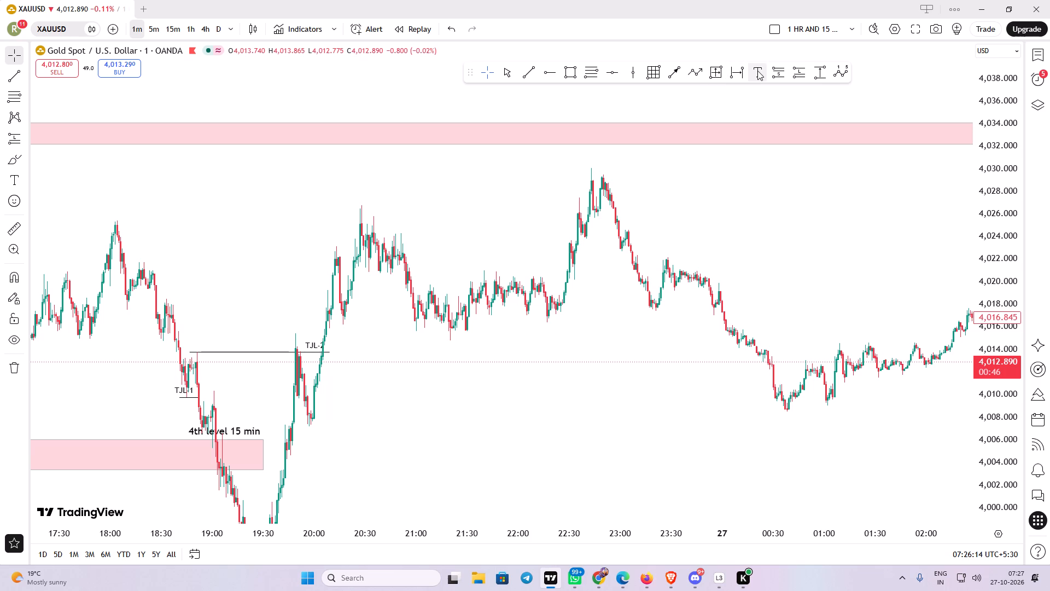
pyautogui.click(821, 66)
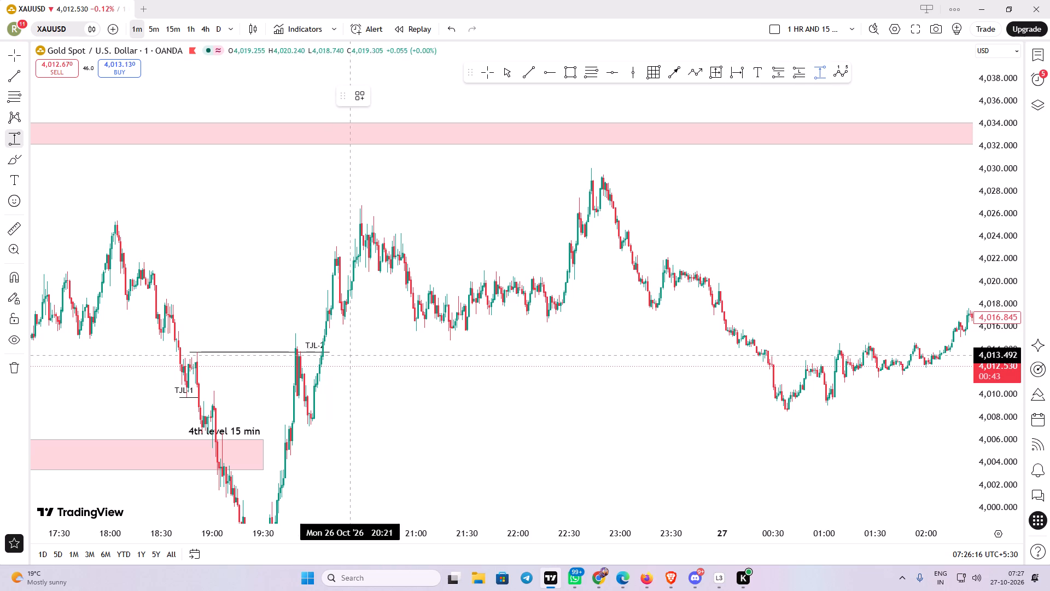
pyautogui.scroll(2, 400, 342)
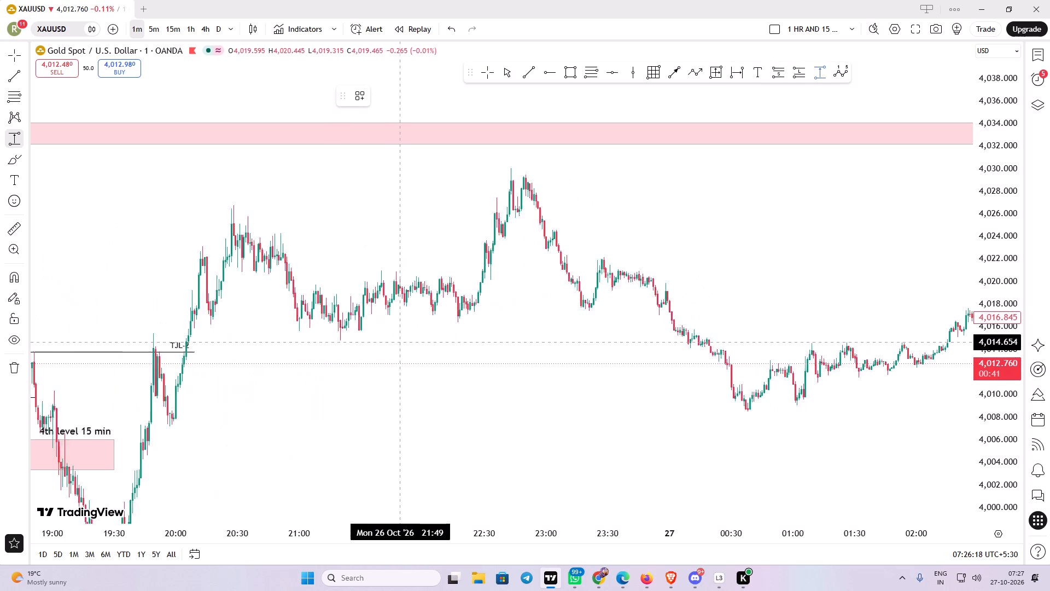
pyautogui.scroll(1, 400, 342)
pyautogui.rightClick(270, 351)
# Examine the 26 October evening 1-minute swings around the TJL-2 line and the 4th level 15 min zone.
pyautogui.moveTo(209, 344); pyautogui.dragTo(484, 373)
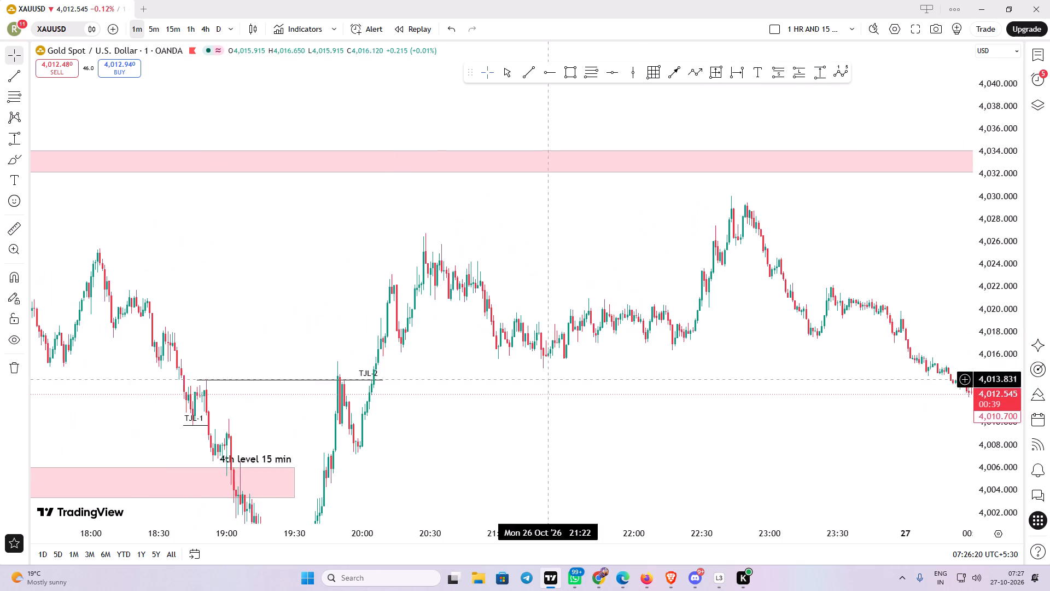
pyautogui.moveTo(1012, 430); pyautogui.dragTo(1000, 275)
pyautogui.scroll(5, 521, 442)
pyautogui.moveTo(405, 462); pyautogui.dragTo(434, 462)
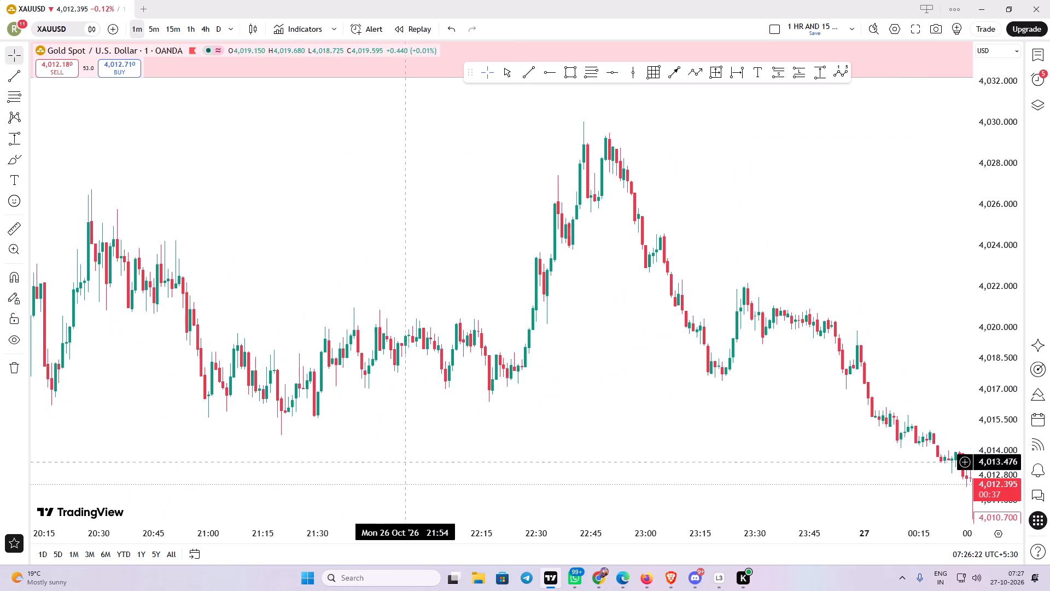
pyautogui.moveTo(434, 462); pyautogui.dragTo(637, 400)
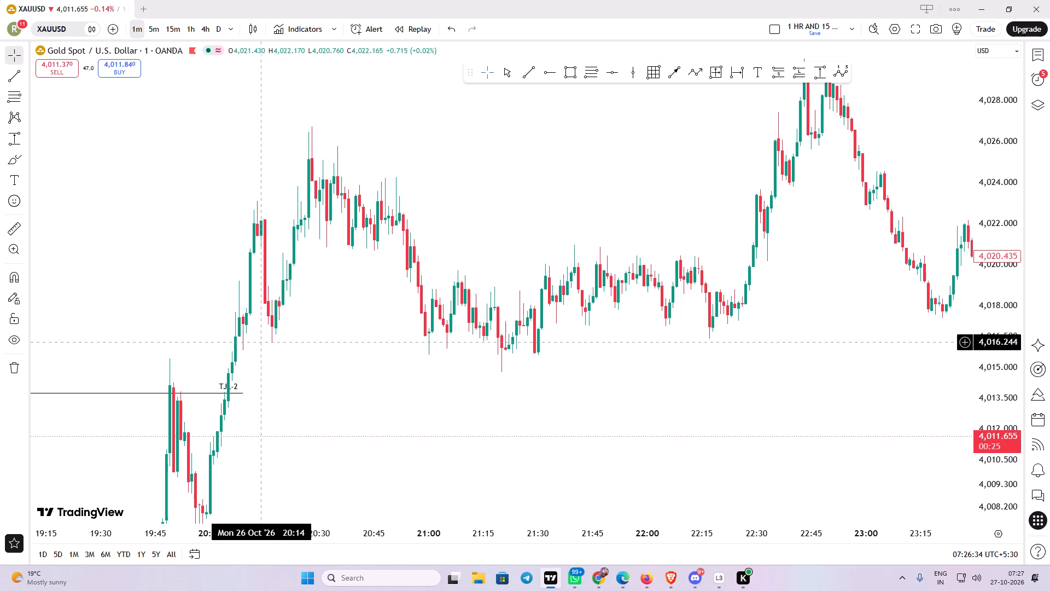
pyautogui.moveTo(334, 365); pyautogui.dragTo(308, 369)
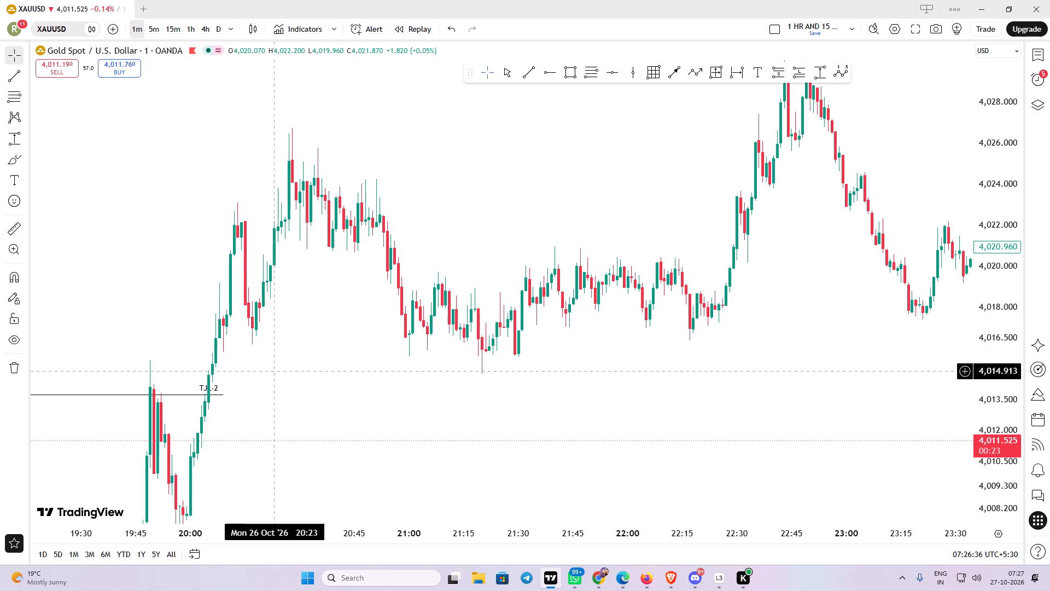
pyautogui.moveTo(294, 370); pyautogui.dragTo(429, 273)
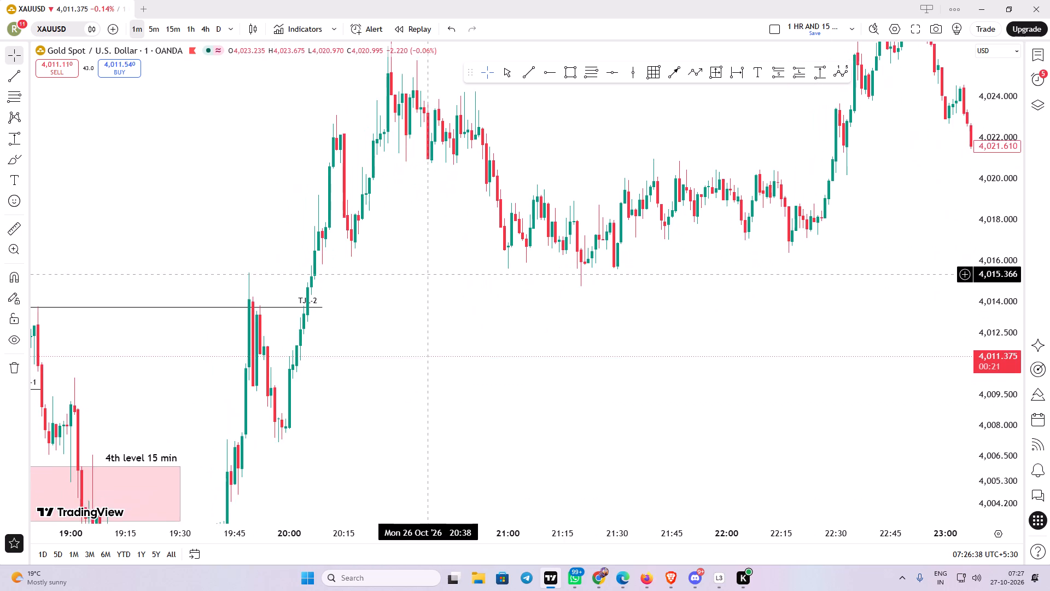
pyautogui.moveTo(429, 273); pyautogui.dragTo(430, 264)
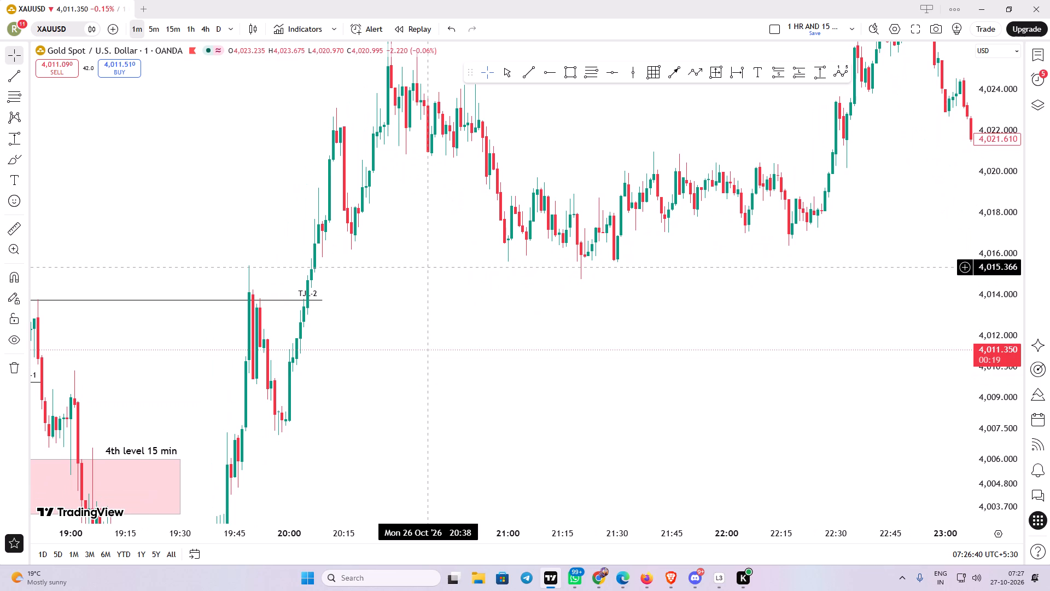
pyautogui.moveTo(430, 264); pyautogui.dragTo(588, 168)
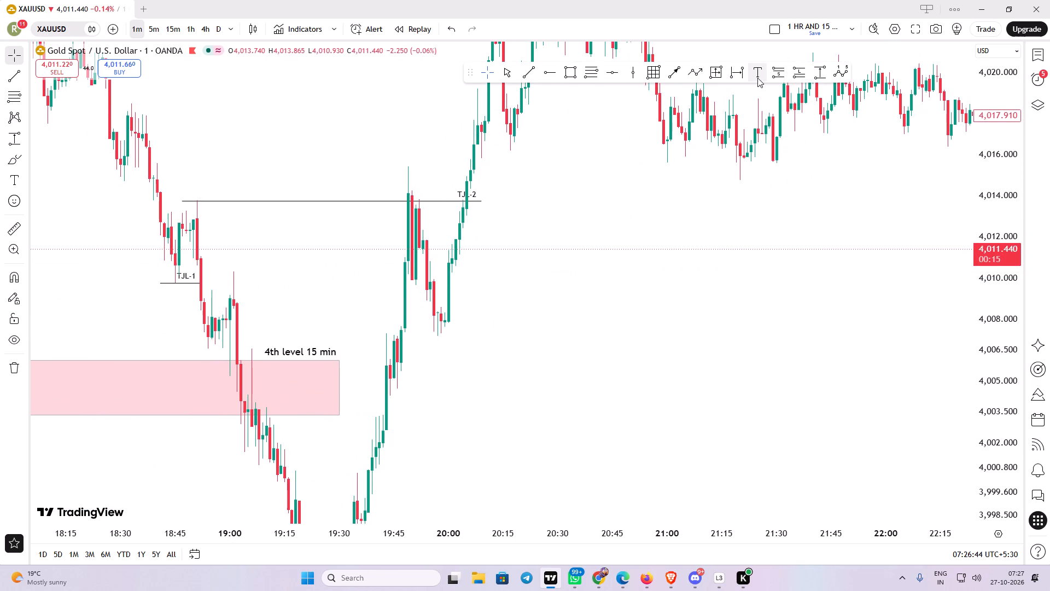
# Measure the price range from the TJL-2 line down to the pullback low near 20:00, and remove the measurement.
pyautogui.click(761, 78)
pyautogui.click(820, 71)
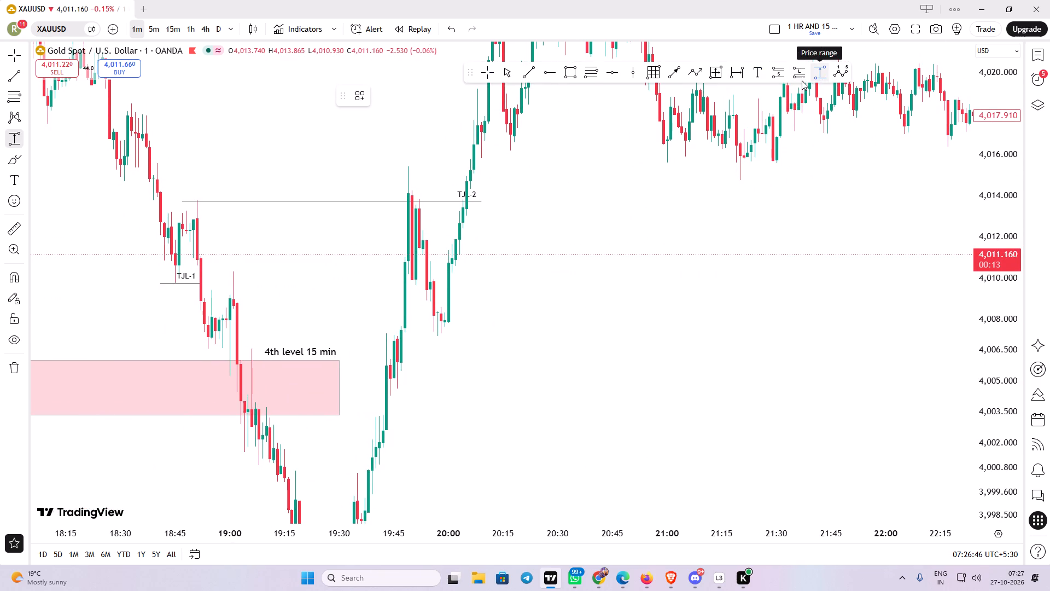
pyautogui.moveTo(413, 201); pyautogui.dragTo(414, 201)
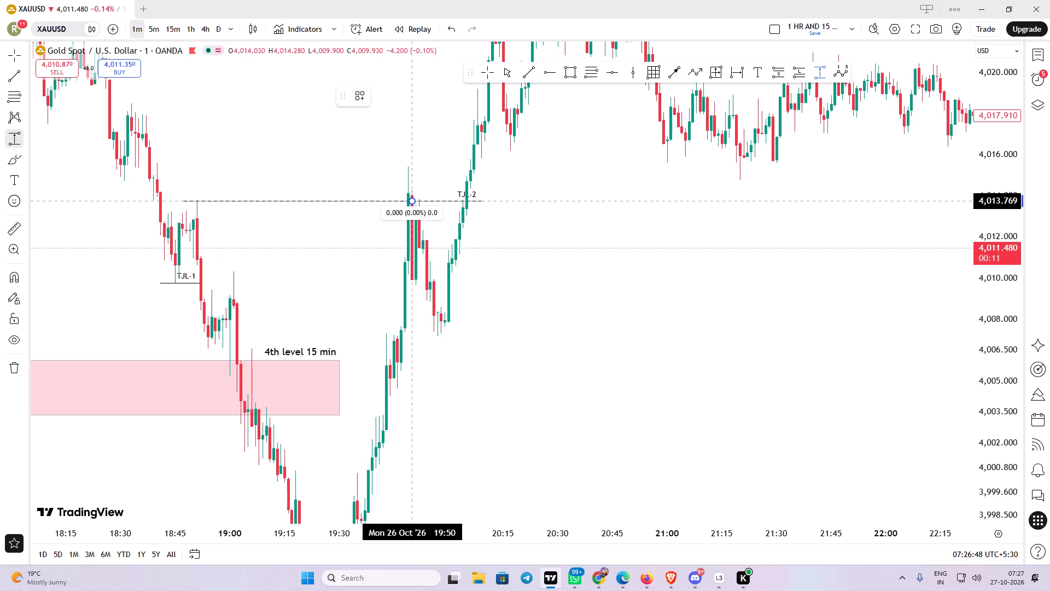
pyautogui.moveTo(414, 201); pyautogui.dragTo(481, 336)
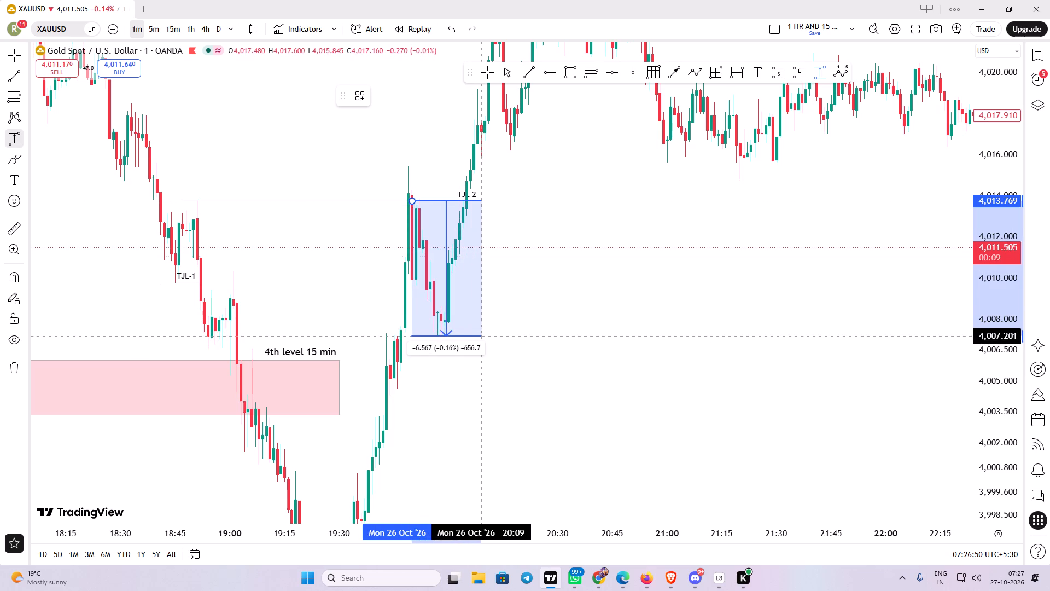
pyautogui.click(484, 337)
pyautogui.click(517, 93)
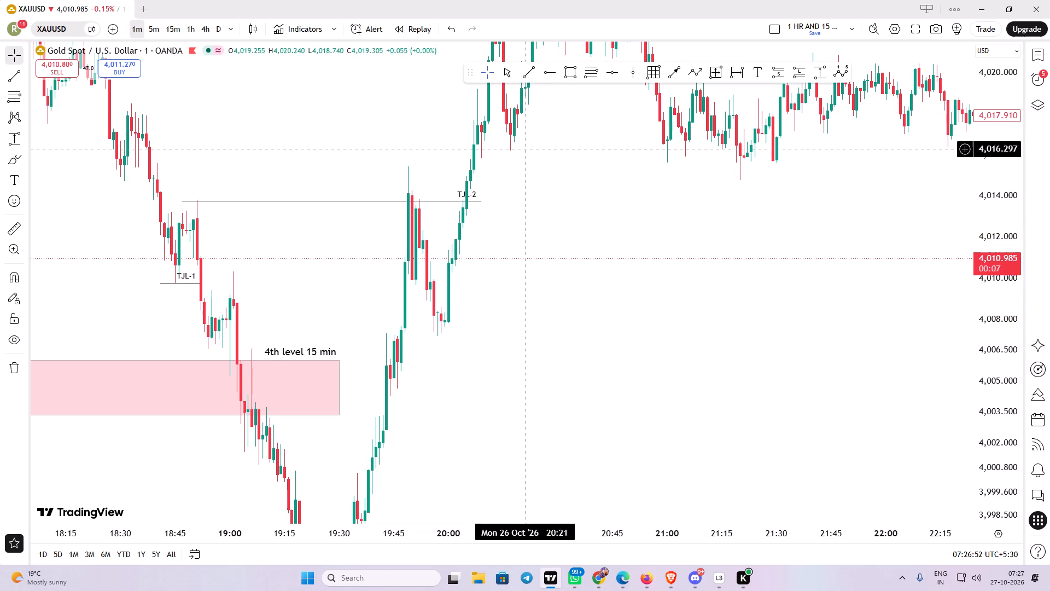
pyautogui.click(567, 232)
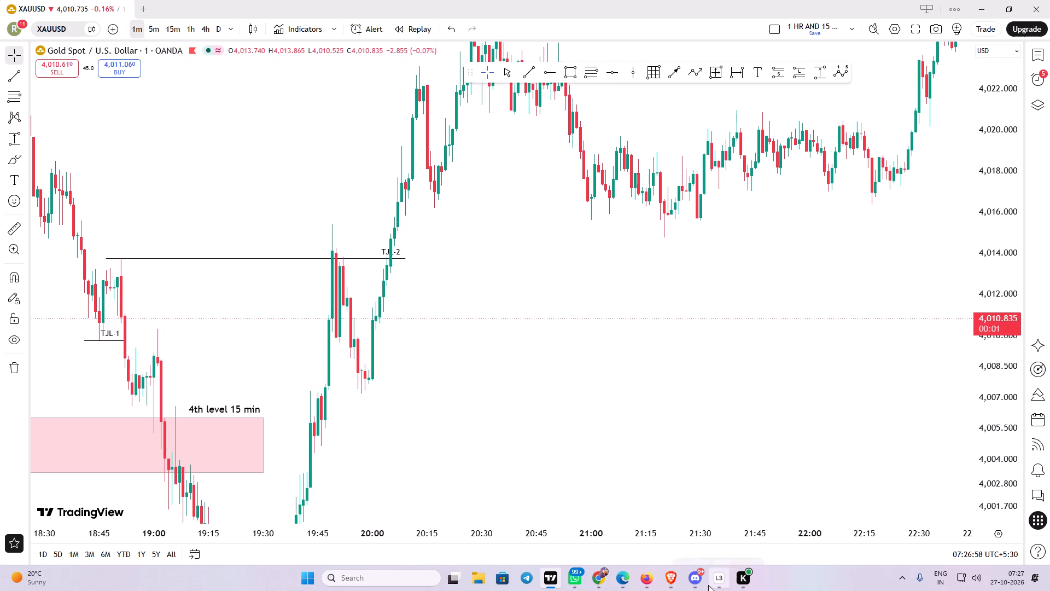
# Switch to Brave and monitor the forming 1-minute candle against the short position's target.
pyautogui.click(673, 580)
pyautogui.moveTo(655, 425); pyautogui.dragTo(643, 430)
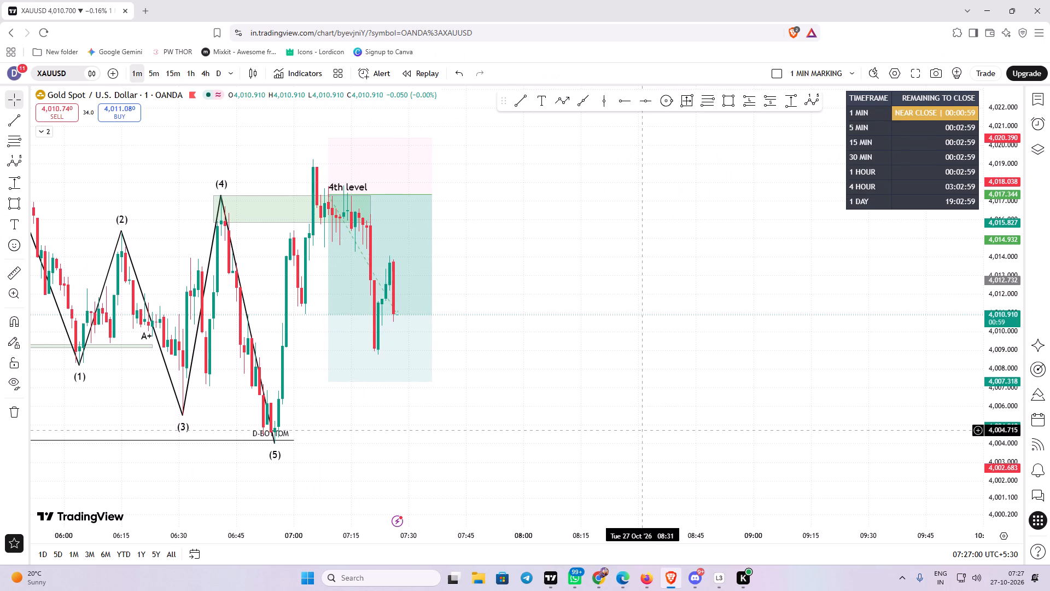
pyautogui.moveTo(643, 430); pyautogui.dragTo(648, 408)
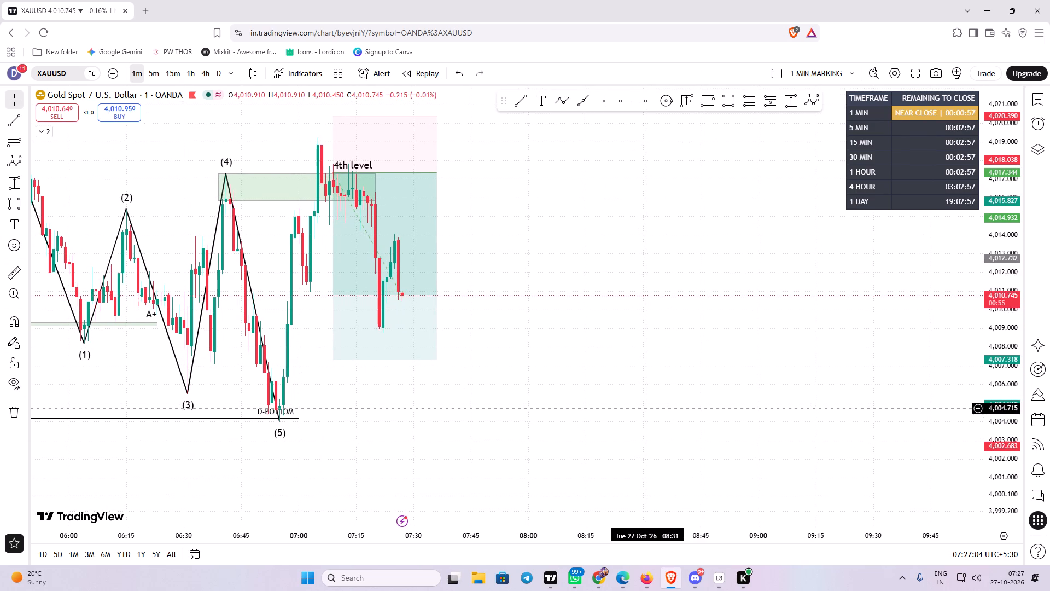
pyautogui.moveTo(648, 408); pyautogui.dragTo(649, 408)
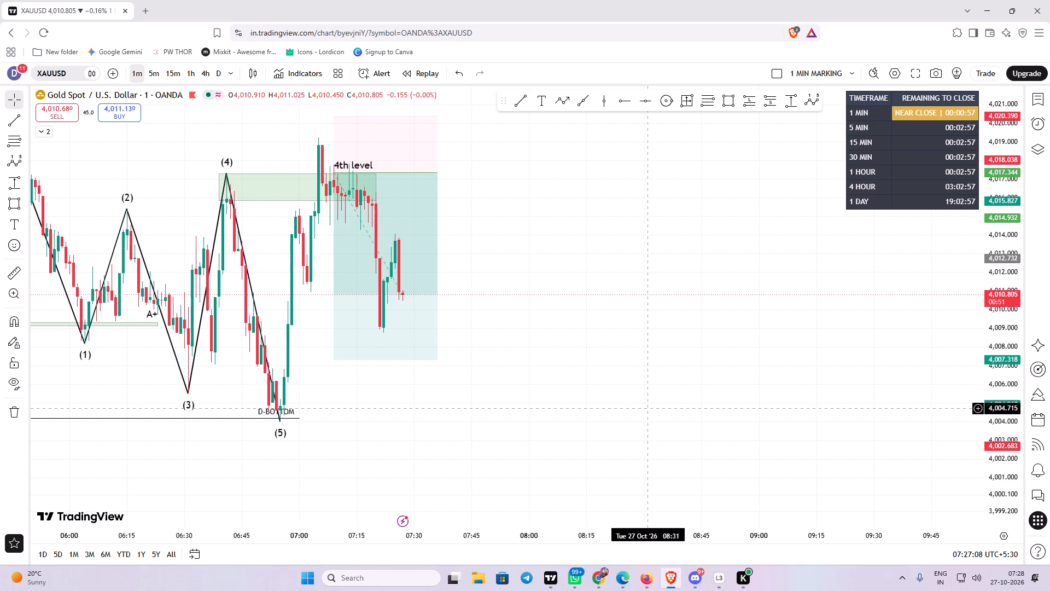
# Monitor the forming 1-minute candle against the short position's target and the price action after wave (5).
pyautogui.moveTo(649, 408); pyautogui.dragTo(637, 413)
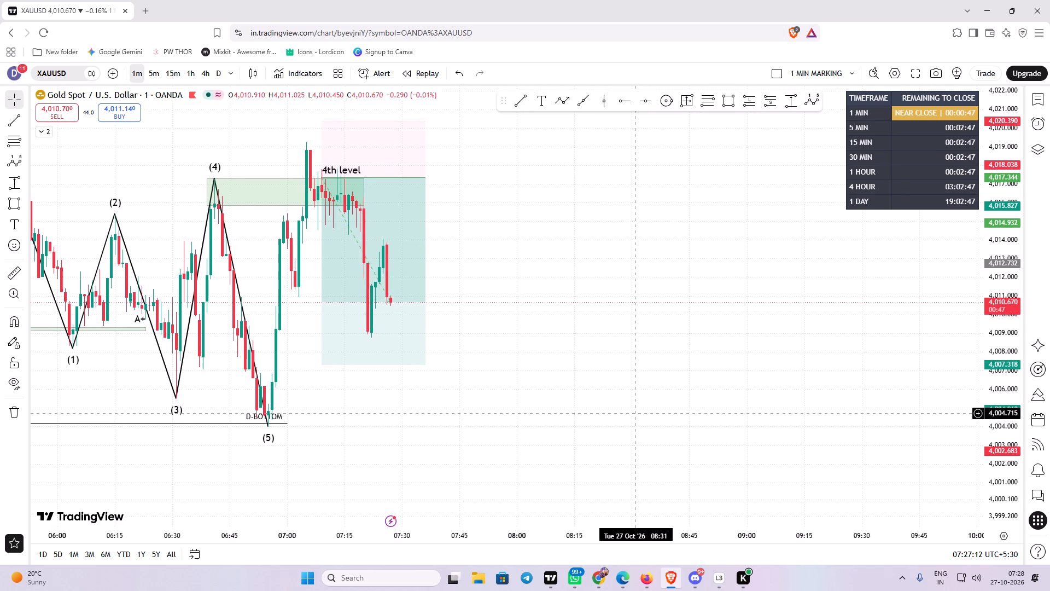
pyautogui.moveTo(637, 413); pyautogui.dragTo(673, 396)
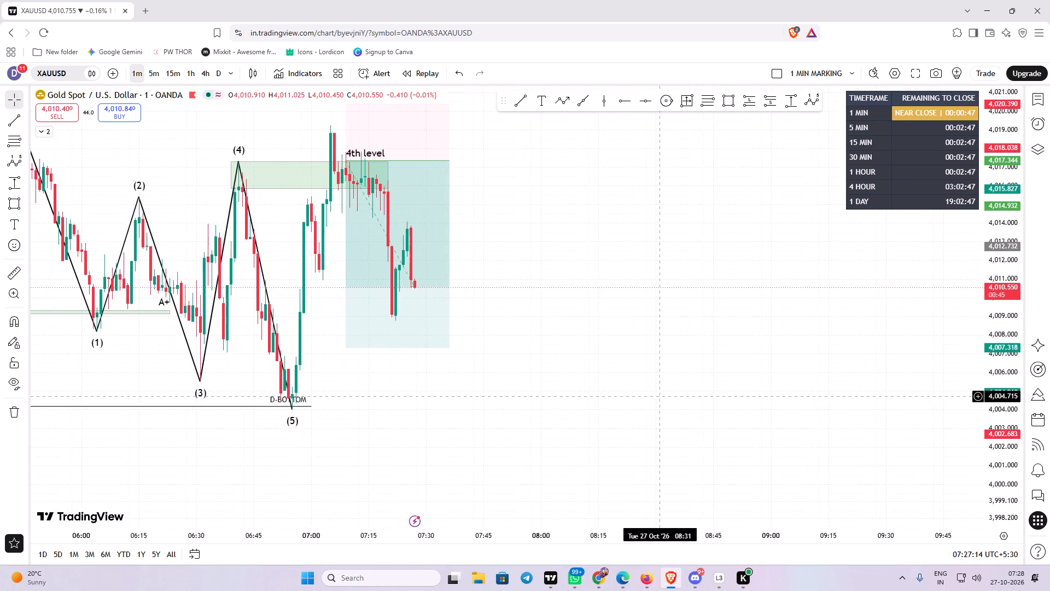
pyautogui.moveTo(673, 396); pyautogui.dragTo(717, 387)
pyautogui.click(606, 169)
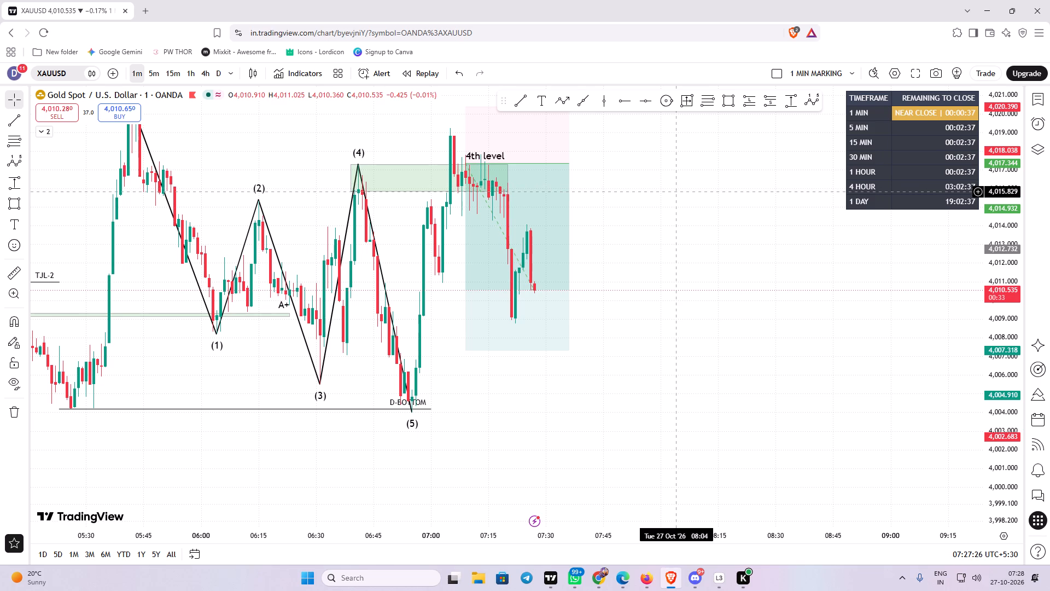
pyautogui.click(678, 193)
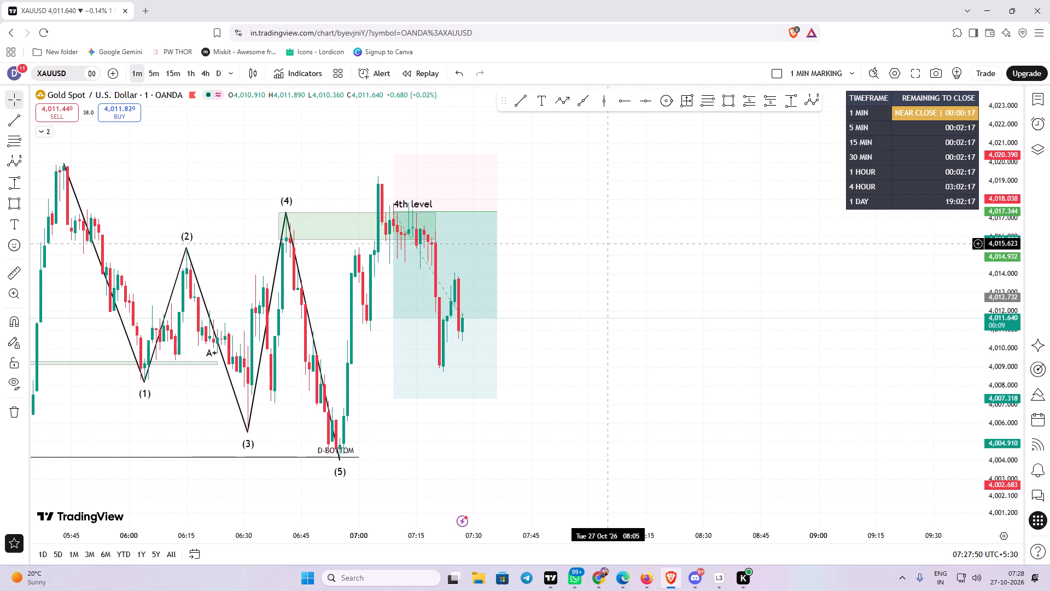
pyautogui.click(608, 244)
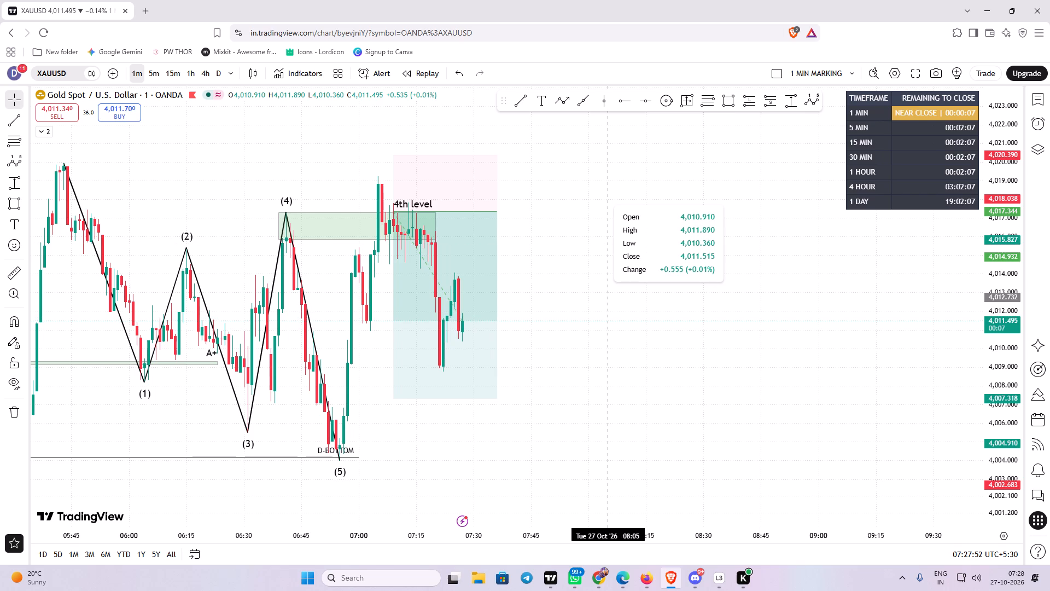
pyautogui.moveTo(595, 247); pyautogui.dragTo(581, 255)
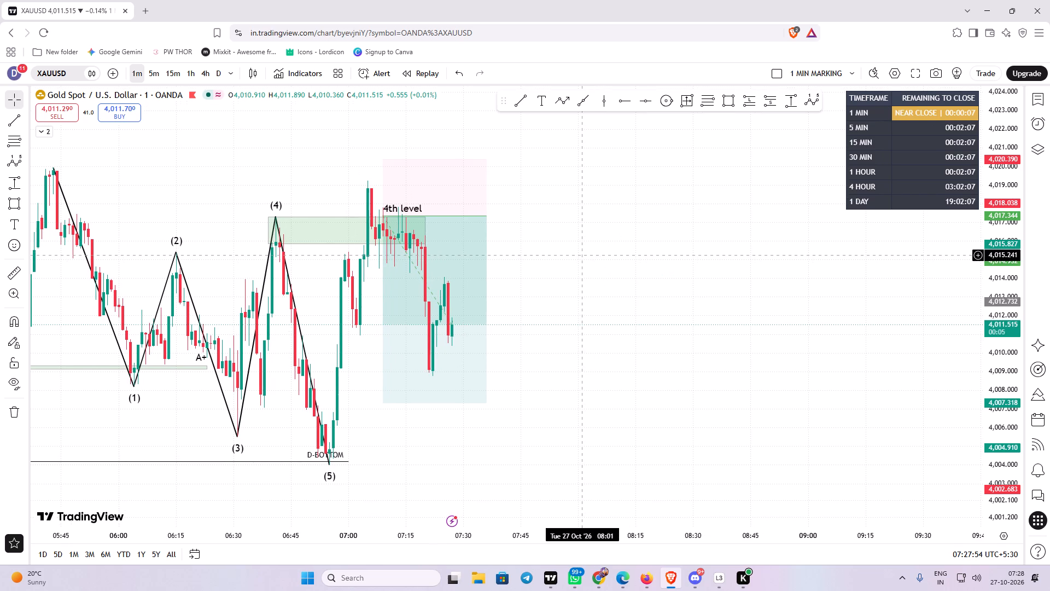
pyautogui.moveTo(581, 255); pyautogui.dragTo(585, 244)
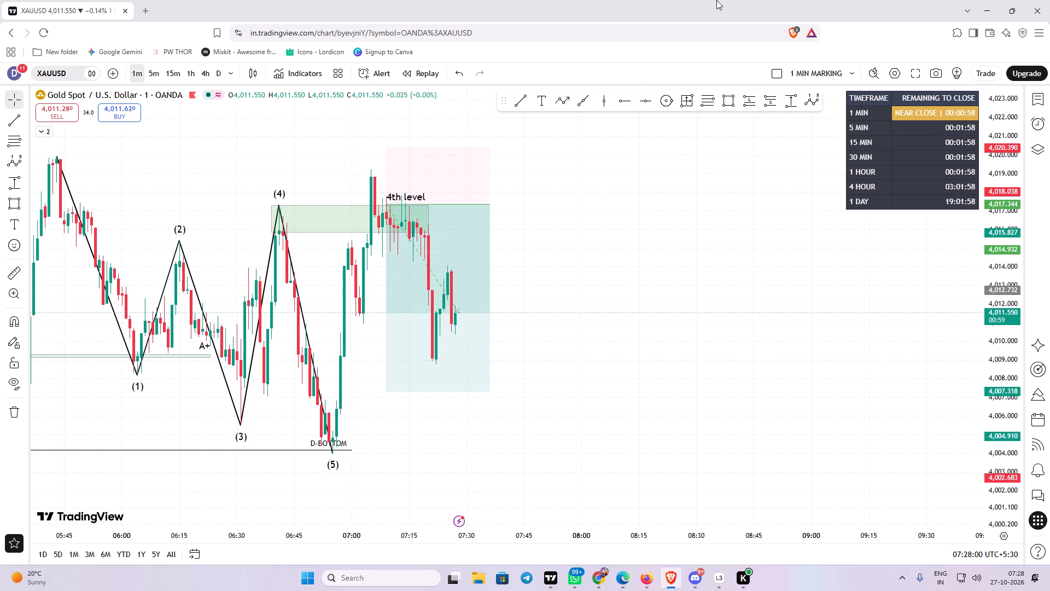
pyautogui.moveTo(666, 247); pyautogui.dragTo(610, 232)
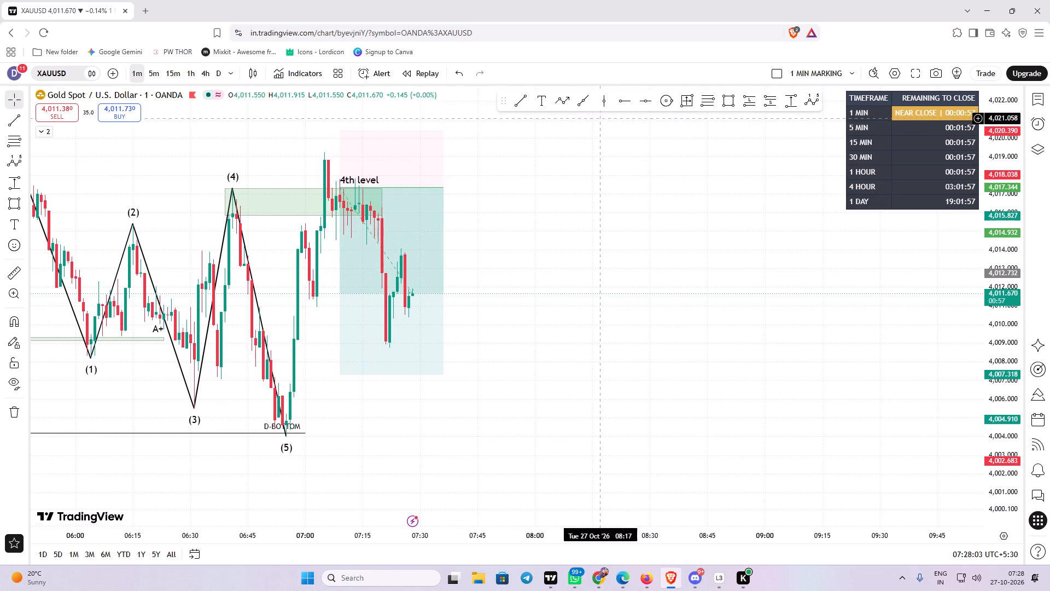
# Switch to Firefox and check the latest 15-minute price action below the TJL-2 zones.
pyautogui.click(647, 581)
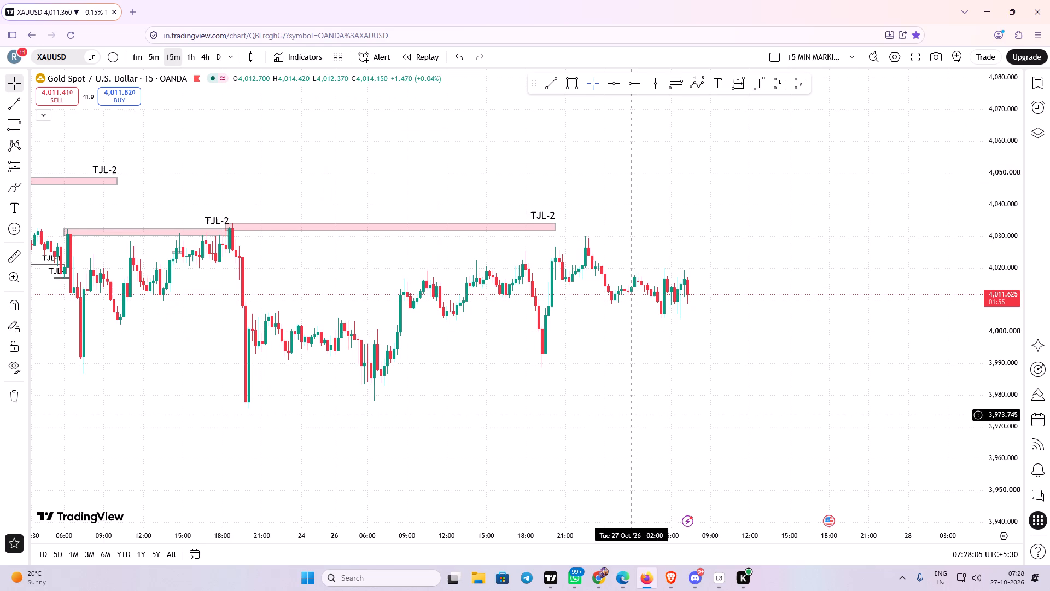
pyautogui.moveTo(633, 412); pyautogui.dragTo(664, 431)
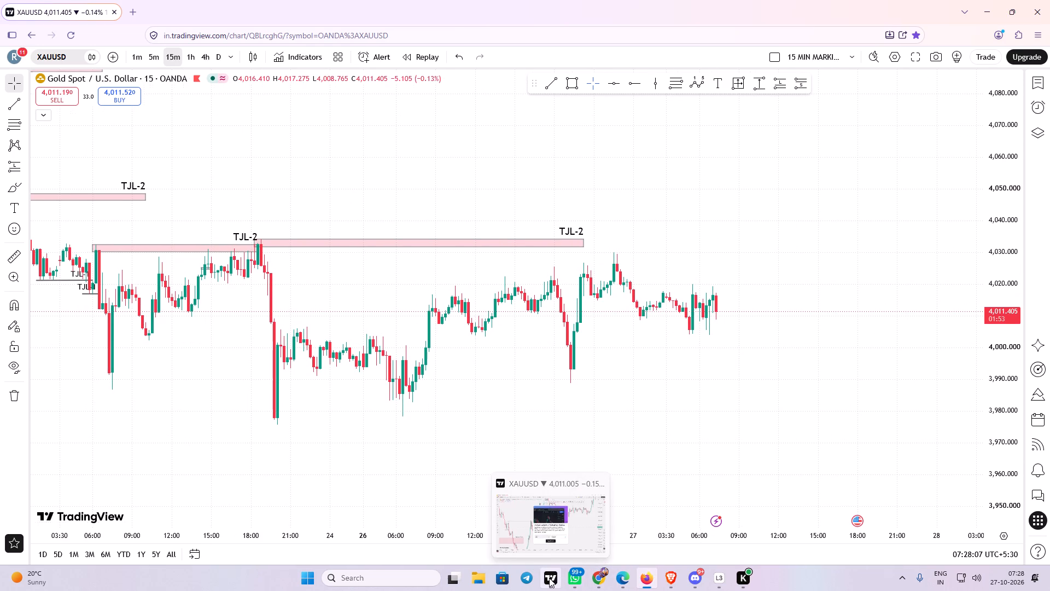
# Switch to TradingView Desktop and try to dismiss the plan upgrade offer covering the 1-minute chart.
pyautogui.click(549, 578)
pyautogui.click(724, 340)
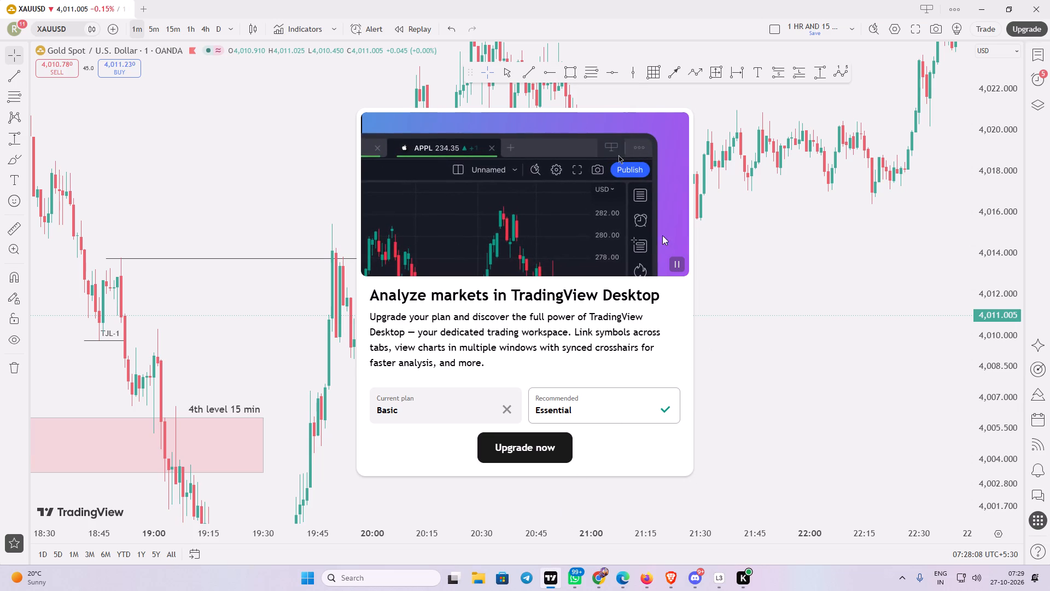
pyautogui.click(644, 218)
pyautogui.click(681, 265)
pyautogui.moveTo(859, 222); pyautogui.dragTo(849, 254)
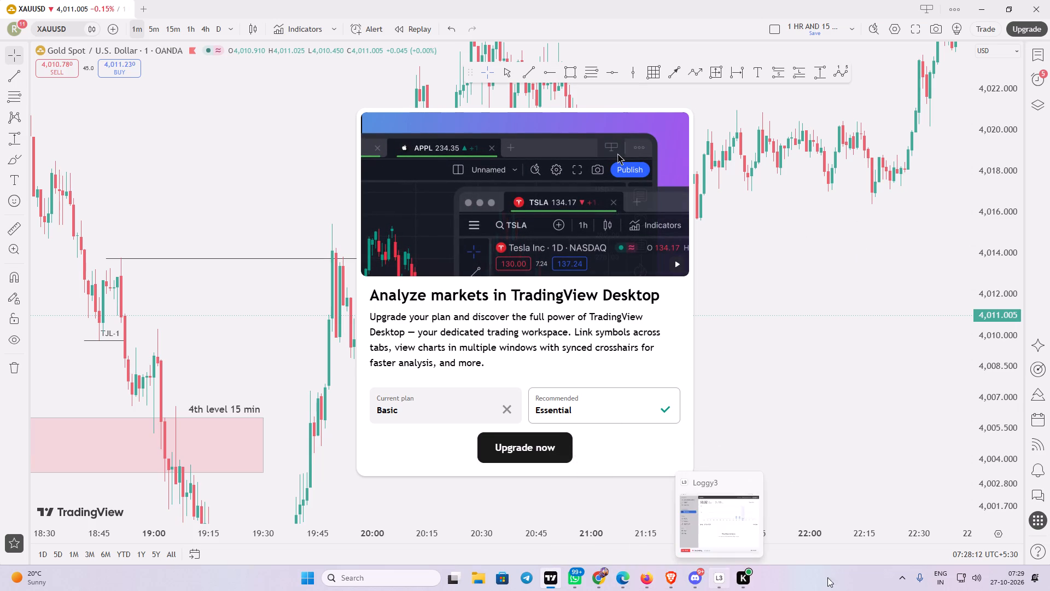
# Show the desktop and launch the Opera browser.
pyautogui.click(1049, 590)
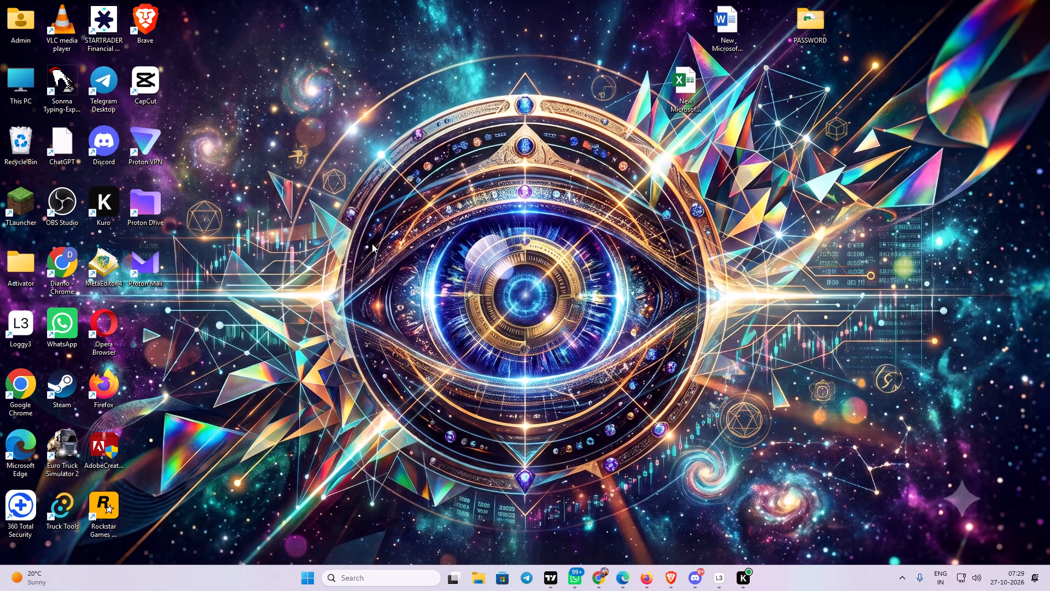
pyautogui.doubleClick(117, 337)
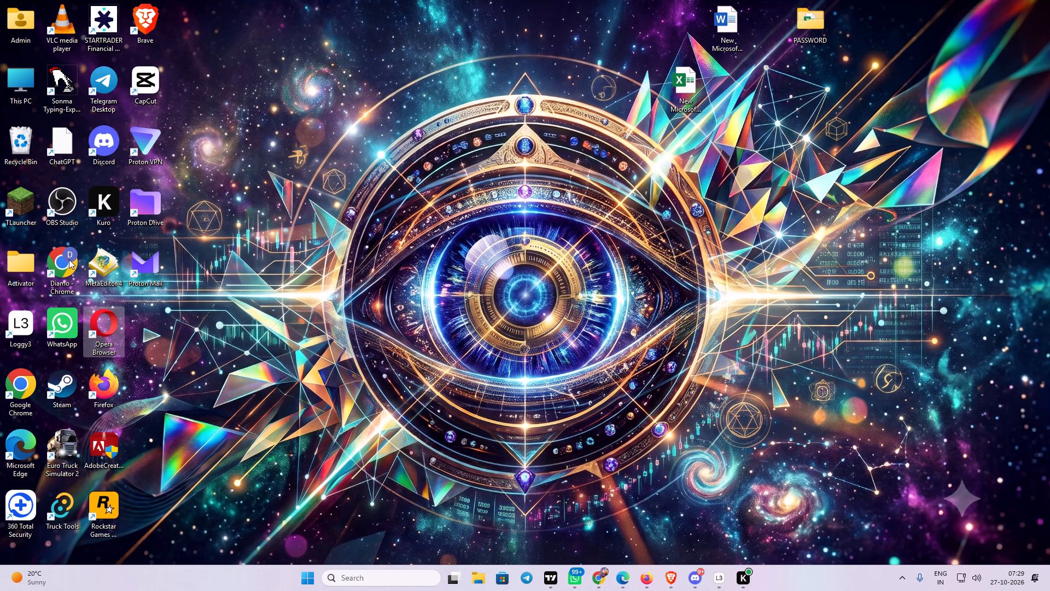
pyautogui.click(313, 577)
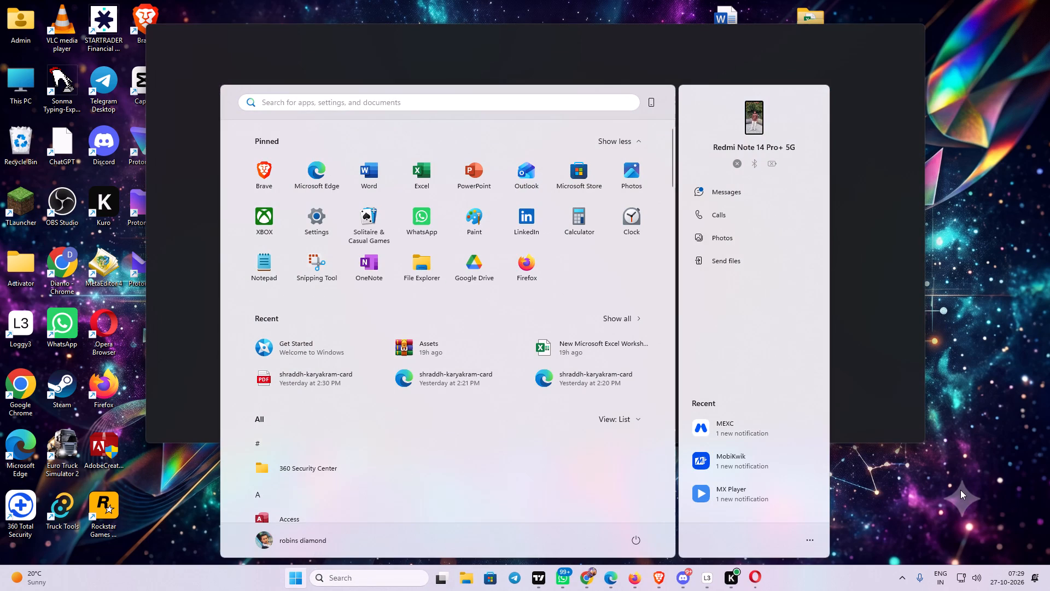
pyautogui.click(936, 435)
pyautogui.click(934, 457)
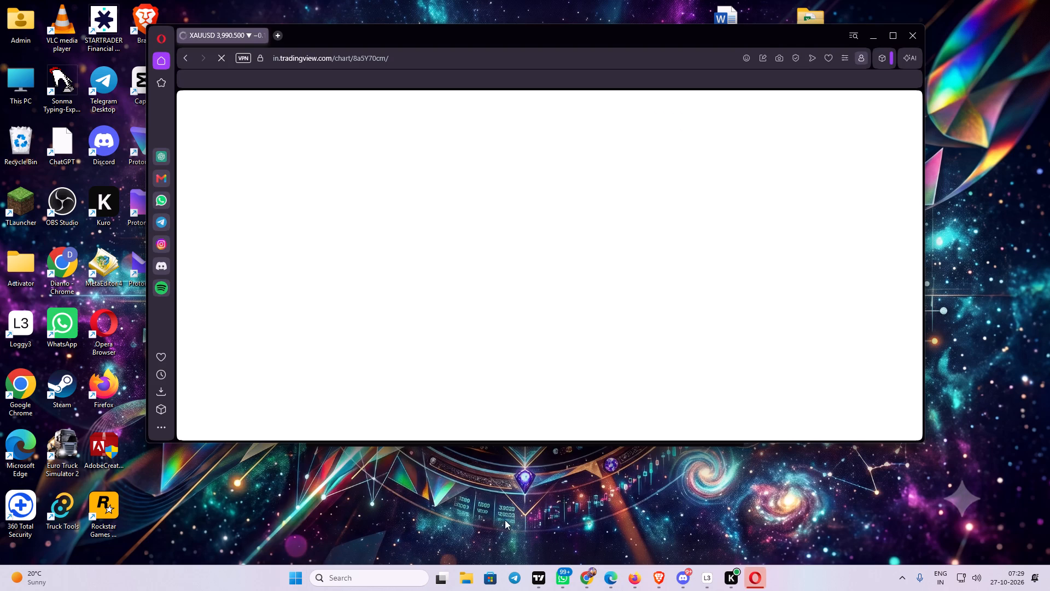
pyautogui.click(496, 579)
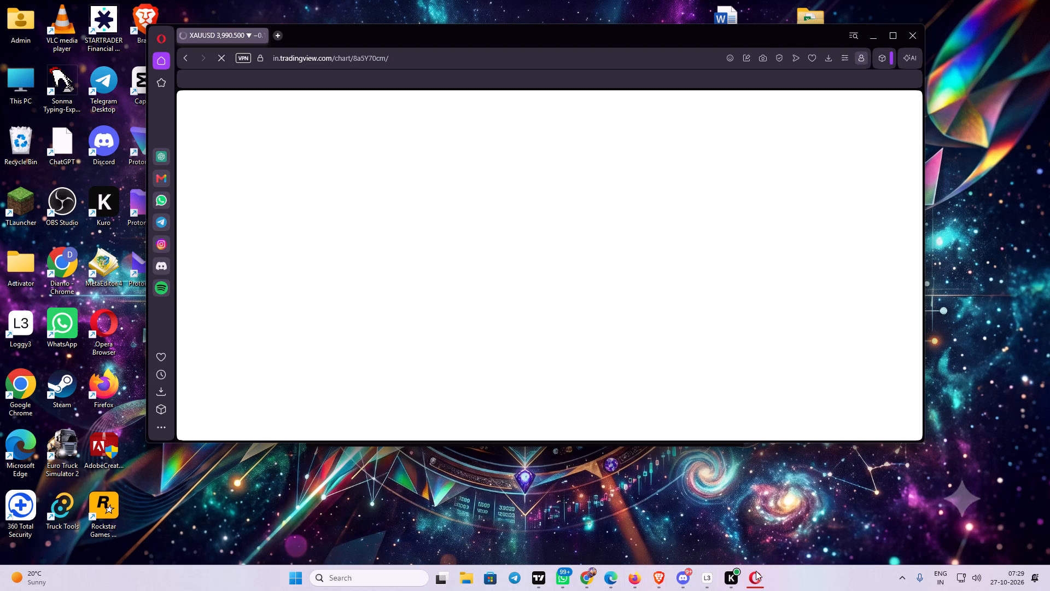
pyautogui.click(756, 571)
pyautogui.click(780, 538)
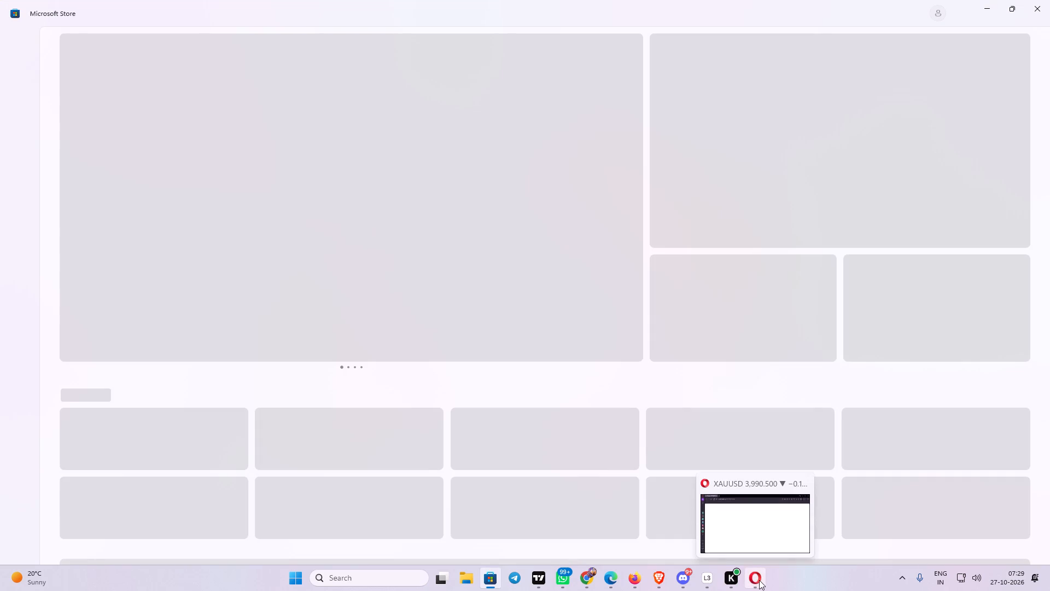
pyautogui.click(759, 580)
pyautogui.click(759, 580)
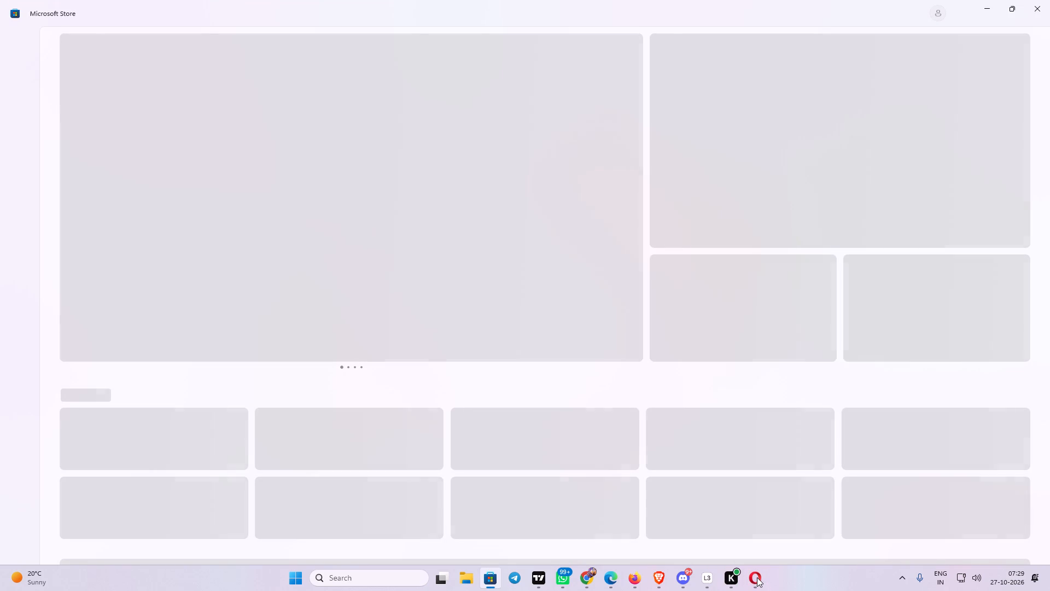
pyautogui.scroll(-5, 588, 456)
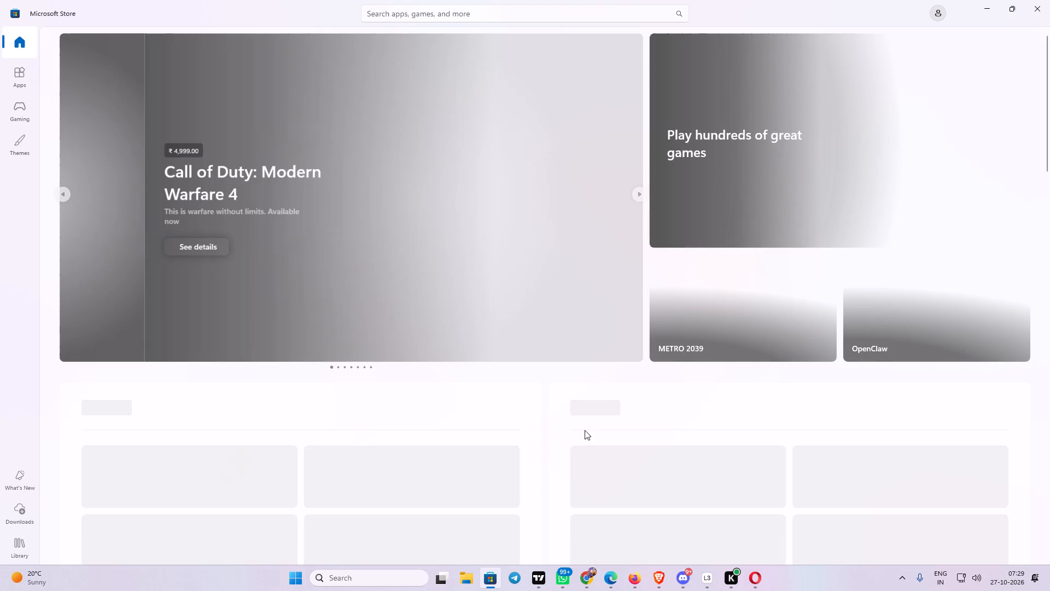
# Switch to Brave and monitor the XAUUSD 1-minute candles around the 07:30 close against the short position below the 4th level zone.
pyautogui.click(659, 576)
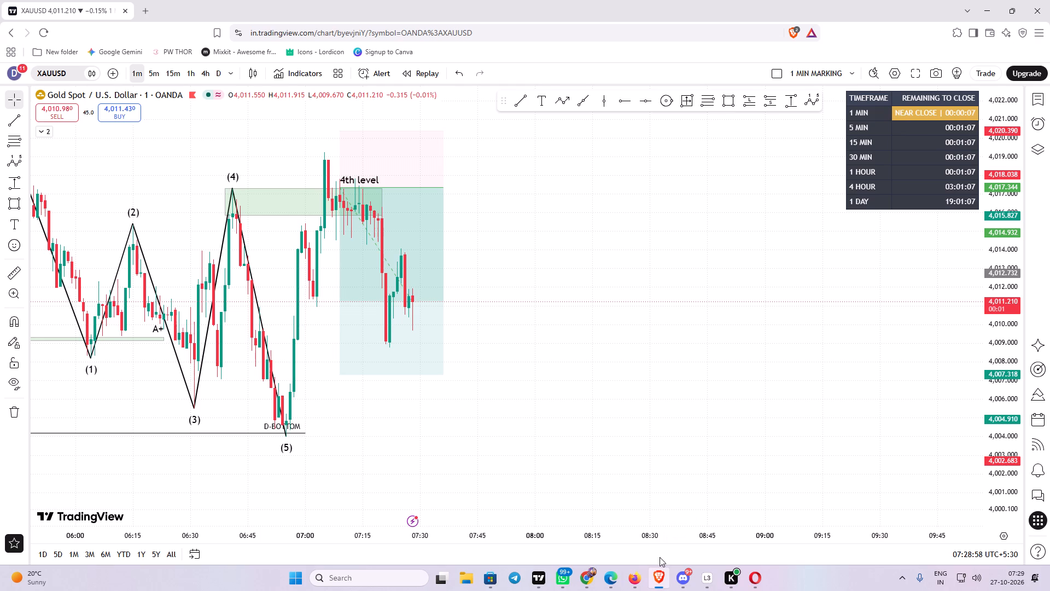
pyautogui.moveTo(603, 431); pyautogui.dragTo(570, 423)
pyautogui.moveTo(645, 304); pyautogui.dragTo(658, 297)
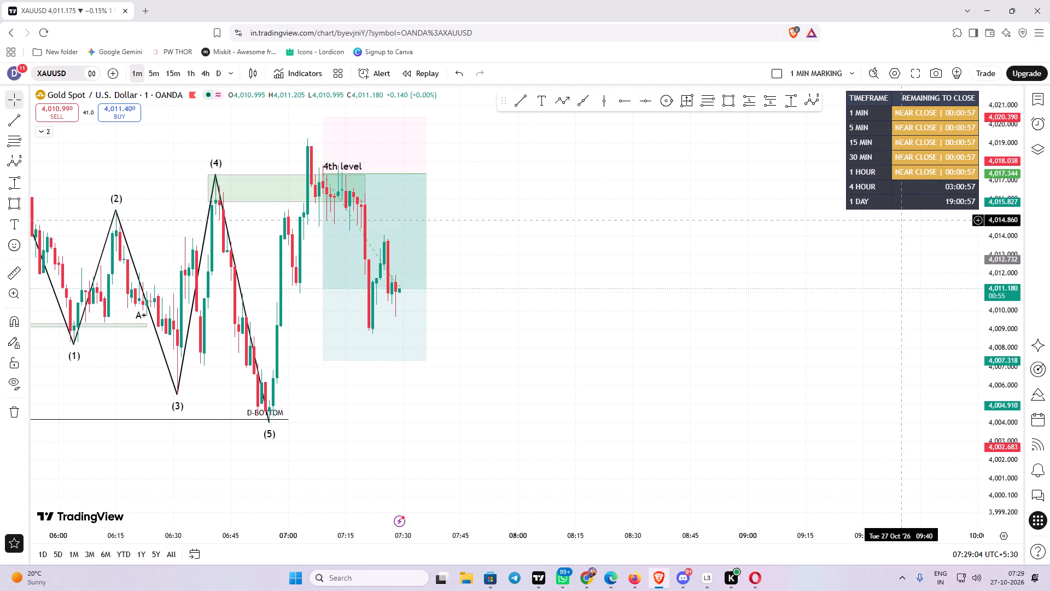
pyautogui.moveTo(794, 421); pyautogui.dragTo(772, 407)
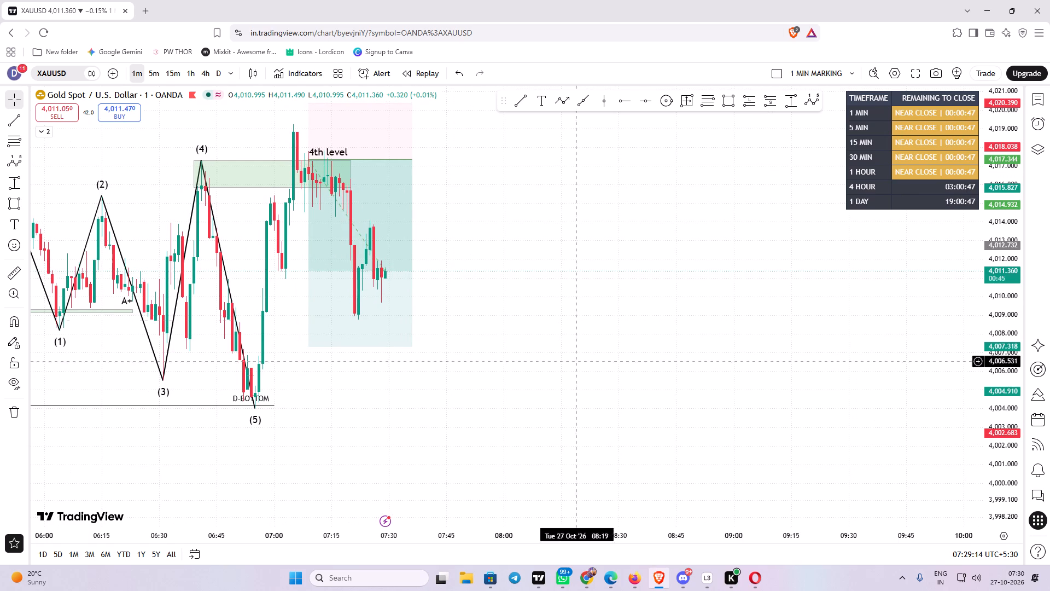
pyautogui.moveTo(434, 292); pyautogui.dragTo(438, 314)
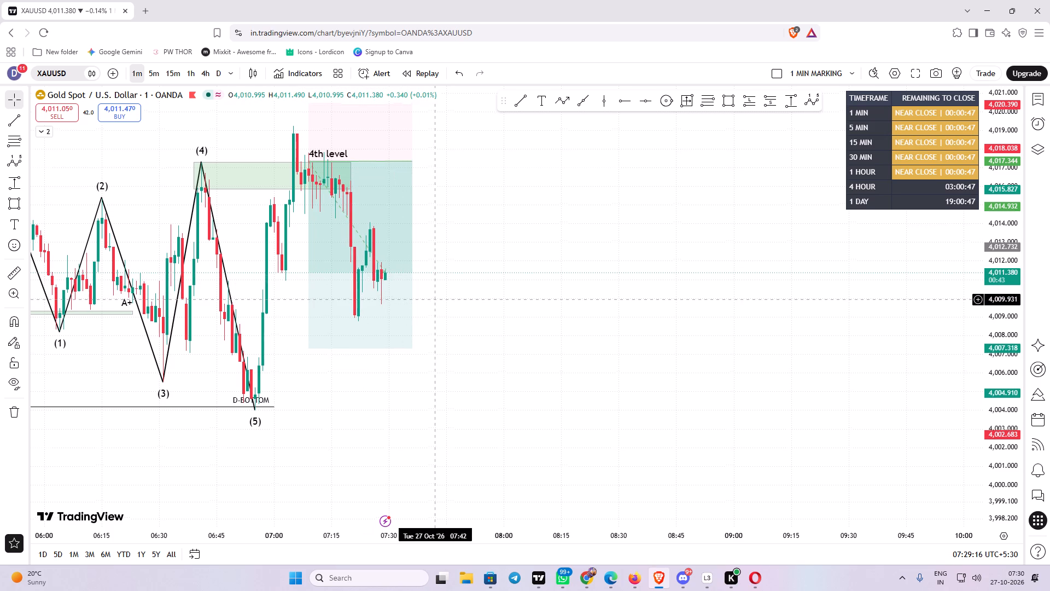
pyautogui.moveTo(438, 314); pyautogui.dragTo(438, 340)
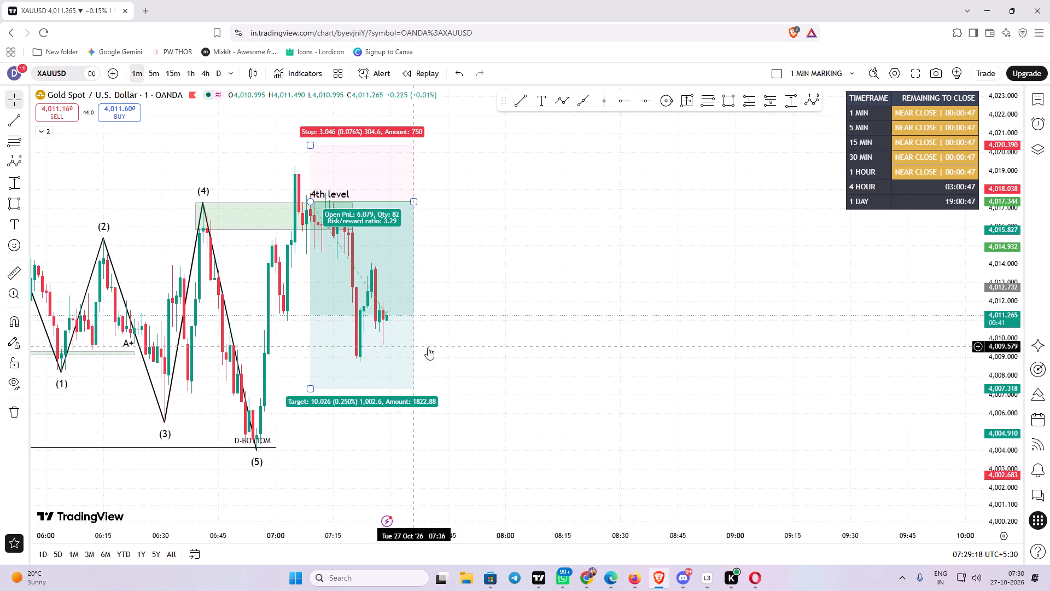
pyautogui.moveTo(520, 347); pyautogui.dragTo(522, 320)
pyautogui.moveTo(526, 304); pyautogui.dragTo(527, 334)
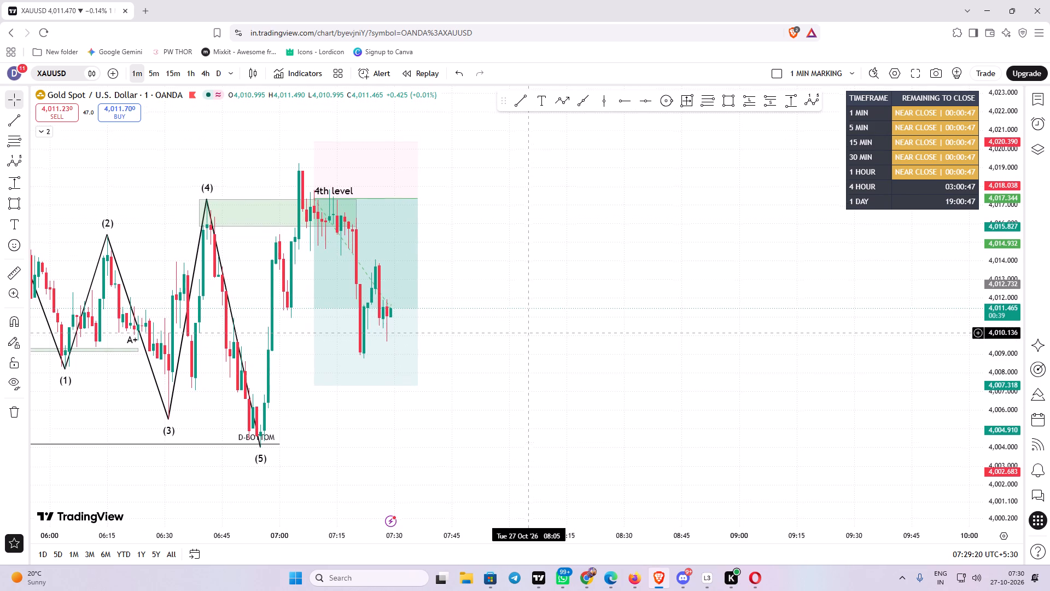
pyautogui.moveTo(527, 334); pyautogui.dragTo(539, 355)
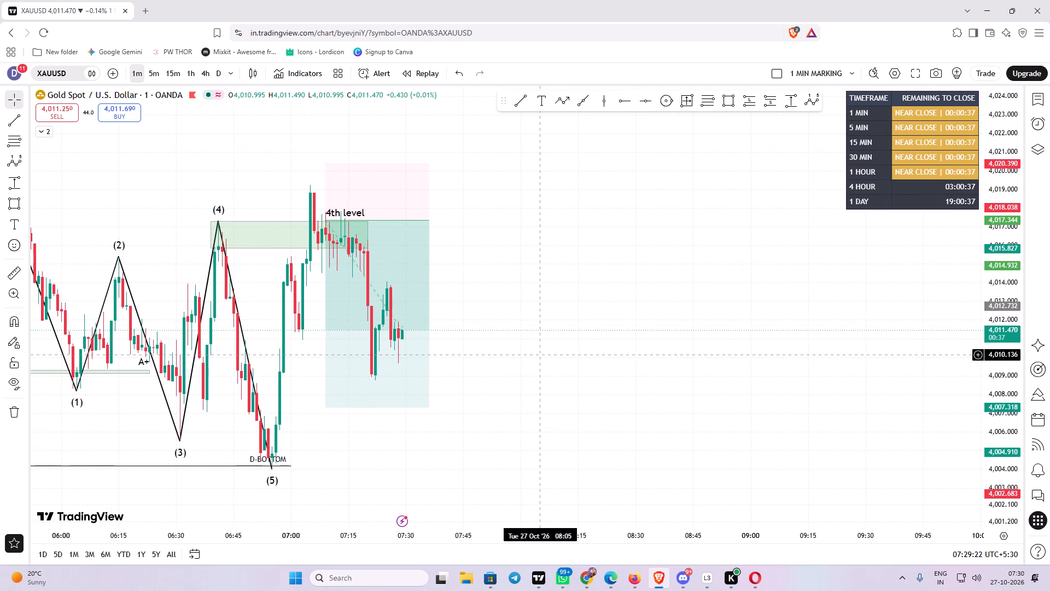
pyautogui.moveTo(539, 355); pyautogui.dragTo(541, 326)
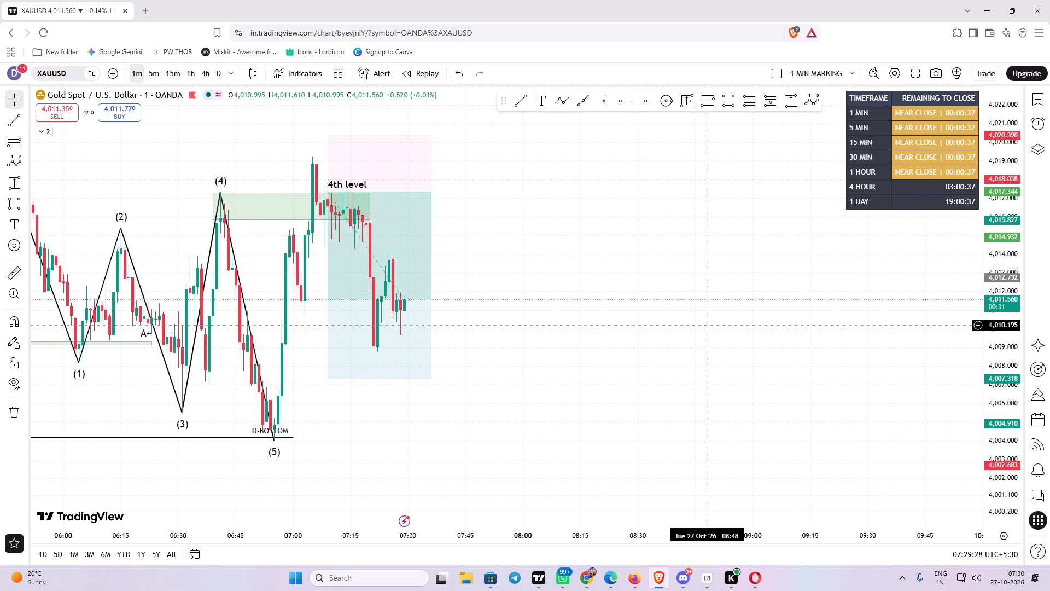
pyautogui.moveTo(705, 325); pyautogui.dragTo(707, 318)
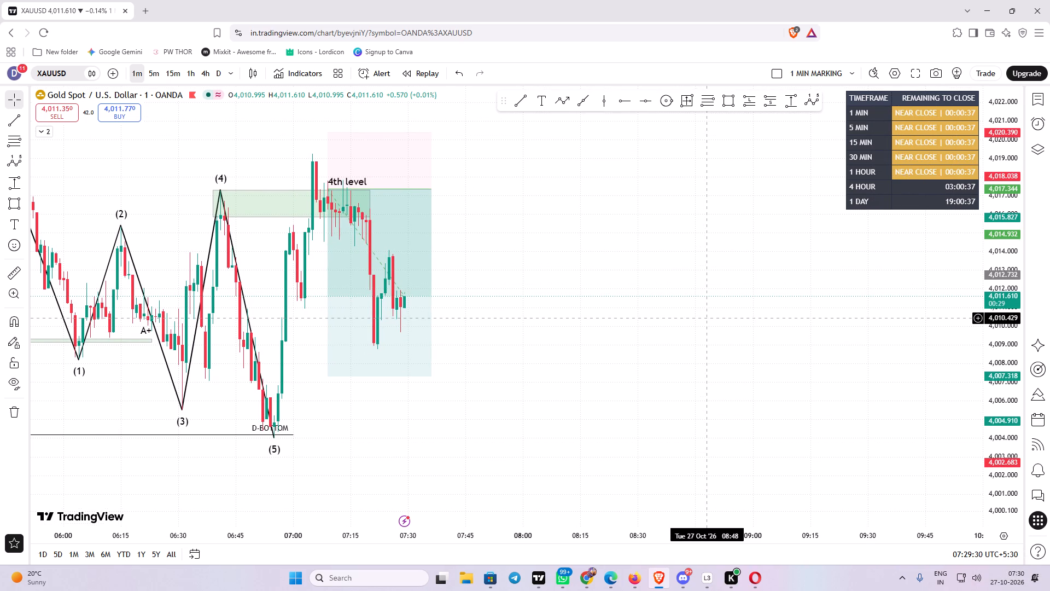
pyautogui.moveTo(707, 318); pyautogui.dragTo(689, 320)
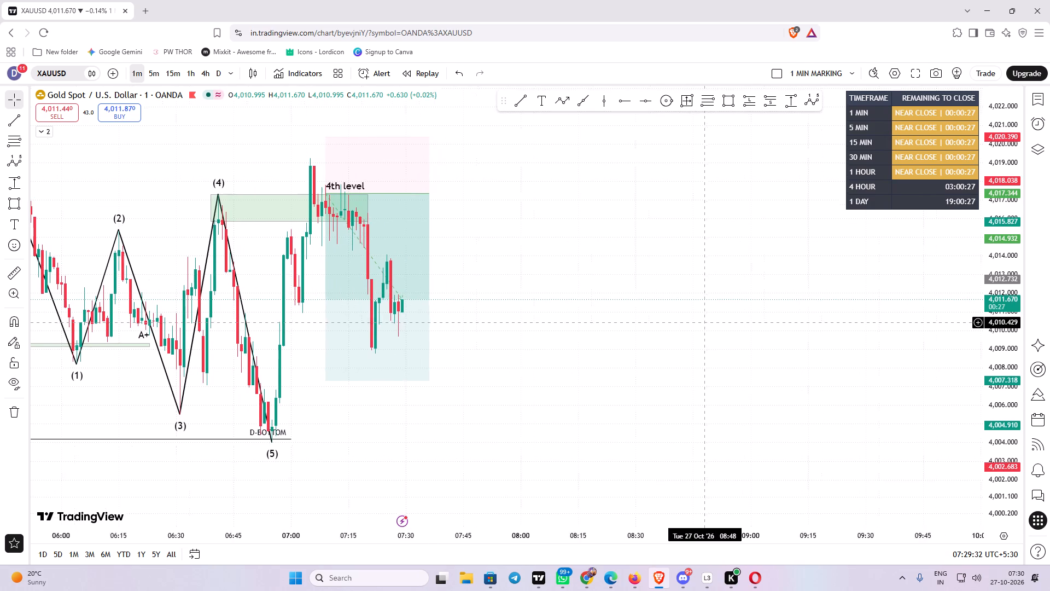
pyautogui.moveTo(689, 320); pyautogui.dragTo(710, 332)
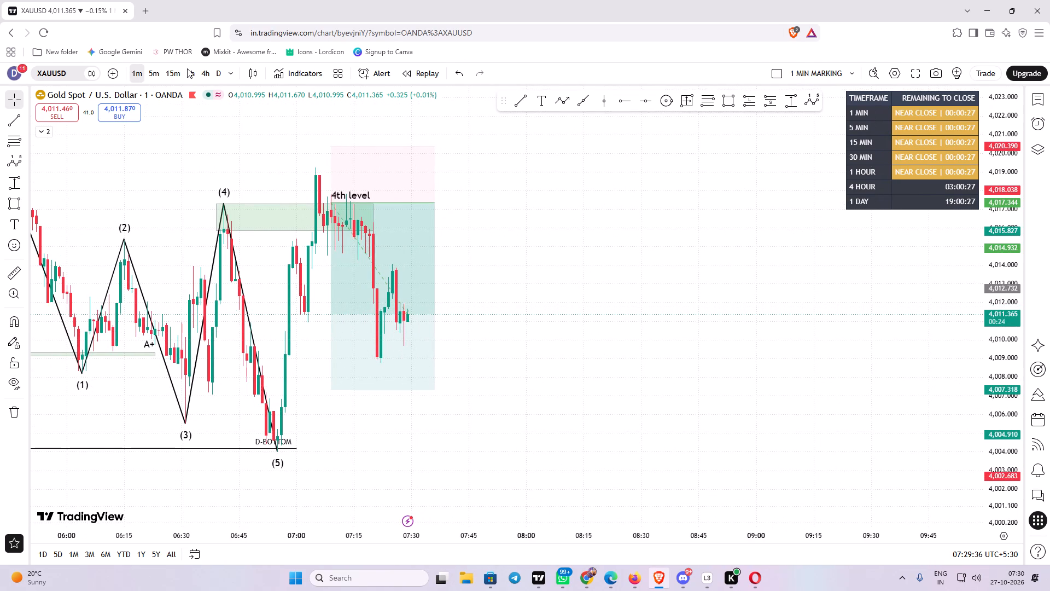
pyautogui.moveTo(558, 287); pyautogui.dragTo(562, 300)
pyautogui.moveTo(564, 304); pyautogui.dragTo(556, 311)
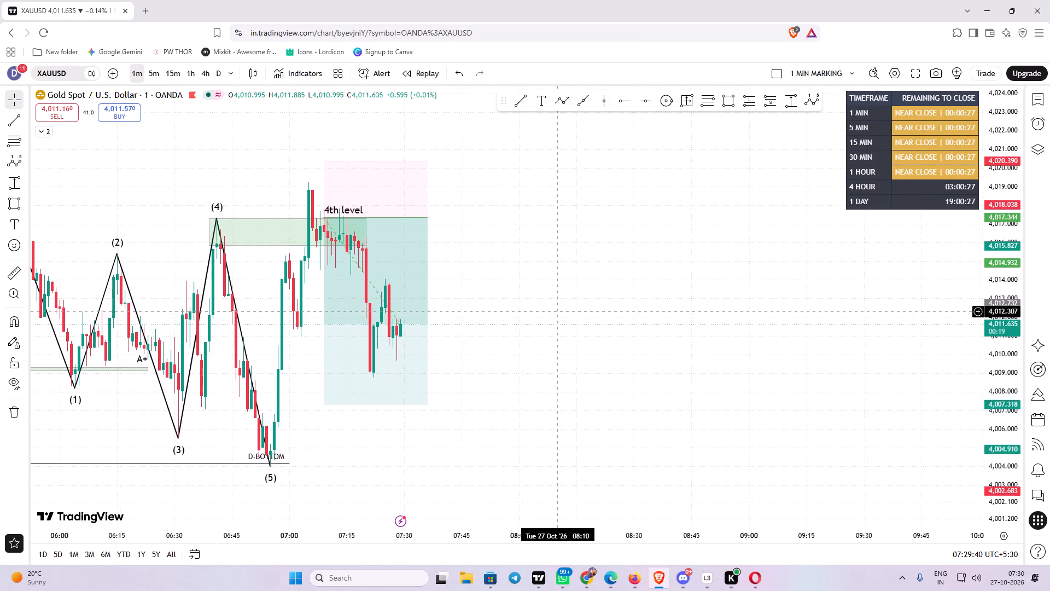
pyautogui.moveTo(556, 311); pyautogui.dragTo(555, 311)
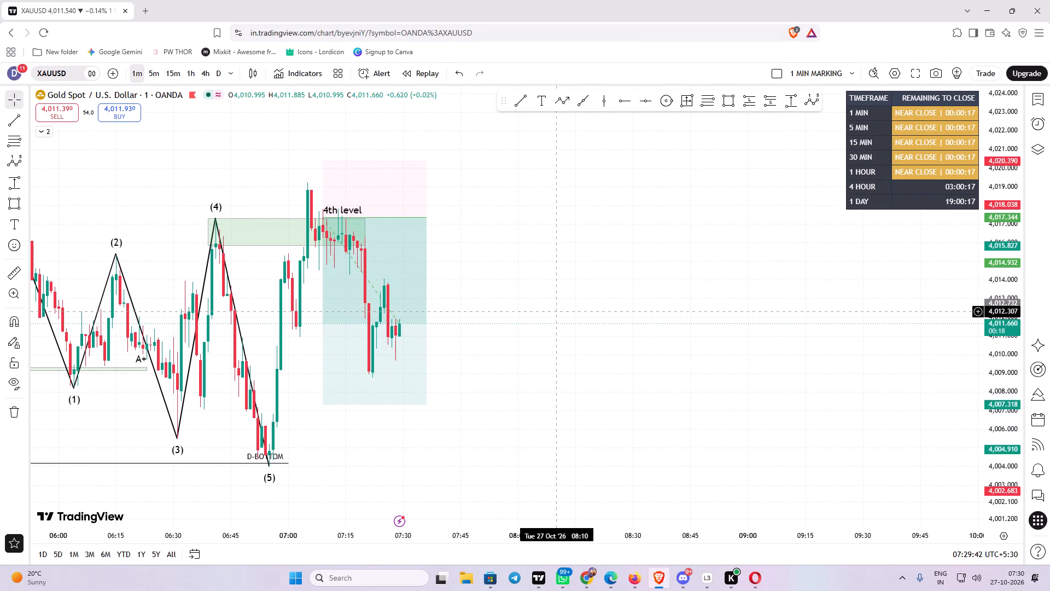
pyautogui.moveTo(555, 311); pyautogui.dragTo(549, 300)
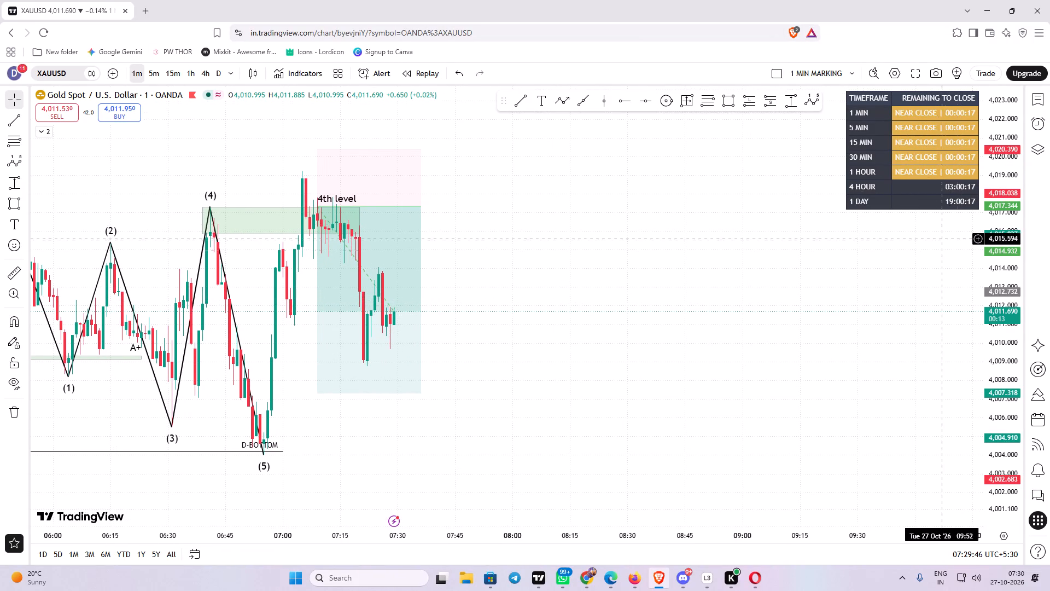
pyautogui.click(841, 310)
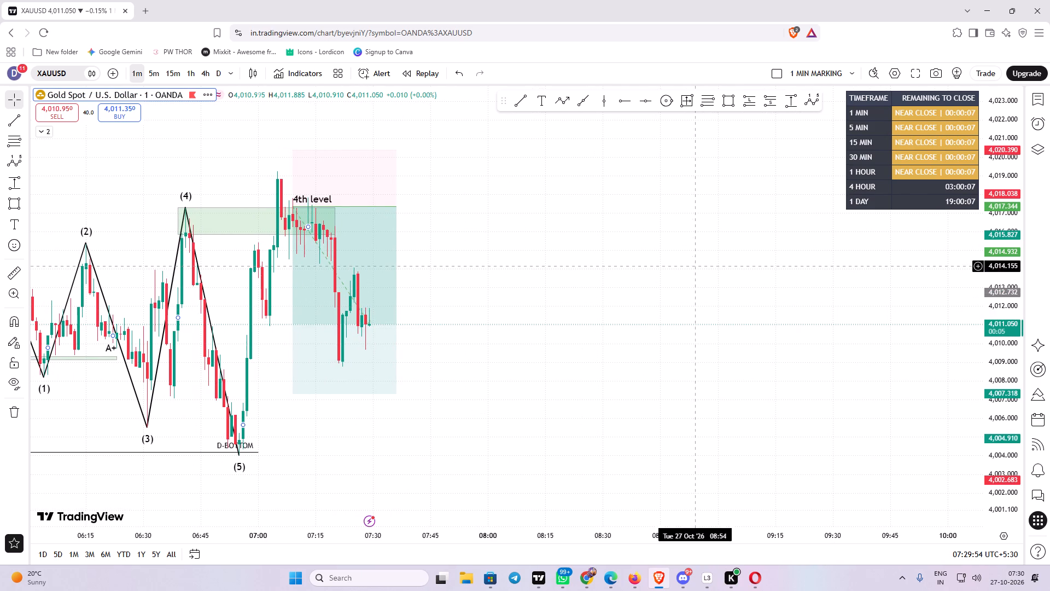
pyautogui.moveTo(465, 280); pyautogui.dragTo(489, 280)
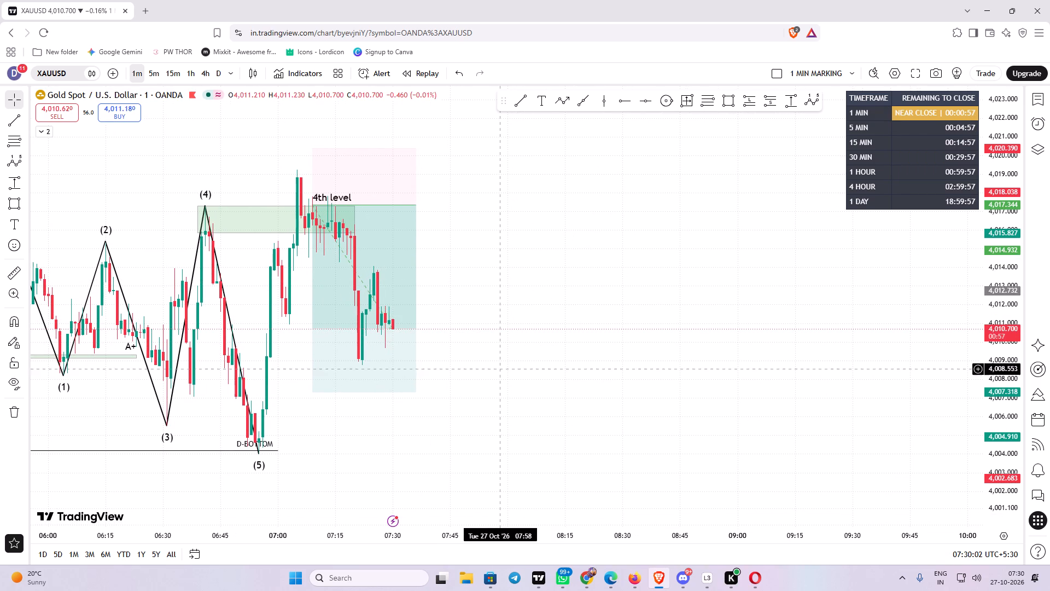
pyautogui.moveTo(491, 396); pyautogui.dragTo(492, 395)
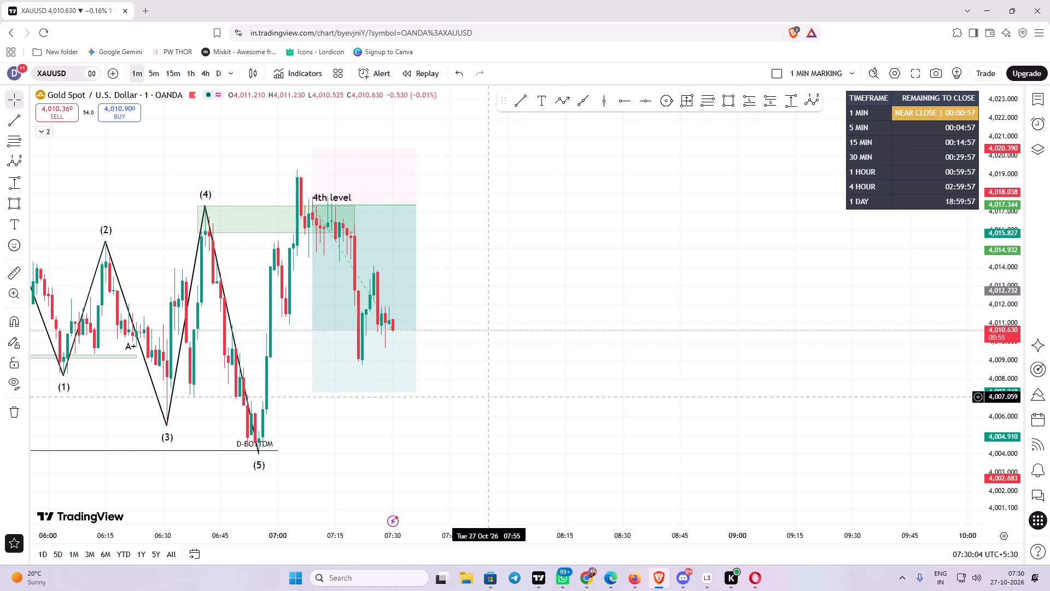
pyautogui.moveTo(492, 395); pyautogui.dragTo(501, 393)
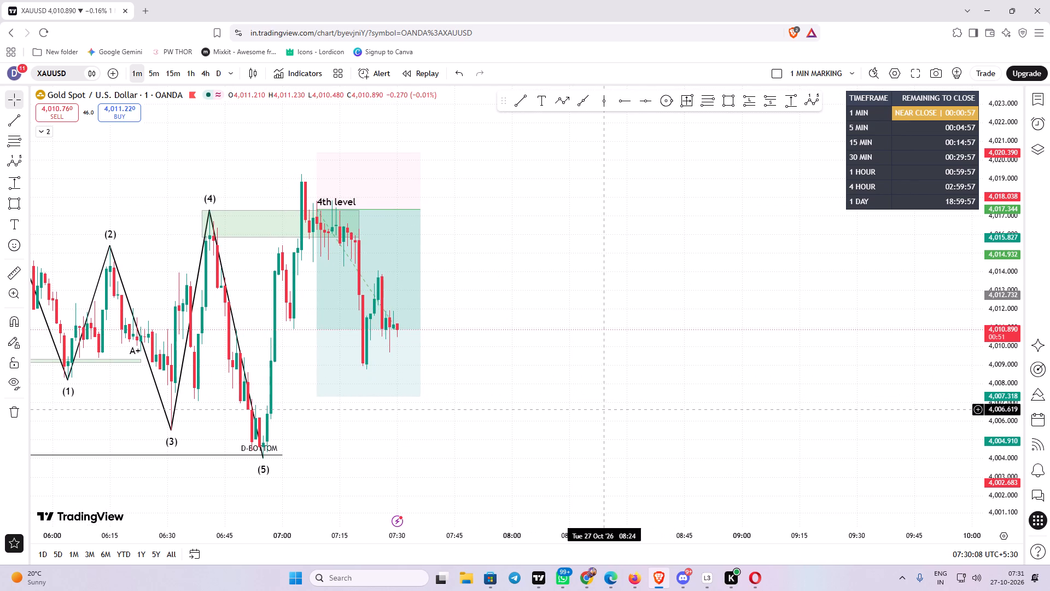
pyautogui.moveTo(595, 410); pyautogui.dragTo(582, 408)
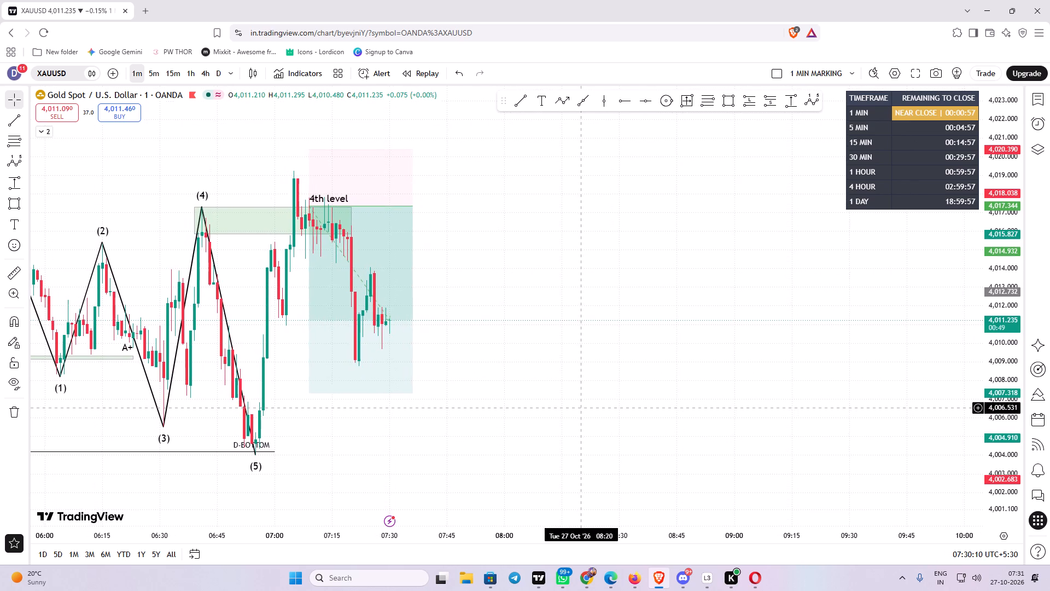
pyautogui.moveTo(582, 408); pyautogui.dragTo(586, 414)
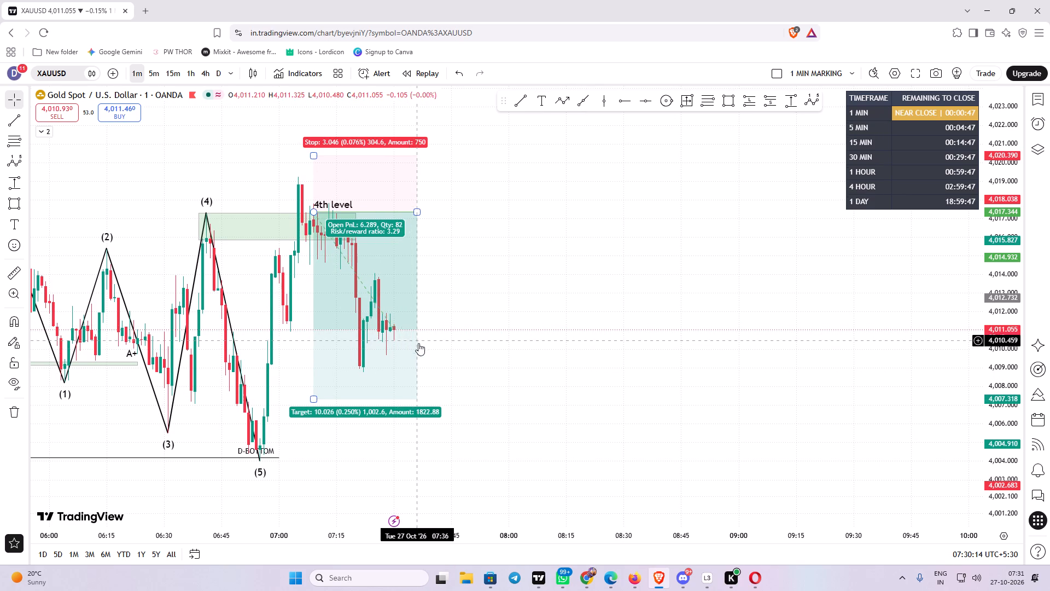
# Measure the price range from the 07:28 candle at about 4,011.3 down toward its low near 4,009.4.
pyautogui.click(784, 99)
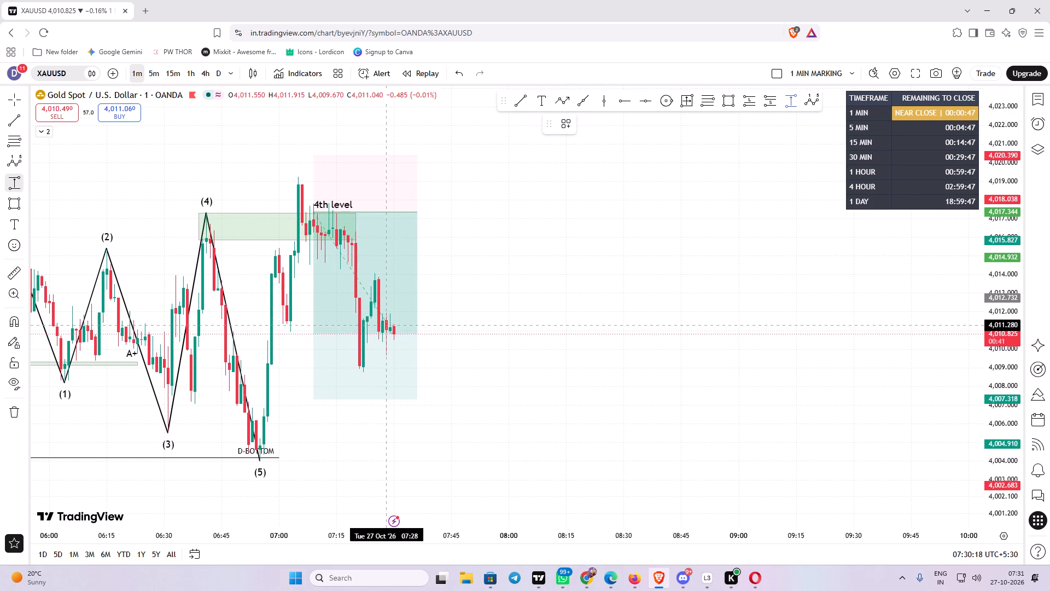
pyautogui.moveTo(387, 325); pyautogui.dragTo(463, 363)
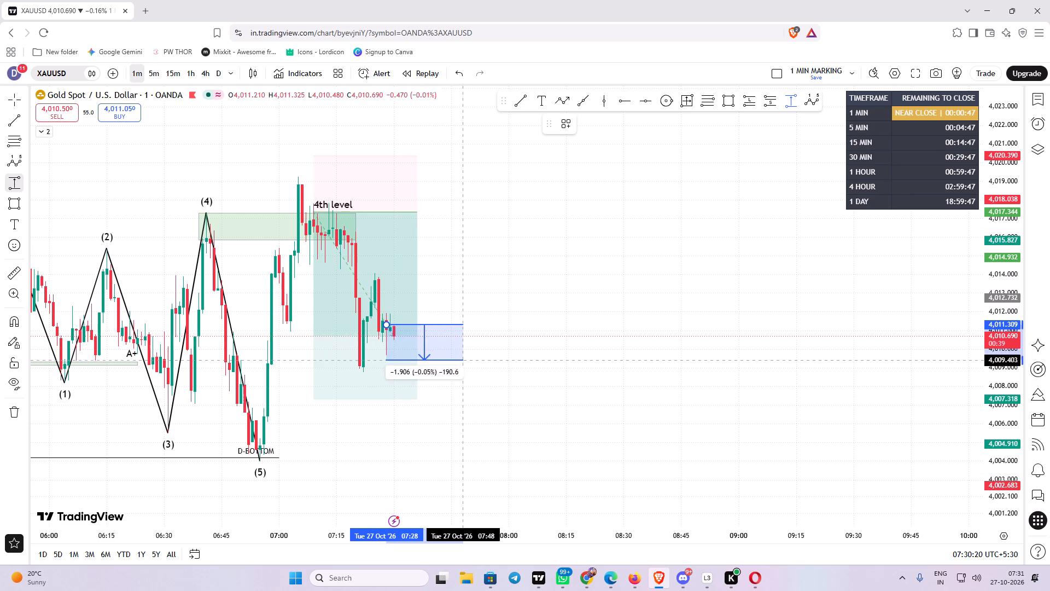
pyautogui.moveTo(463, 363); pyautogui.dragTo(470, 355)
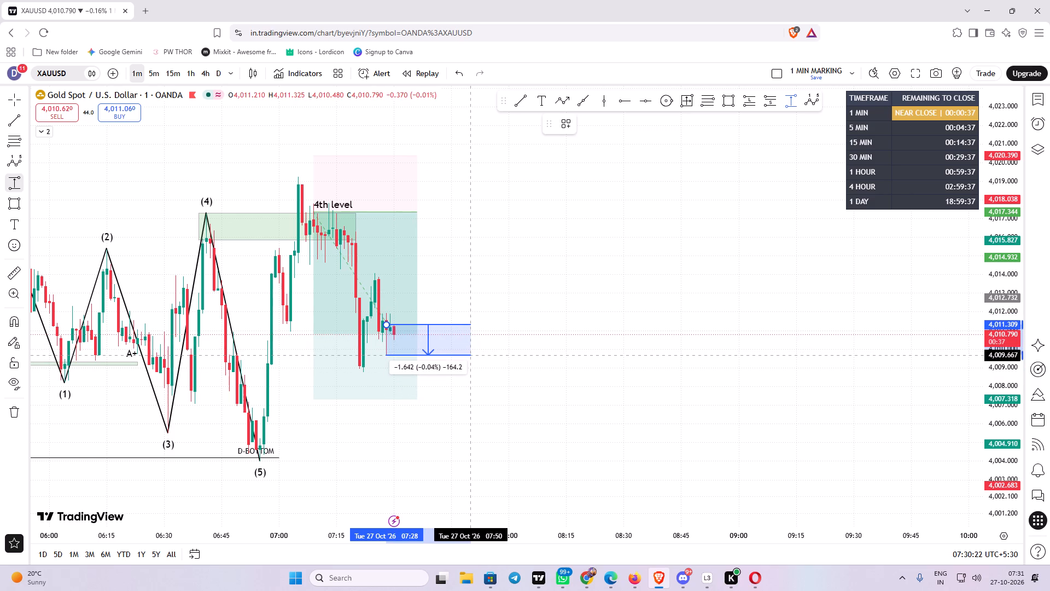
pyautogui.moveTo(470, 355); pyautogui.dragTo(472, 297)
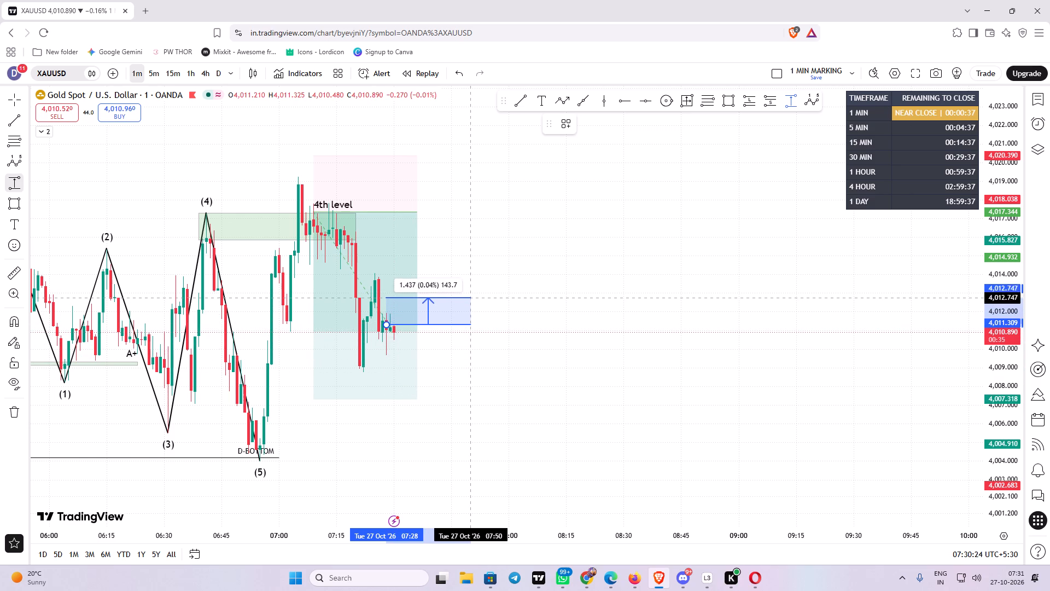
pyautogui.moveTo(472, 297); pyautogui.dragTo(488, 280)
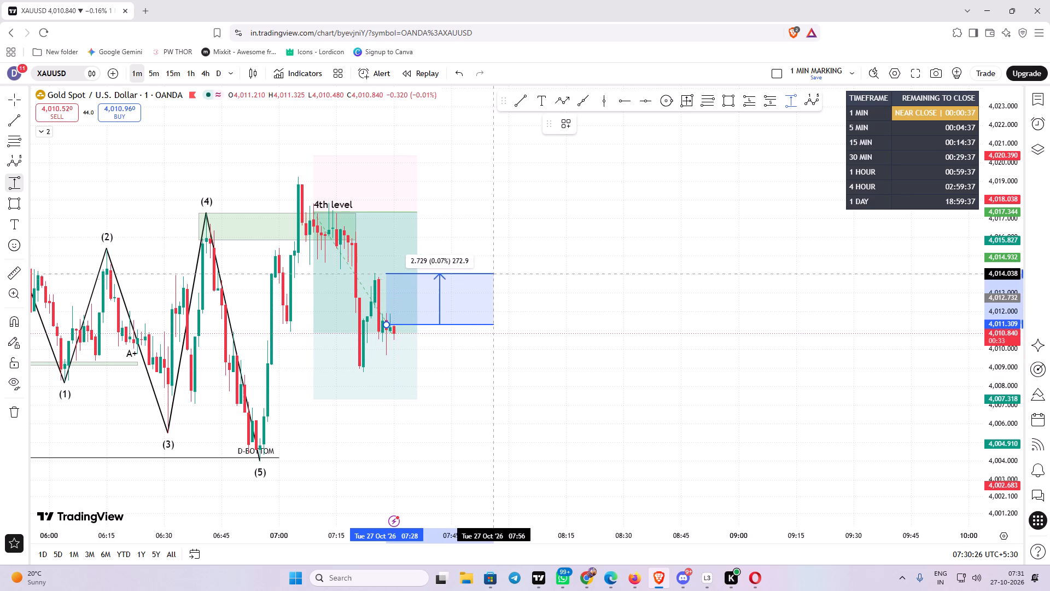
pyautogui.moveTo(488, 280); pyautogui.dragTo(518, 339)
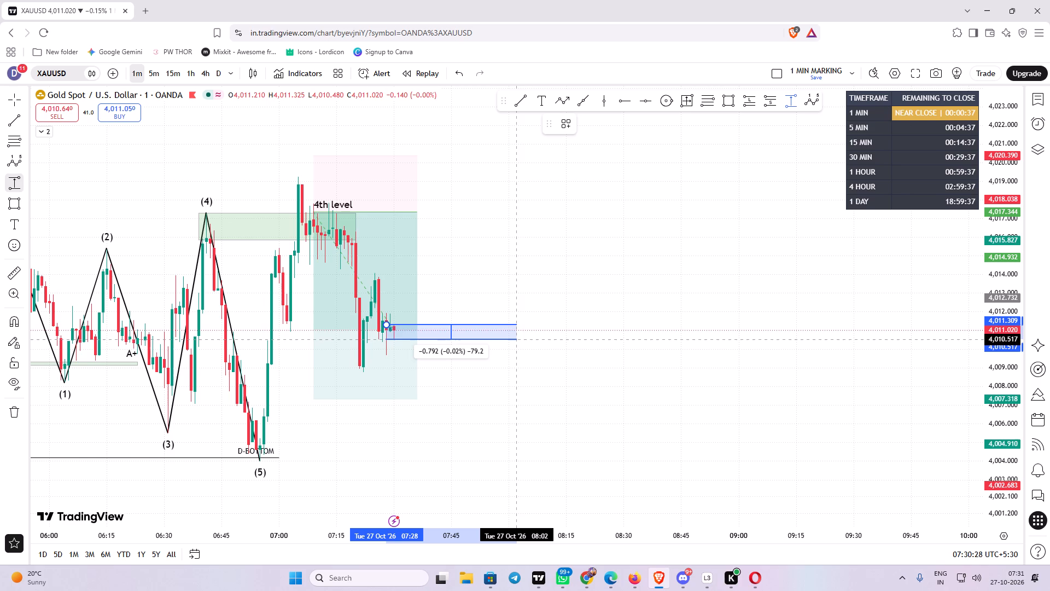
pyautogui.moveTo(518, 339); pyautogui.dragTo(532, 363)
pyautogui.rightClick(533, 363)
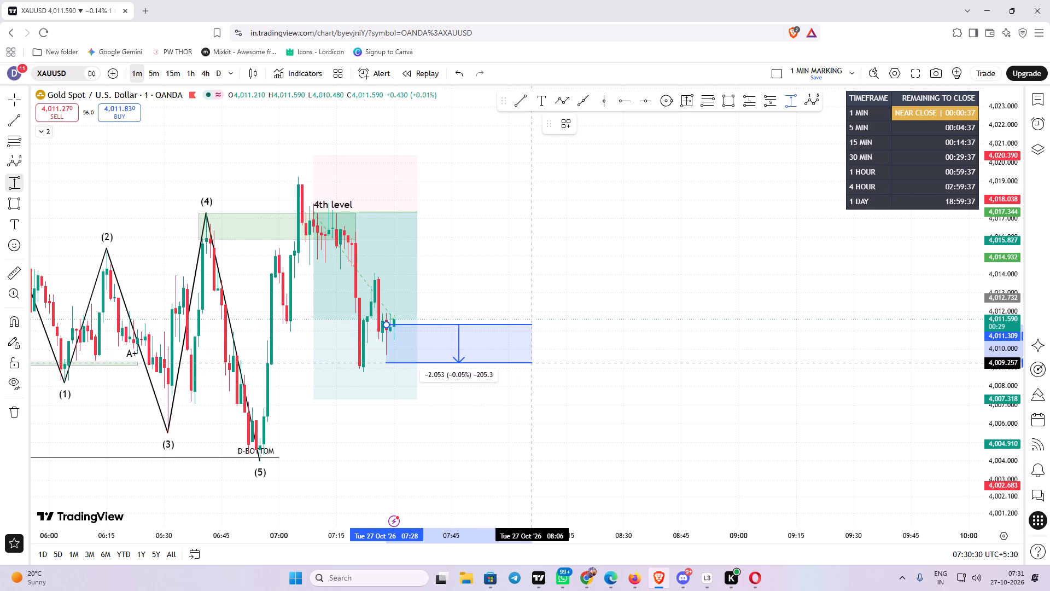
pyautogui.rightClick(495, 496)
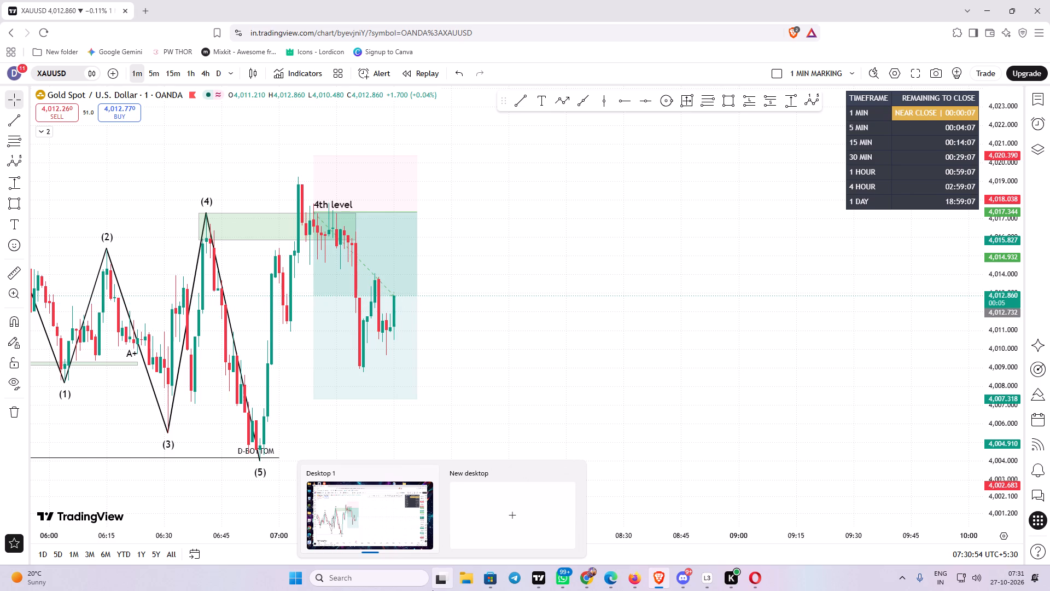
# Measure the price range from about 4,010.5 up to about 4,013.0 across the latest 1-minute candles, and delete the measurement.
pyautogui.scroll(1, 433, 590)
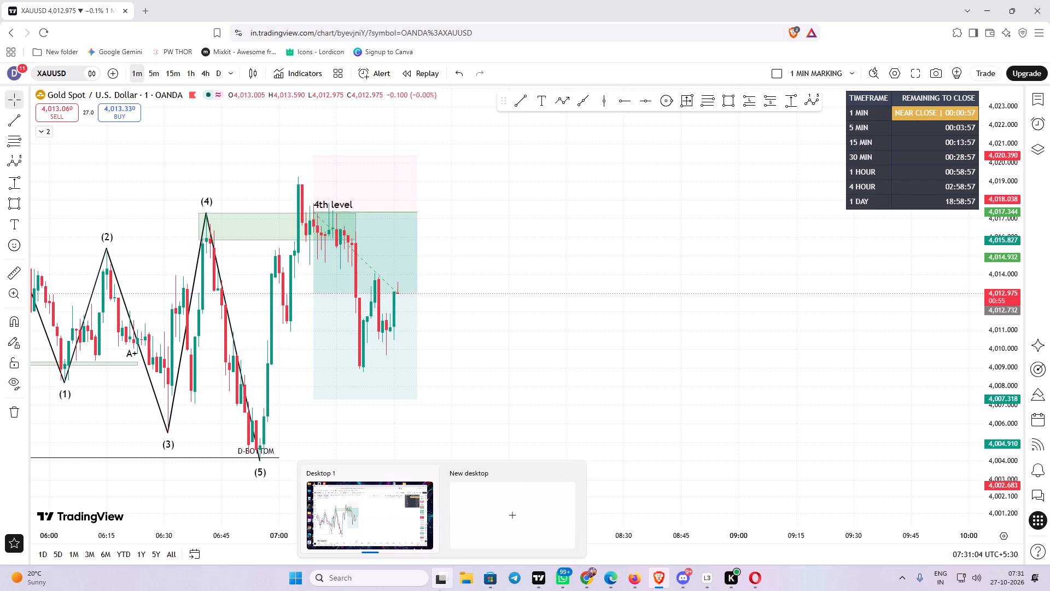
pyautogui.click(770, 355)
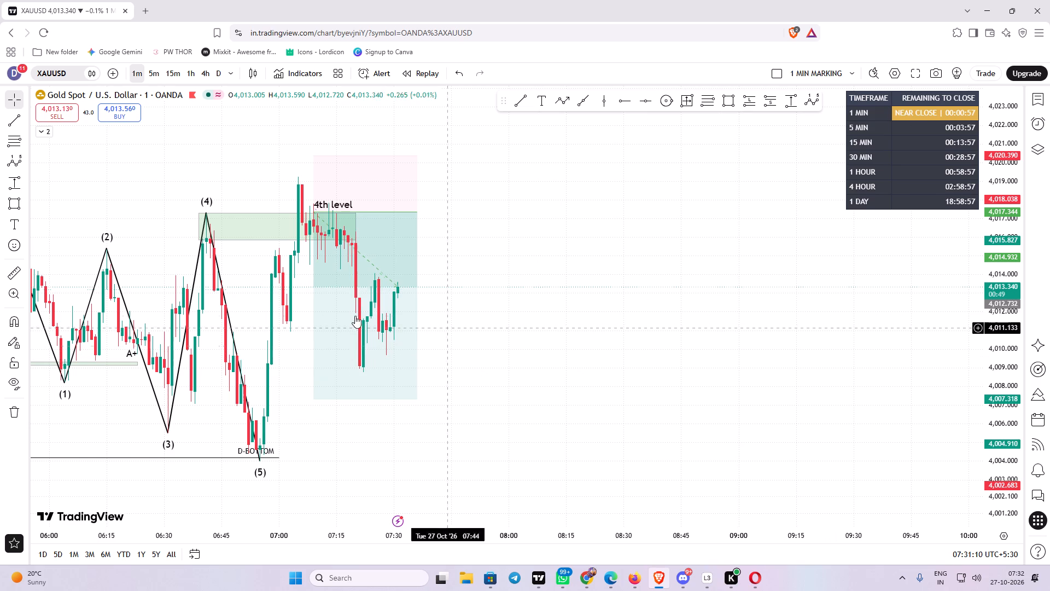
pyautogui.click(787, 105)
pyautogui.moveTo(382, 339); pyautogui.dragTo(416, 292)
pyautogui.click(416, 292)
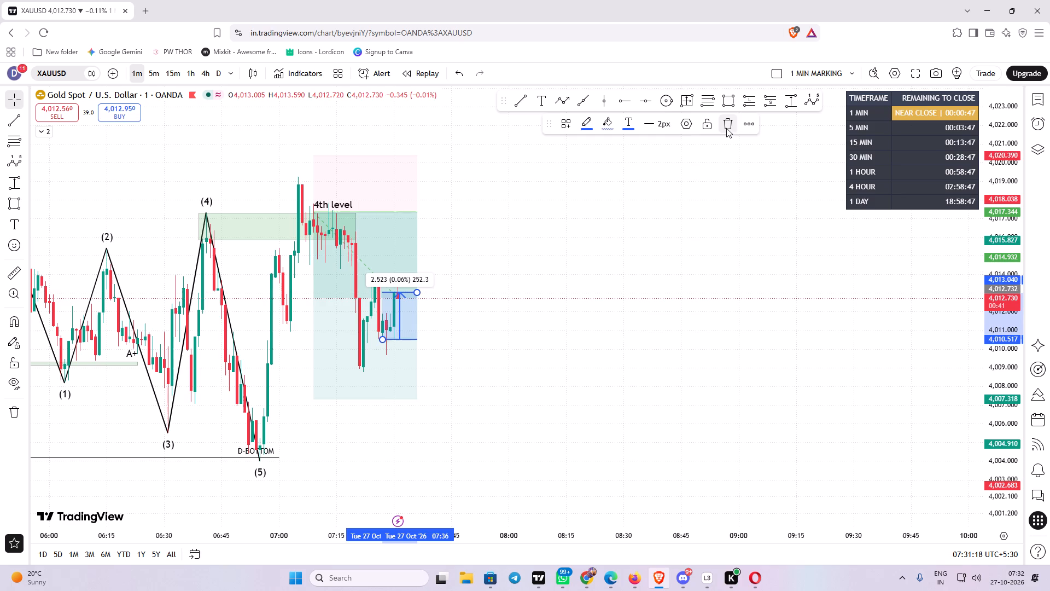
pyautogui.click(726, 129)
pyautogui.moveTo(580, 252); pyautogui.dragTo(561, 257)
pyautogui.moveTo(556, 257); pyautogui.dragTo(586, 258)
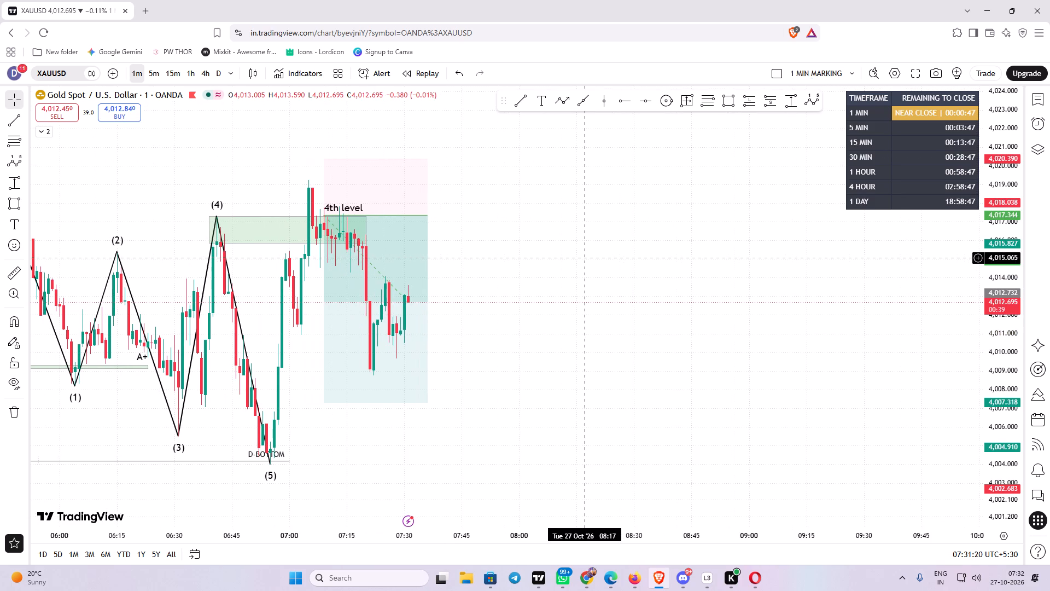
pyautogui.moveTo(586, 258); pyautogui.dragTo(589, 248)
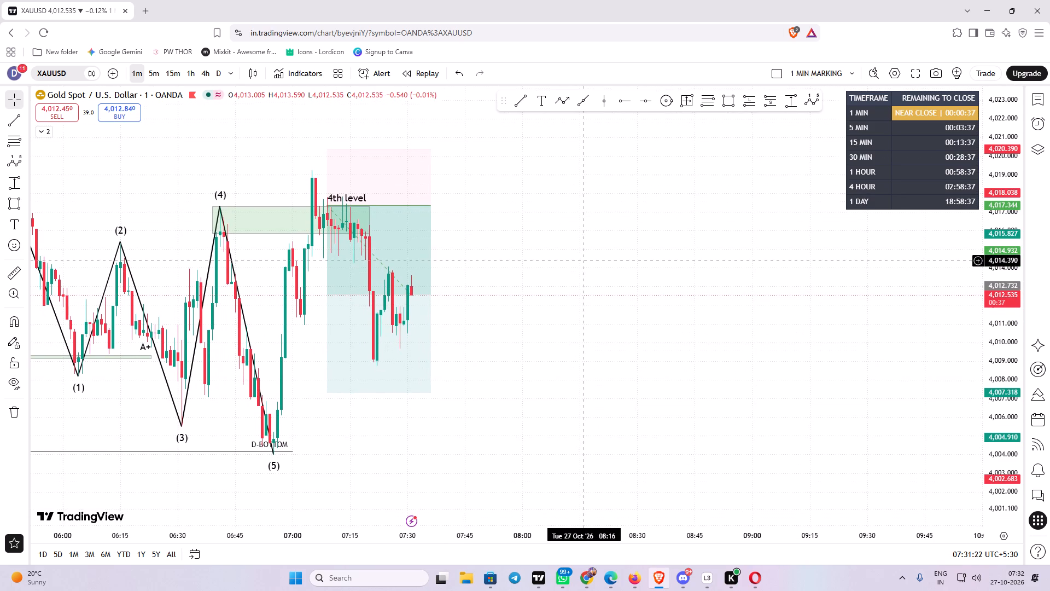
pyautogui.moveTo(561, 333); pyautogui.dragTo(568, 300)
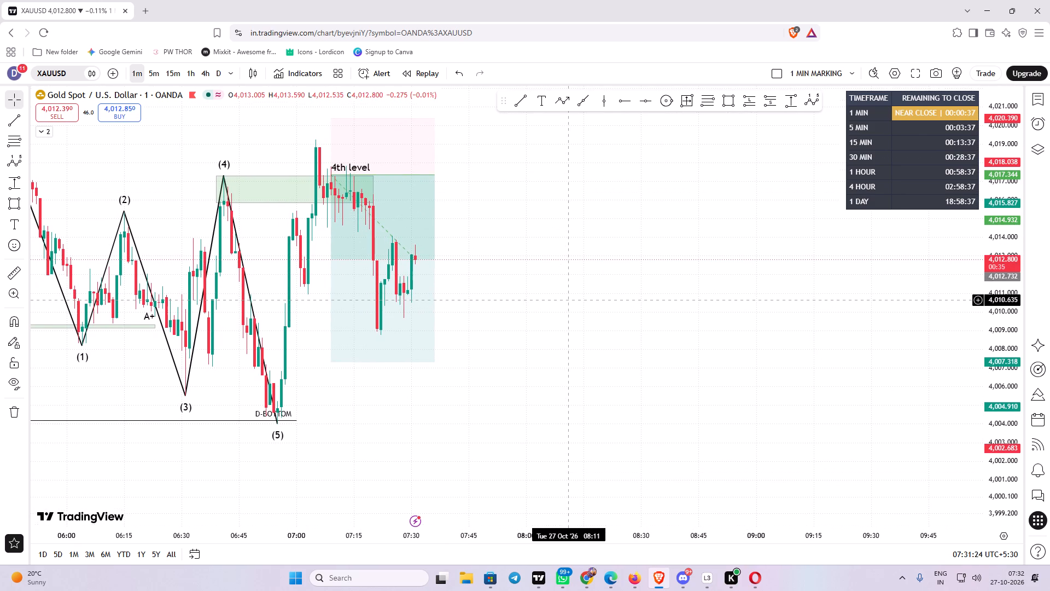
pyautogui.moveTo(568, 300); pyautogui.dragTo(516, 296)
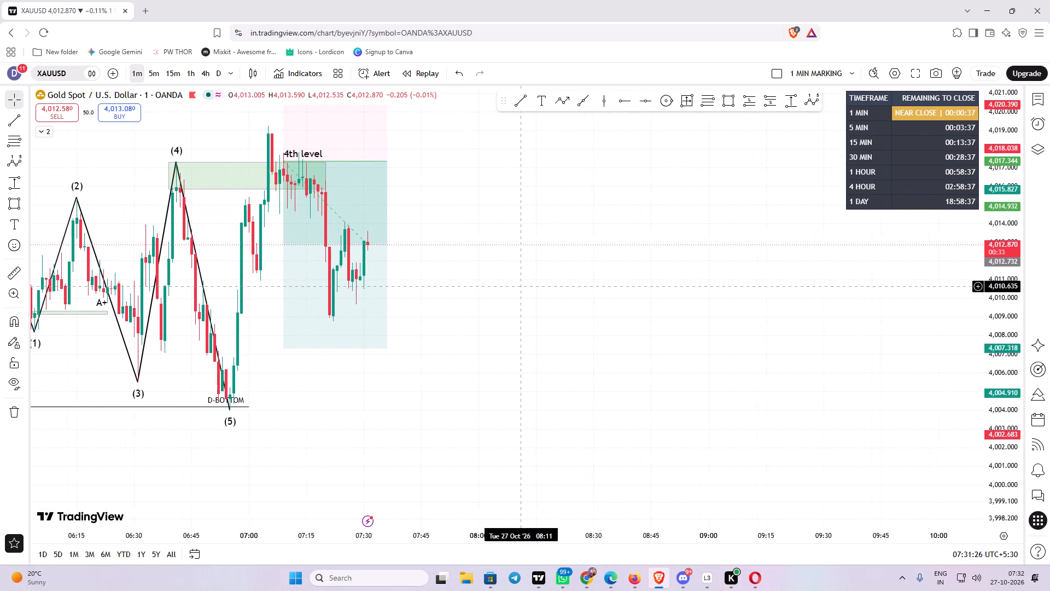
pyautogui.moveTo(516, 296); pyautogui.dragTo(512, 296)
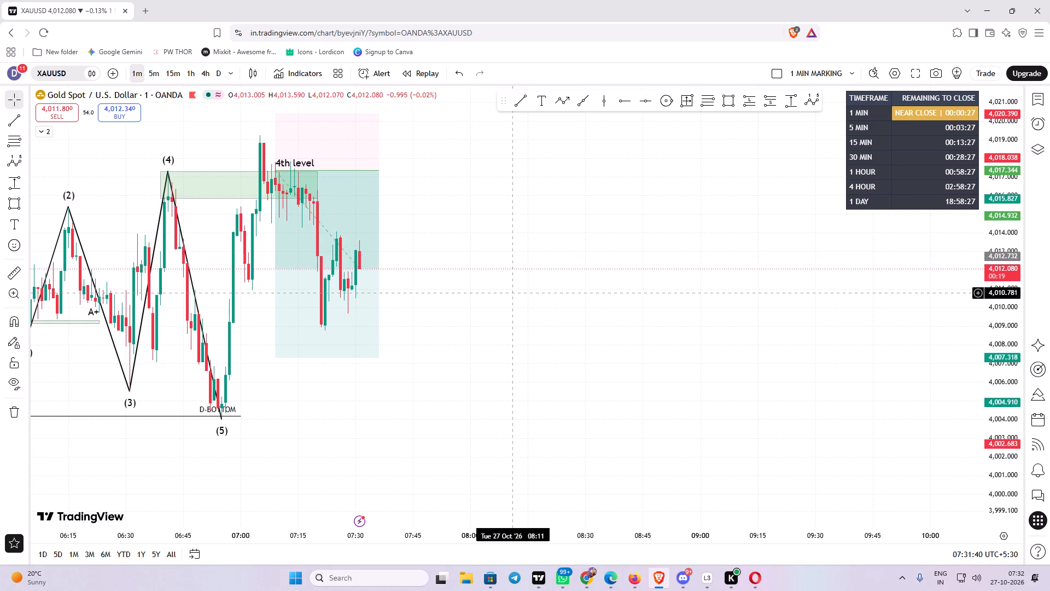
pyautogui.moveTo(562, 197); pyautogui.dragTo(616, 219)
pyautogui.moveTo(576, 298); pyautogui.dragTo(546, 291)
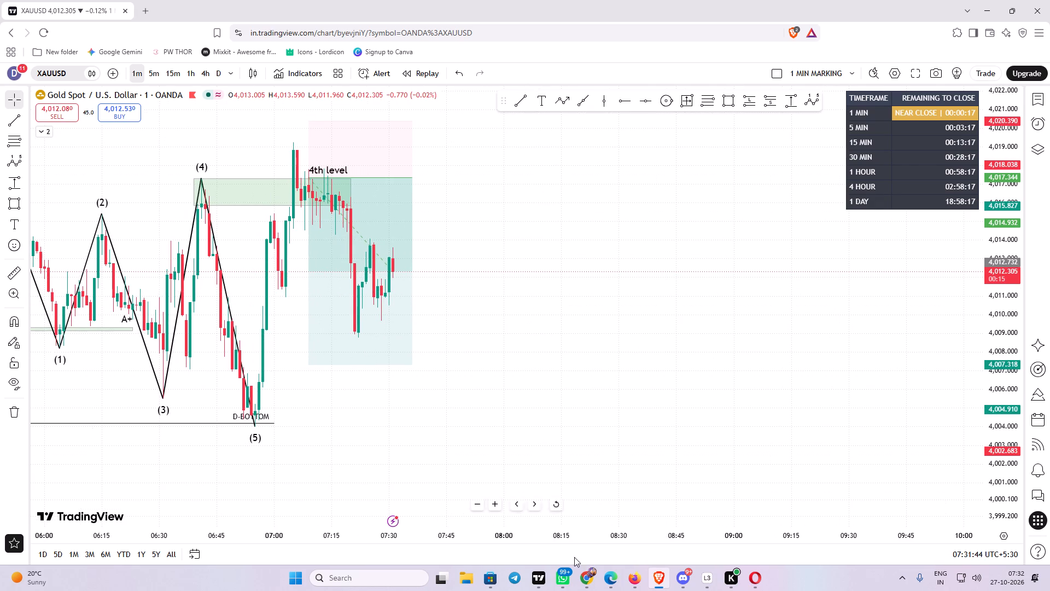
# Switch to Google Chrome and open Gmail in a new tab.
pyautogui.click(587, 588)
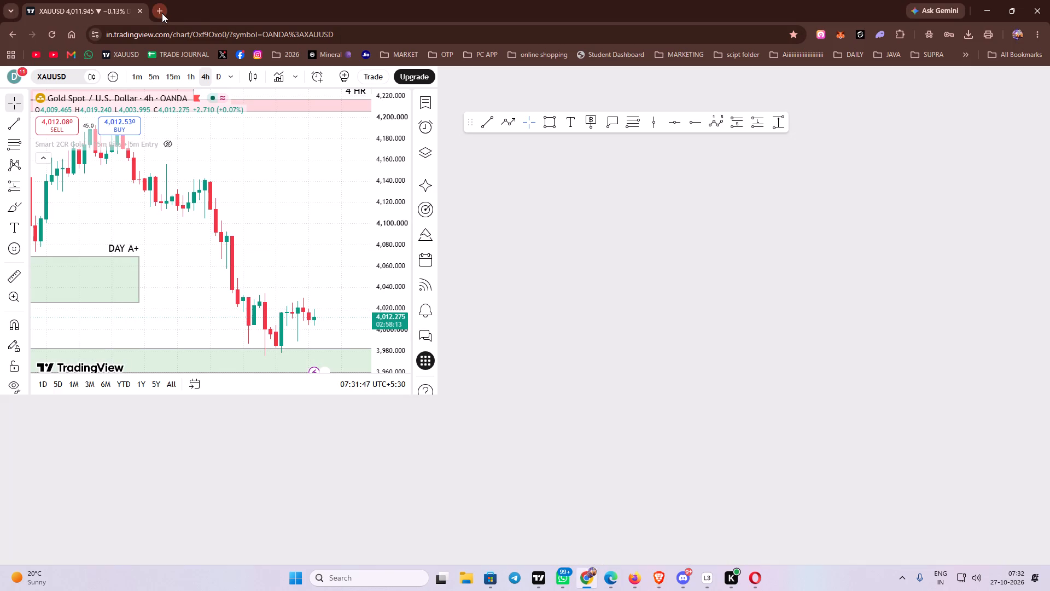
pyautogui.click(162, 13)
pyautogui.click(67, 59)
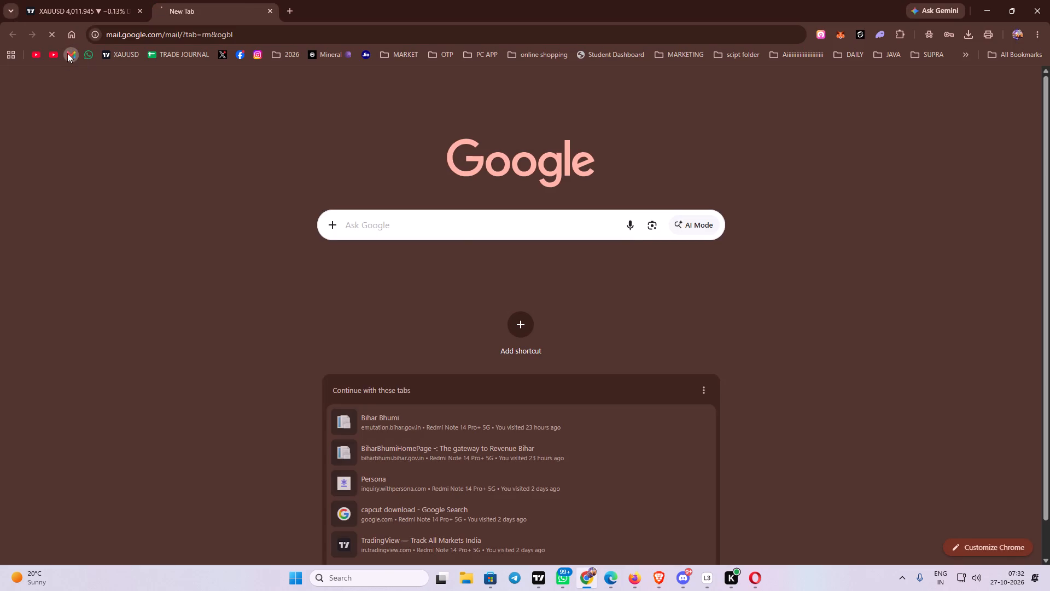
# Return to the XAUUSD 4-hour chart tab and make the chart fill the browser window, with the developer tools closed.
pyautogui.click(72, 21)
pyautogui.press('F11')
pyautogui.press('F12')
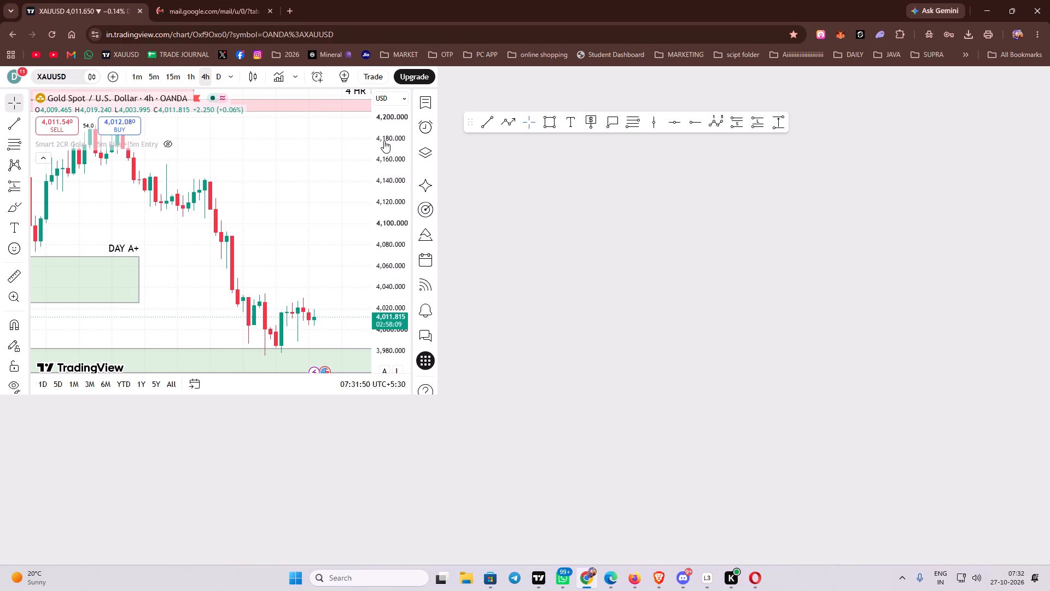
pyautogui.press('F11')
pyautogui.moveTo(744, 231); pyautogui.dragTo(573, 259)
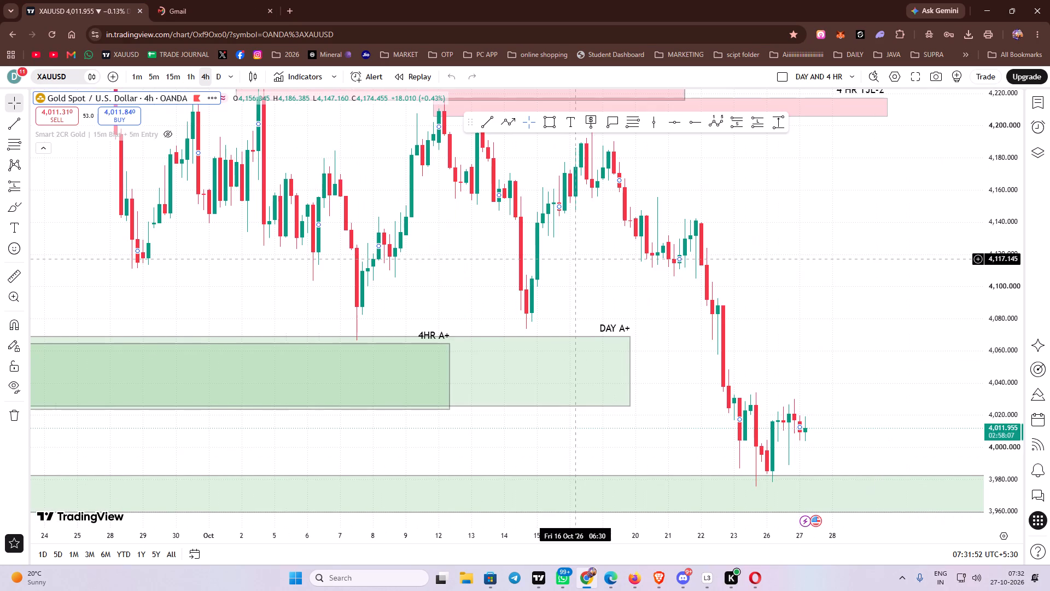
pyautogui.moveTo(573, 259); pyautogui.dragTo(592, 324)
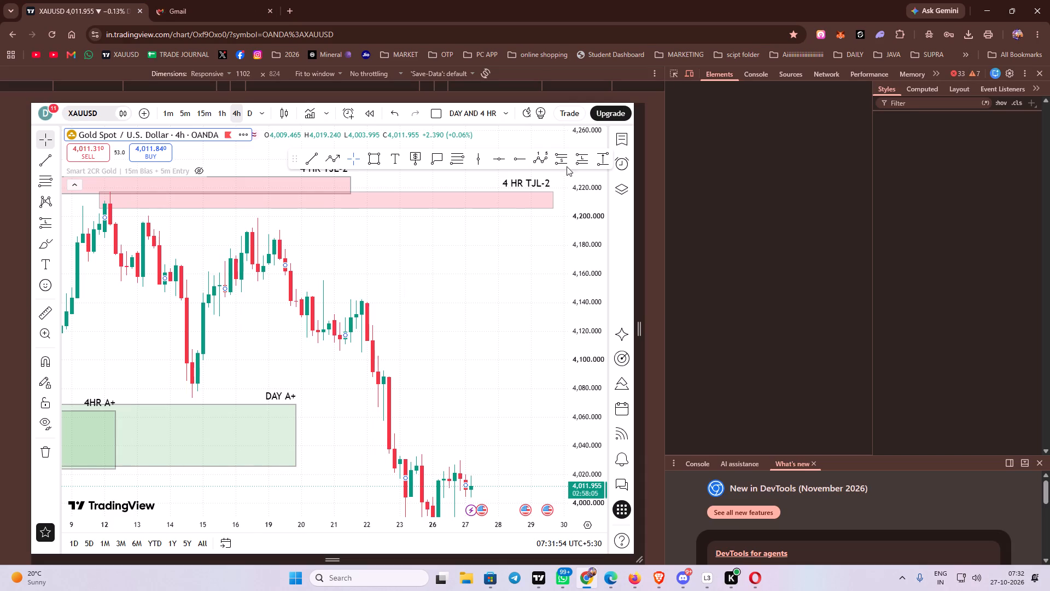
pyautogui.click(1041, 69)
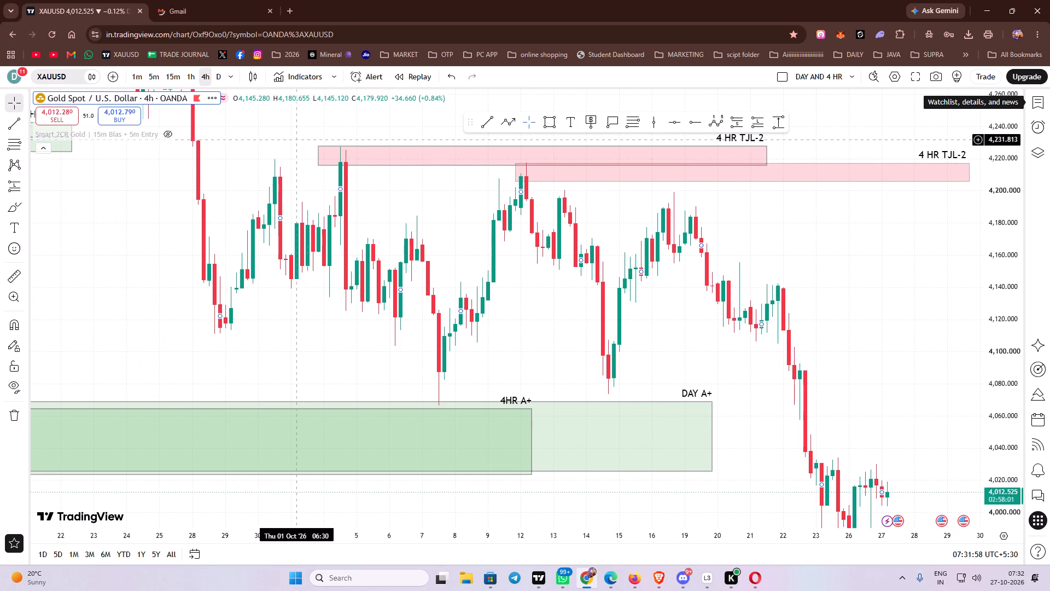
# Hide all drawings on the XAUUSD 4-hour chart.
pyautogui.moveTo(266, 137); pyautogui.dragTo(241, 219)
pyautogui.click(13, 390)
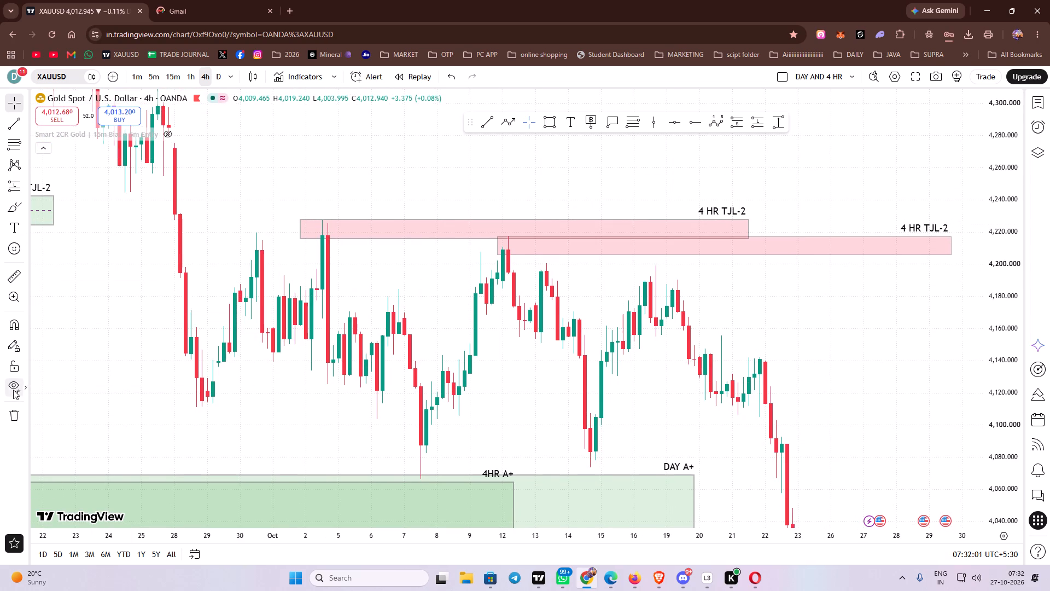
# Switch the XAUUSD chart from the 4-hour to the daily timeframe.
pyautogui.moveTo(430, 168); pyautogui.dragTo(430, 262)
pyautogui.click(220, 80)
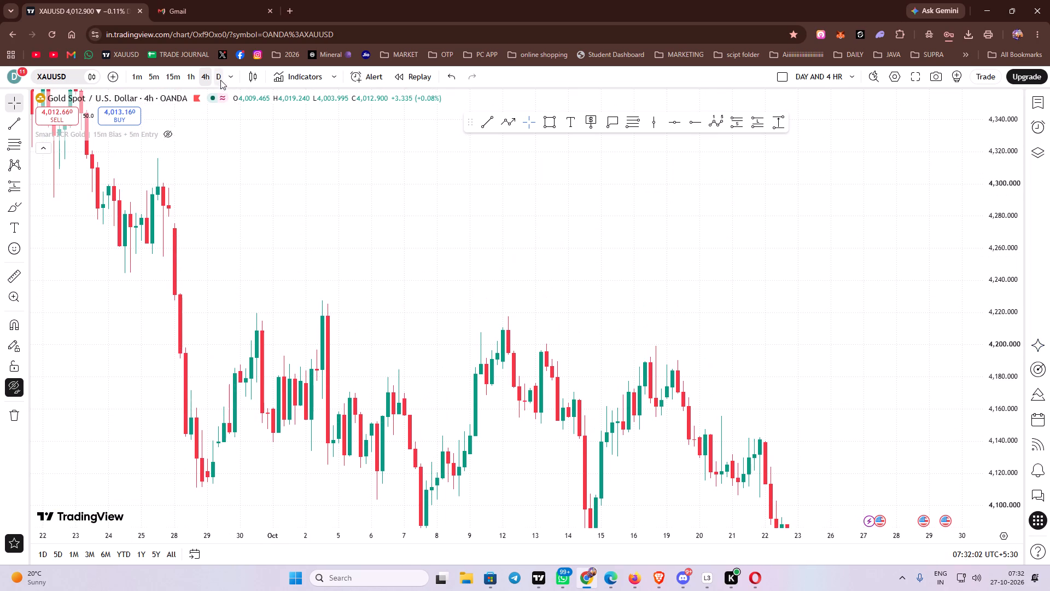
pyautogui.rightClick(439, 186)
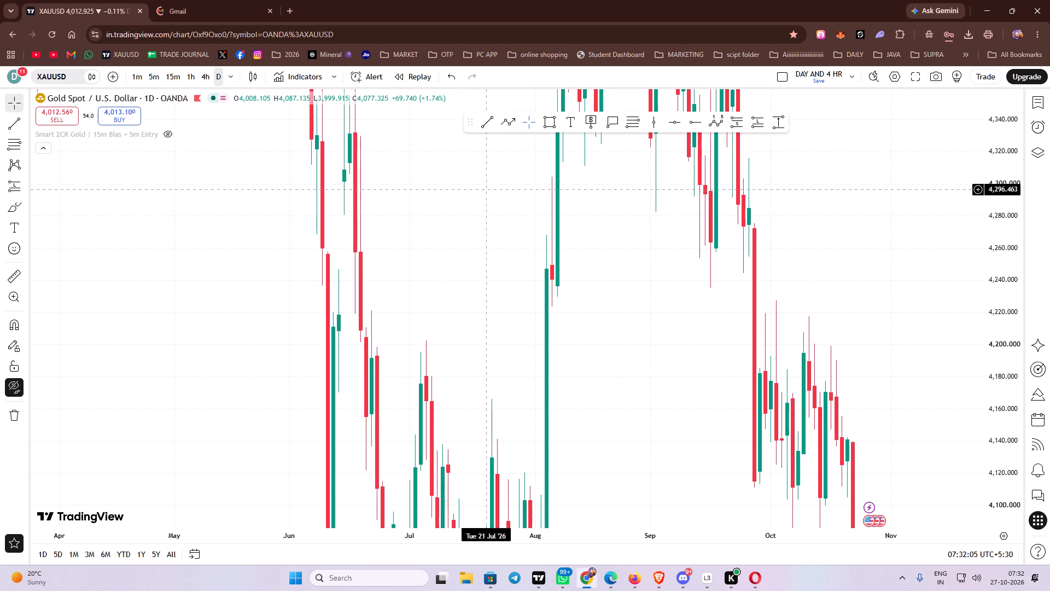
# Switch to Chrome, reset the daily XAUUSD chart view, and examine the price swings leading up to the October candles.
pyautogui.rightClick(444, 166)
pyautogui.rightClick(444, 167)
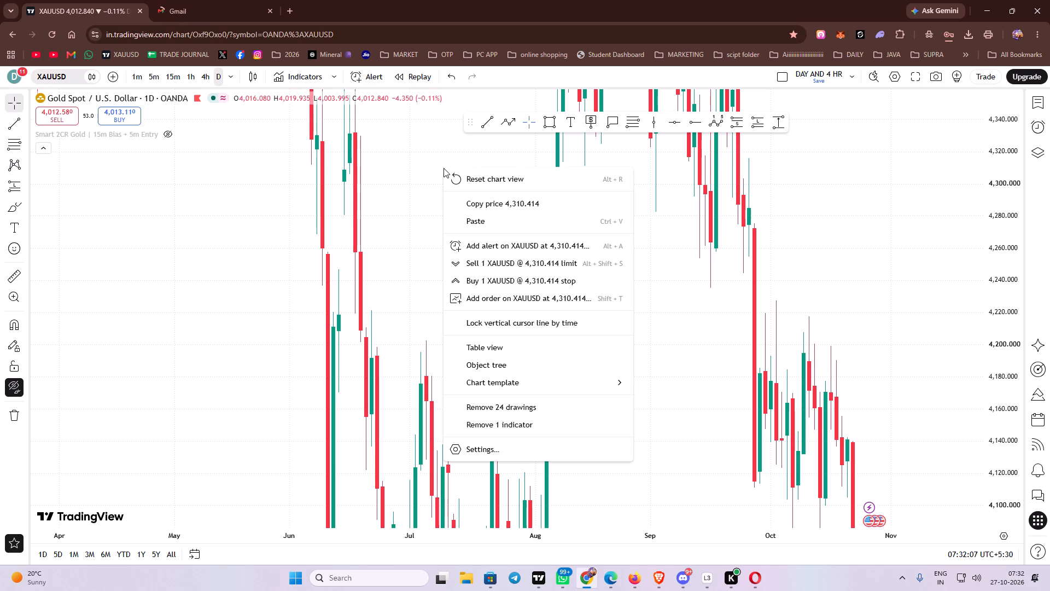
pyautogui.click(452, 176)
pyautogui.moveTo(540, 248); pyautogui.dragTo(290, 192)
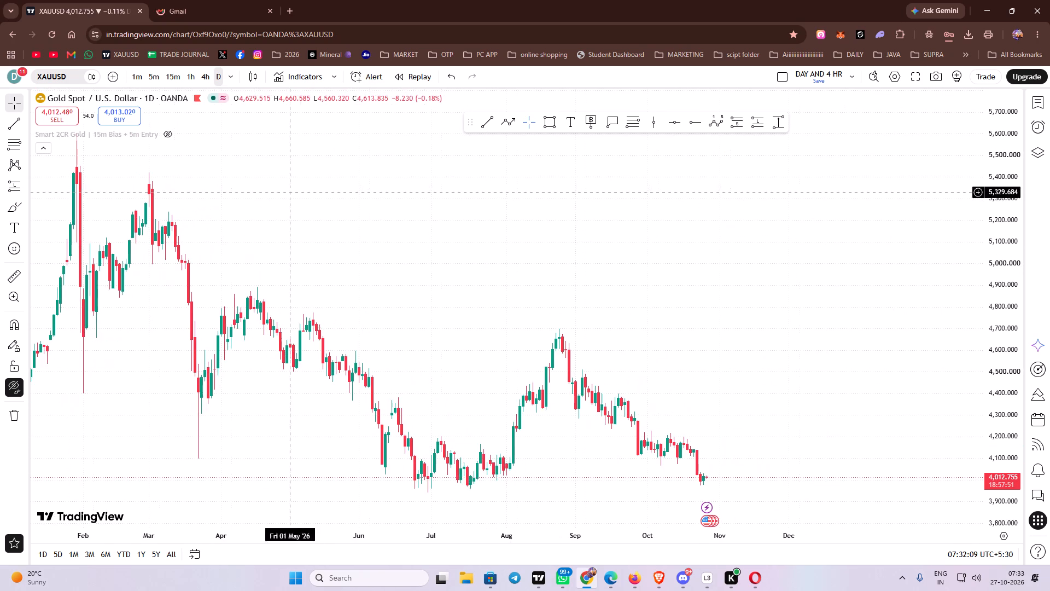
pyautogui.moveTo(290, 192); pyautogui.dragTo(290, 191)
pyautogui.moveTo(399, 327); pyautogui.dragTo(422, 240)
pyautogui.moveTo(545, 274); pyautogui.dragTo(734, 273)
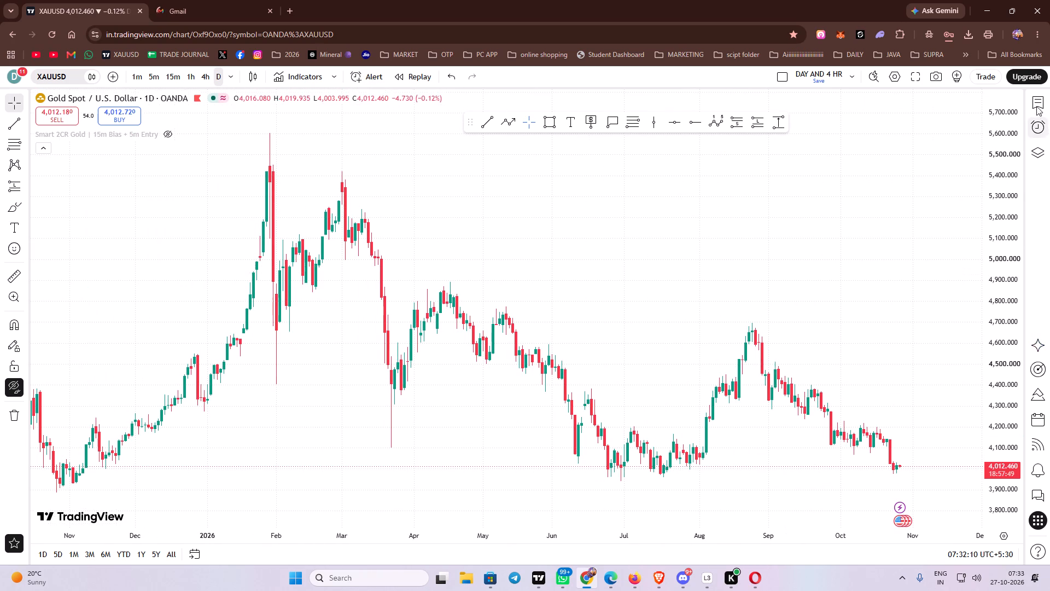
pyautogui.moveTo(1002, 150); pyautogui.dragTo(1015, 257)
pyautogui.moveTo(890, 311); pyautogui.dragTo(780, 236)
pyautogui.scroll(-2, 772, 248)
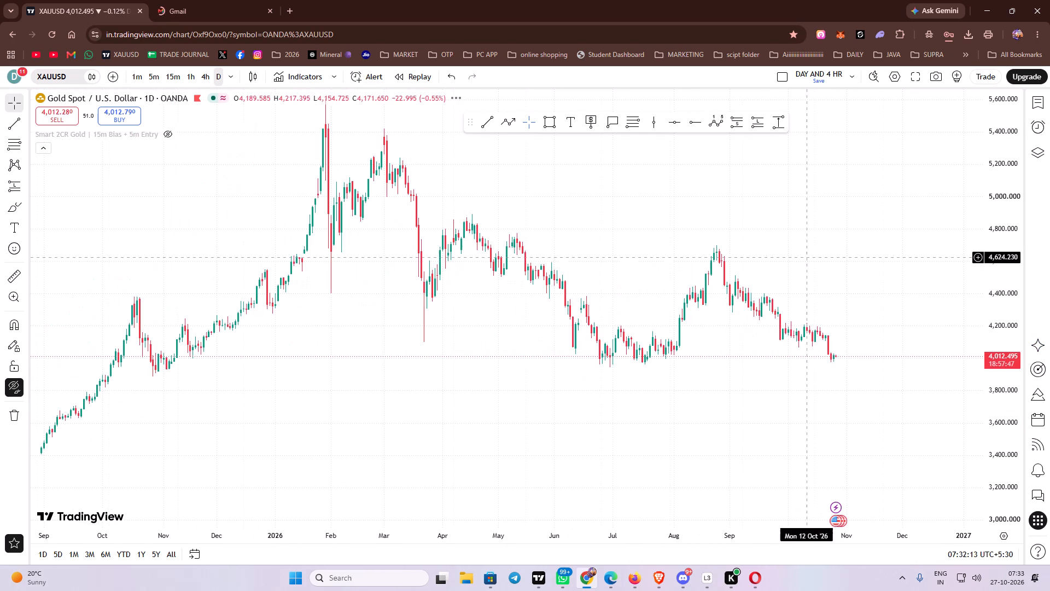
pyautogui.moveTo(1007, 367); pyautogui.dragTo(1007, 39)
pyautogui.scroll(3, 795, 341)
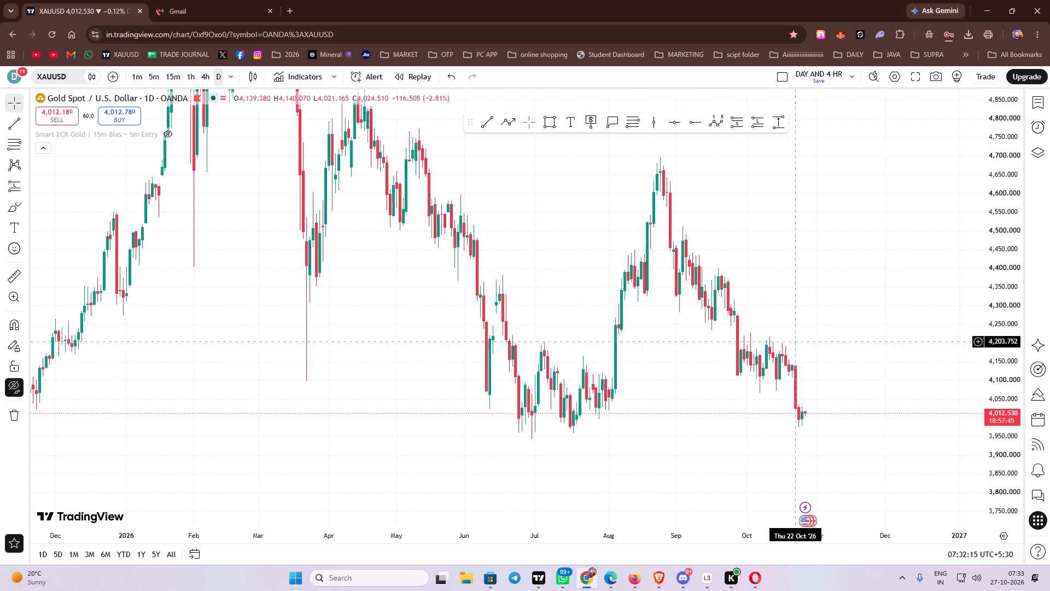
pyautogui.moveTo(573, 317); pyautogui.dragTo(637, 355)
# Show the hidden drawings on the daily chart to review the marked daily and 4-hour levels, and hide them again.
pyautogui.click(9, 386)
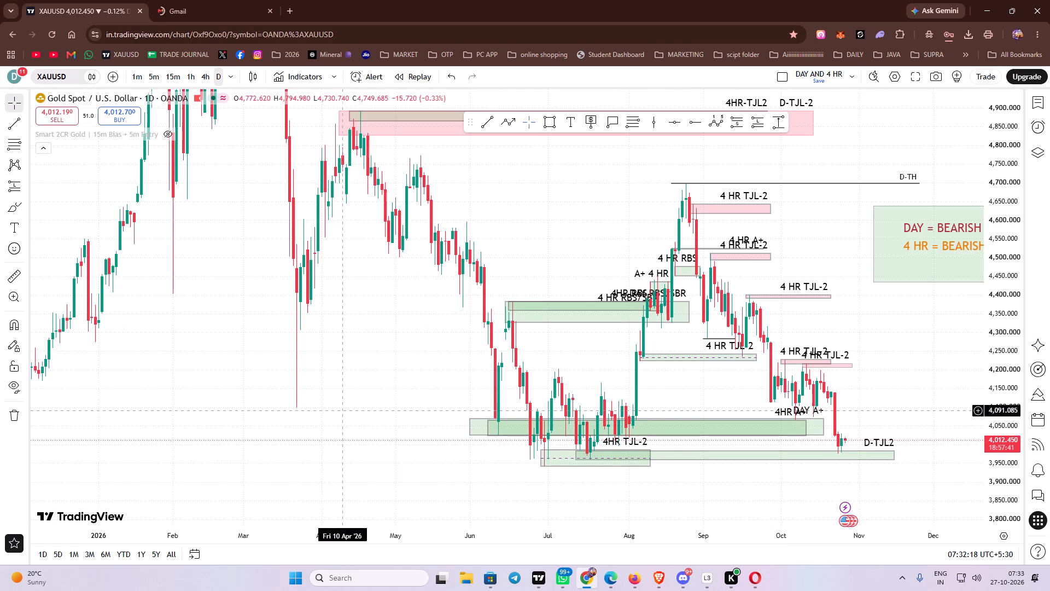
pyautogui.moveTo(367, 379); pyautogui.dragTo(232, 329)
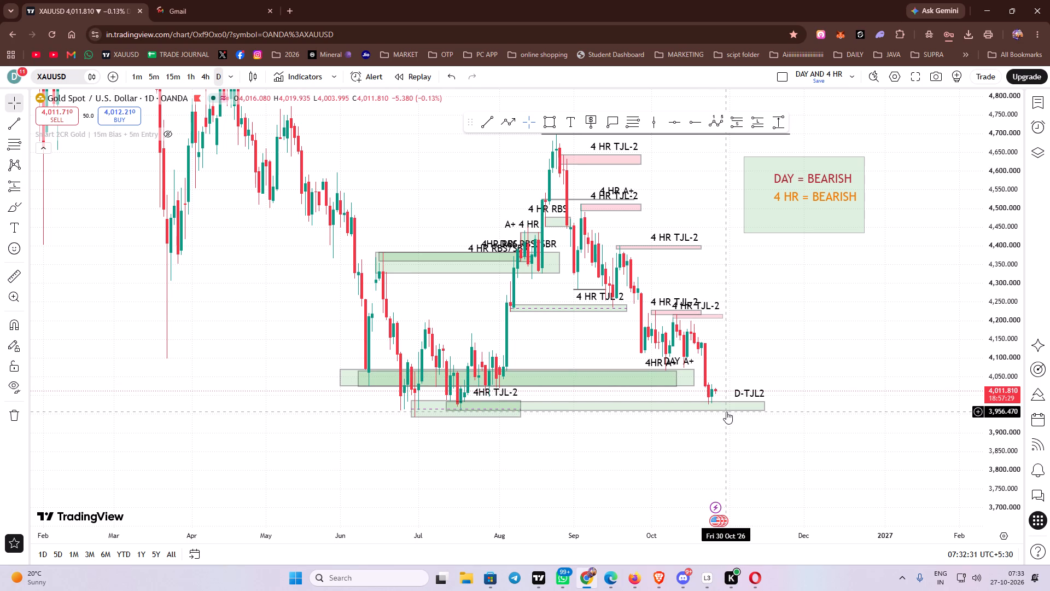
pyautogui.click(15, 383)
pyautogui.click(15, 383)
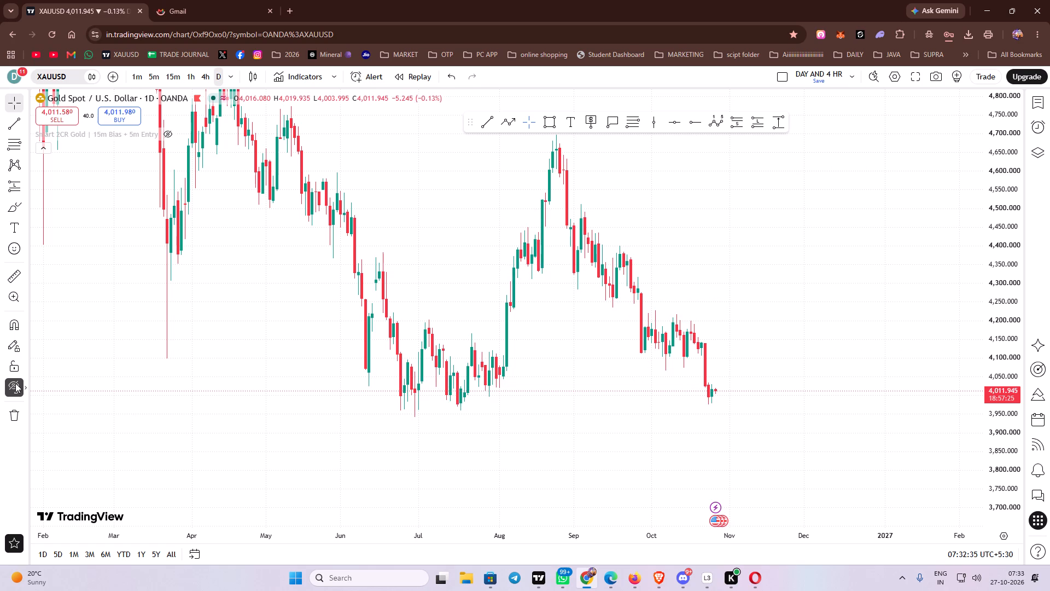
pyautogui.click(15, 383)
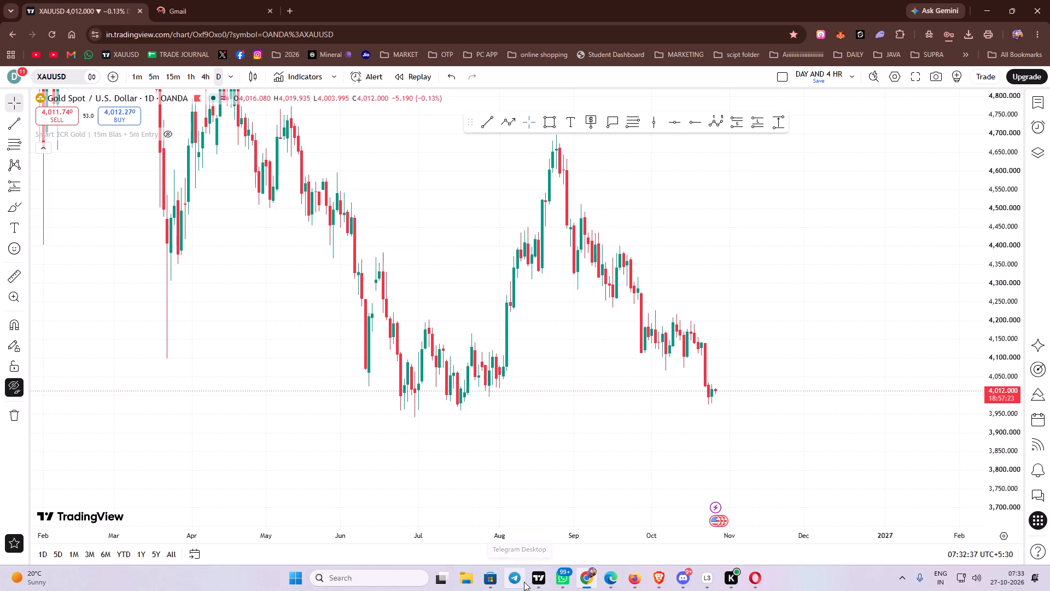
# Switch to TradingView Desktop to check the 1-minute XAUUSD chart.
pyautogui.click(535, 578)
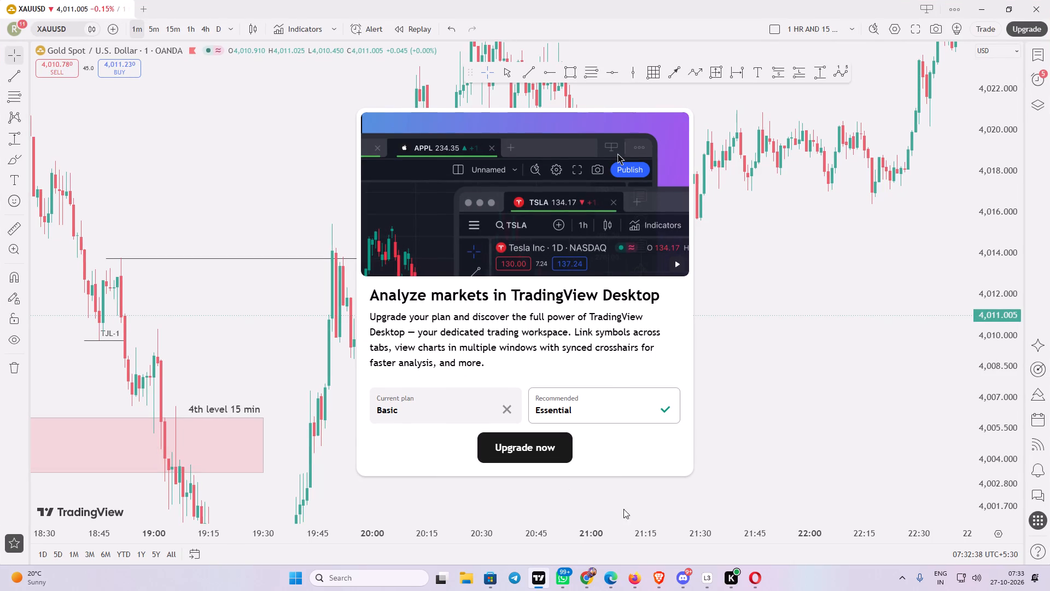
# Switch to Microsoft Store and search for "browser".
pyautogui.click(490, 578)
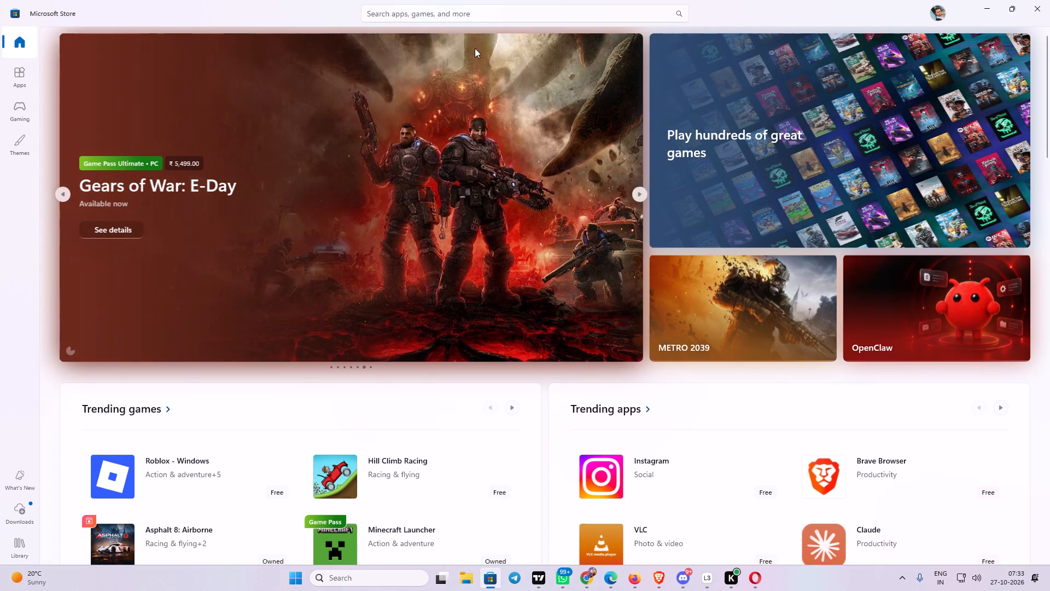
pyautogui.click(466, 13)
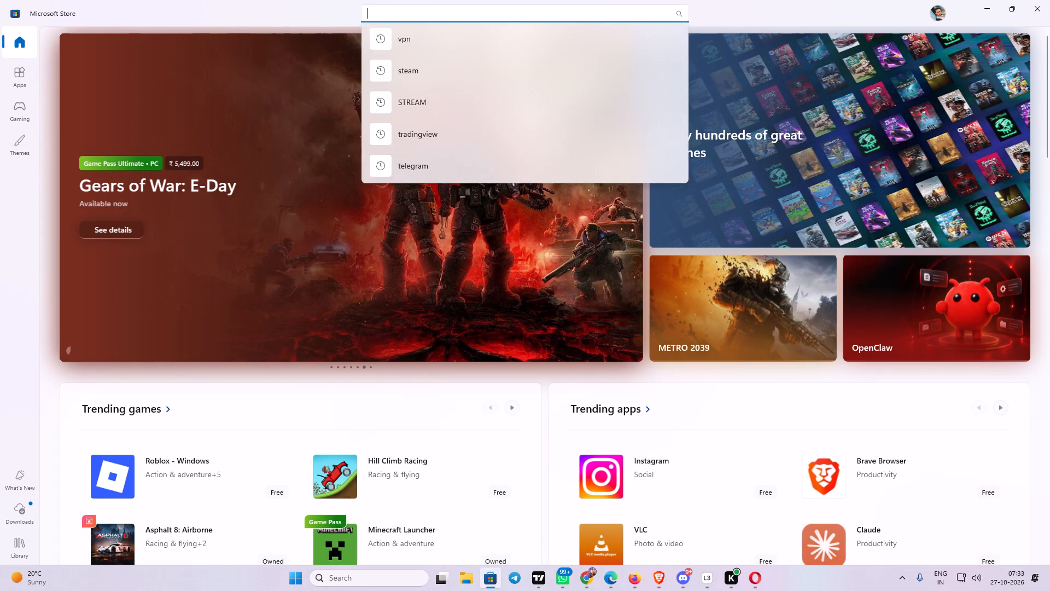
pyautogui.write('browsw')
pyautogui.press('BackSpace')
pyautogui.write('er')
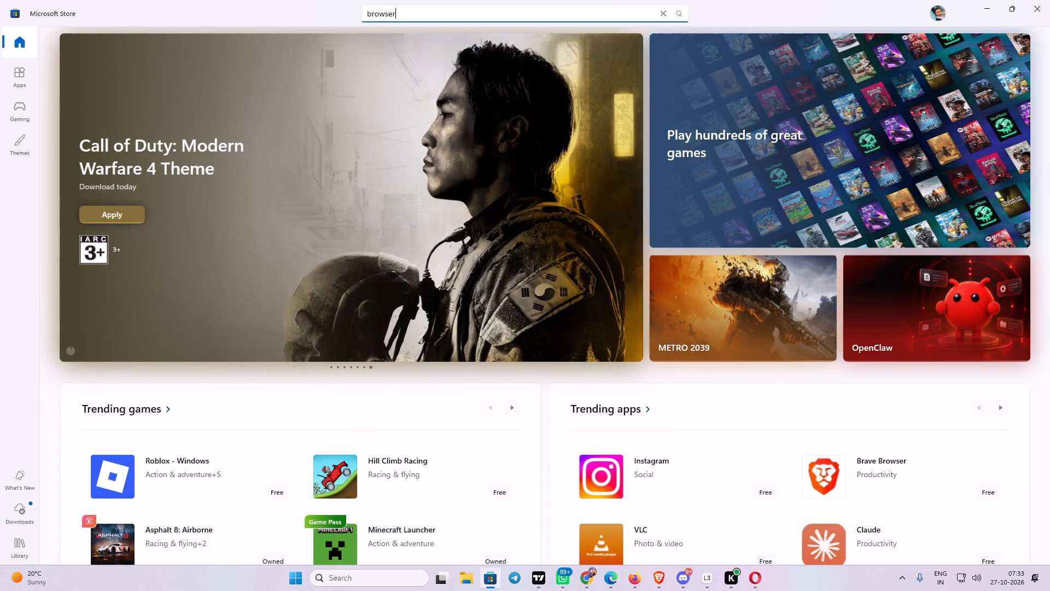
pyautogui.press('Return')
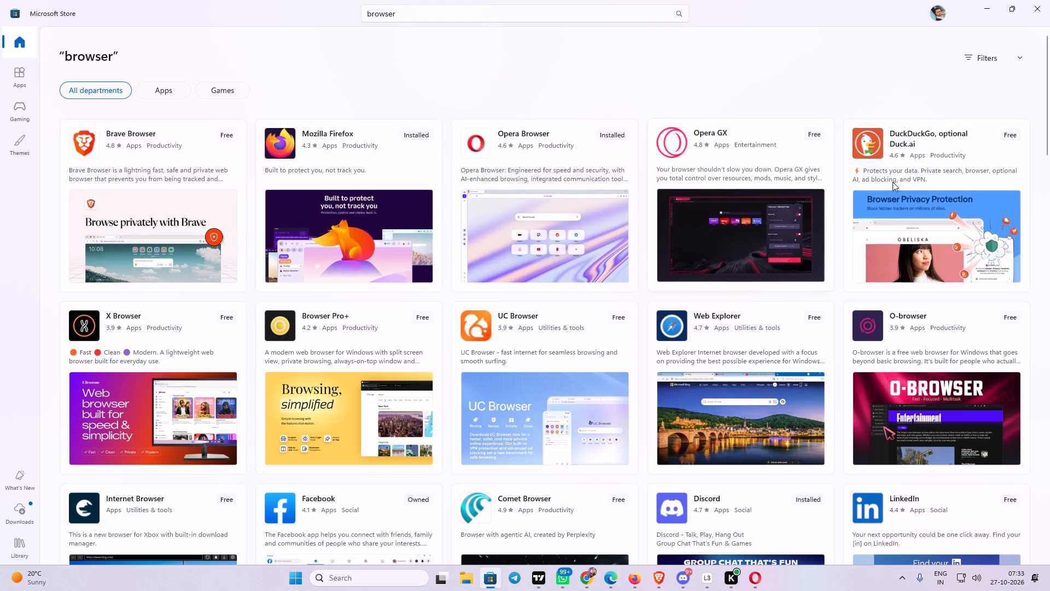
# Look through the Microsoft Store results for "browser" to find a suitable additional browser.
pyautogui.scroll(-2, 942, 246)
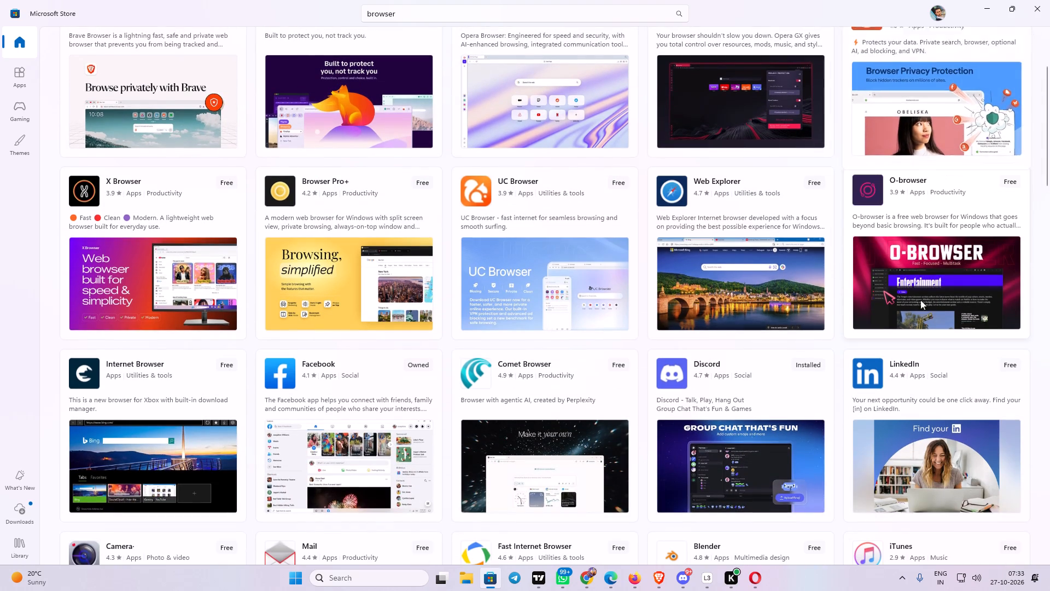
pyautogui.scroll(-1, 188, 221)
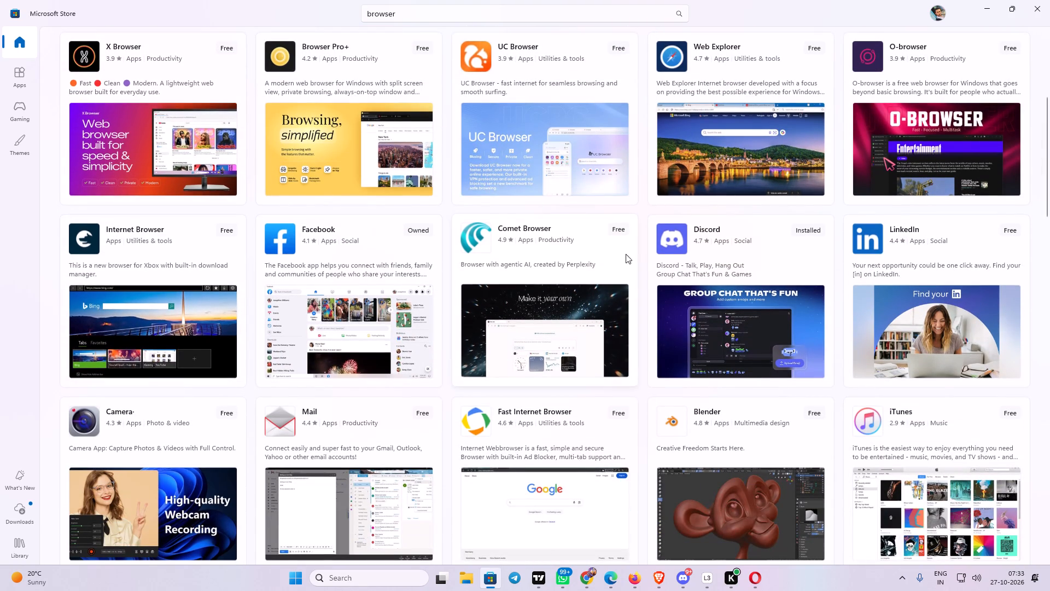
pyautogui.scroll(-2, 941, 243)
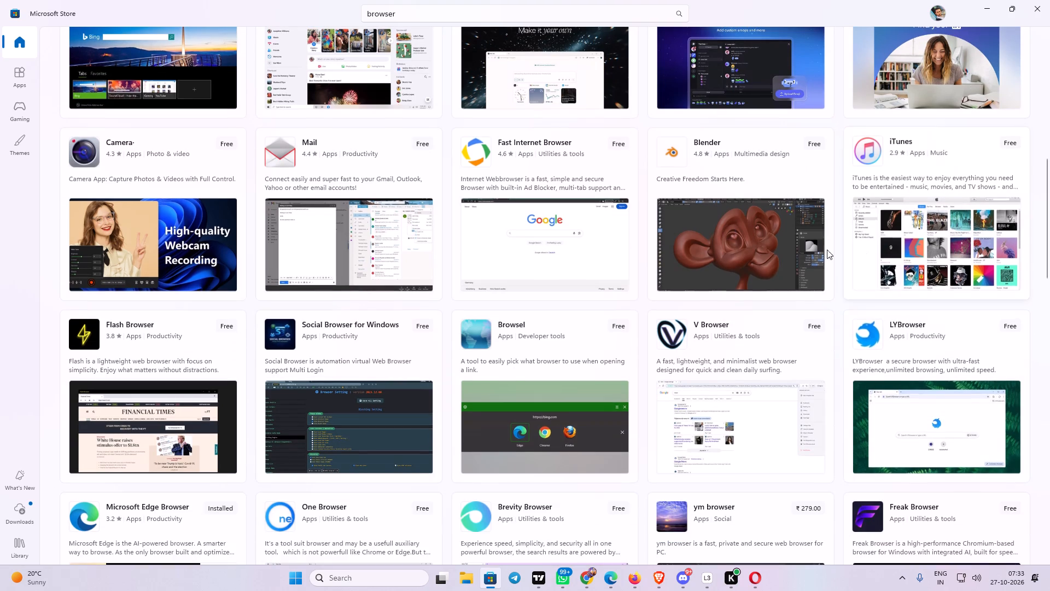
pyautogui.scroll(-2, 147, 263)
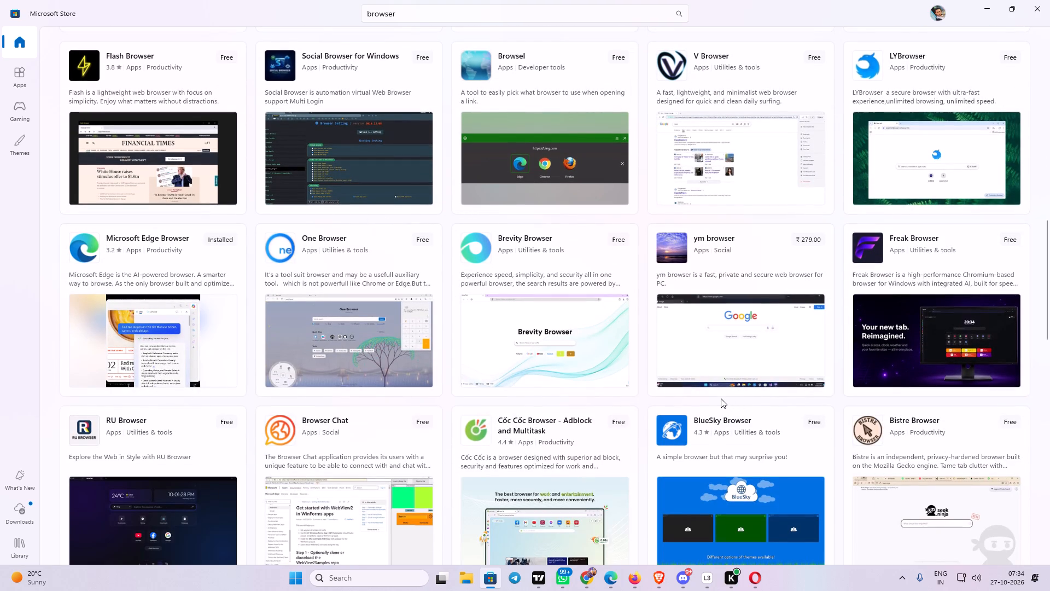
pyautogui.scroll(-1, 738, 396)
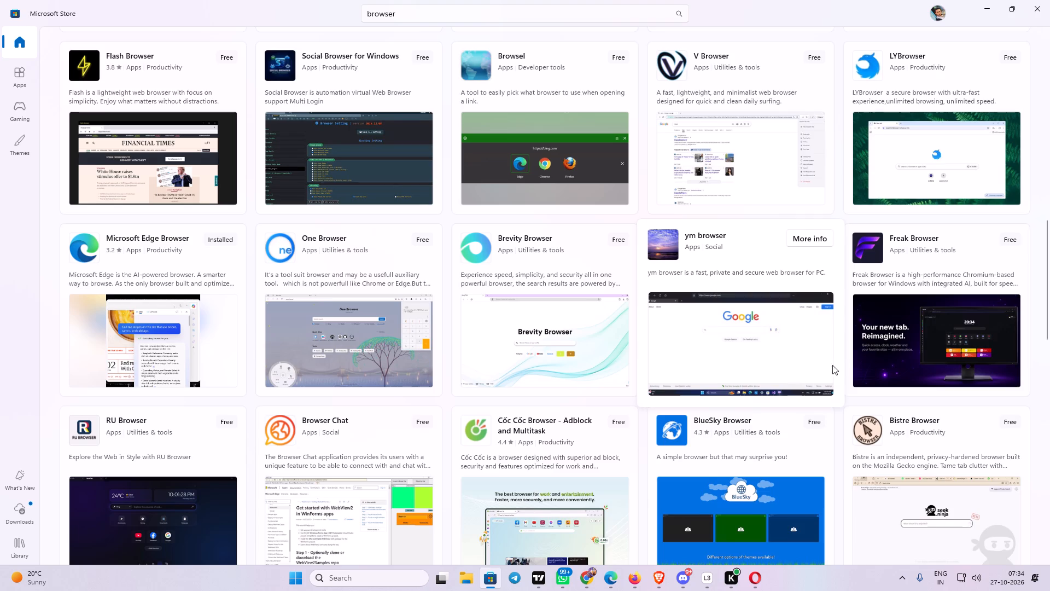
pyautogui.scroll(-2, 873, 372)
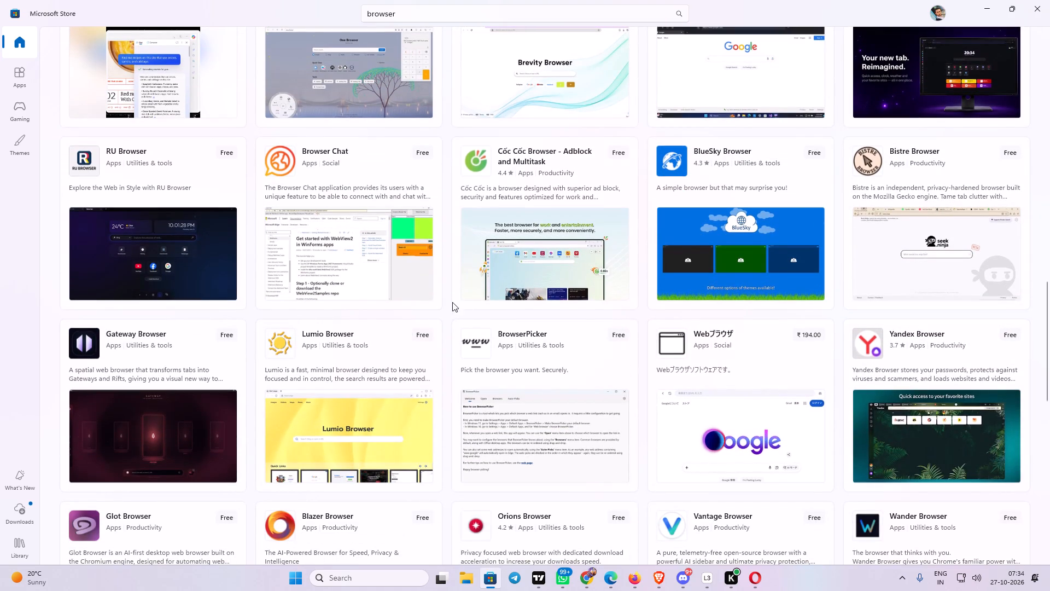
pyautogui.scroll(-1, 164, 325)
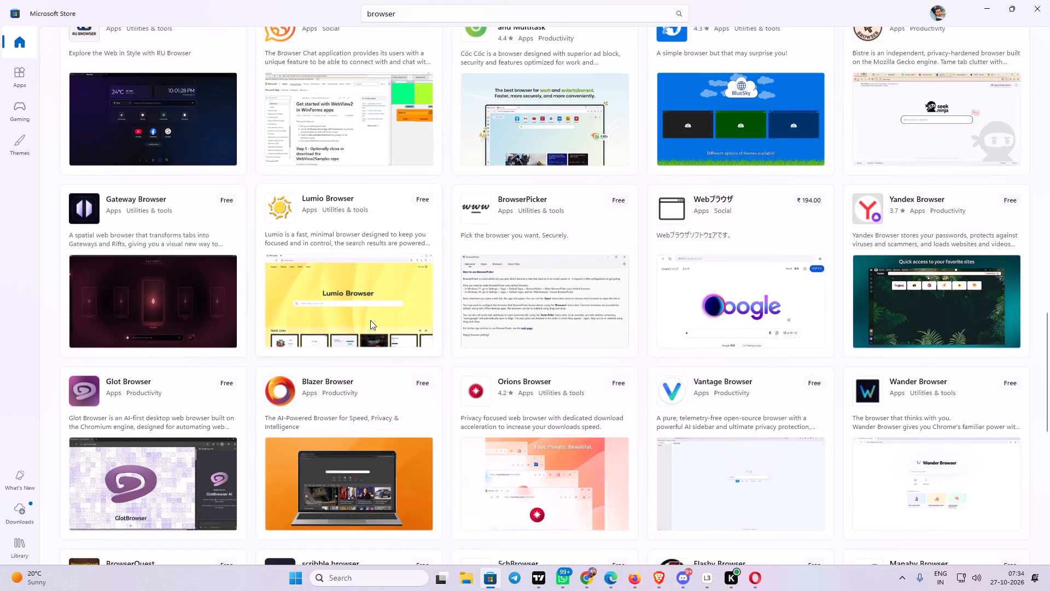
pyautogui.scroll(-1, 402, 320)
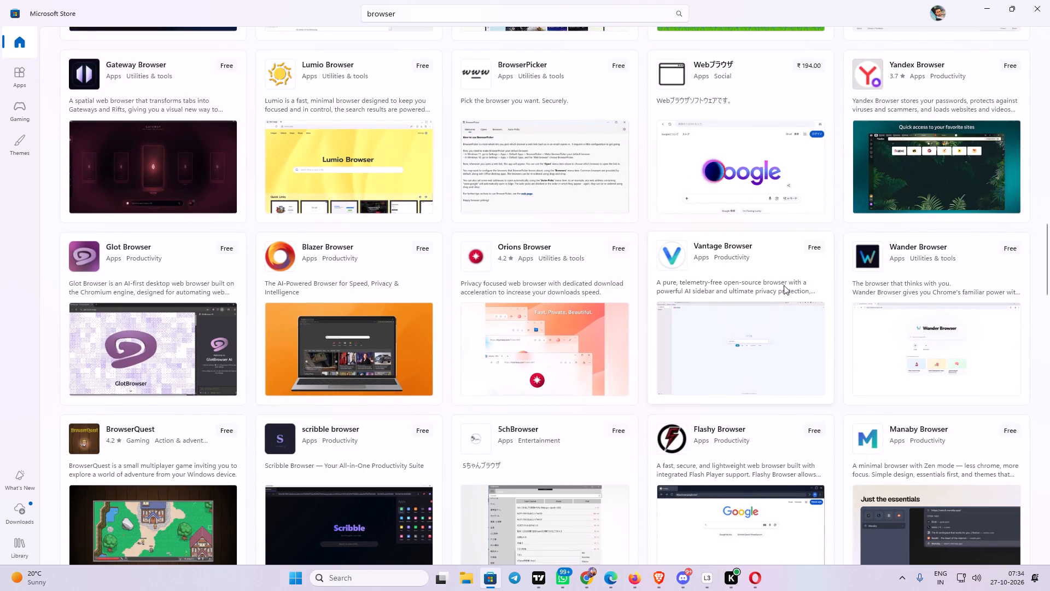
pyautogui.scroll(-2, 941, 350)
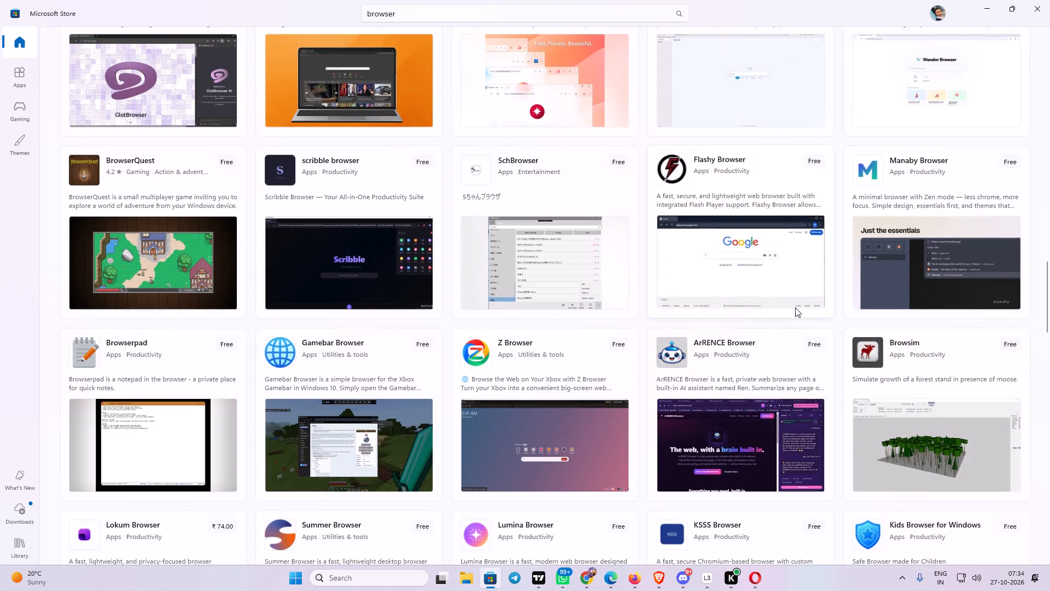
pyautogui.scroll(1, 795, 308)
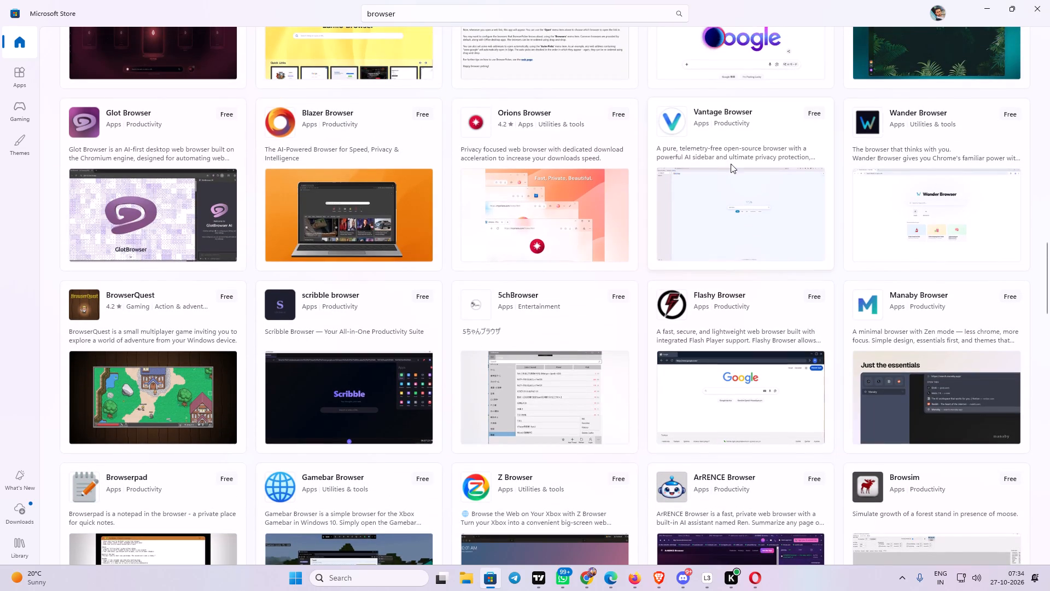
pyautogui.scroll(-1, 736, 175)
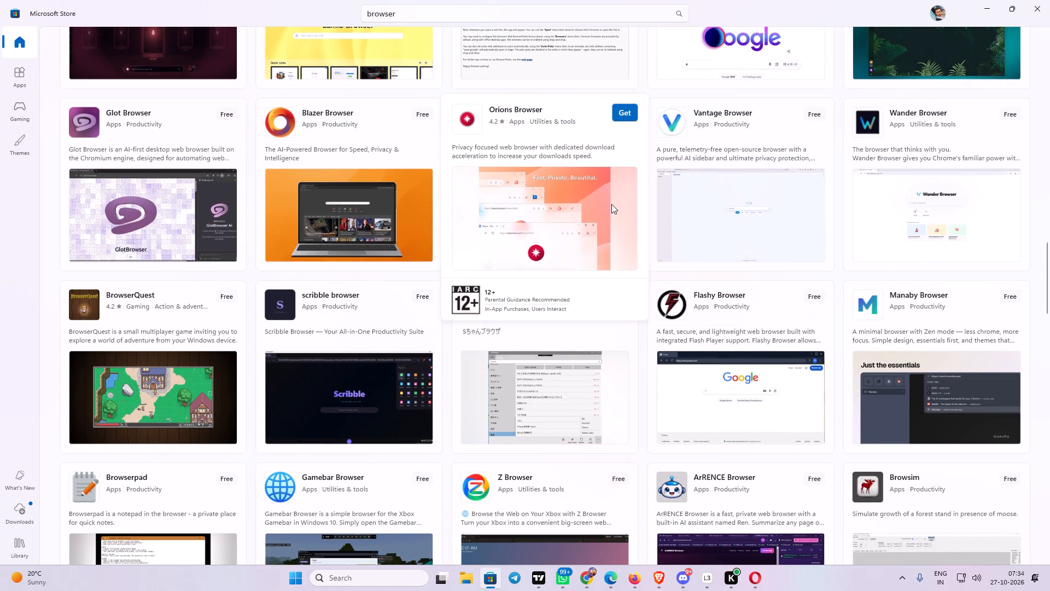
pyautogui.scroll(-2, 405, 331)
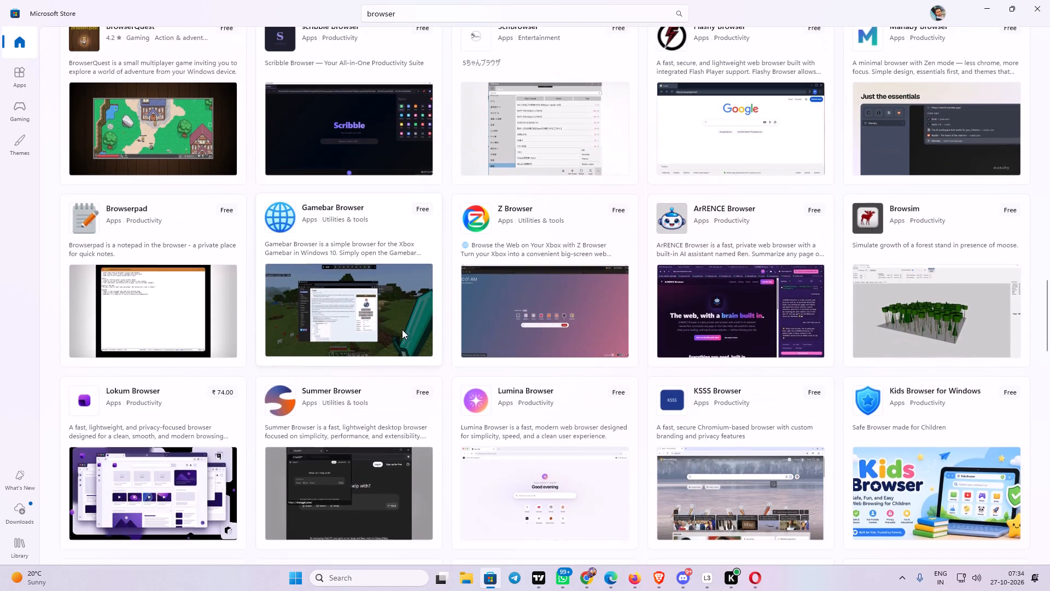
pyautogui.scroll(-2, 538, 297)
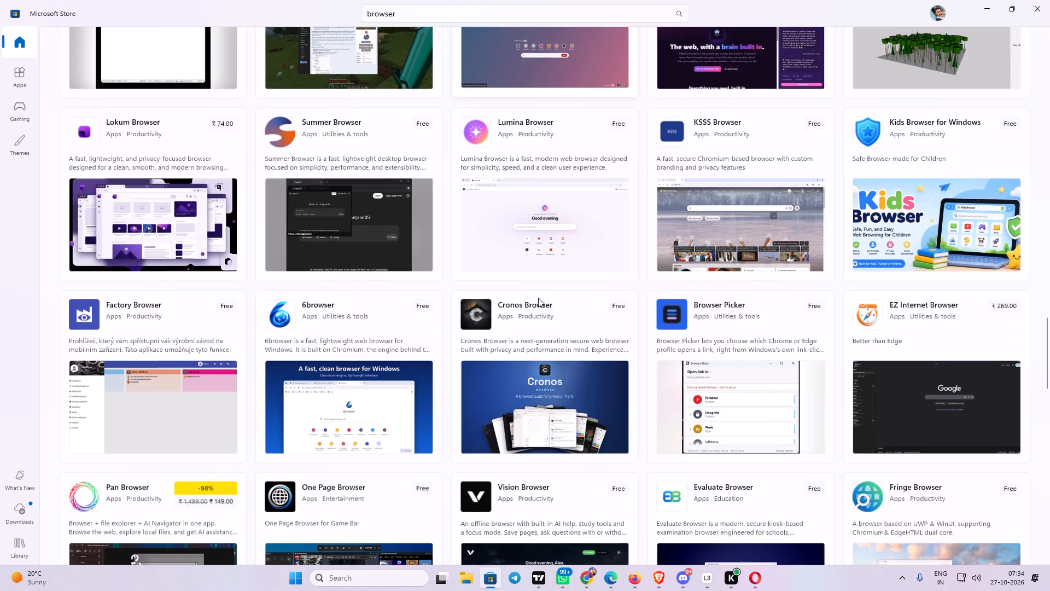
pyautogui.scroll(-1, 538, 298)
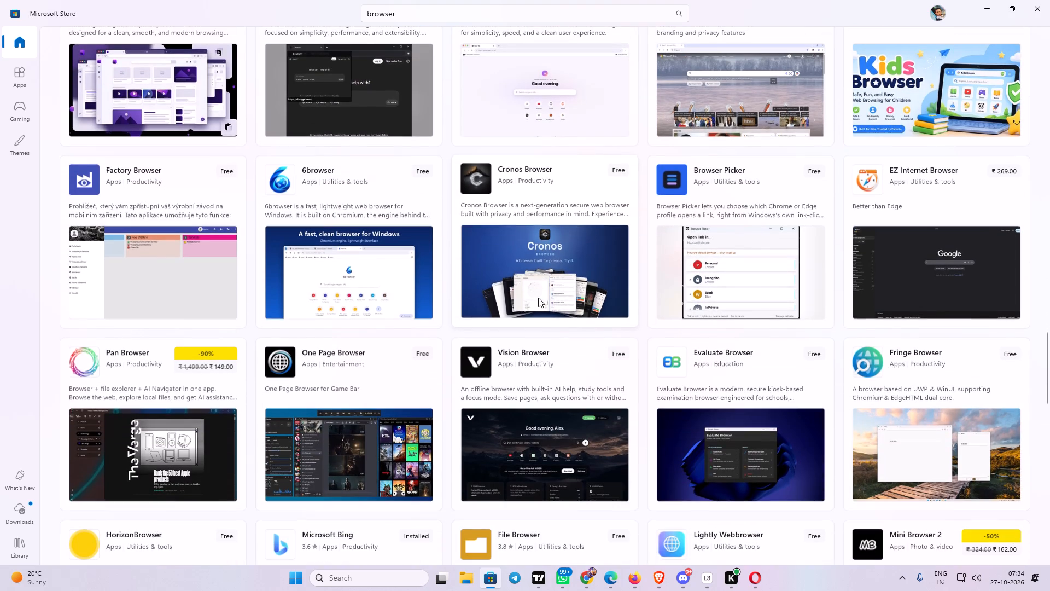
pyautogui.scroll(-2, 538, 299)
pyautogui.scroll(-1, 330, 359)
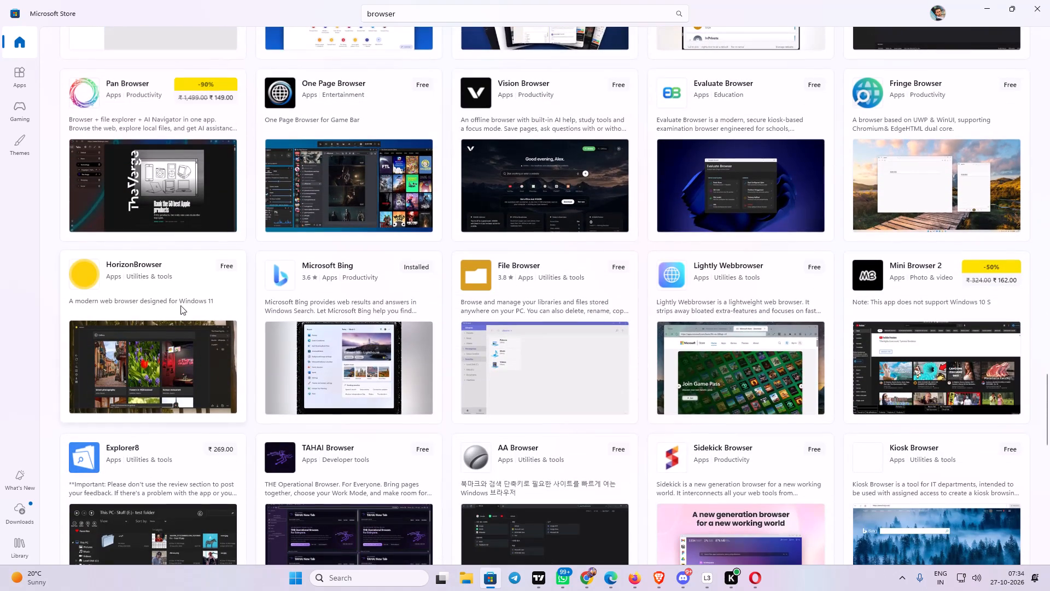
pyautogui.scroll(-2, 196, 303)
pyautogui.scroll(-2, 307, 302)
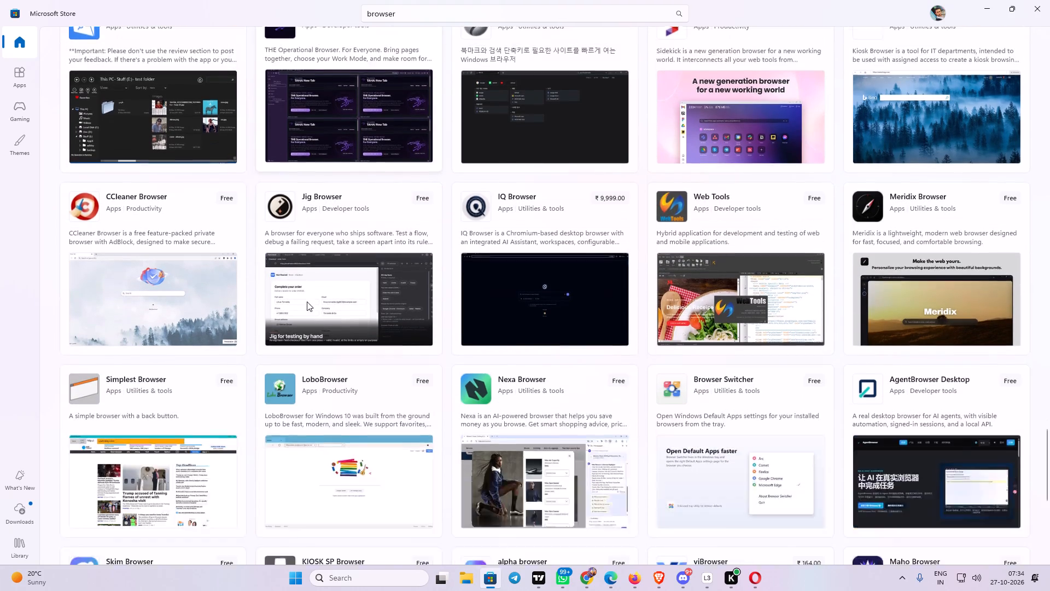
pyautogui.scroll(-2, 307, 302)
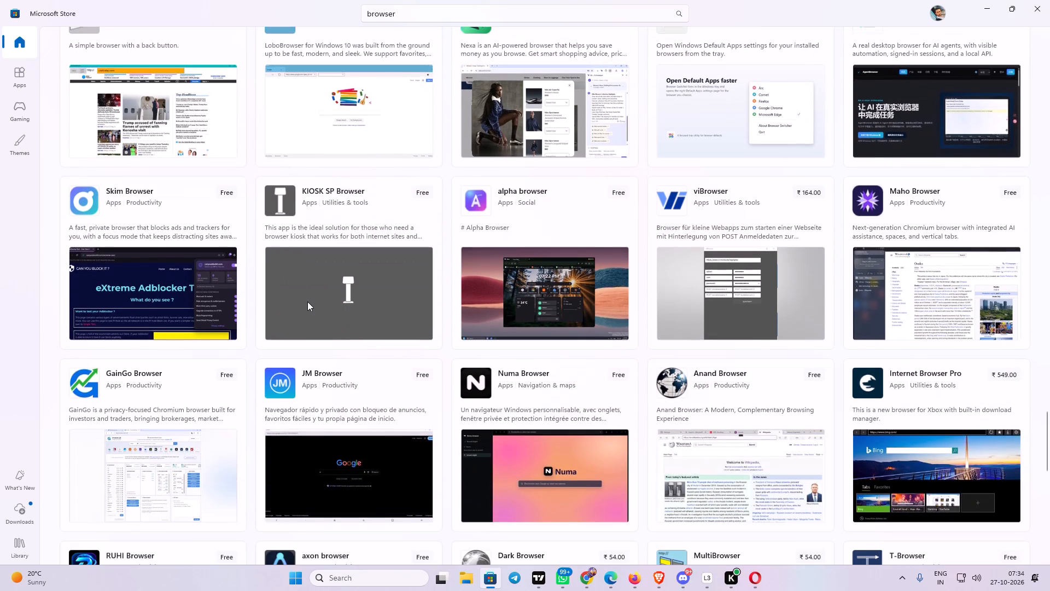
pyautogui.scroll(7, 308, 302)
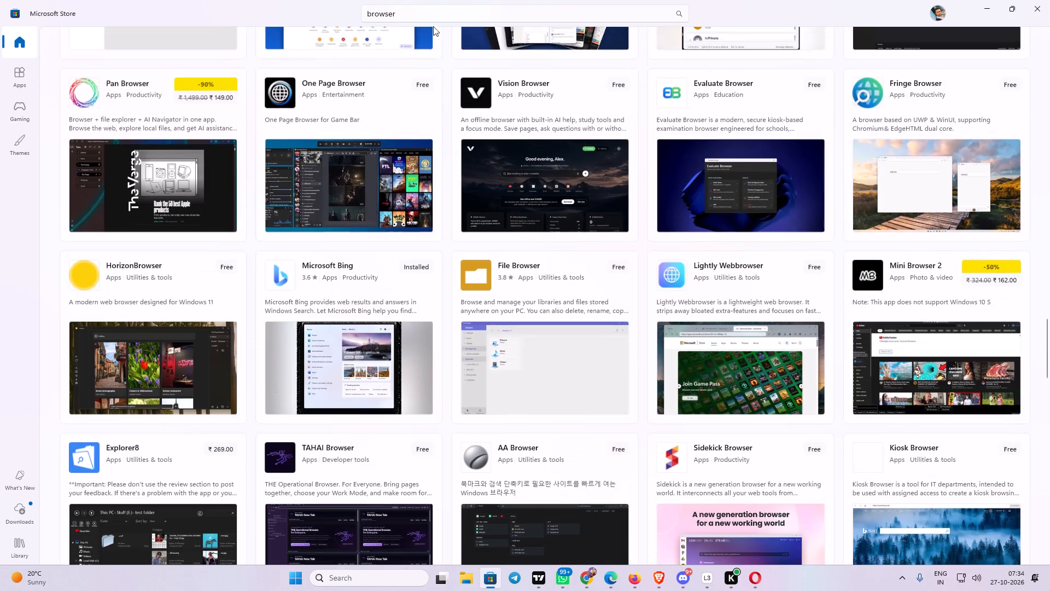
# Search the store for "kiwi browser".
pyautogui.tripleClick(434, 14)
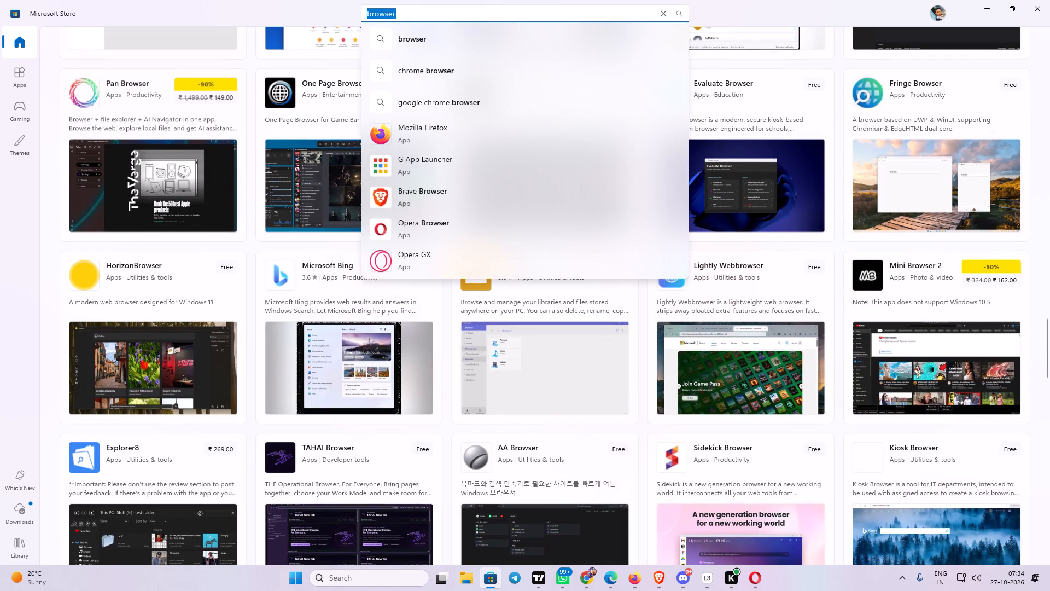
pyautogui.write('kiwi')
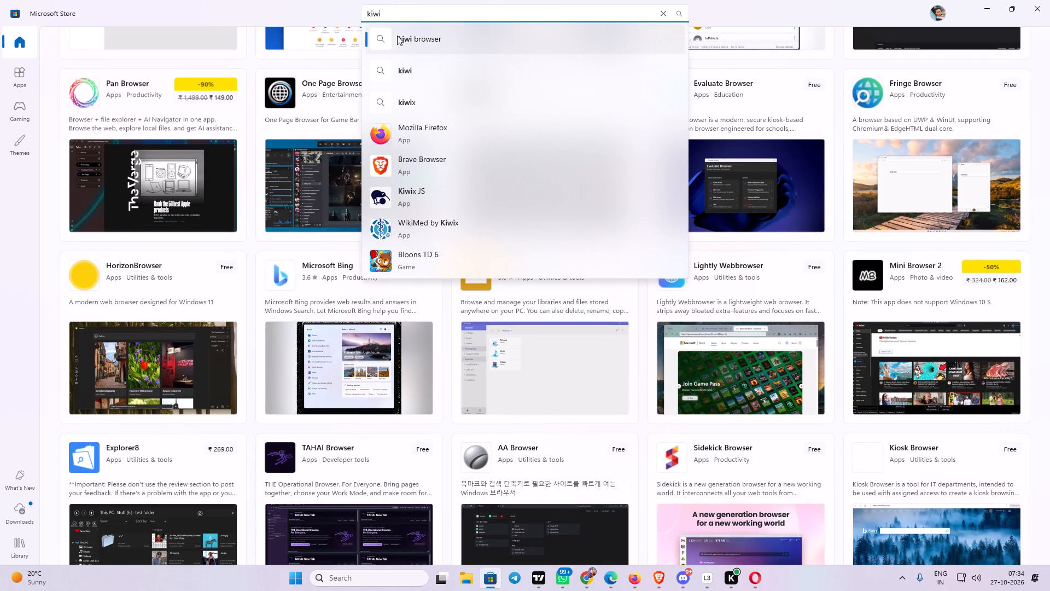
pyautogui.click(407, 31)
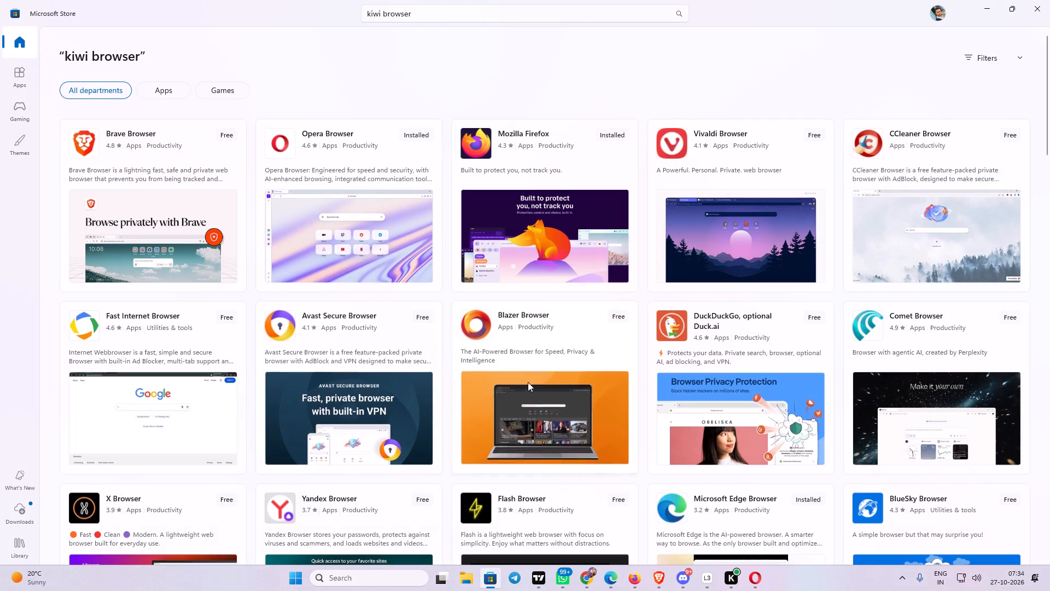
# Search the store for "misses browser".
pyautogui.tripleClick(431, 14)
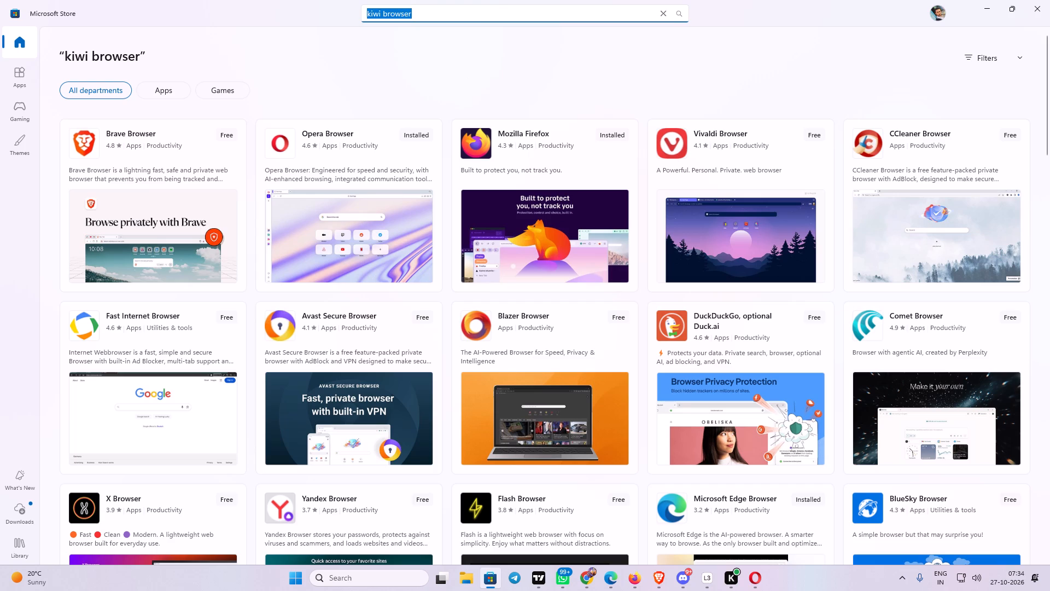
pyautogui.write('misses')
pyautogui.press('space')
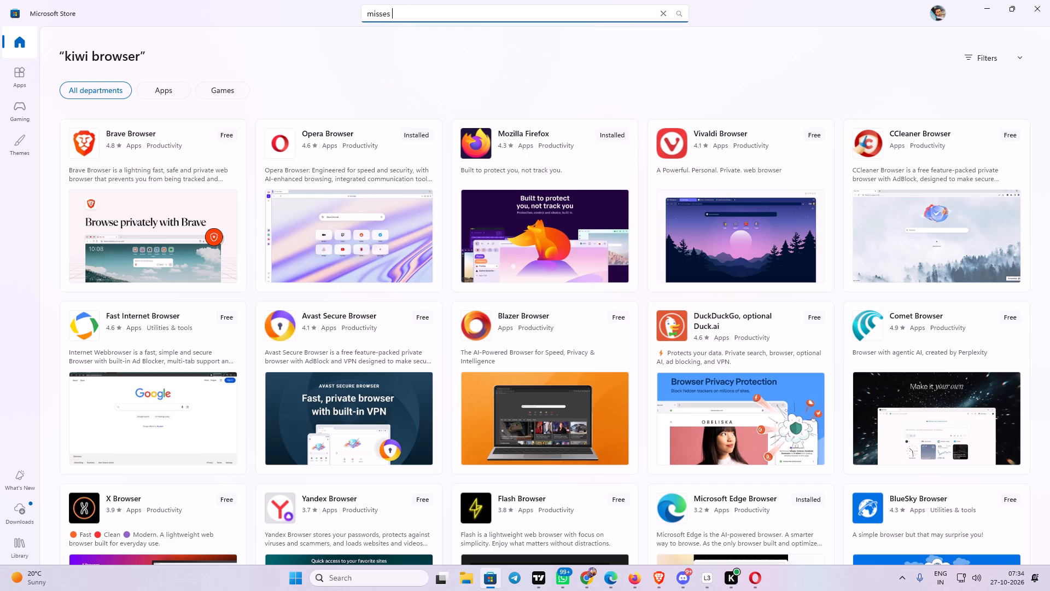
pyautogui.write('browser')
pyautogui.press('Return')
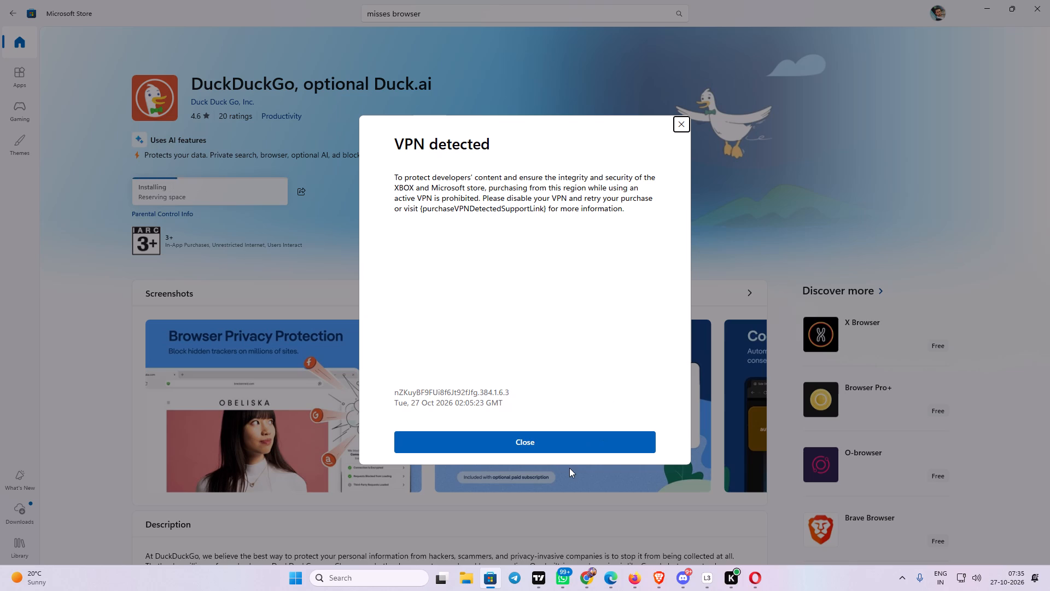
# Exit the background apps Proton Drive and Proton VPN, confirming the VPN's exit.
pyautogui.click(900, 572)
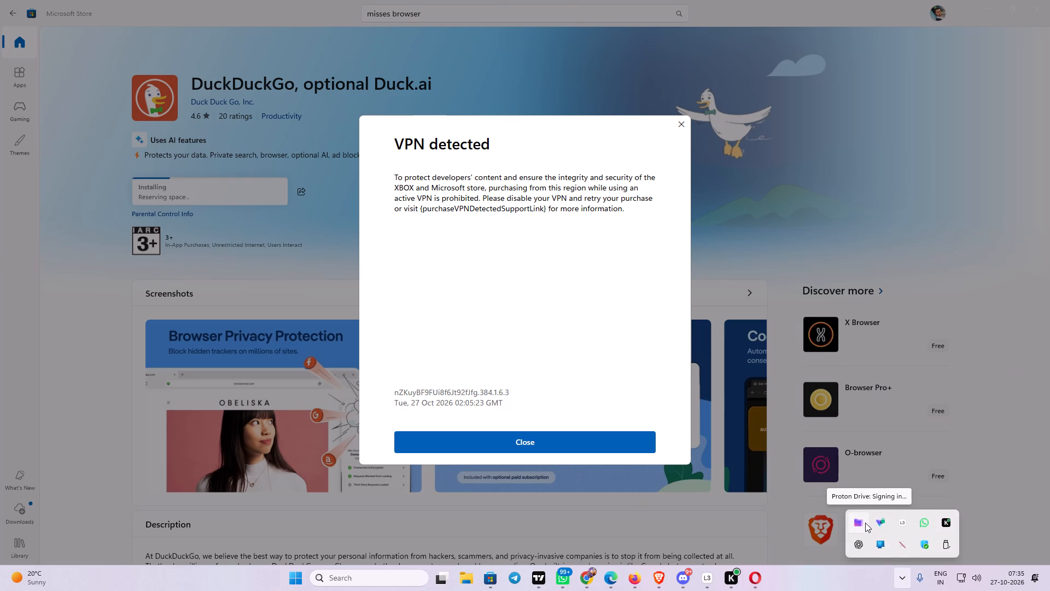
pyautogui.rightClick(865, 523)
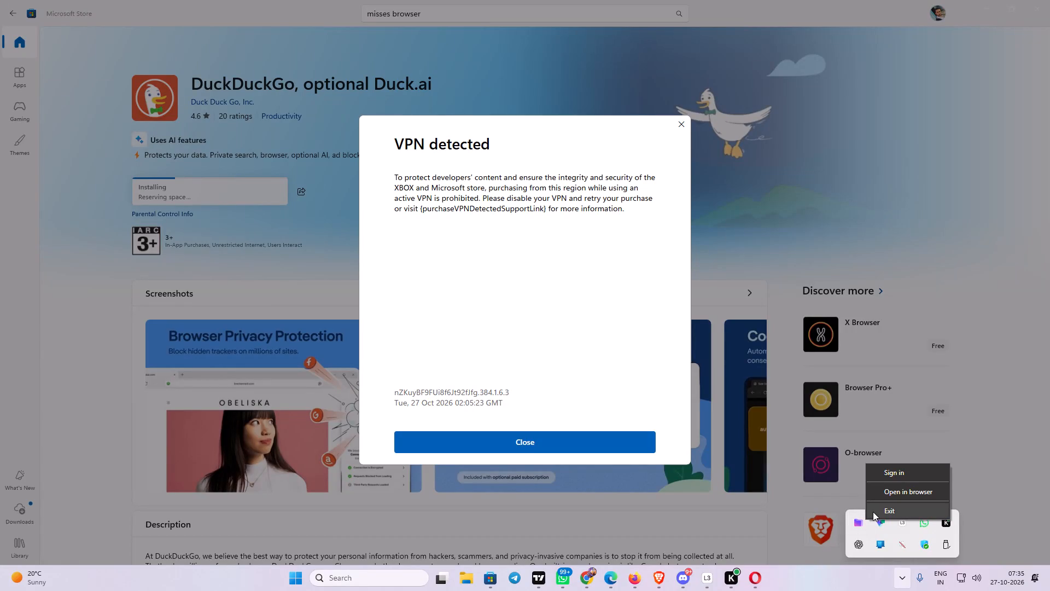
pyautogui.click(873, 512)
pyautogui.rightClick(856, 522)
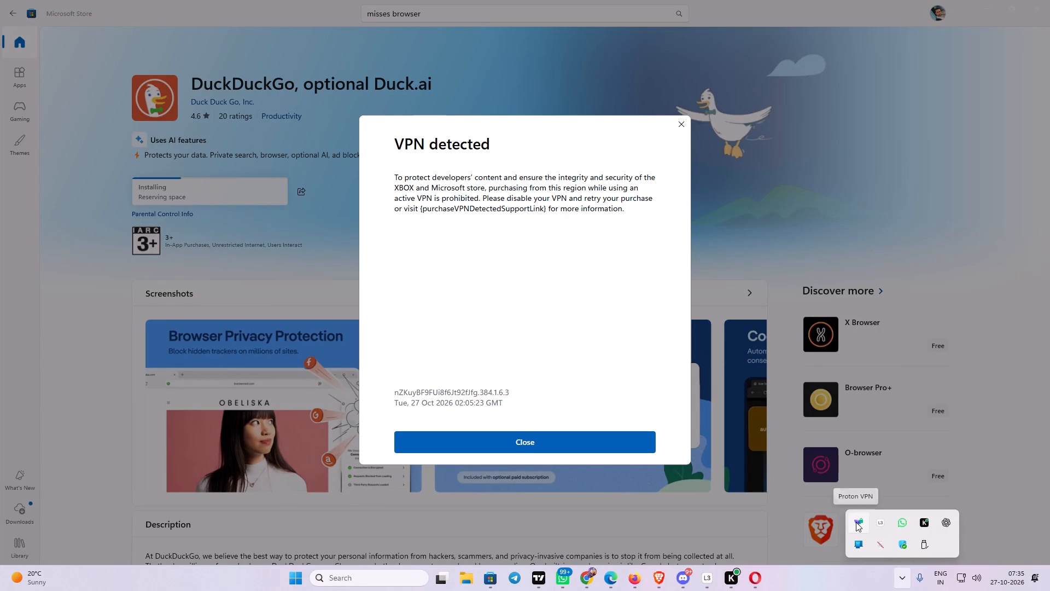
pyautogui.click(865, 516)
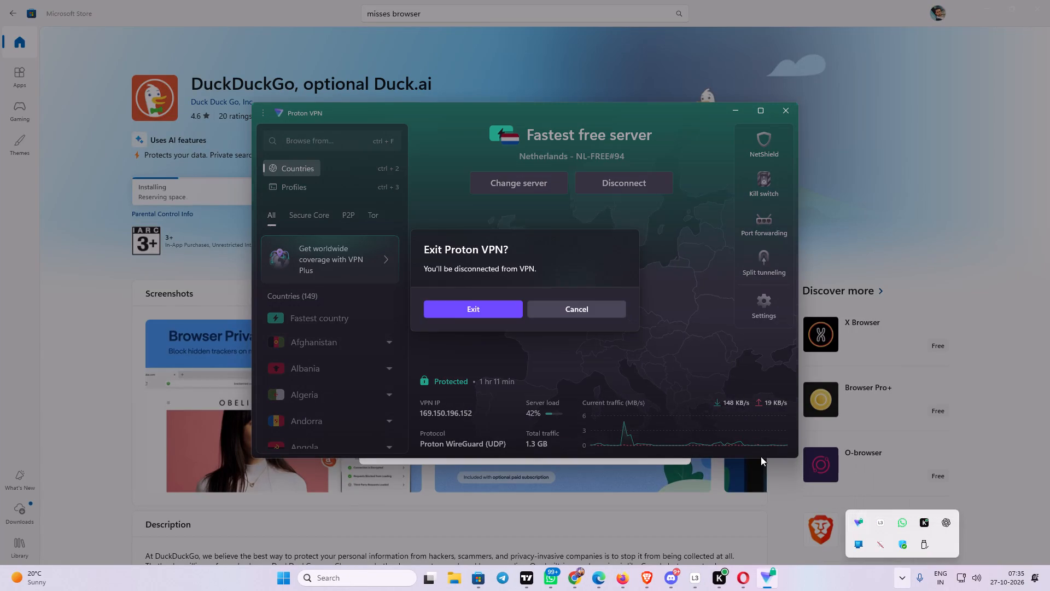
pyautogui.click(456, 311)
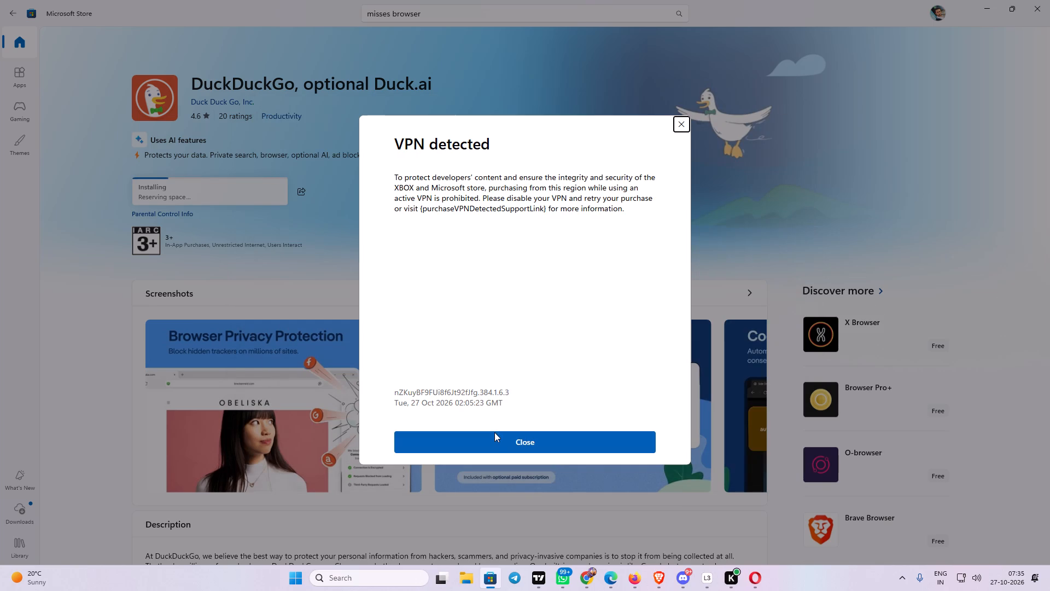
# Dismiss the store's VPN notice on the DuckDuckGo page.
pyautogui.click(494, 440)
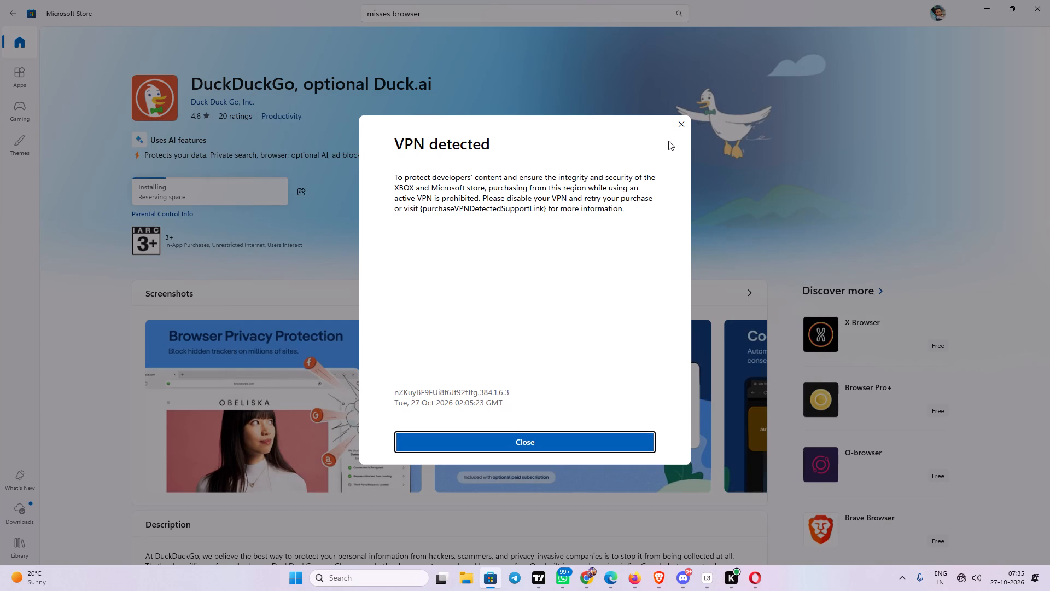
pyautogui.click(687, 117)
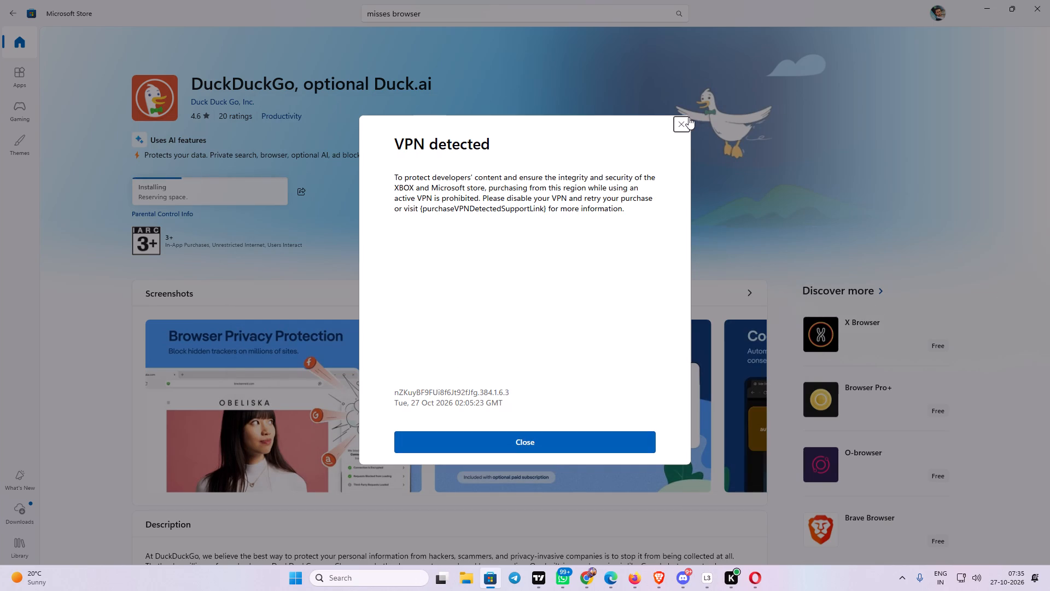
pyautogui.click(683, 129)
pyautogui.click(491, 442)
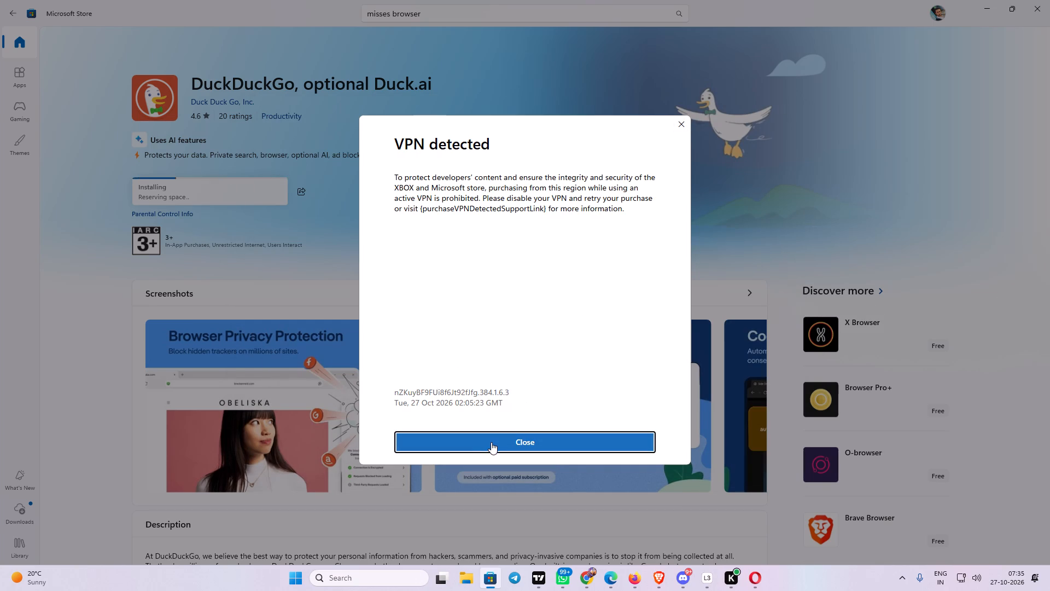
pyautogui.tripleClick(491, 442)
pyautogui.tripleClick(495, 444)
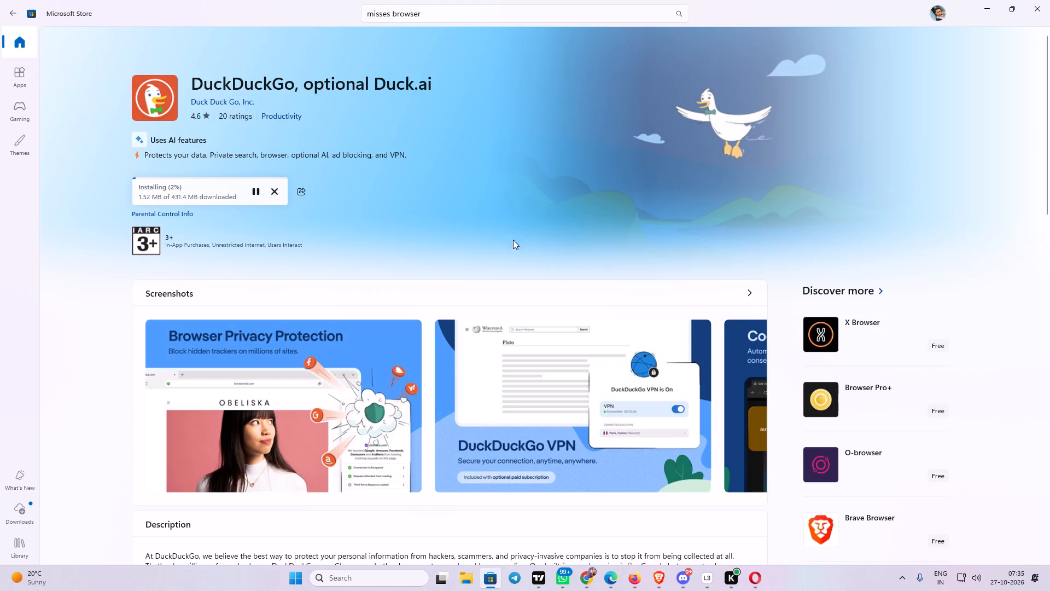
# Check the progress of the DuckDuckGo download on the store's Updates & downloads page.
pyautogui.scroll(-1, 637, 251)
pyautogui.scroll(1, 637, 251)
pyautogui.click(9, 523)
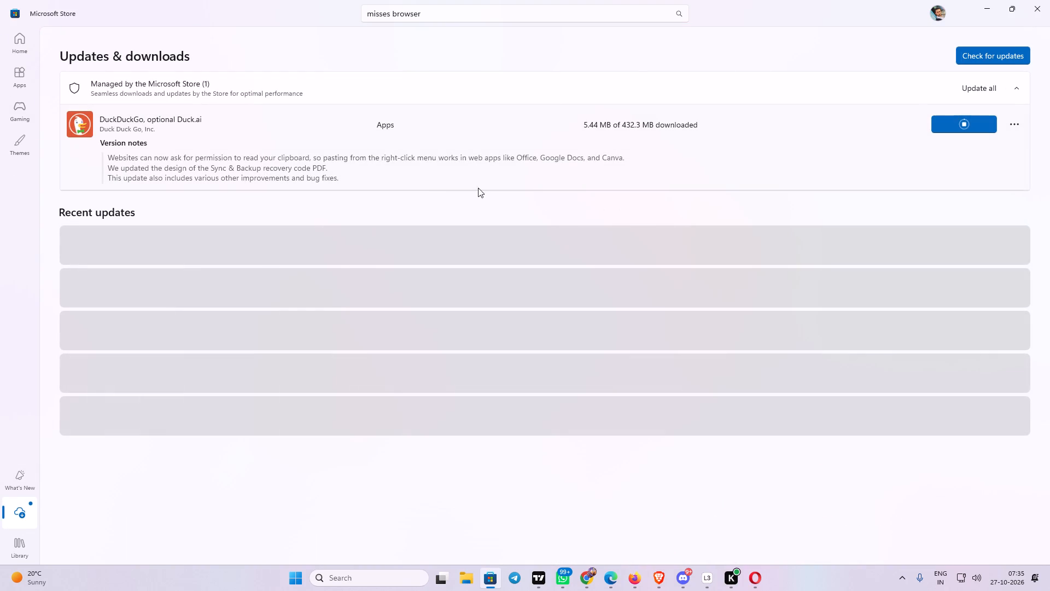
pyautogui.scroll(-1, 599, 153)
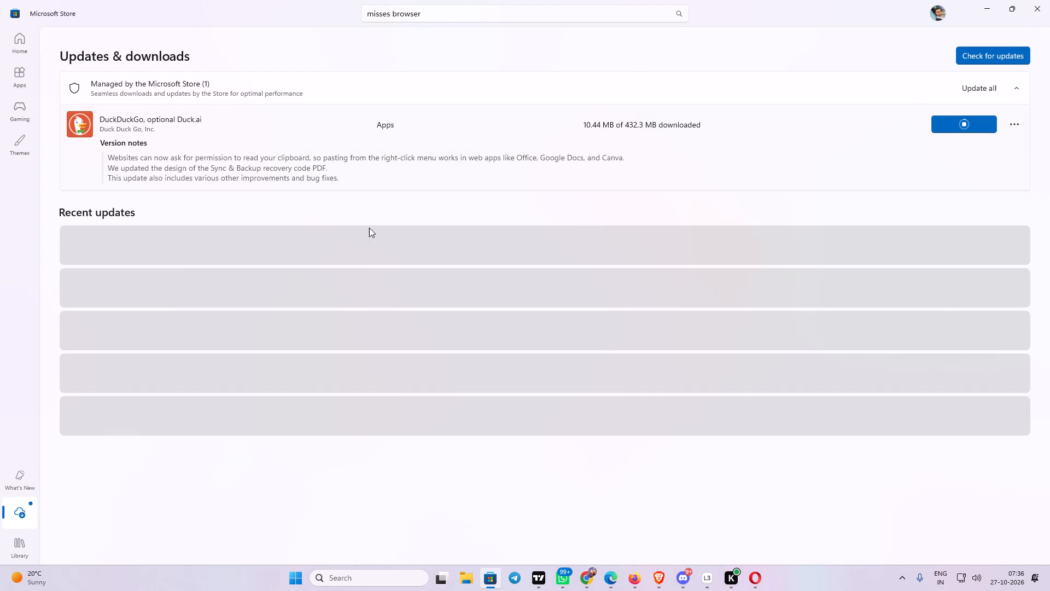
pyautogui.scroll(-1, 412, 238)
pyautogui.click(1020, 90)
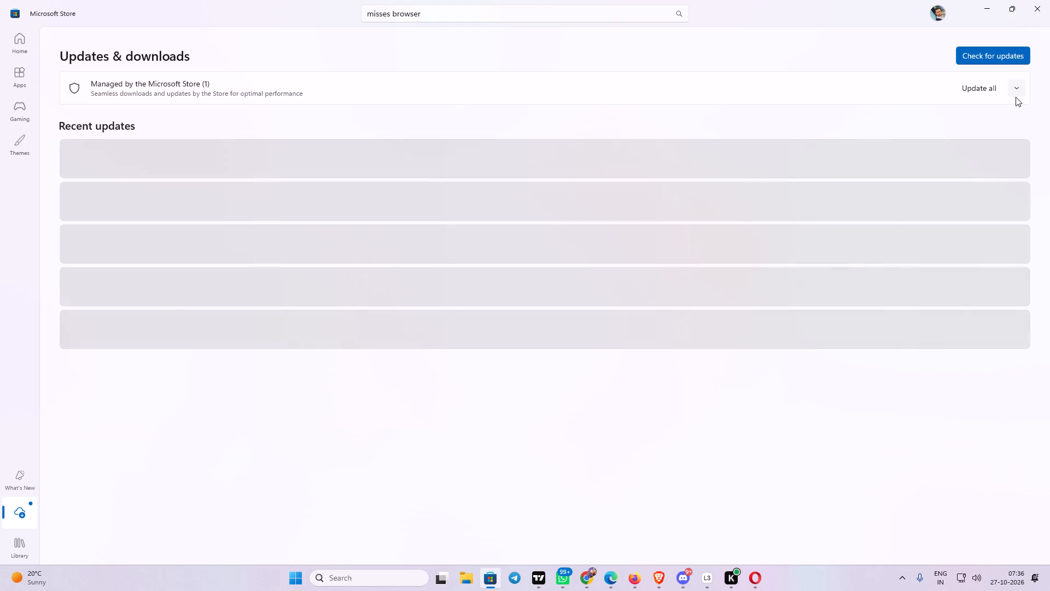
pyautogui.click(1016, 91)
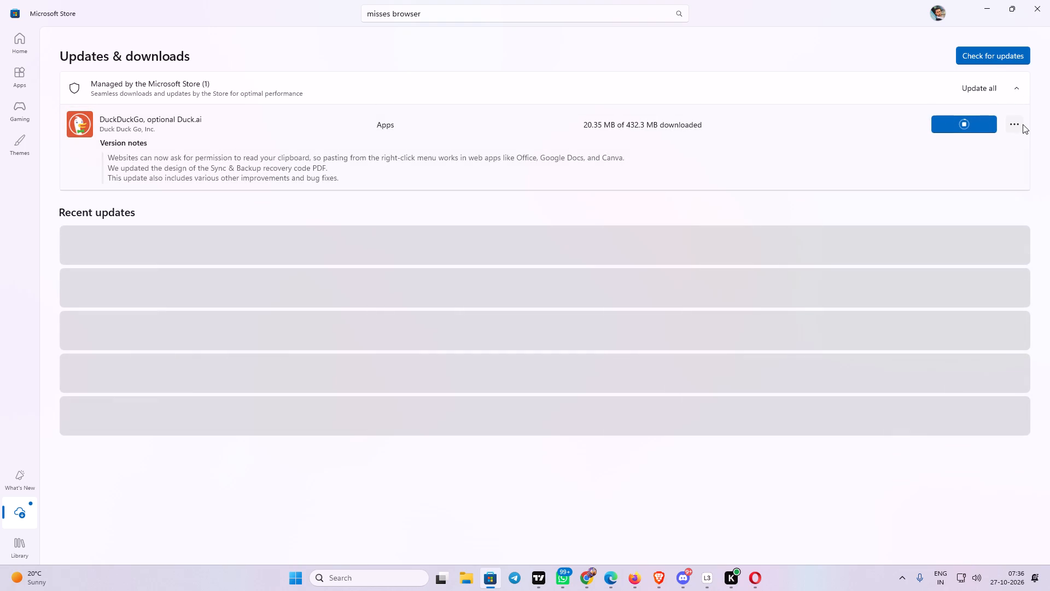
pyautogui.click(1023, 123)
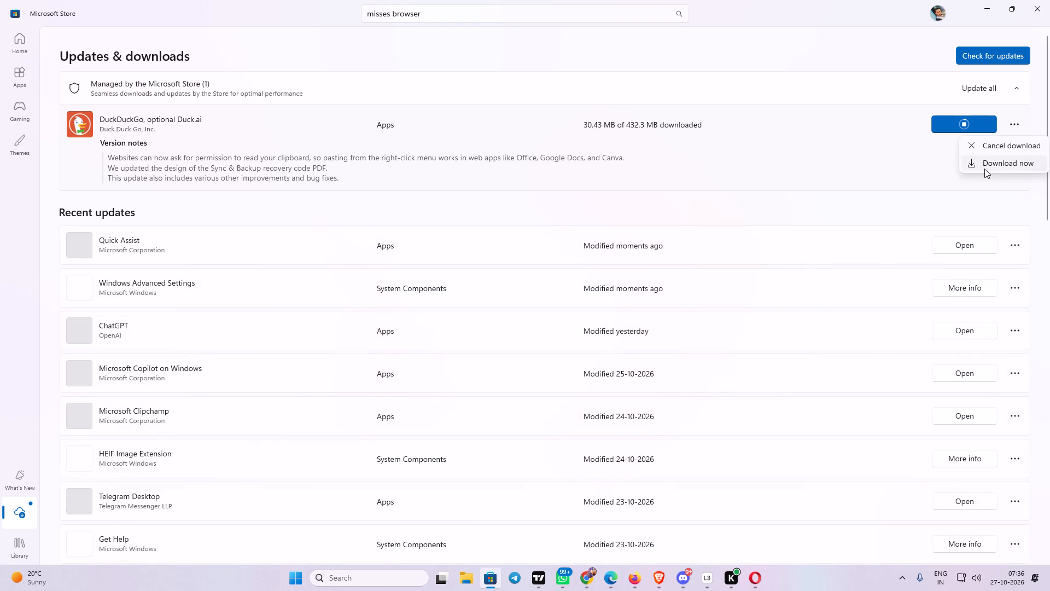
# Look through the recent updates list on the Updates & downloads page and recheck the DuckDuckGo download's progress.
pyautogui.click(824, 155)
pyautogui.scroll(-1, 336, 257)
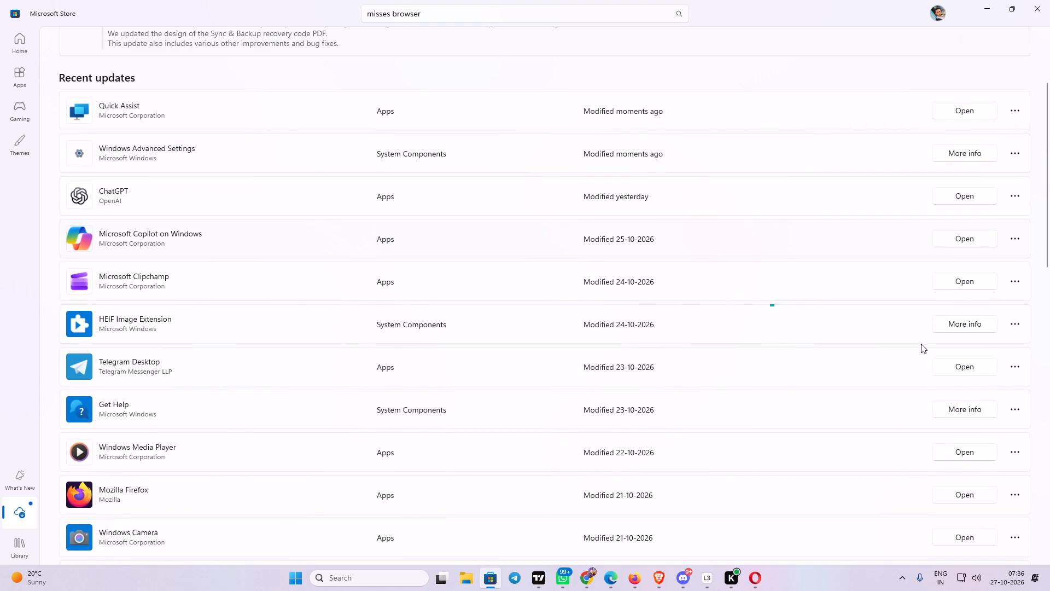
pyautogui.scroll(-1, 684, 344)
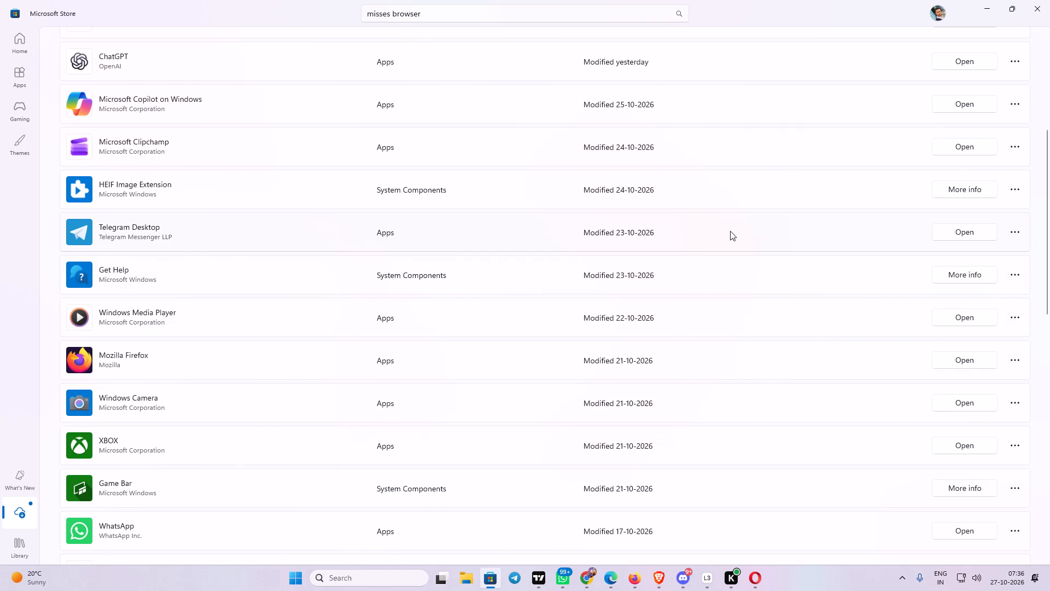
pyautogui.scroll(-4, 732, 231)
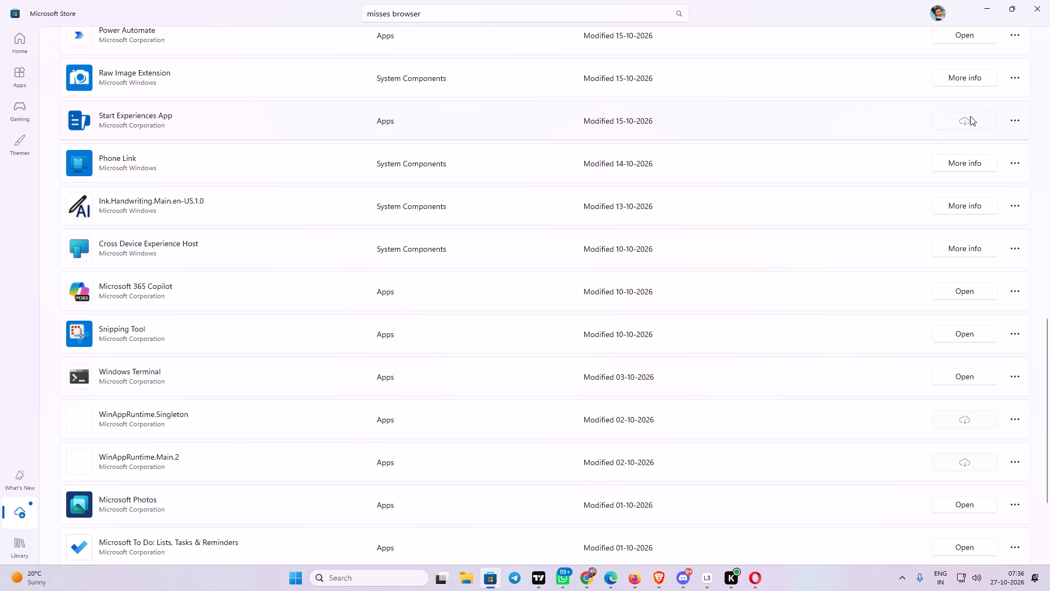
pyautogui.scroll(-2, 894, 166)
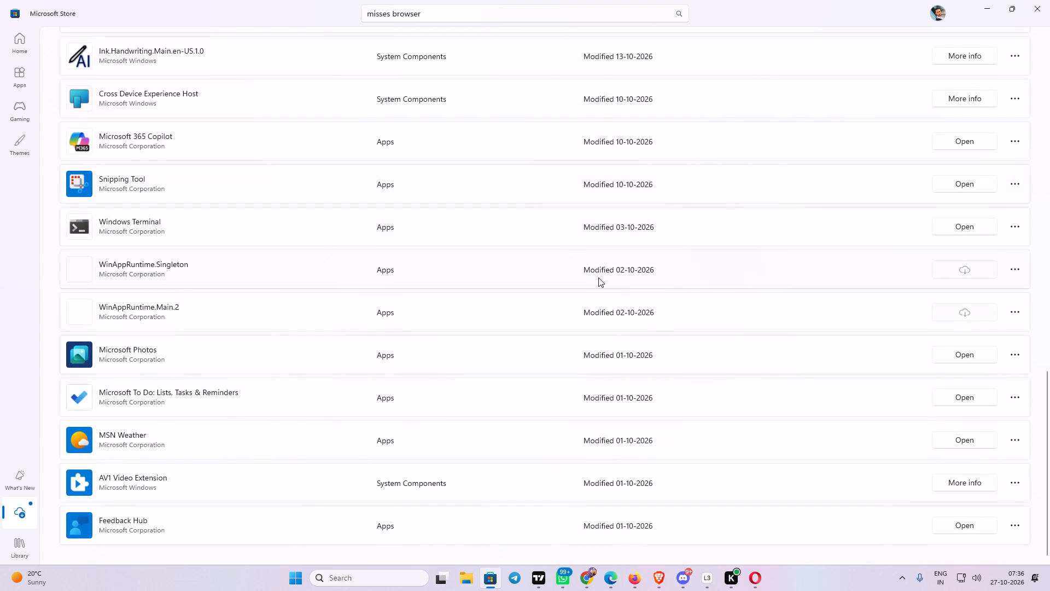
pyautogui.scroll(-2, 598, 277)
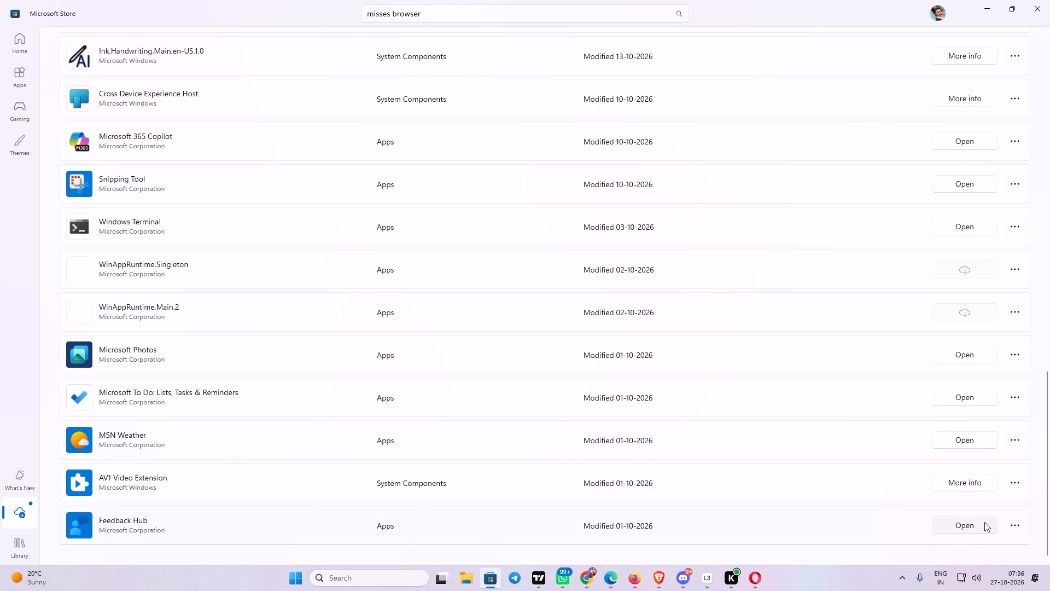
pyautogui.scroll(8, 938, 462)
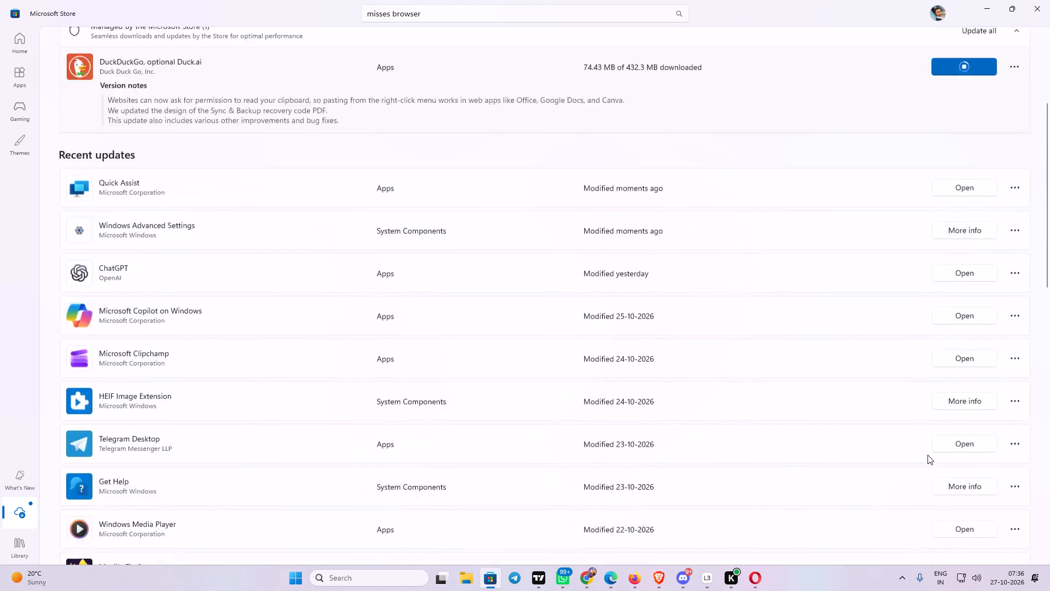
pyautogui.scroll(2, 924, 455)
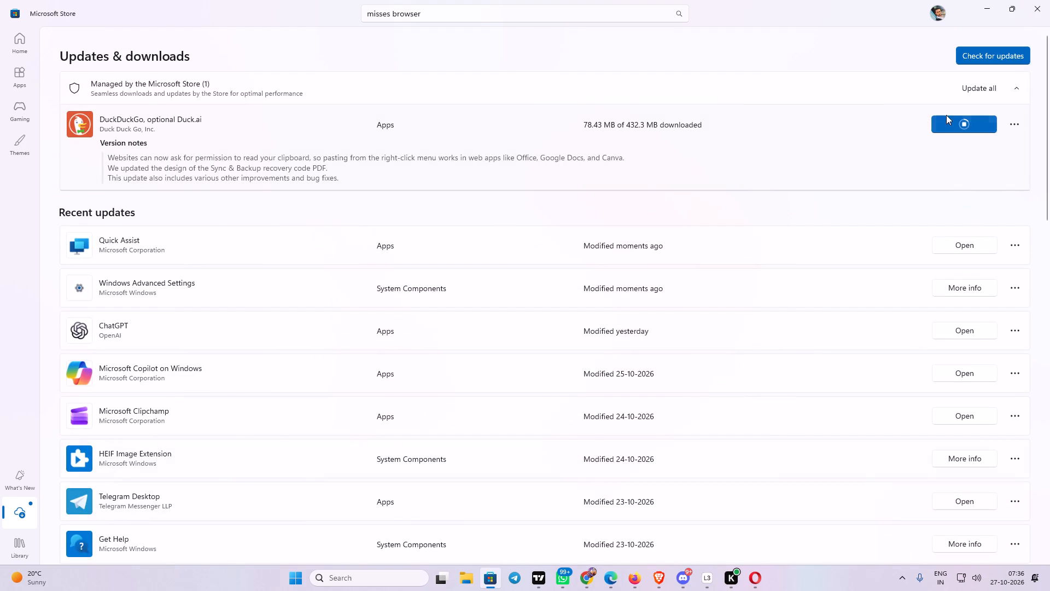
# Minimise the store window and return to the 1-minute XAUUSD chart in the TradingView desktop app.
pyautogui.click(996, 1)
pyautogui.click(785, 223)
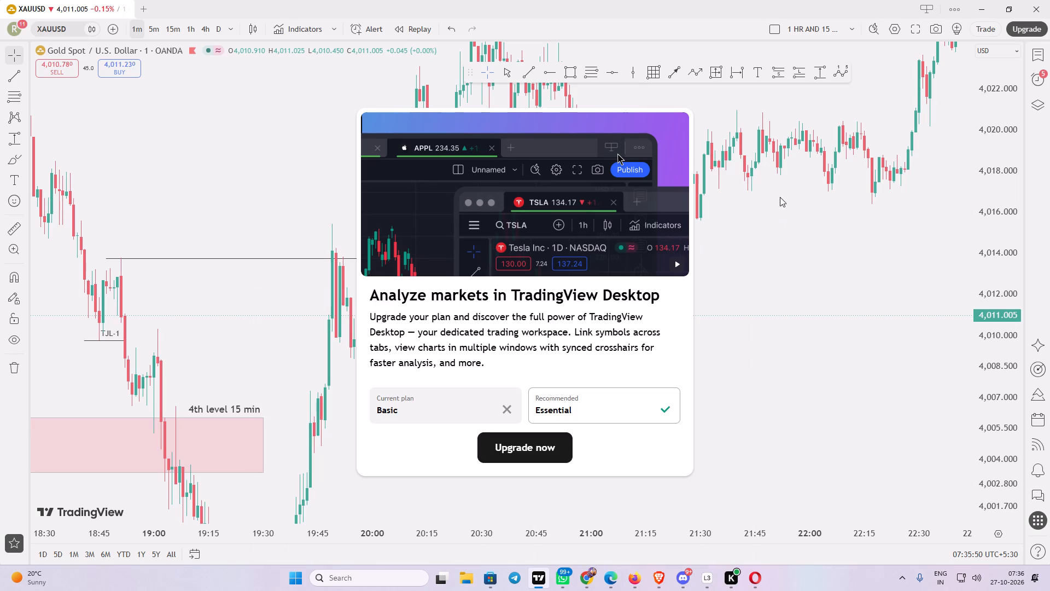
# Switch to Edge and refresh the Currency Strength Meter page.
pyautogui.click(614, 576)
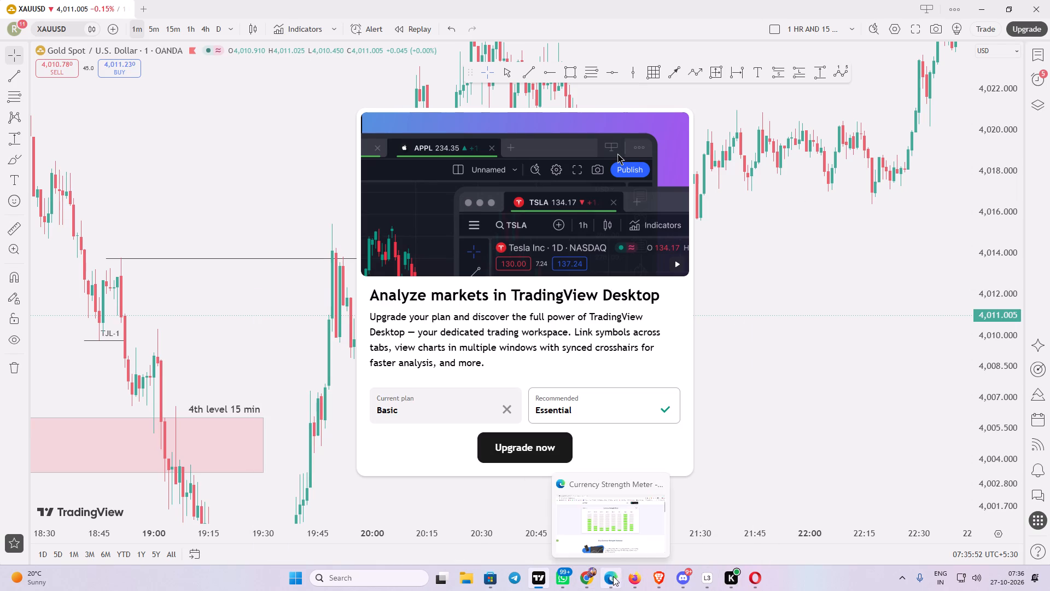
pyautogui.tripleClick(762, 120)
pyautogui.click(762, 120)
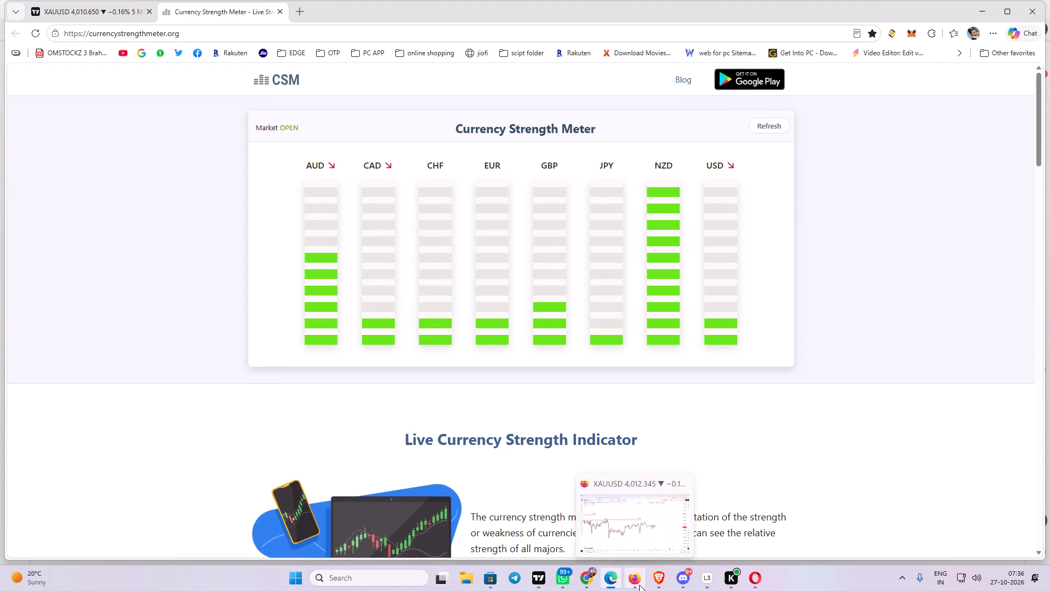
# In Brave, measure the 1-minute XAUUSD drop from the 4th level at about 4,017.3 to the low near 4,008.8 and delete the measurement.
pyautogui.click(654, 582)
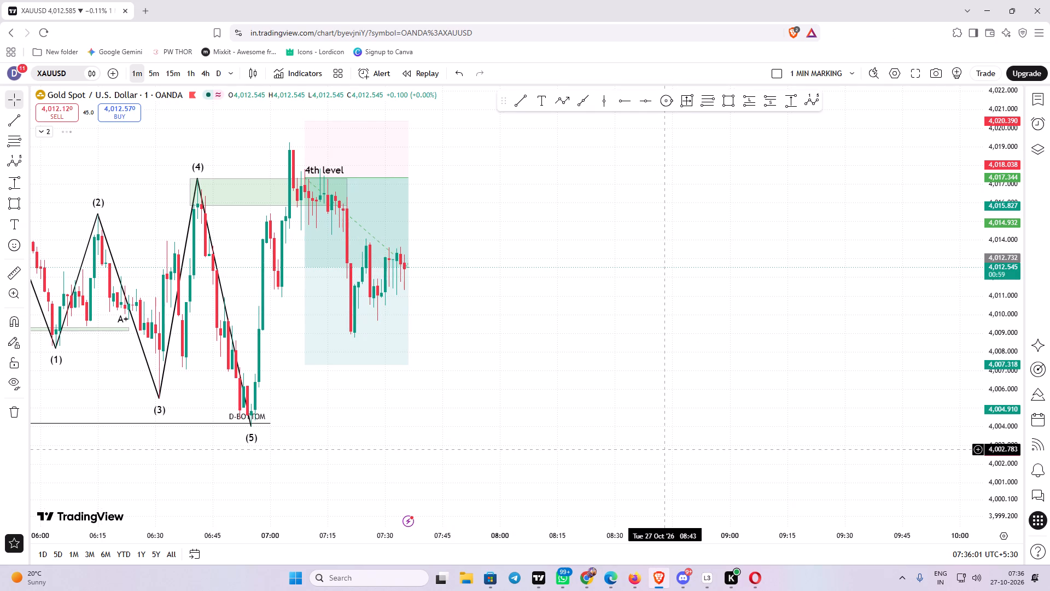
pyautogui.moveTo(656, 374); pyautogui.dragTo(675, 357)
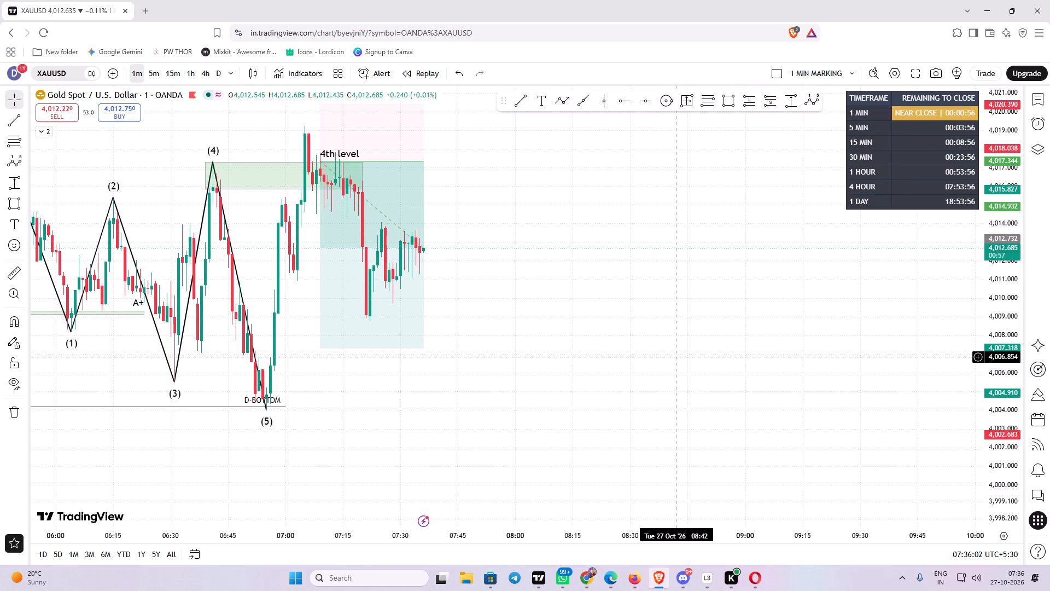
pyautogui.moveTo(675, 357); pyautogui.dragTo(674, 356)
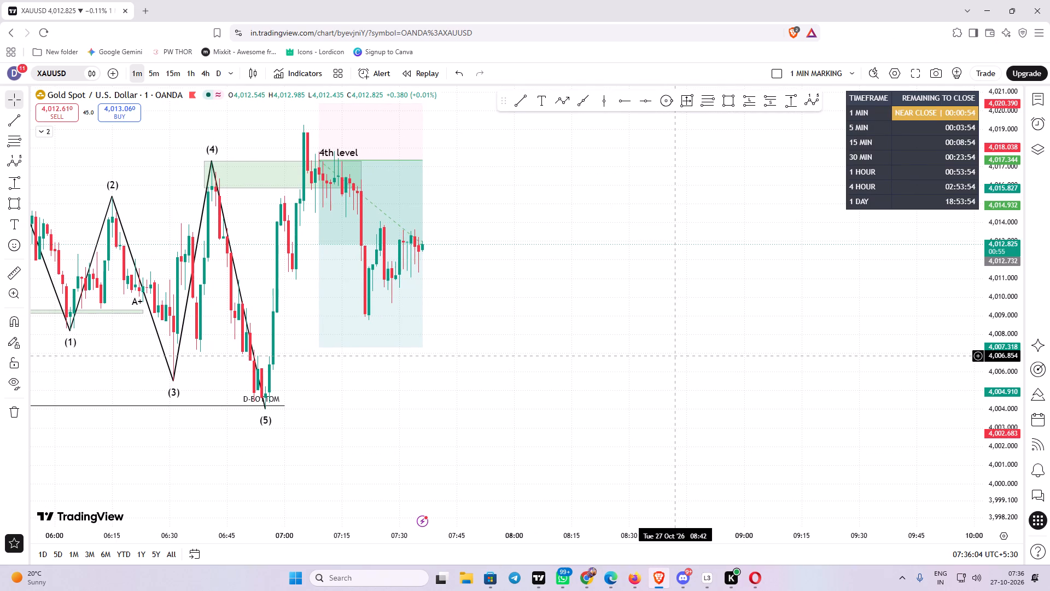
pyautogui.moveTo(674, 356); pyautogui.dragTo(652, 352)
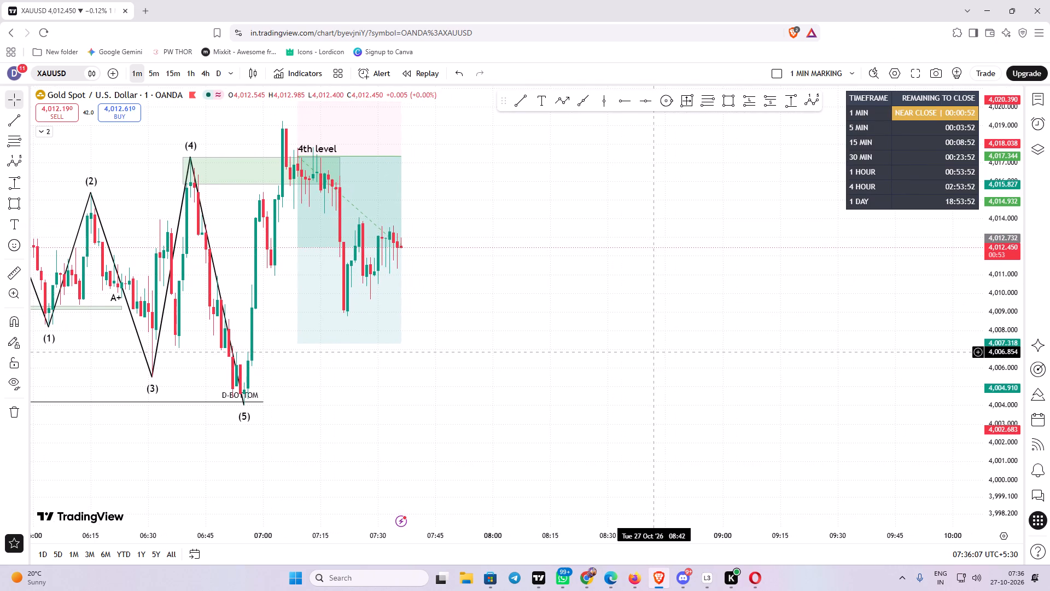
pyautogui.moveTo(652, 352); pyautogui.dragTo(645, 352)
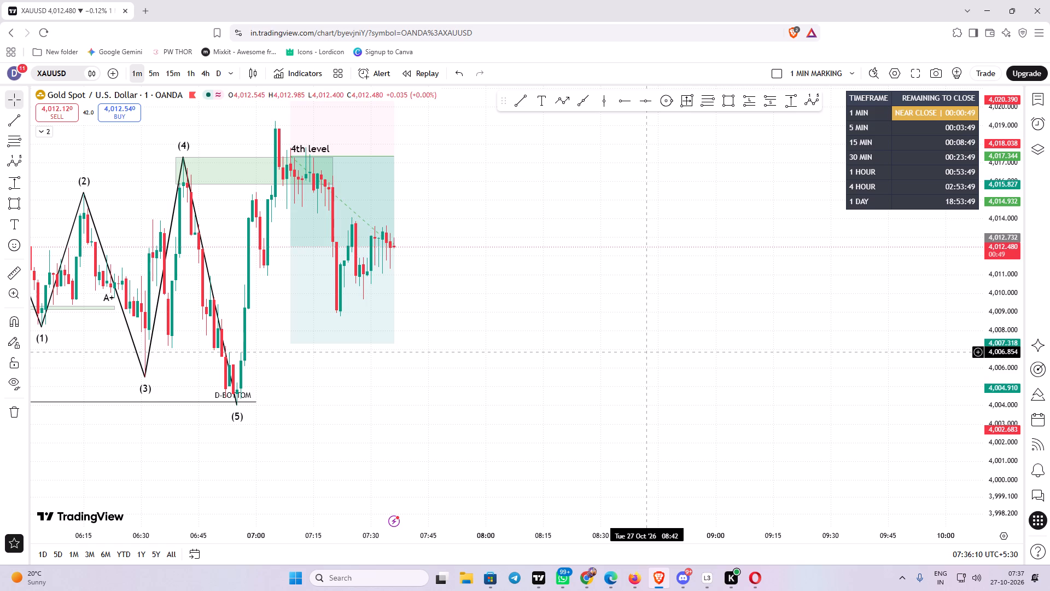
pyautogui.moveTo(645, 352); pyautogui.dragTo(650, 351)
pyautogui.moveTo(664, 335); pyautogui.dragTo(606, 362)
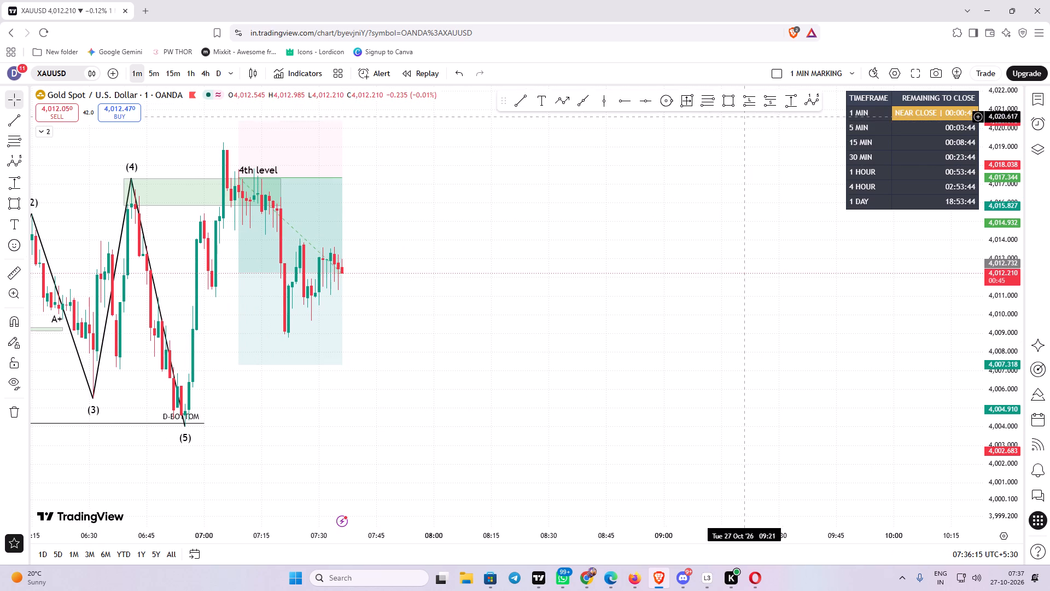
pyautogui.click(790, 100)
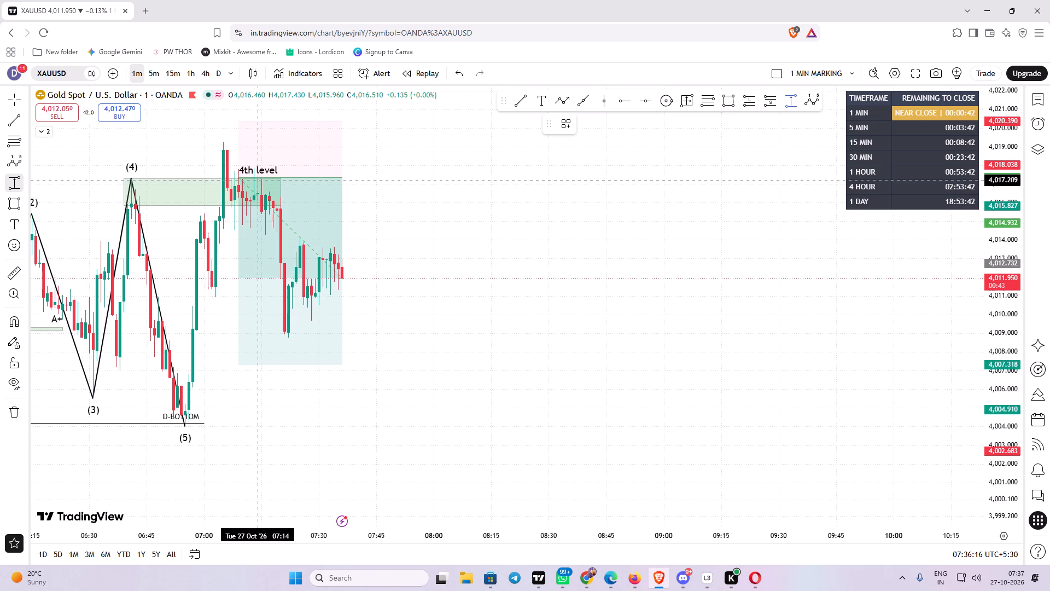
pyautogui.moveTo(259, 178); pyautogui.dragTo(340, 340)
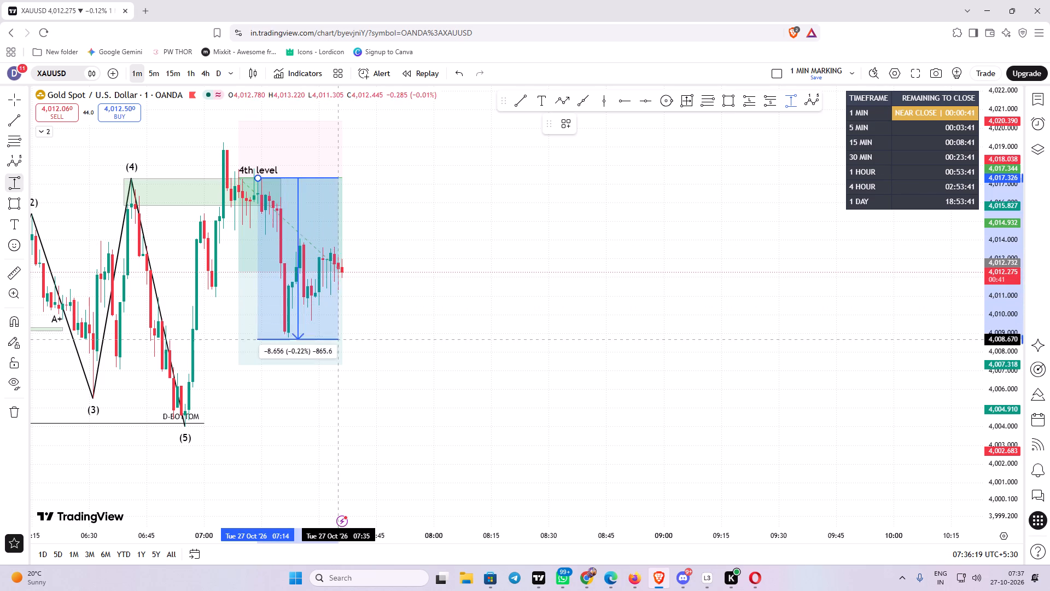
pyautogui.moveTo(340, 340); pyautogui.dragTo(350, 337)
pyautogui.click(350, 337)
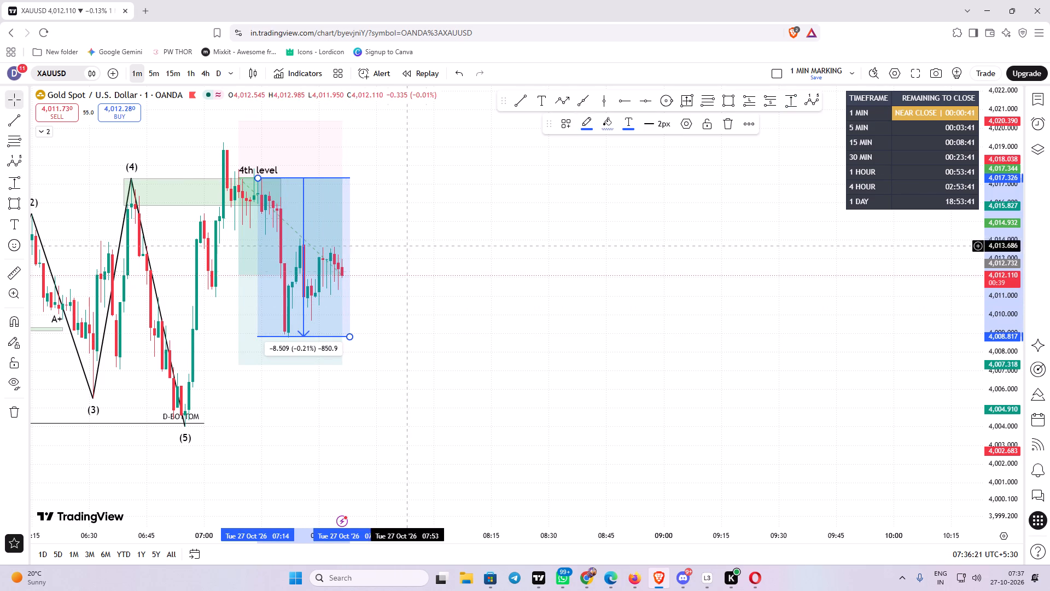
pyautogui.click(727, 126)
pyautogui.moveTo(682, 237); pyautogui.dragTo(616, 254)
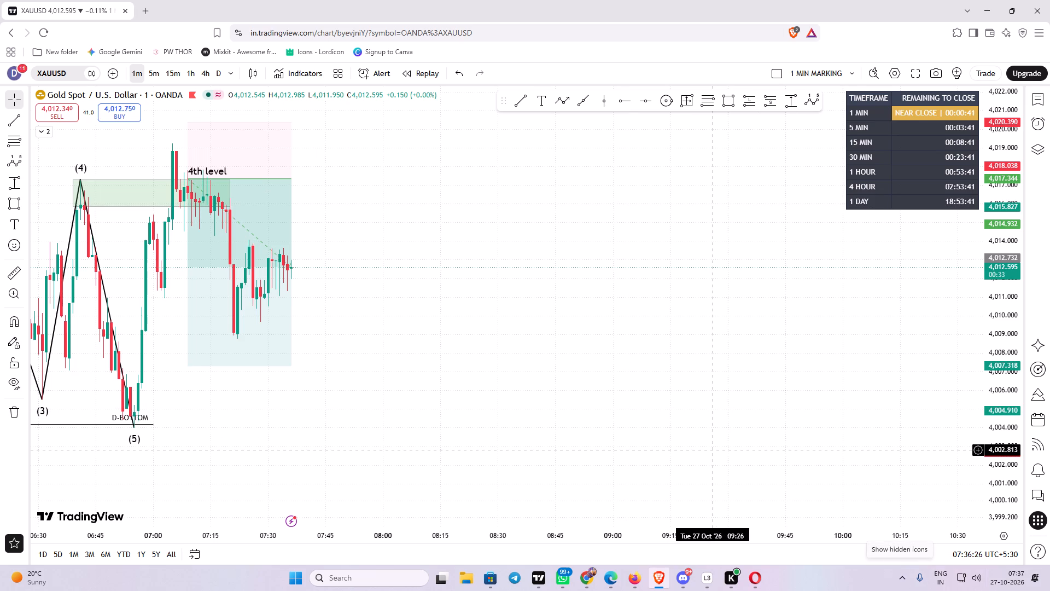
# In Firefox, draw an Elliott impulse wave on 15-minute XAUUSD from about 3,975.8 through 4,006, 3,978.8, 4,016.5 and 4,003.6 to 4,022.4.
pyautogui.click(632, 572)
pyautogui.moveTo(441, 415); pyautogui.dragTo(631, 419)
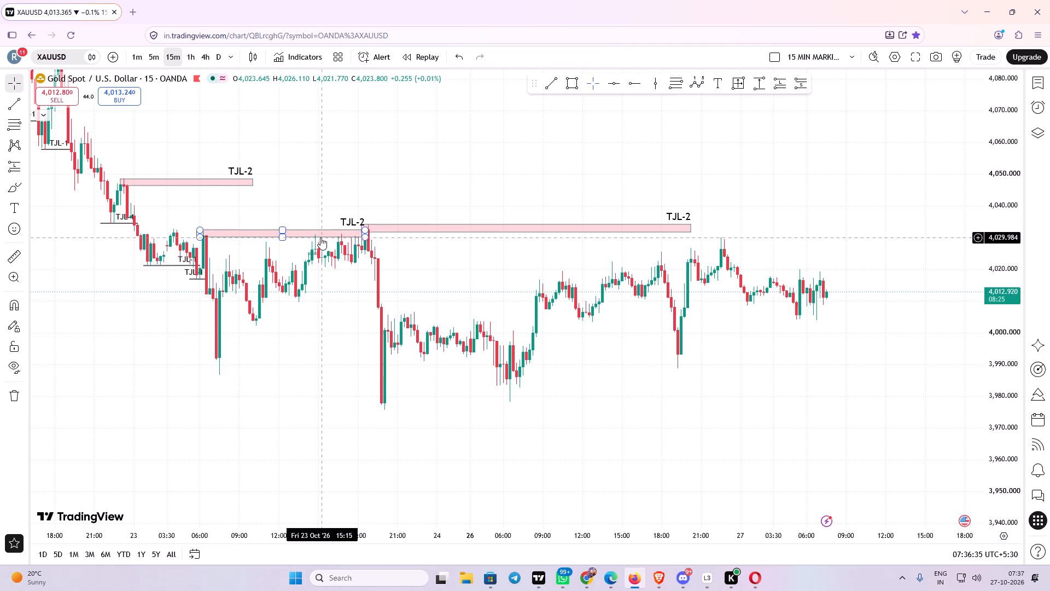
pyautogui.moveTo(459, 281); pyautogui.dragTo(384, 280)
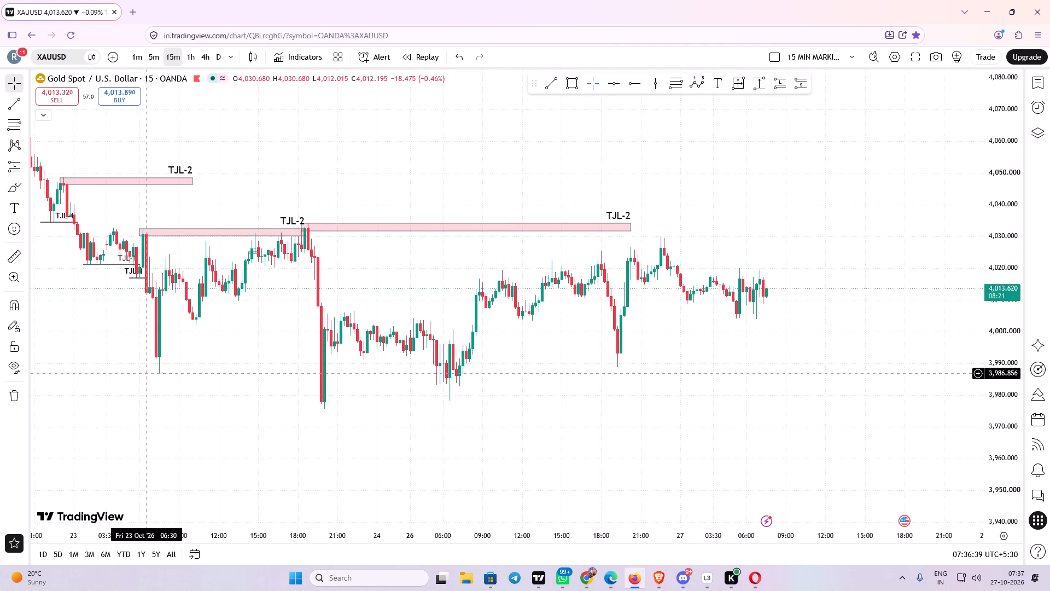
pyautogui.moveTo(451, 265); pyautogui.dragTo(361, 270)
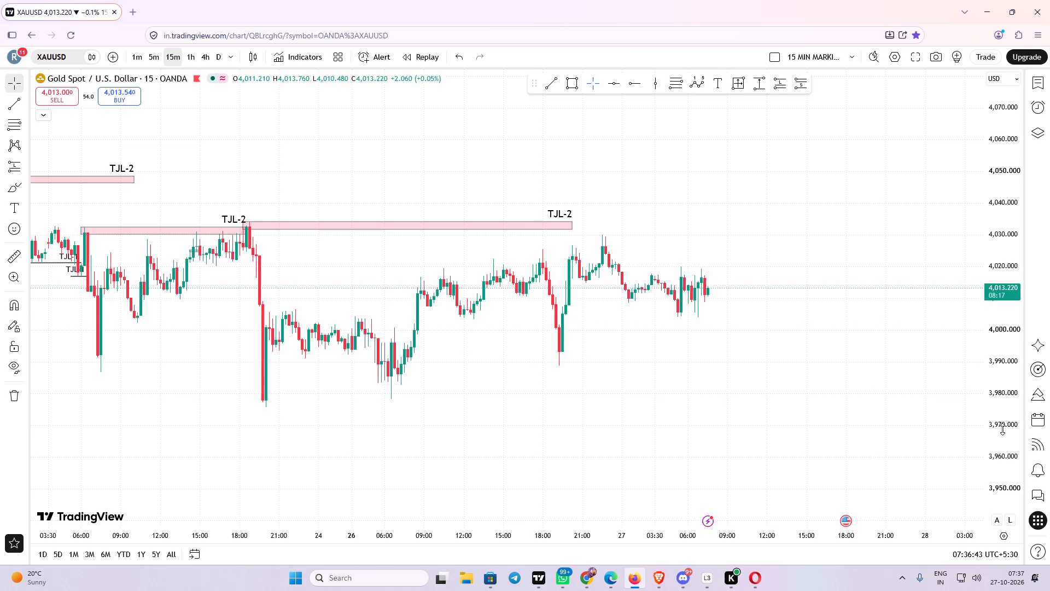
pyautogui.moveTo(1002, 426); pyautogui.dragTo(1024, 228)
pyautogui.scroll(2, 809, 346)
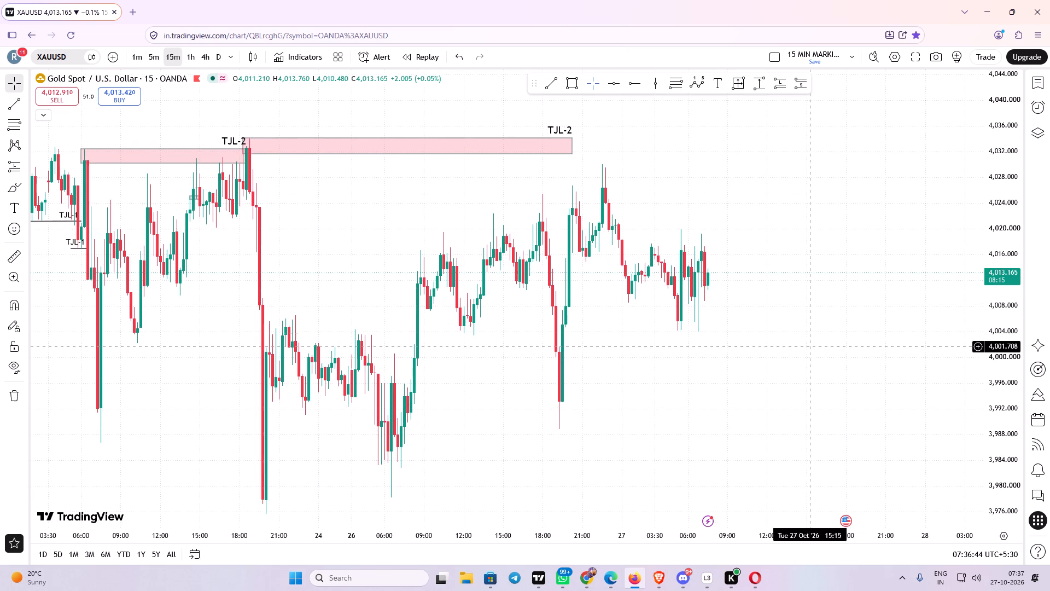
pyautogui.scroll(1, 809, 346)
pyautogui.moveTo(708, 401); pyautogui.dragTo(915, 322)
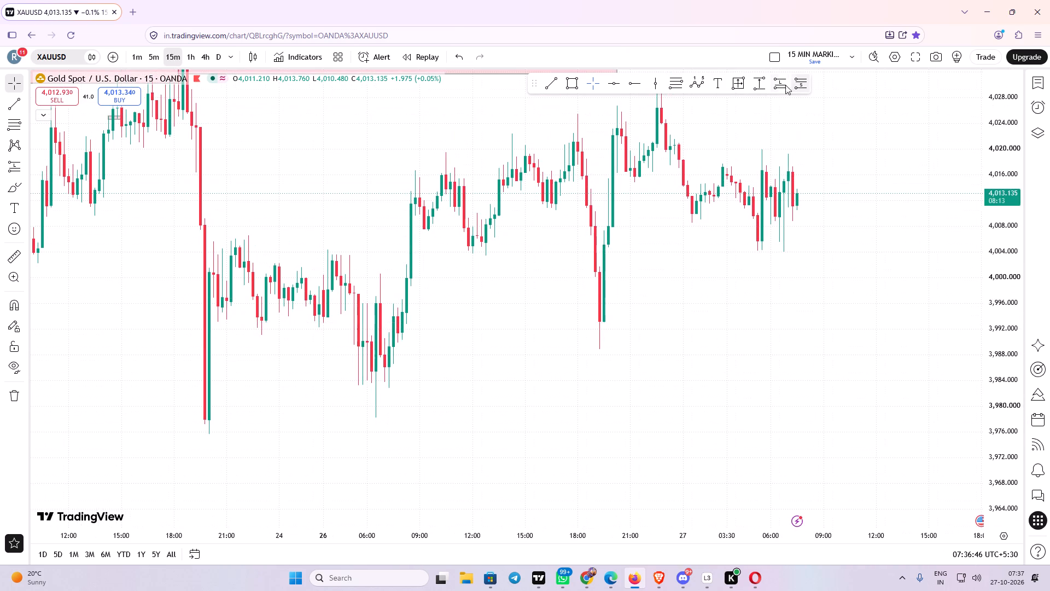
pyautogui.click(692, 79)
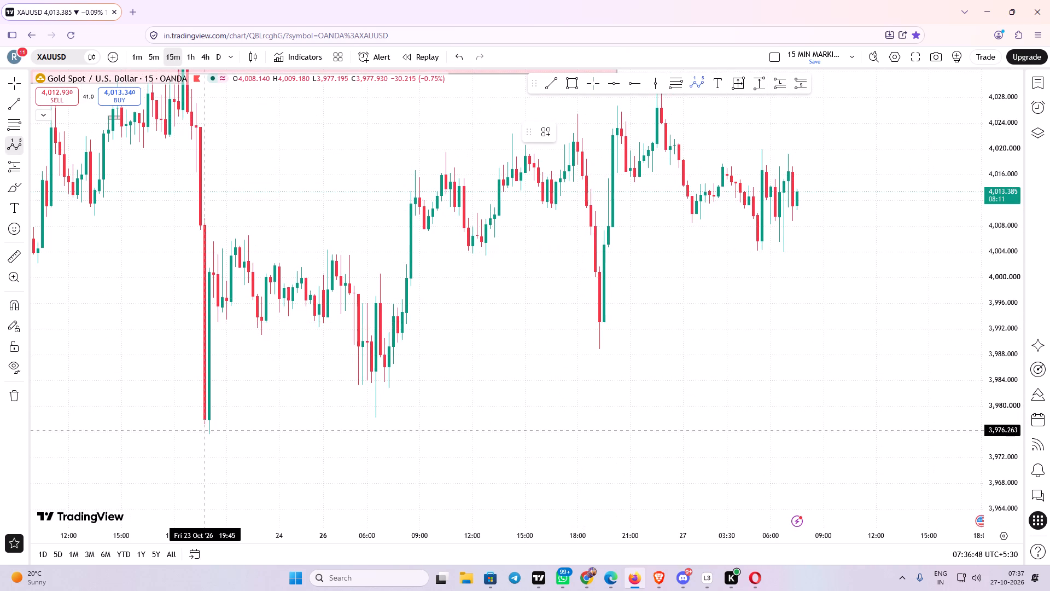
pyautogui.click(208, 433)
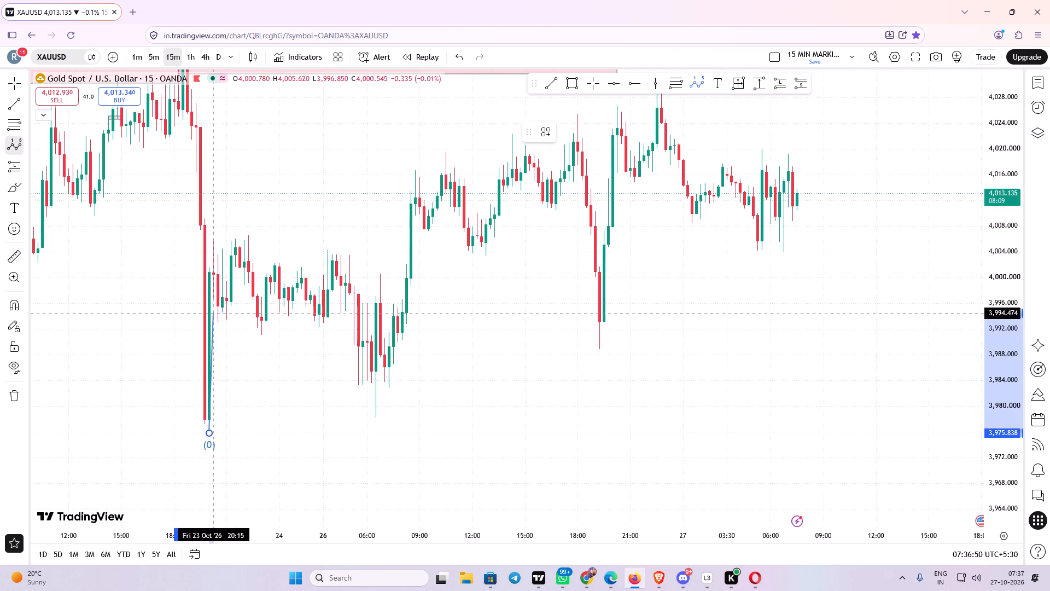
pyautogui.click(214, 239)
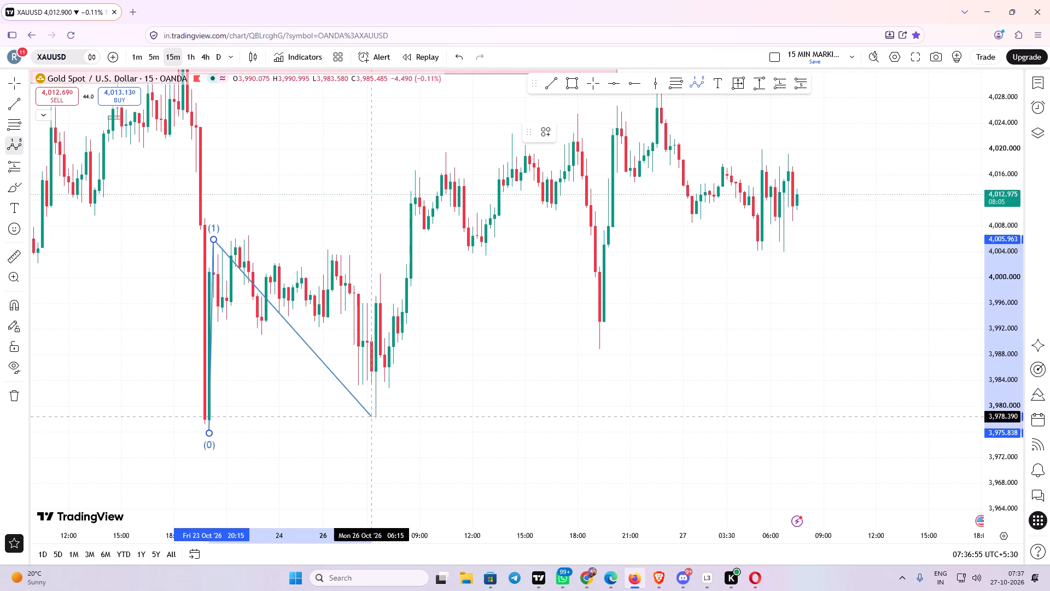
pyautogui.click(375, 414)
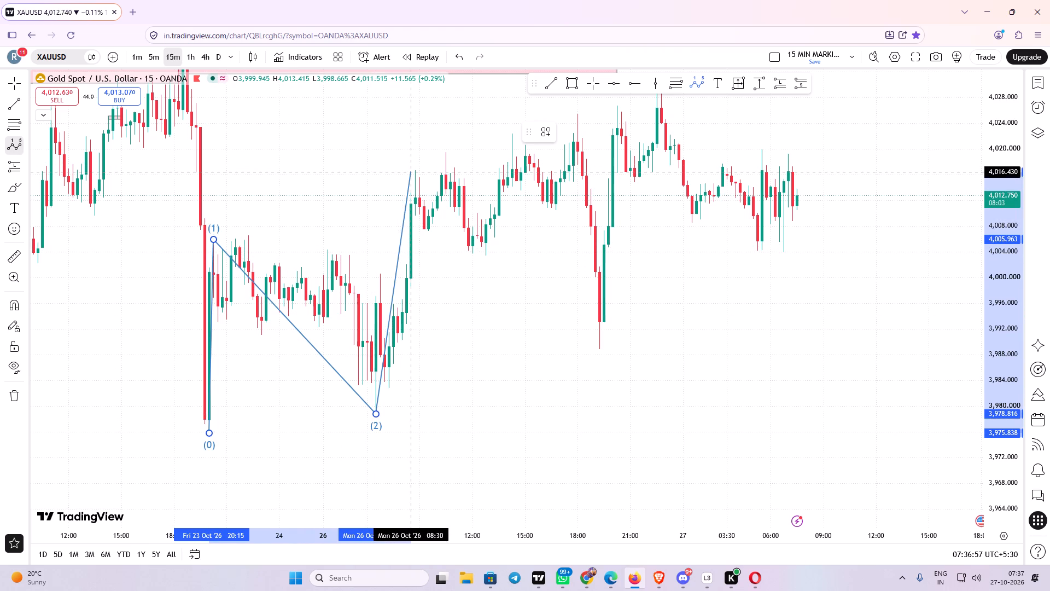
pyautogui.click(416, 171)
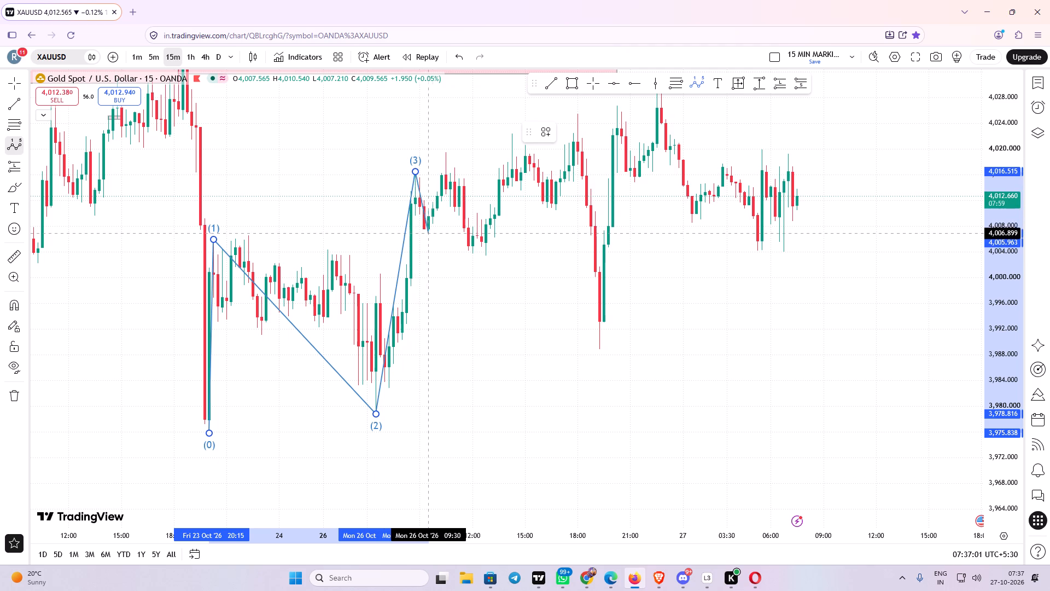
pyautogui.click(487, 254)
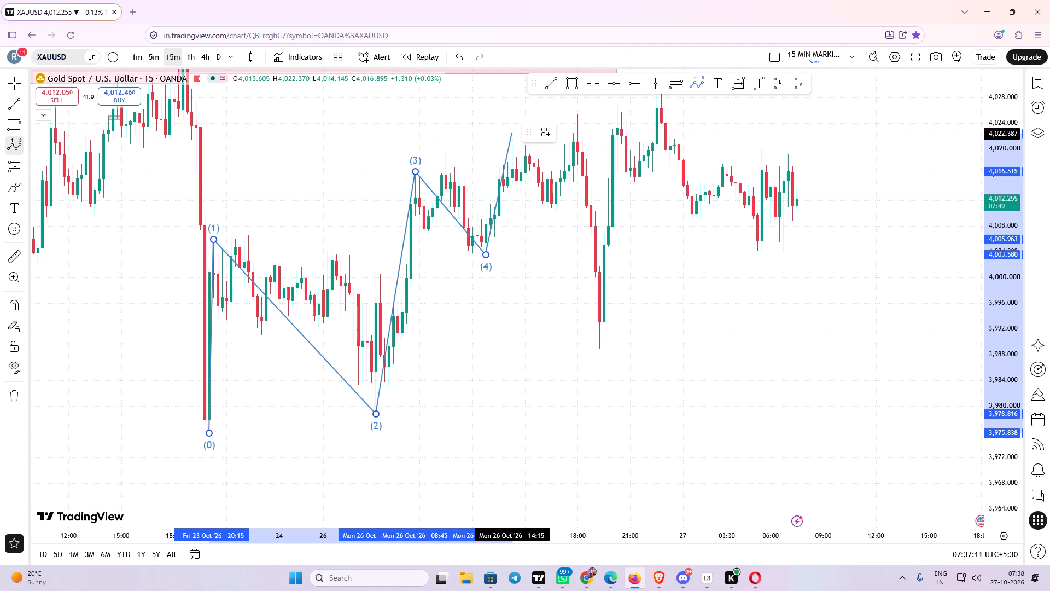
pyautogui.click(512, 134)
pyautogui.rightClick(512, 134)
pyautogui.click(458, 133)
# Reposition the Elliott wave's point (5) at the 26 Oct 14:15 candle's high, about 4,022.5.
pyautogui.moveTo(458, 133); pyautogui.dragTo(379, 146)
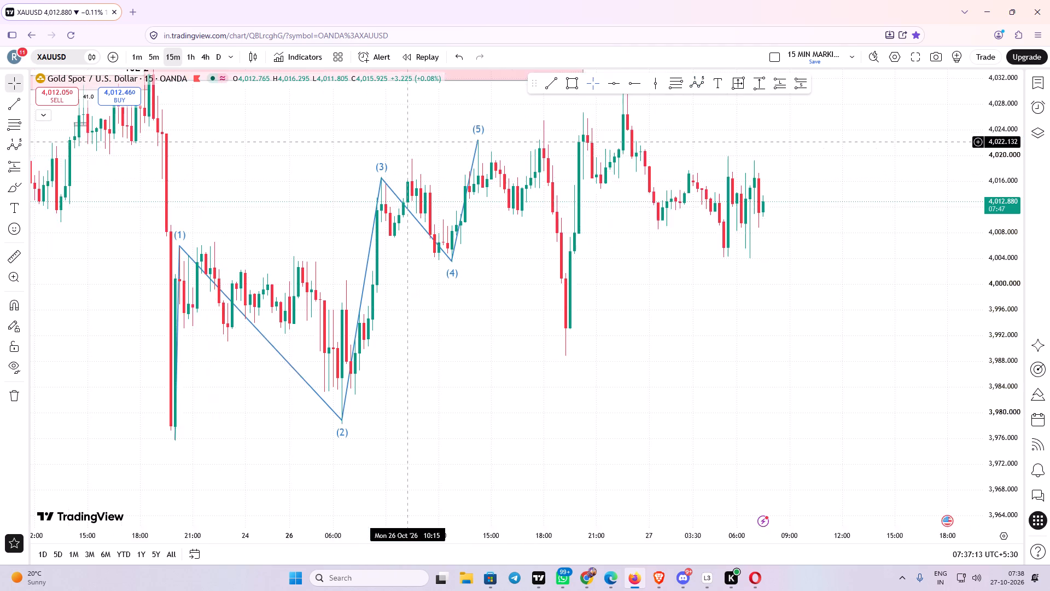
pyautogui.moveTo(379, 146); pyautogui.dragTo(341, 154)
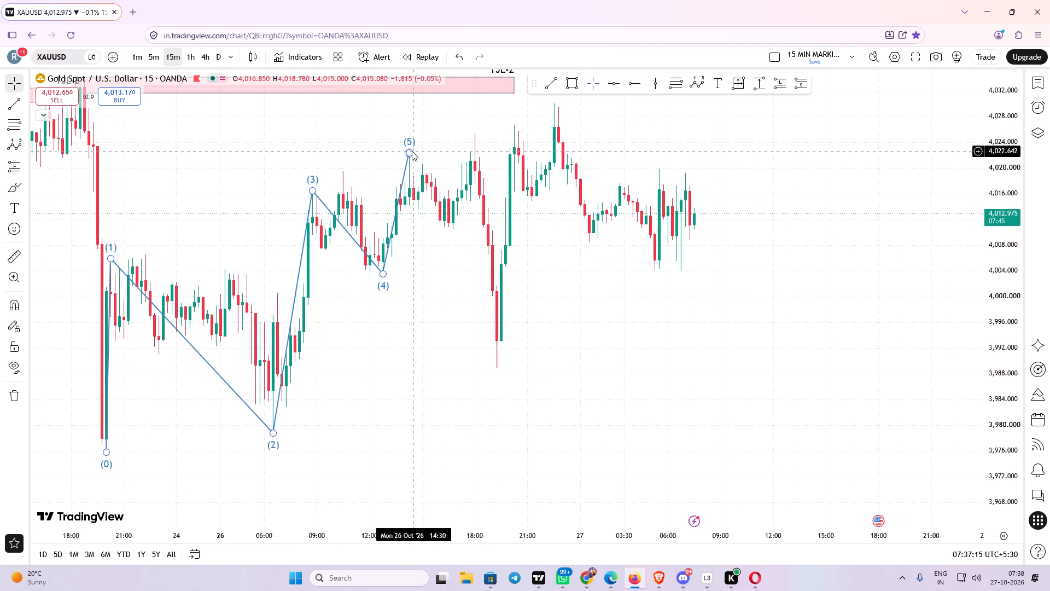
pyautogui.click(412, 151)
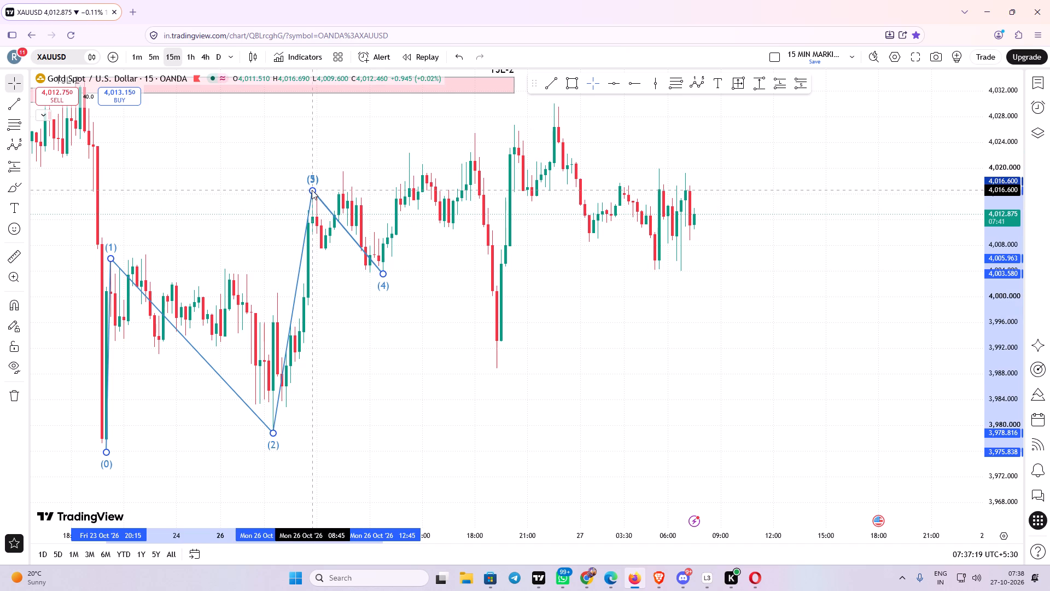
pyautogui.click(406, 153)
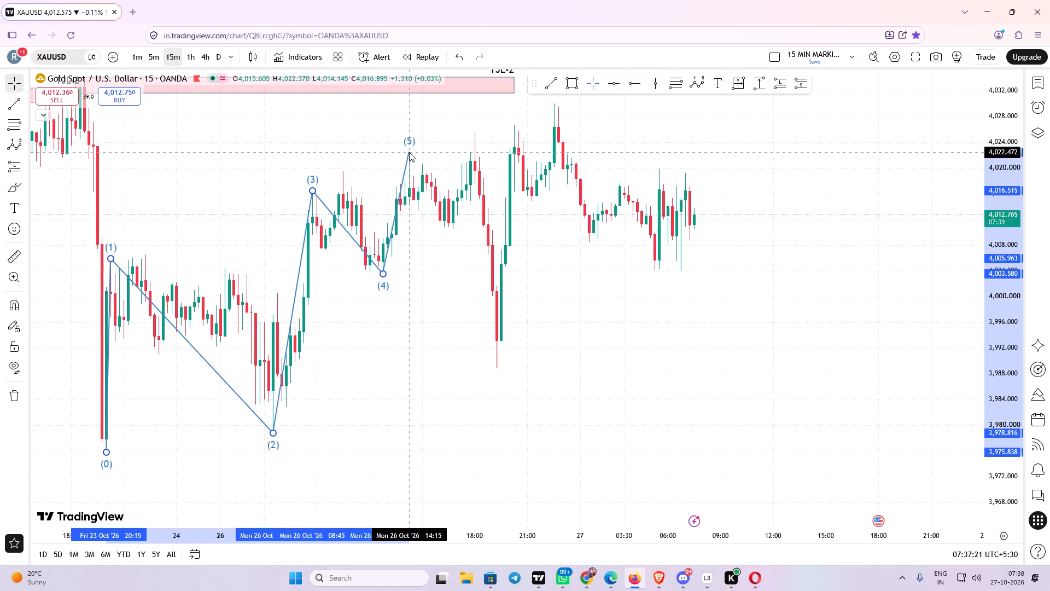
pyautogui.click(409, 152)
pyautogui.moveTo(460, 300); pyautogui.dragTo(448, 309)
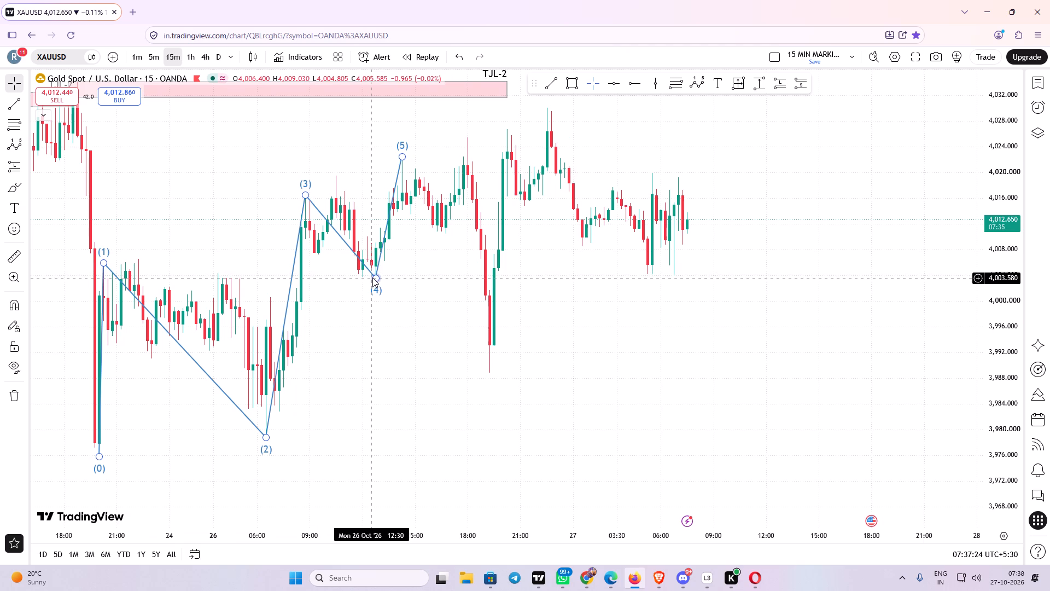
# Draw a rectangle zone on 15-minute XAUUSD from 26 Oct 12:00 to 27 Oct 06:00, between about 4,003.6 and 4,005.9.
pyautogui.moveTo(375, 276); pyautogui.dragTo(377, 236)
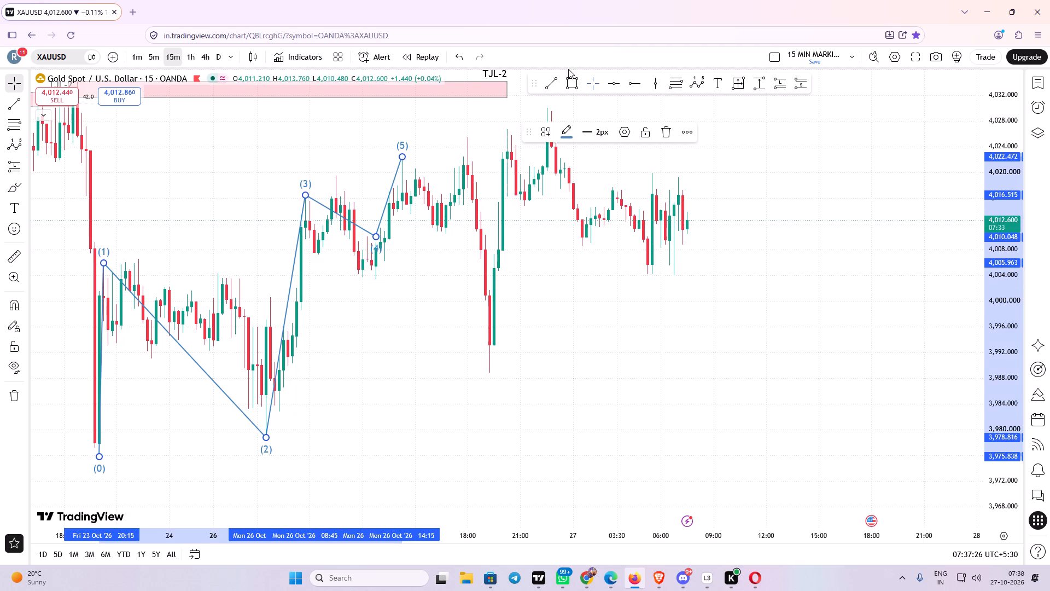
pyautogui.click(571, 79)
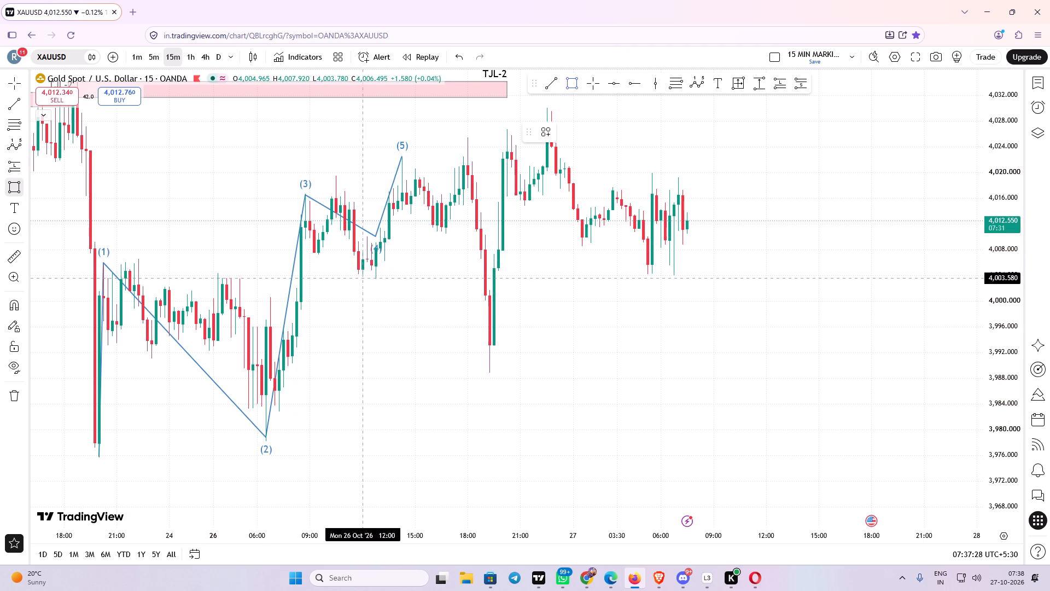
pyautogui.moveTo(361, 278); pyautogui.dragTo(755, 260)
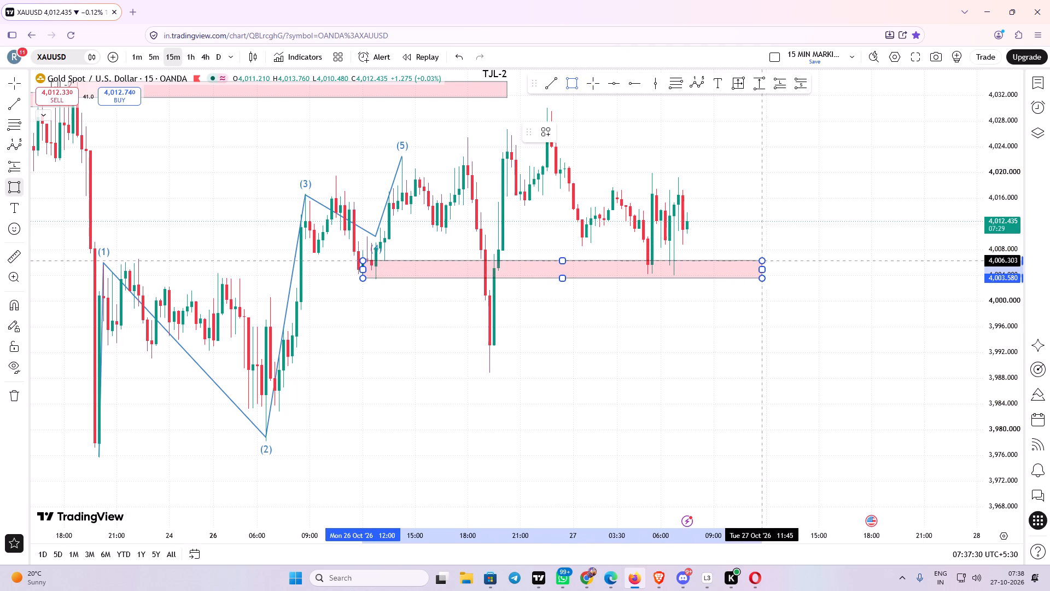
pyautogui.moveTo(755, 260); pyautogui.dragTo(654, 263)
pyautogui.click(654, 263)
pyautogui.moveTo(655, 272); pyautogui.dragTo(660, 272)
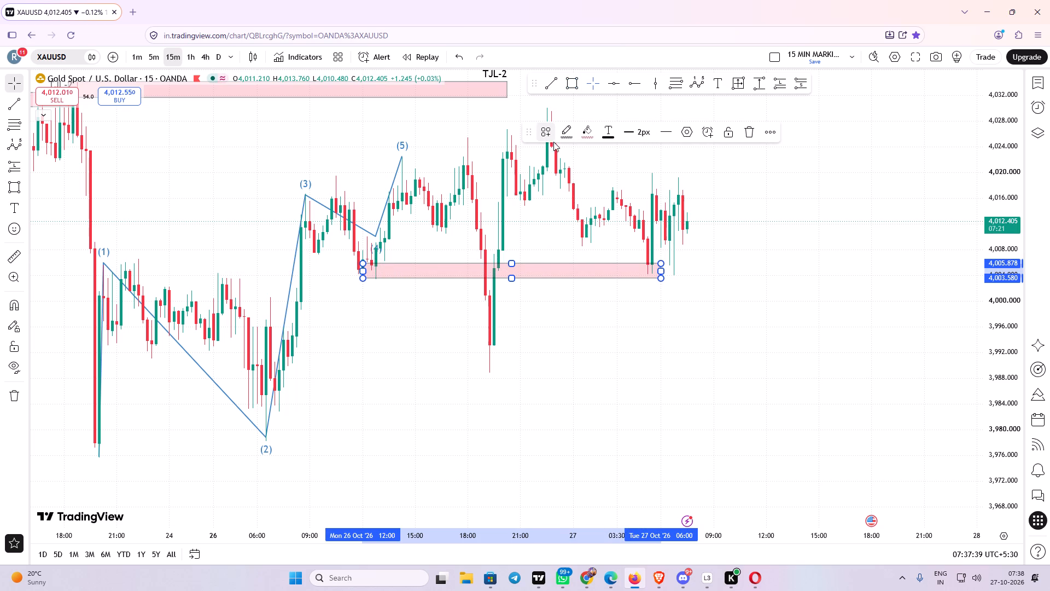
# Reposition the Elliott wave's point (4) at the 26 Oct 12:45 candle's low, about 4,003.6.
pyautogui.moveTo(378, 233); pyautogui.dragTo(379, 263)
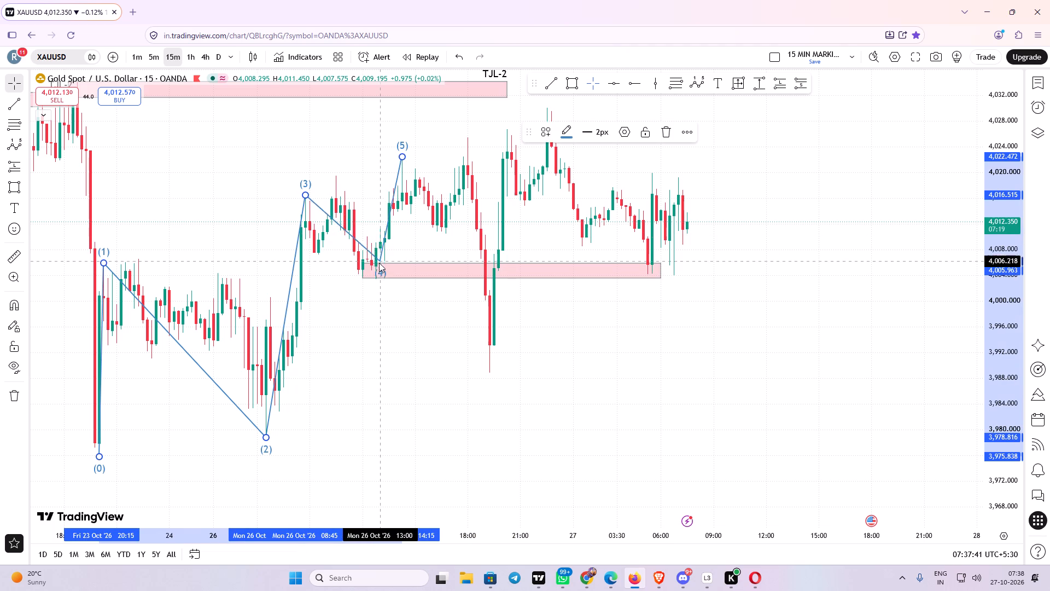
pyautogui.moveTo(379, 263); pyautogui.dragTo(370, 276)
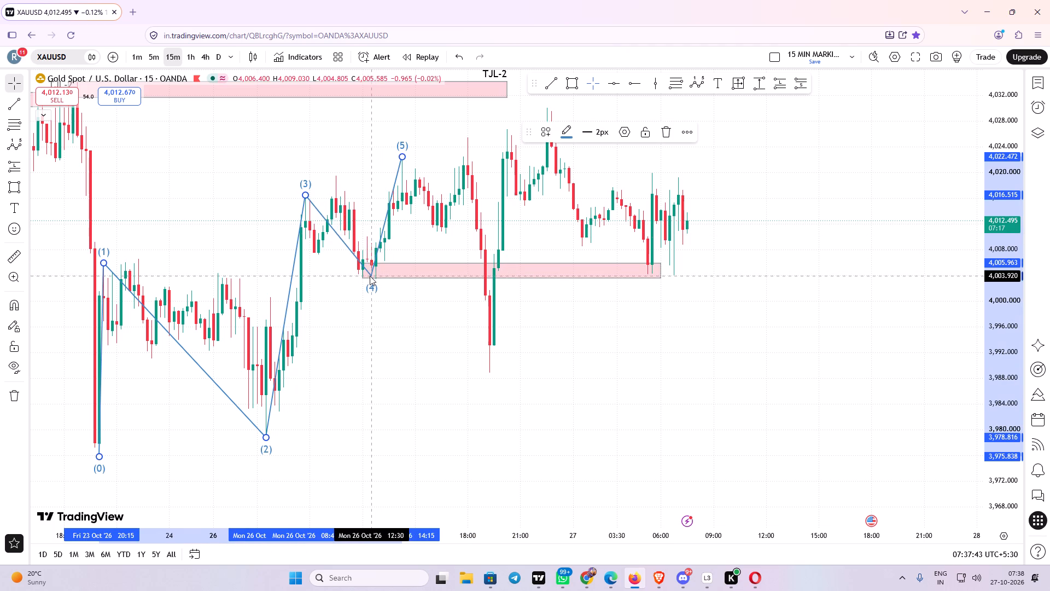
pyautogui.moveTo(370, 276); pyautogui.dragTo(376, 278)
pyautogui.click(431, 300)
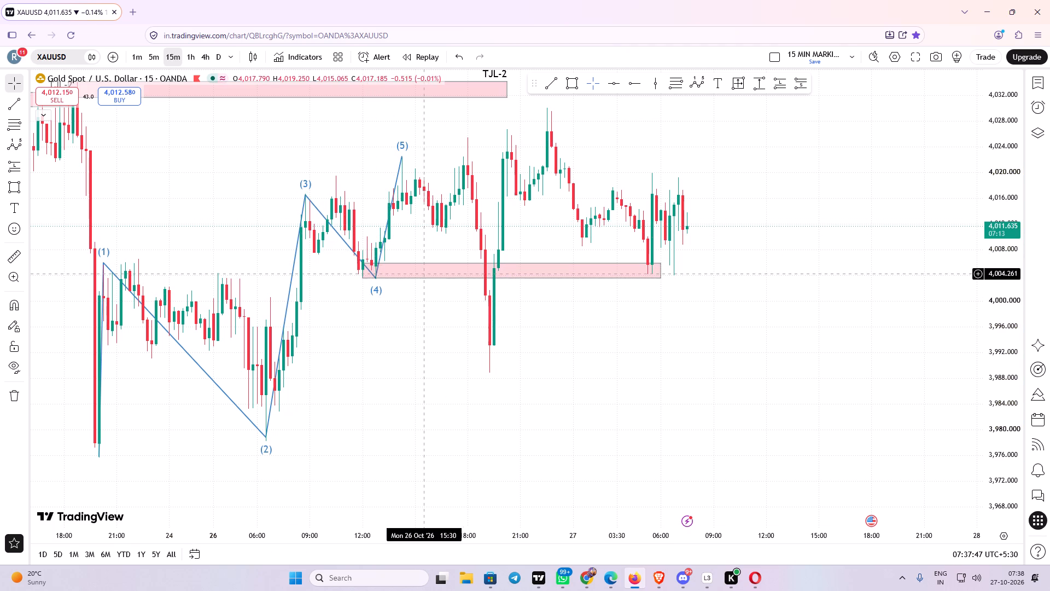
pyautogui.click(410, 355)
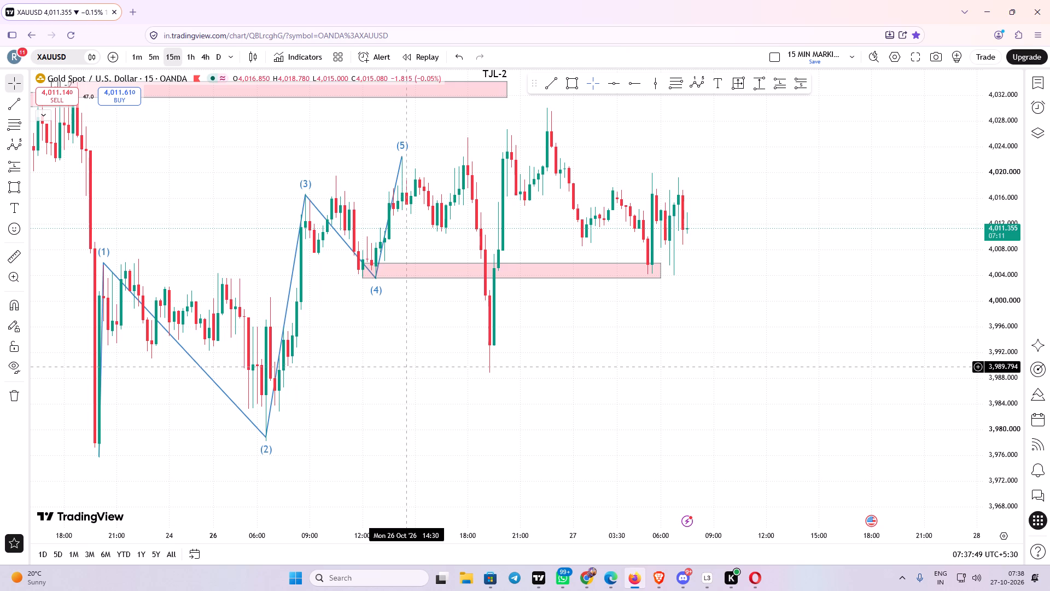
pyautogui.click(377, 277)
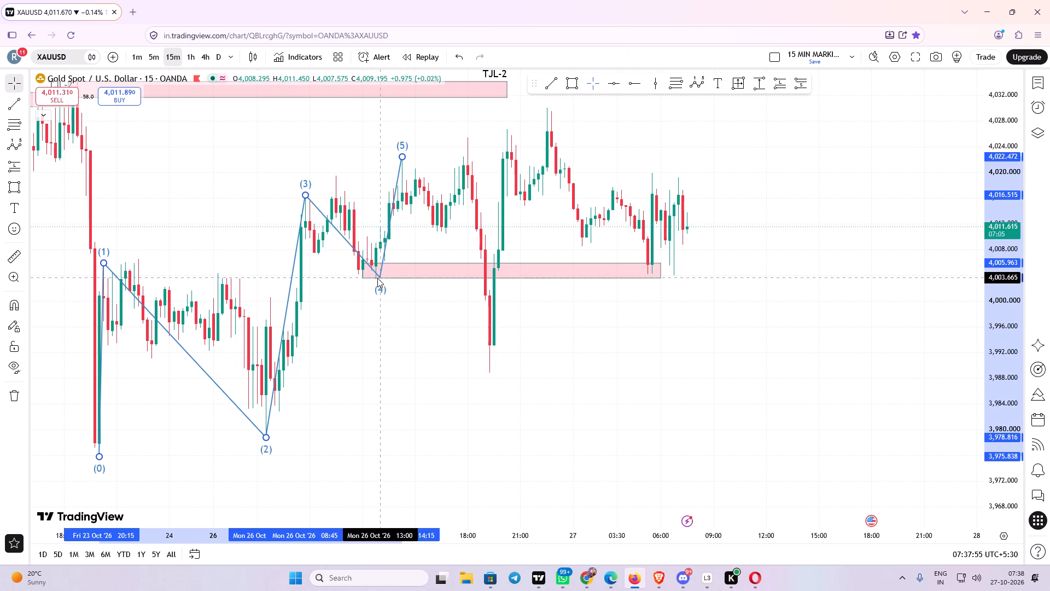
pyautogui.click(400, 340)
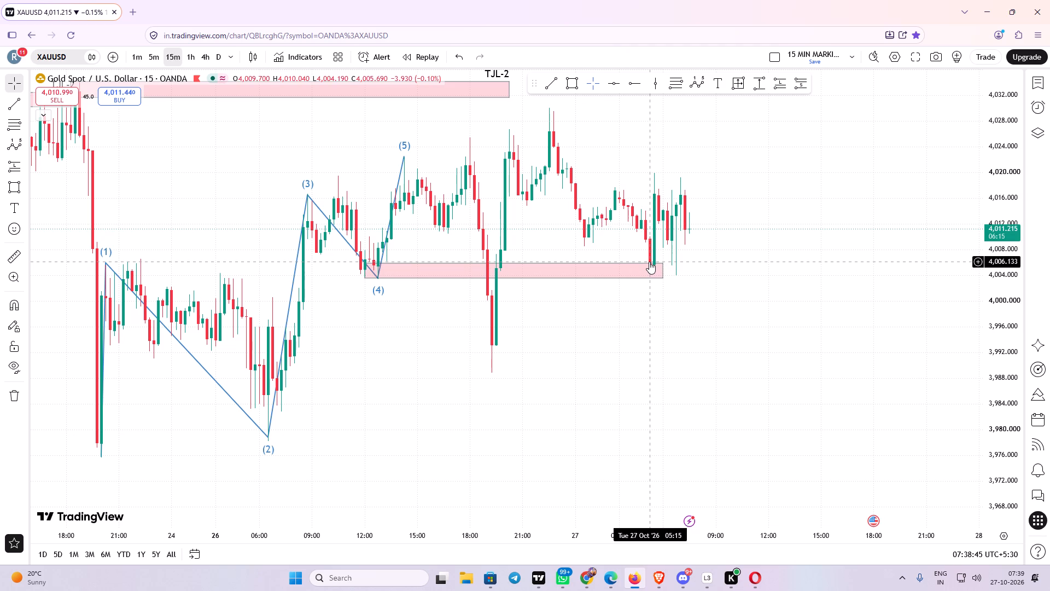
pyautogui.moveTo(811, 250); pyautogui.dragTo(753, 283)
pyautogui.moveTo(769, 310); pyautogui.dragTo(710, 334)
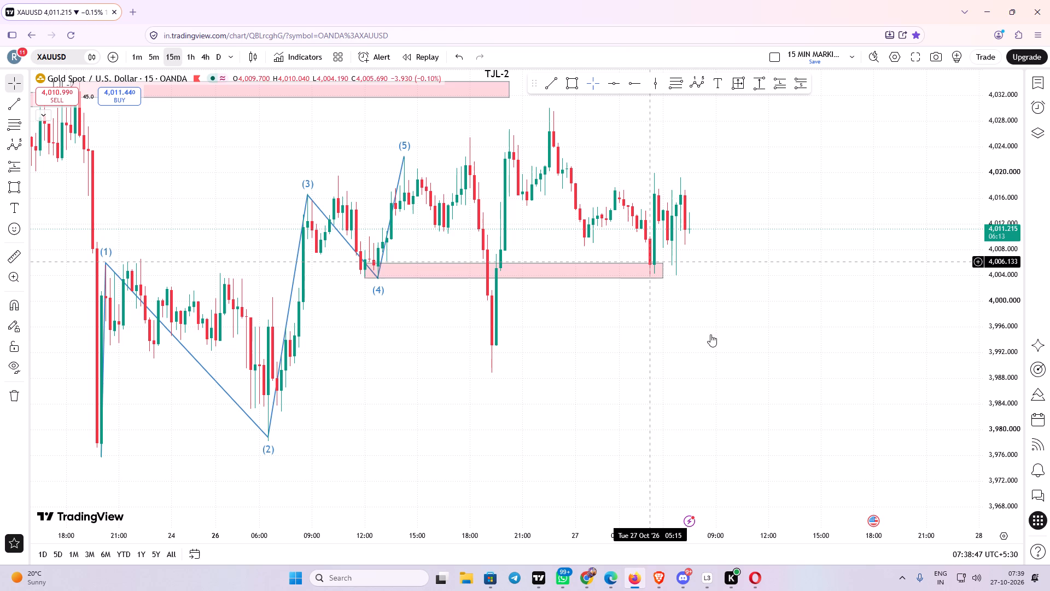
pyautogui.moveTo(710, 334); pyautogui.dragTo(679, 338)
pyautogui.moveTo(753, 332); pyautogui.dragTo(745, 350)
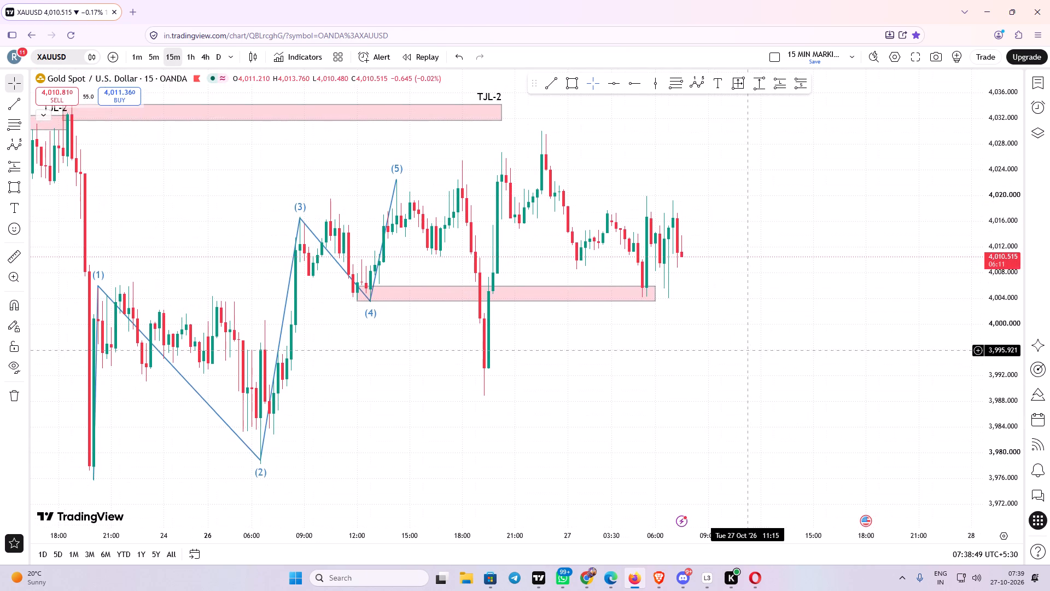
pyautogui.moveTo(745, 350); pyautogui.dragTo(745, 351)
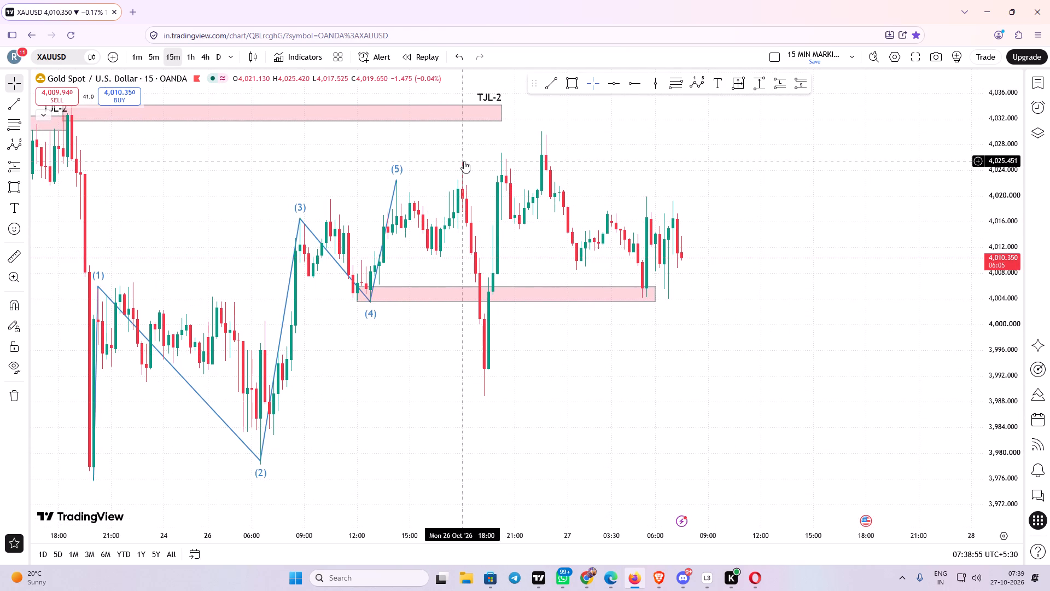
# Switch to Brave and extend the 1-minute XAUUSD short position's right edge to 27 Oct 07:48.
pyautogui.click(656, 574)
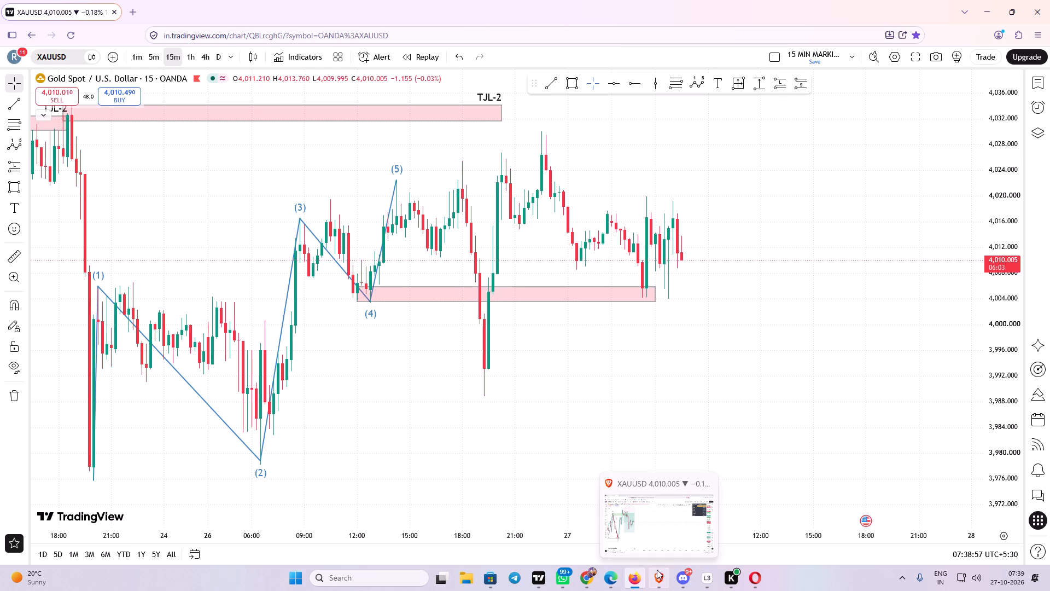
pyautogui.moveTo(446, 337); pyautogui.dragTo(686, 351)
pyautogui.moveTo(407, 434); pyautogui.dragTo(425, 434)
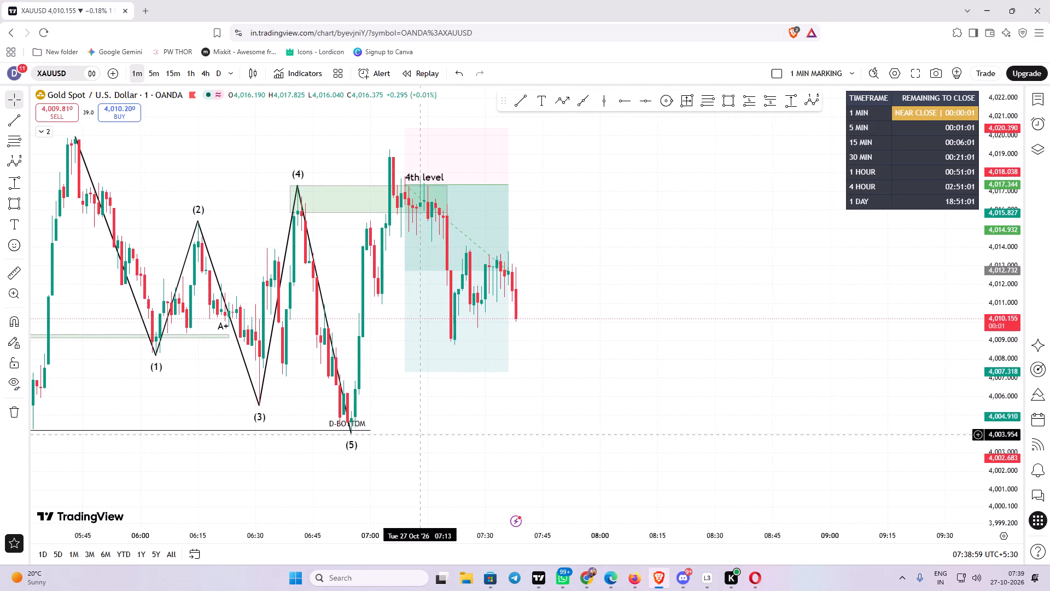
pyautogui.moveTo(425, 434); pyautogui.dragTo(437, 434)
pyautogui.moveTo(529, 186); pyautogui.dragTo(571, 184)
# Examine the earlier 1-minute XAUUSD price action with its TJL-1 and TJL-2 lines before the Elliott wave.
pyautogui.moveTo(476, 436); pyautogui.dragTo(482, 436)
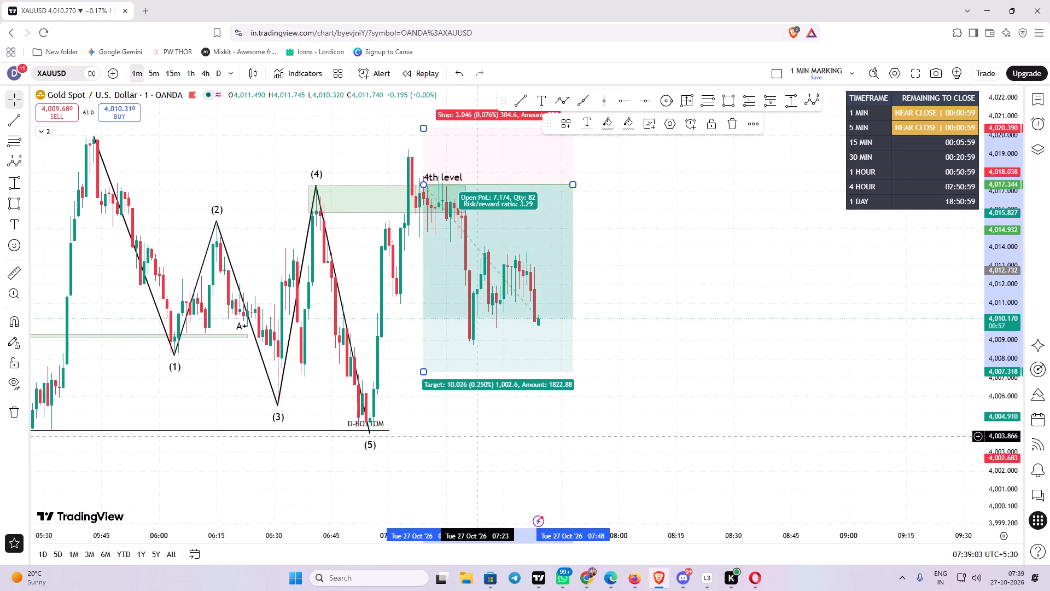
pyautogui.moveTo(482, 436); pyautogui.dragTo(711, 430)
pyautogui.moveTo(358, 452); pyautogui.dragTo(557, 469)
pyautogui.moveTo(152, 369); pyautogui.dragTo(267, 403)
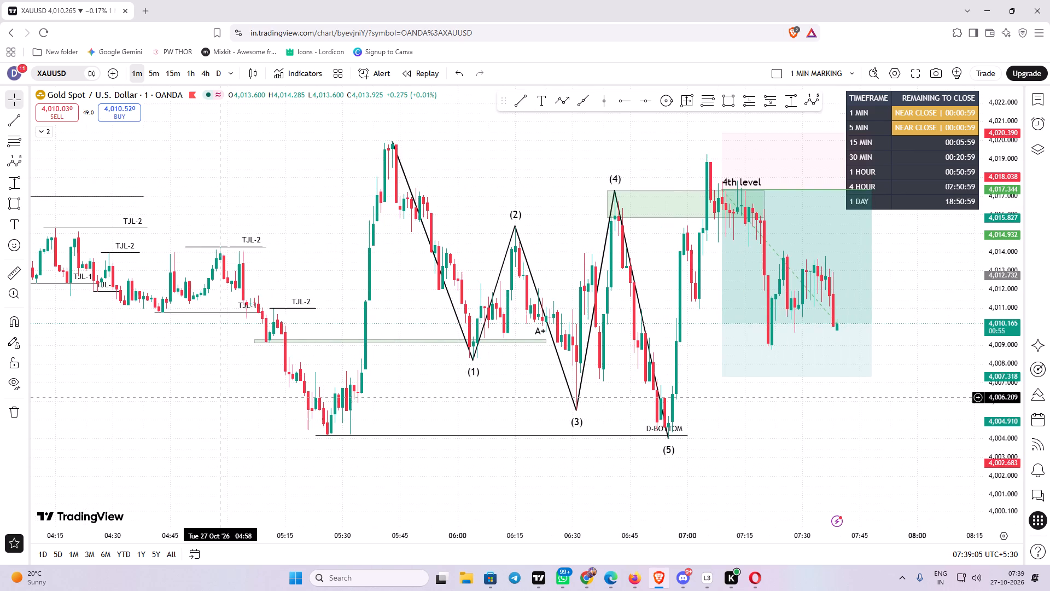
pyautogui.moveTo(267, 403); pyautogui.dragTo(319, 405)
pyautogui.moveTo(211, 422); pyautogui.dragTo(556, 461)
pyautogui.moveTo(370, 448); pyautogui.dragTo(474, 451)
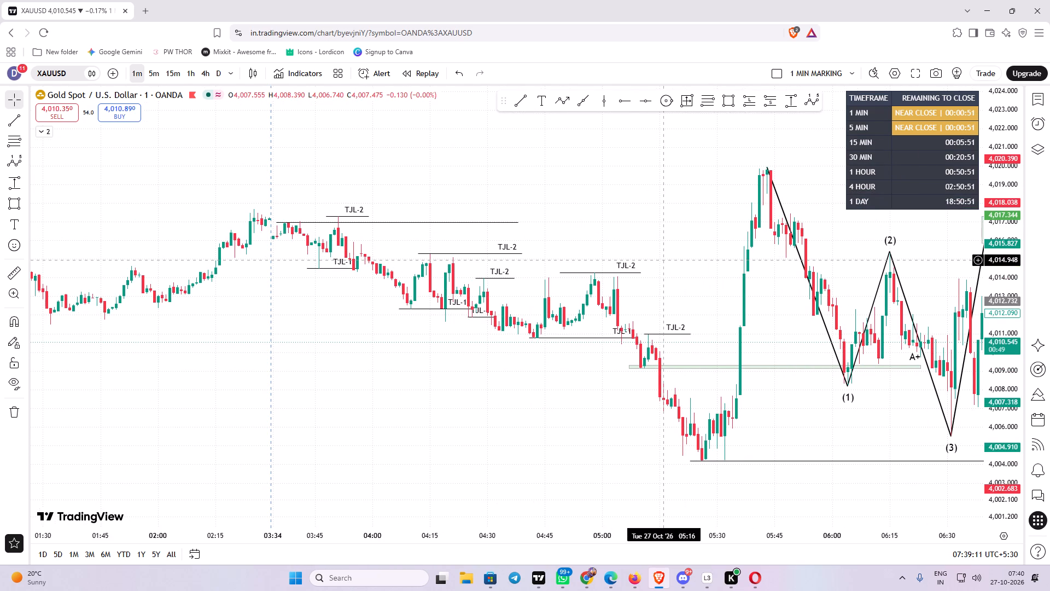
pyautogui.click(616, 265)
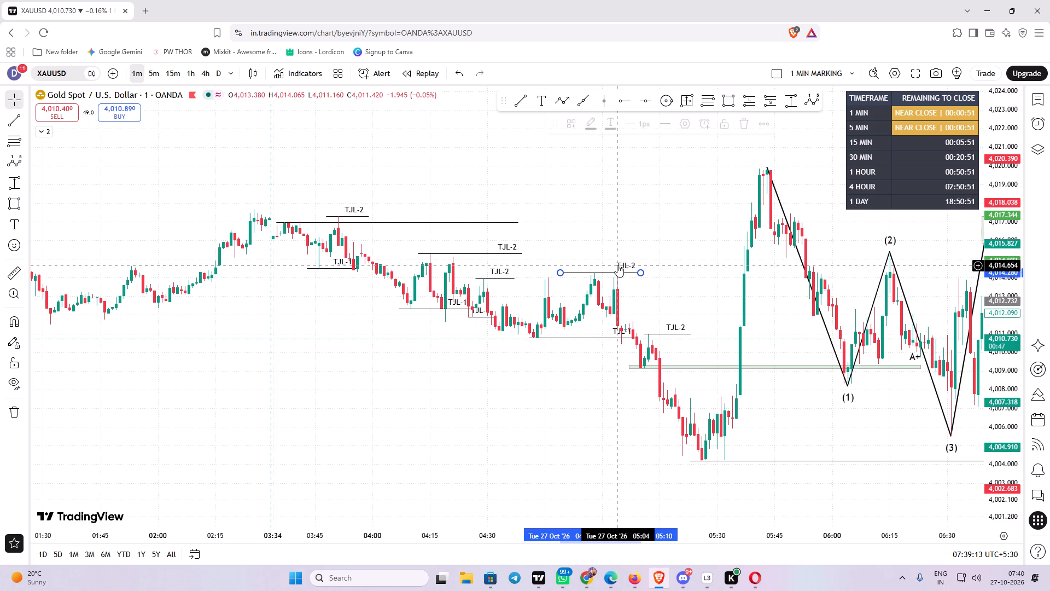
pyautogui.moveTo(640, 194); pyautogui.dragTo(474, 208)
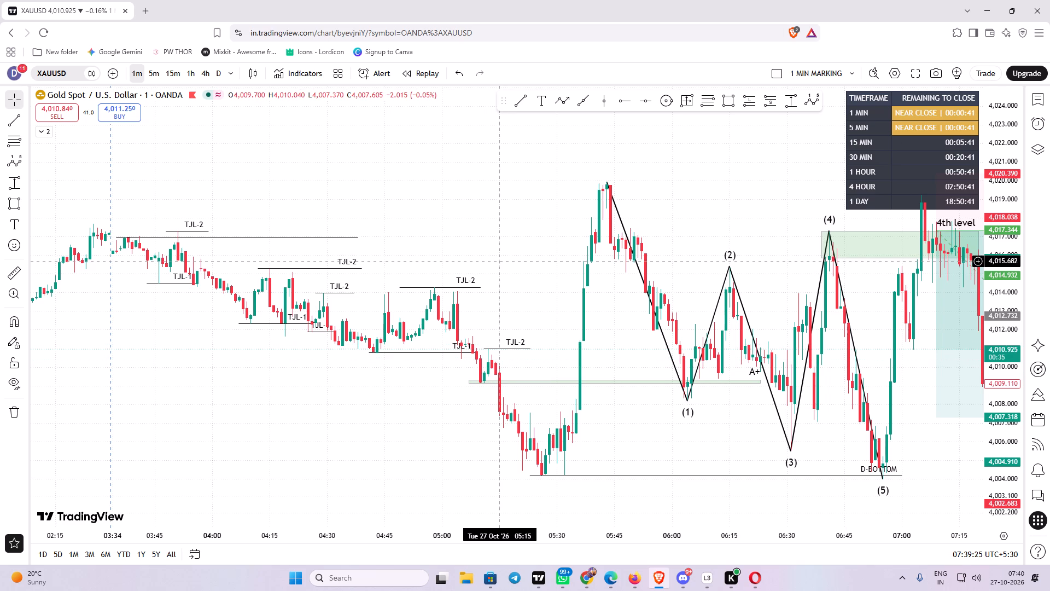
# Measure the 1-minute XAUUSD drop from about 4,010.1 at 05:15 to the low near 4,004.2 and delete the measurement.
pyautogui.click(794, 98)
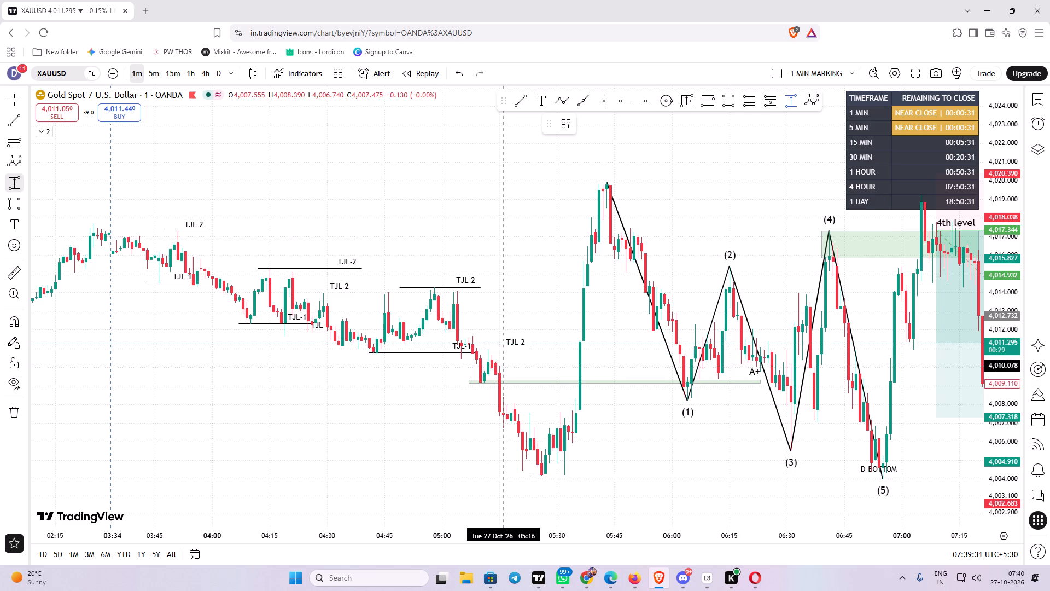
pyautogui.moveTo(500, 366); pyautogui.dragTo(601, 476)
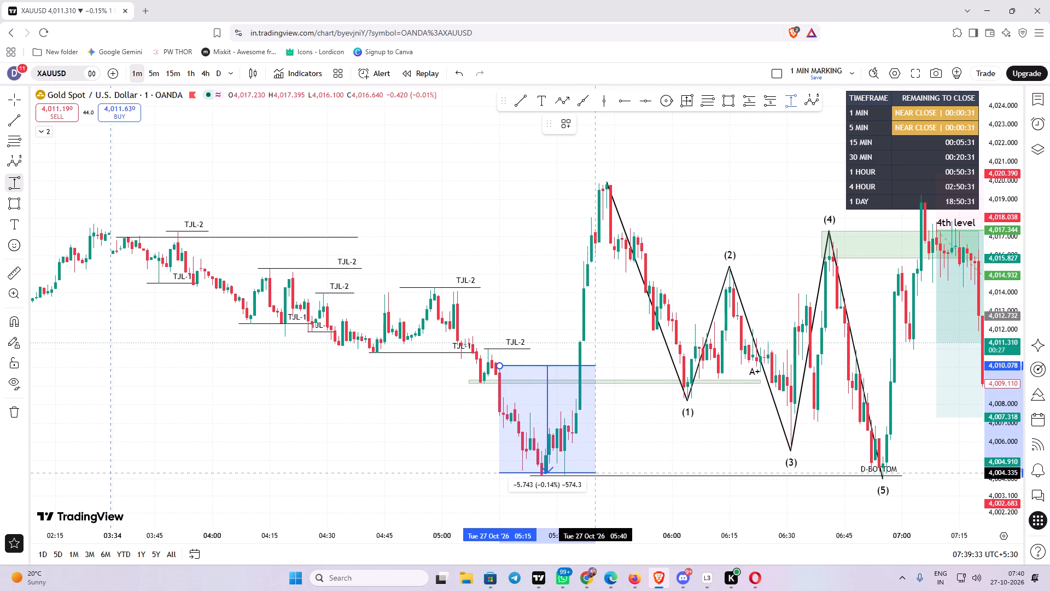
pyautogui.moveTo(601, 476); pyautogui.dragTo(617, 476)
pyautogui.click(617, 476)
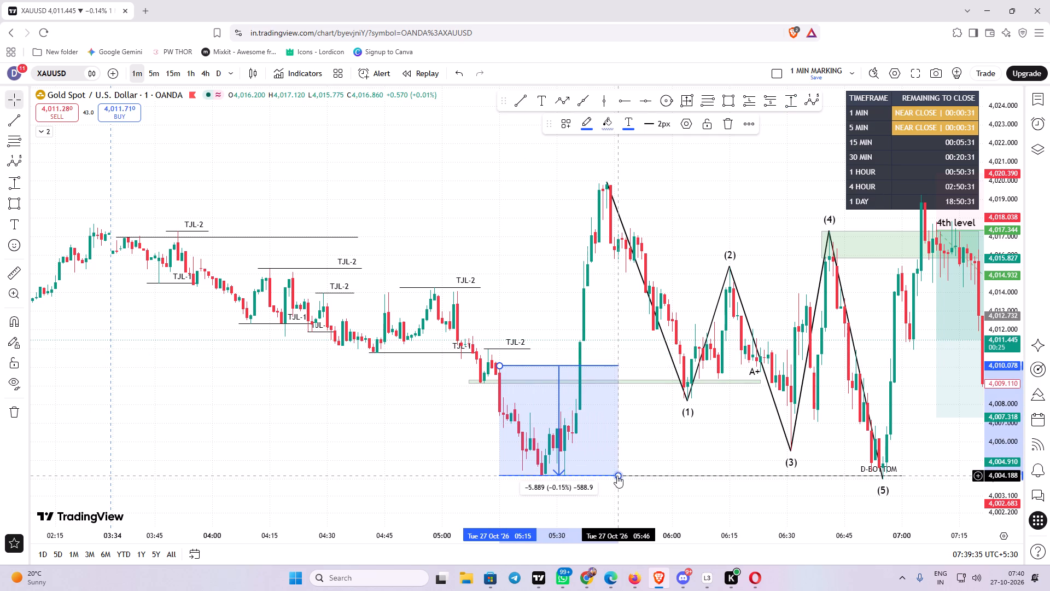
pyautogui.click(725, 126)
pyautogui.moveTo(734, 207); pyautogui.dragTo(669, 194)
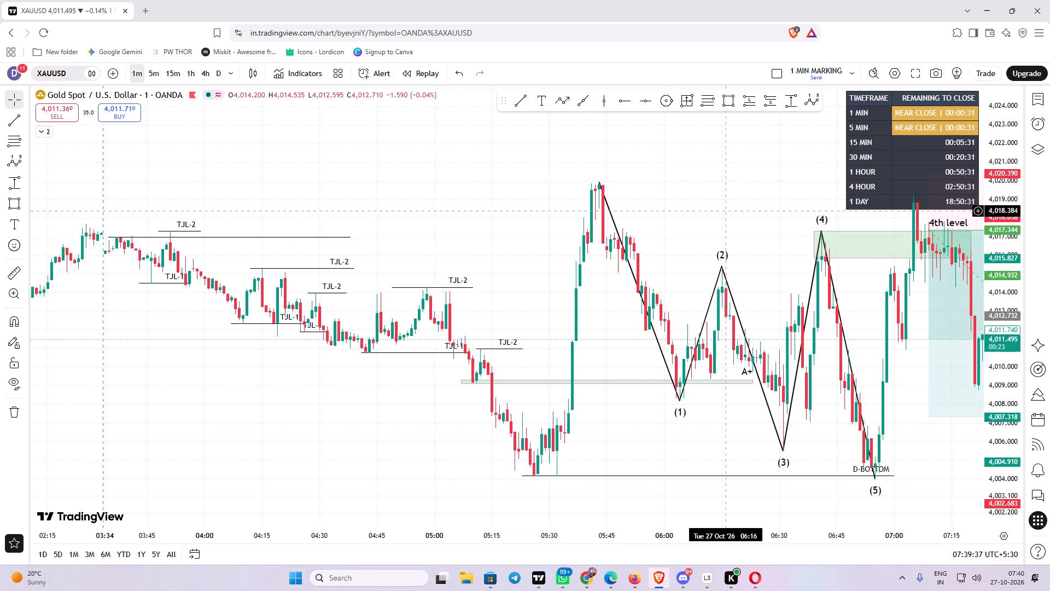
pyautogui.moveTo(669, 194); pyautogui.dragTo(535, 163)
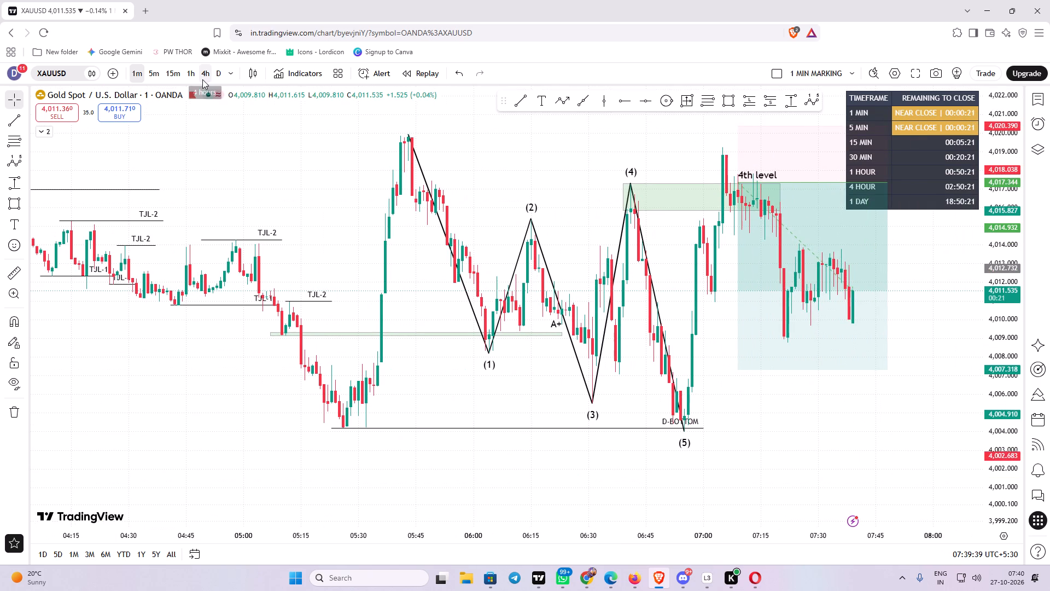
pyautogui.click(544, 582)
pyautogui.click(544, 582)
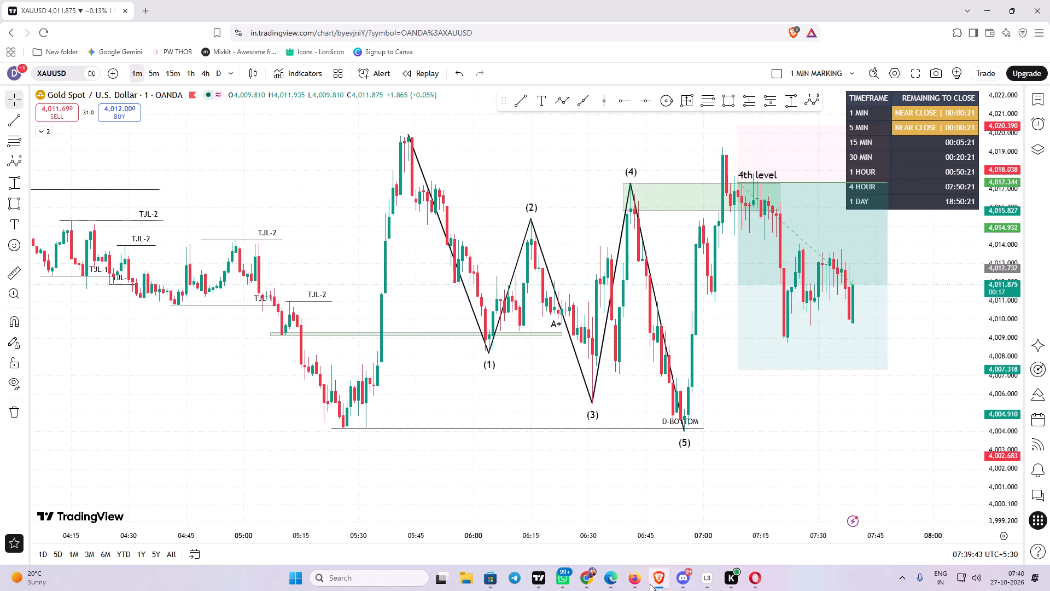
# Switch to Microsoft Store, launch DuckDuckGo from the recent updates, and close the Store window.
pyautogui.click(493, 581)
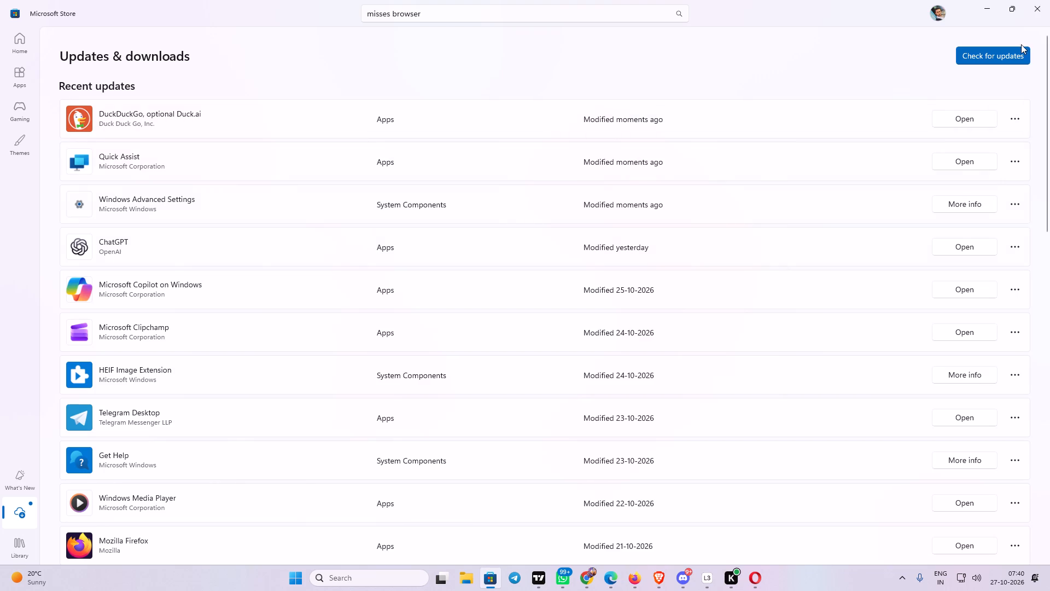
pyautogui.click(977, 122)
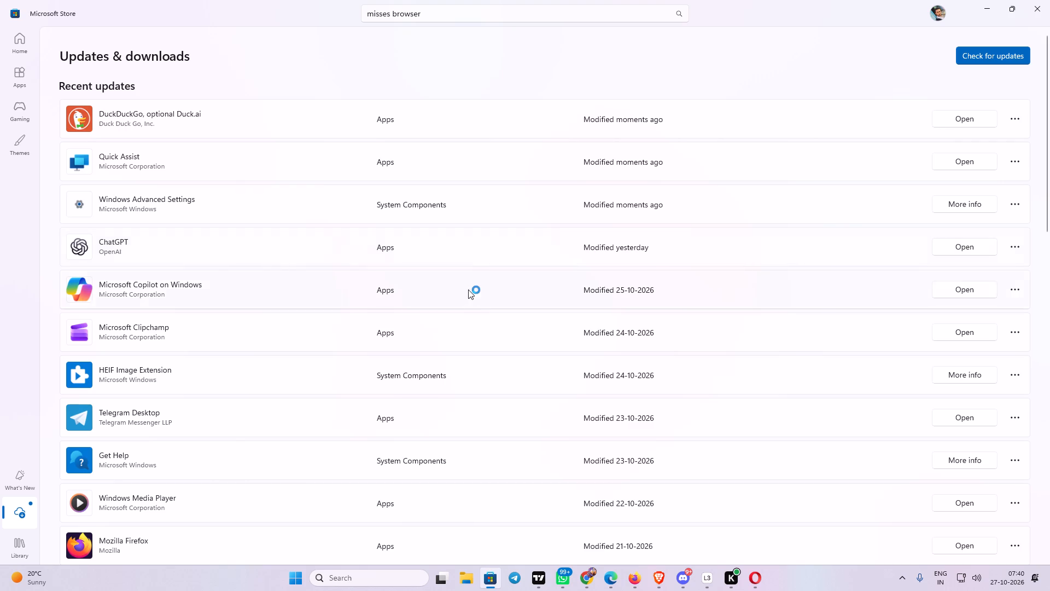
pyautogui.scroll(-3, 546, 381)
pyautogui.scroll(3, 624, 377)
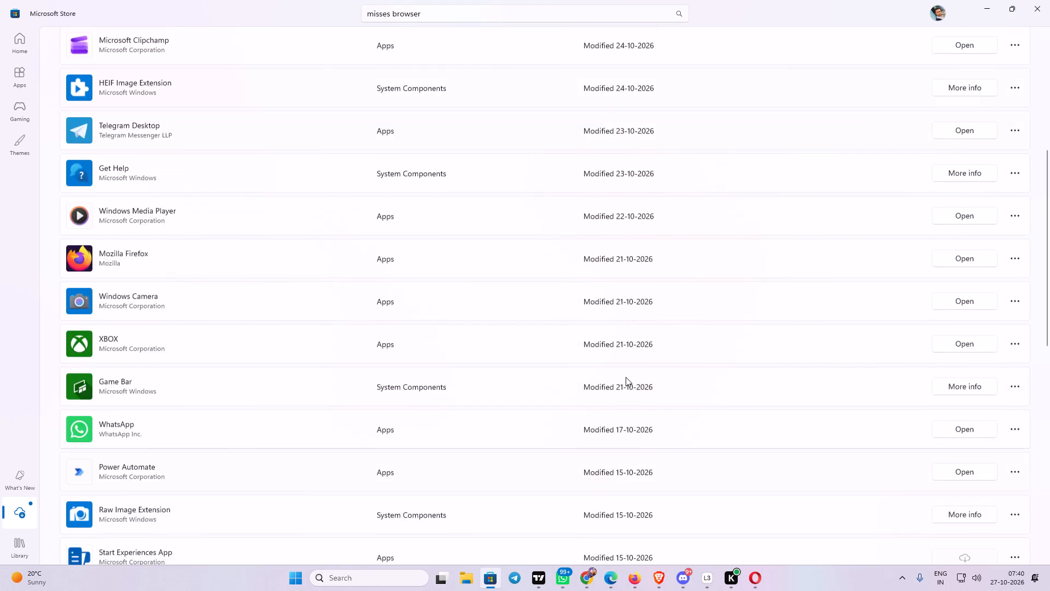
pyautogui.scroll(2, 626, 377)
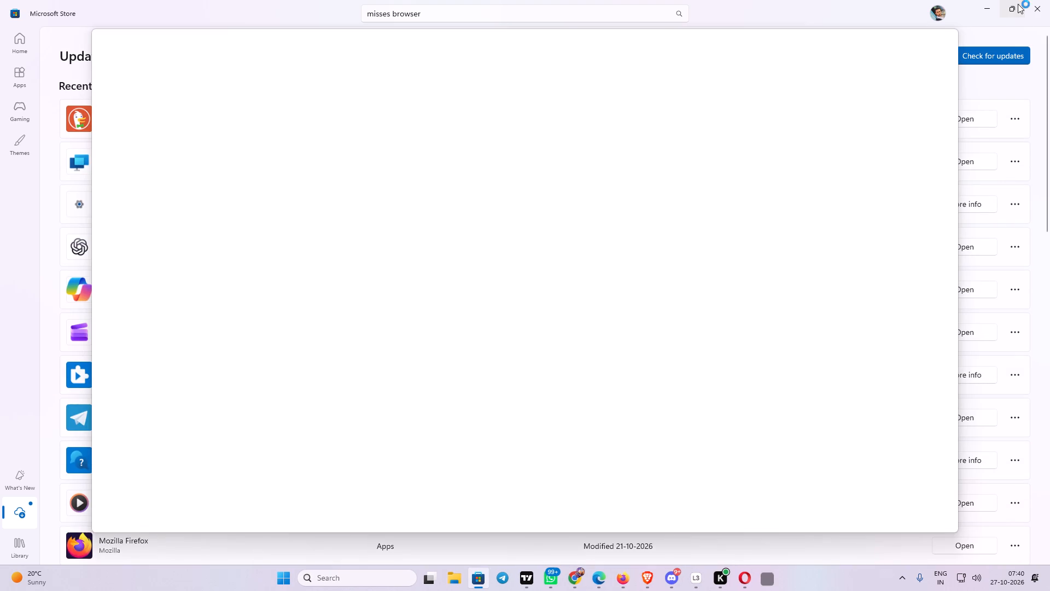
pyautogui.click(1038, 9)
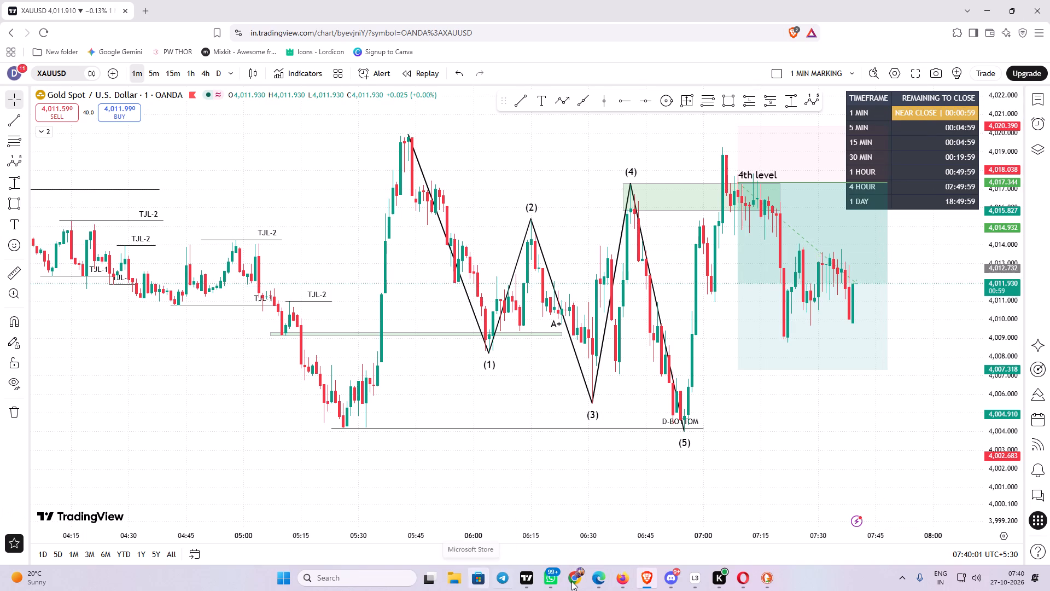
# Switch to DuckDuckGo, start its welcome setup and look over the activated protections comparison.
pyautogui.click(773, 575)
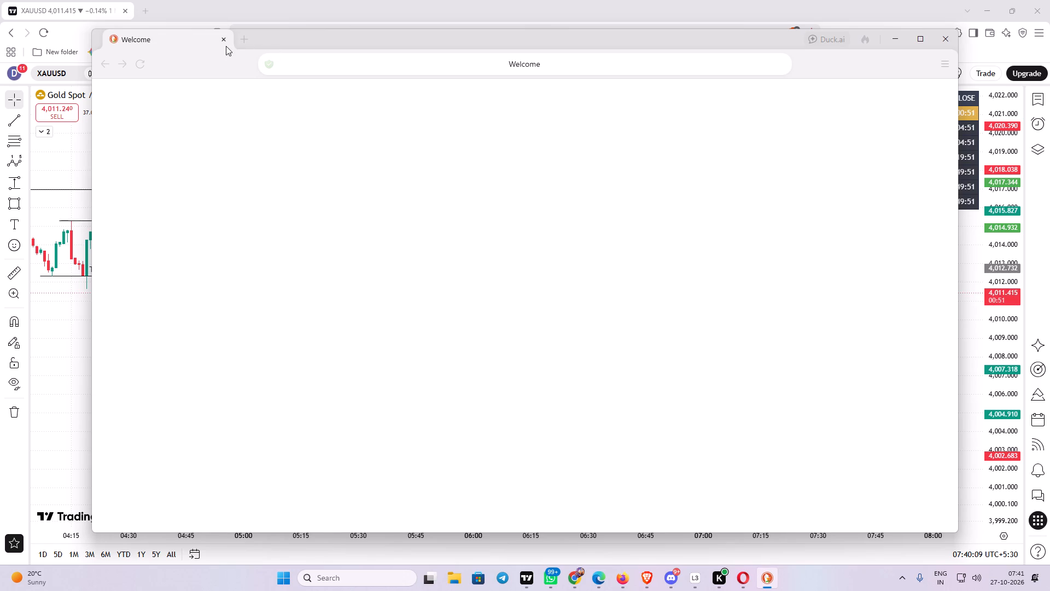
pyautogui.scroll(-1, 437, 293)
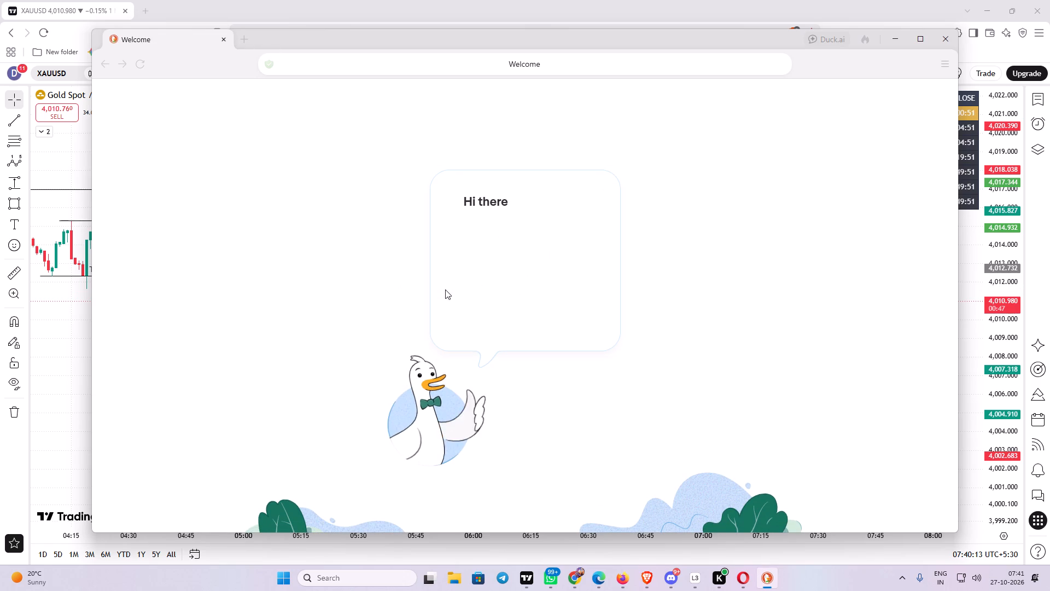
pyautogui.scroll(-1, 446, 289)
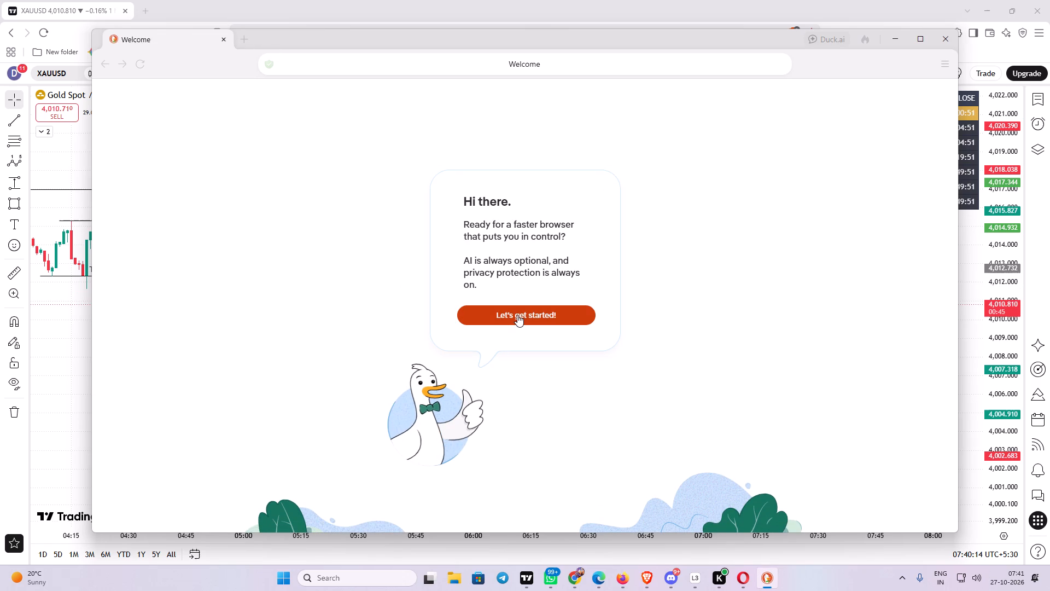
pyautogui.click(517, 315)
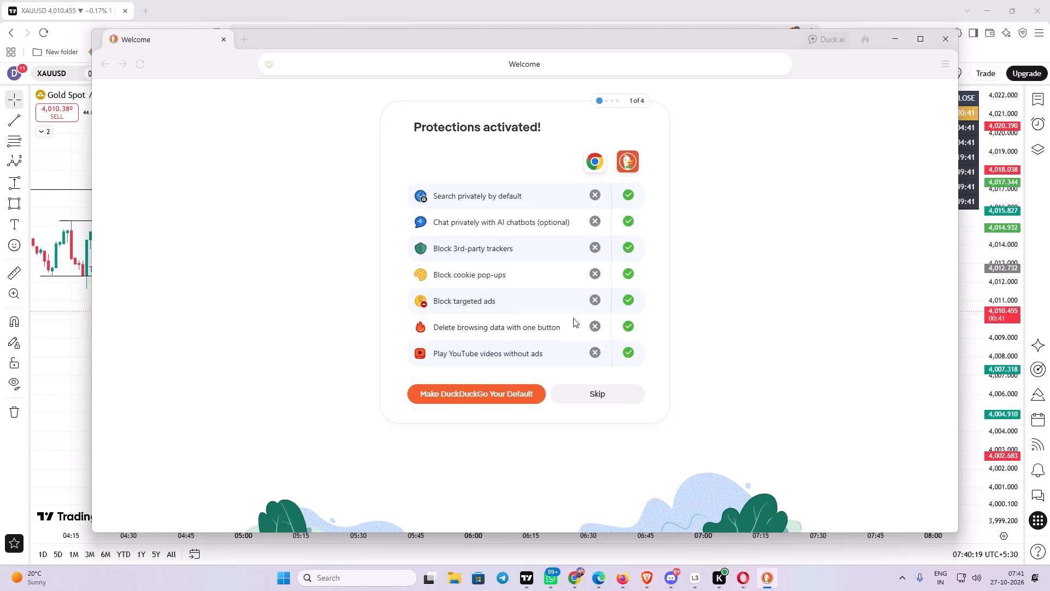
pyautogui.scroll(-2, 574, 317)
pyautogui.click(594, 160)
pyautogui.click(620, 161)
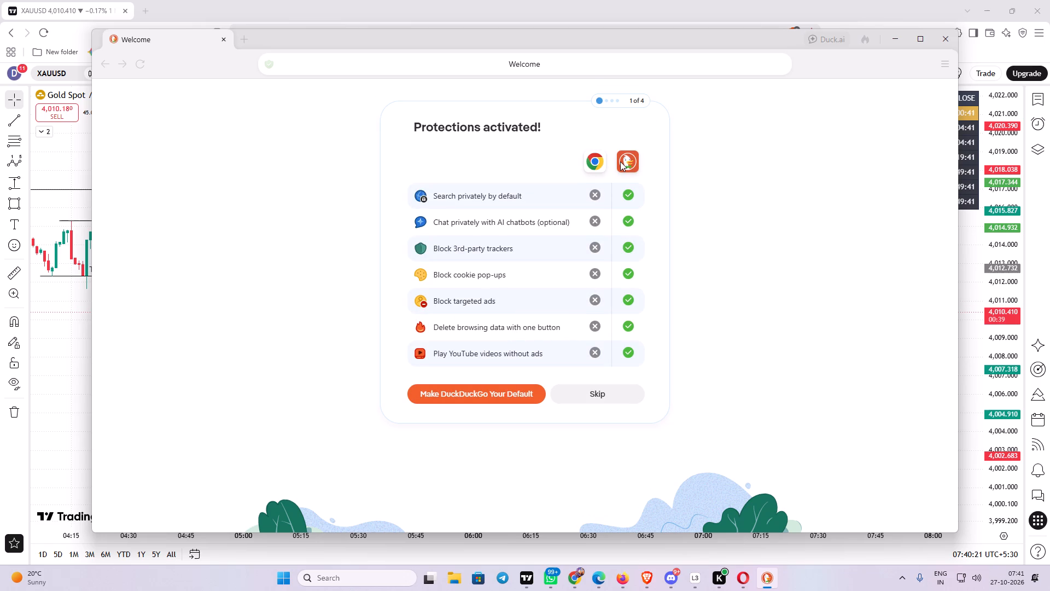
pyautogui.click(561, 198)
pyautogui.moveTo(561, 201); pyautogui.dragTo(561, 211)
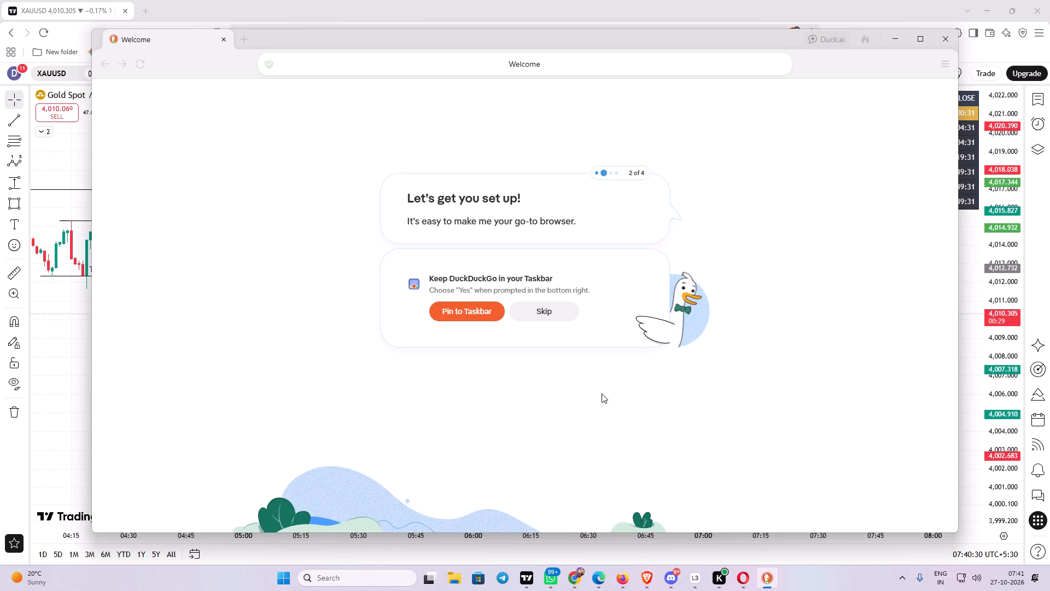
# Pin DuckDuckGo to the taskbar and approve the Windows pin request.
pyautogui.click(487, 309)
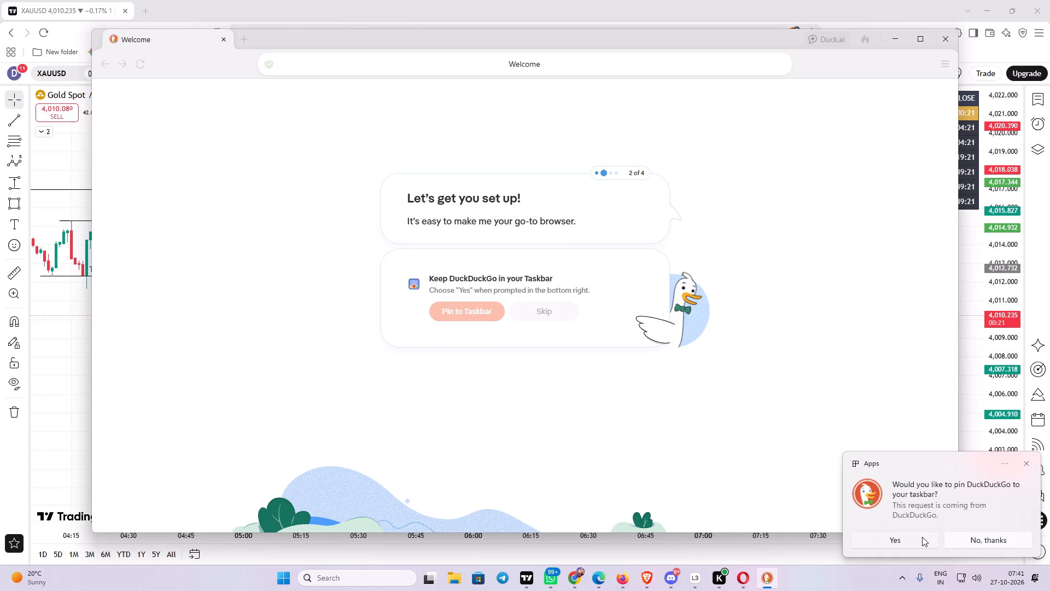
pyautogui.click(921, 536)
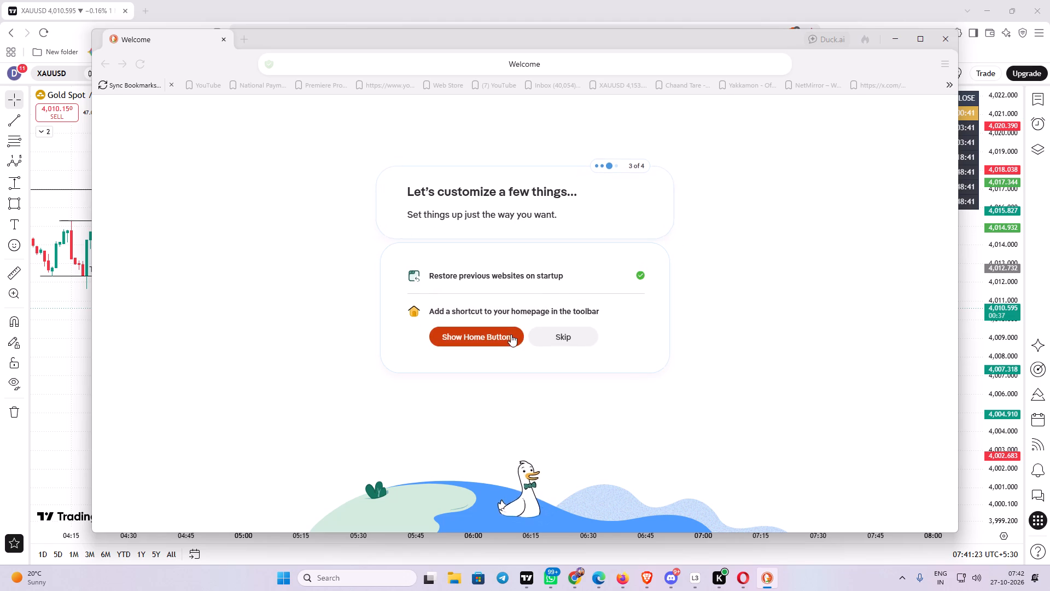
# Skip adding a homepage shortcut to the toolbar and continue to the last setup page.
pyautogui.click(554, 338)
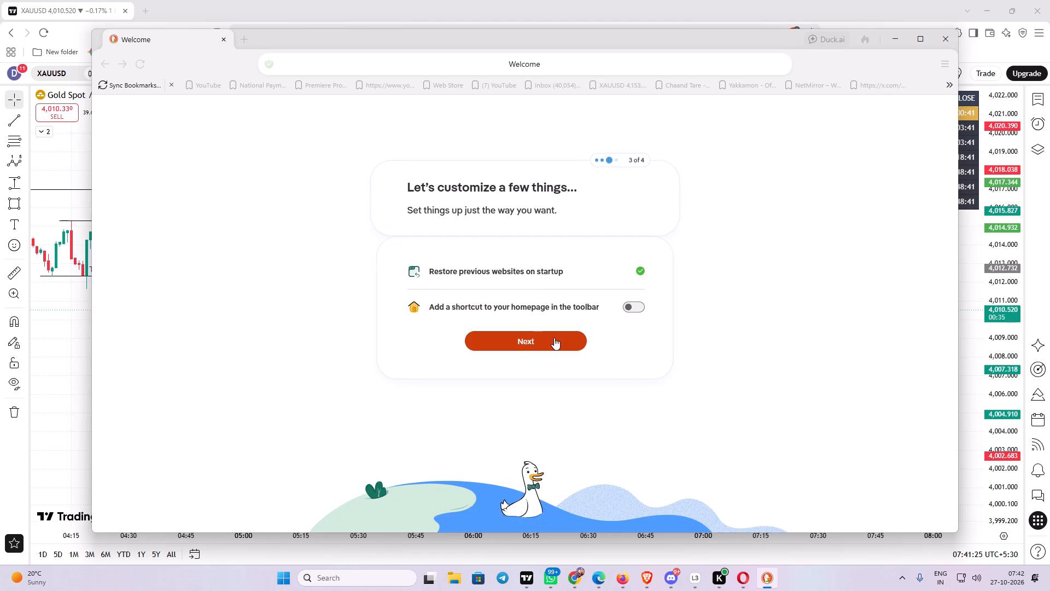
pyautogui.click(554, 340)
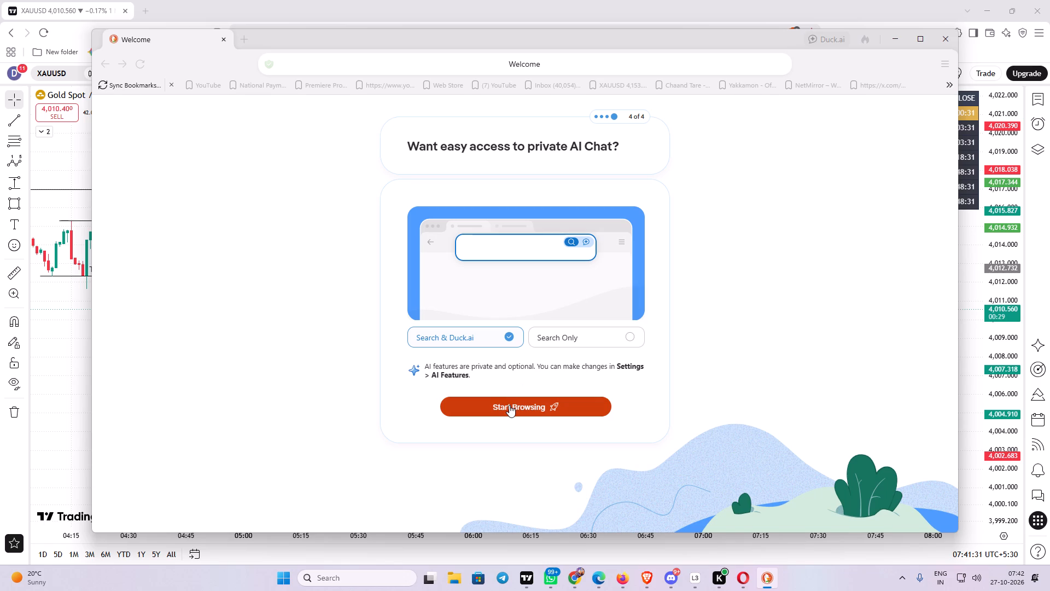
pyautogui.click(562, 342)
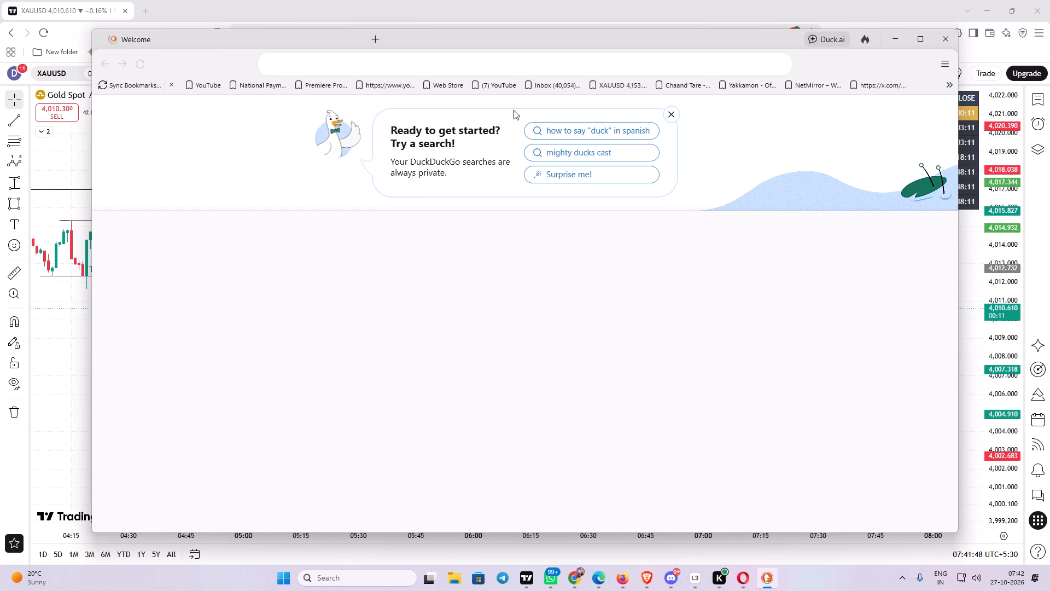
pyautogui.click(670, 117)
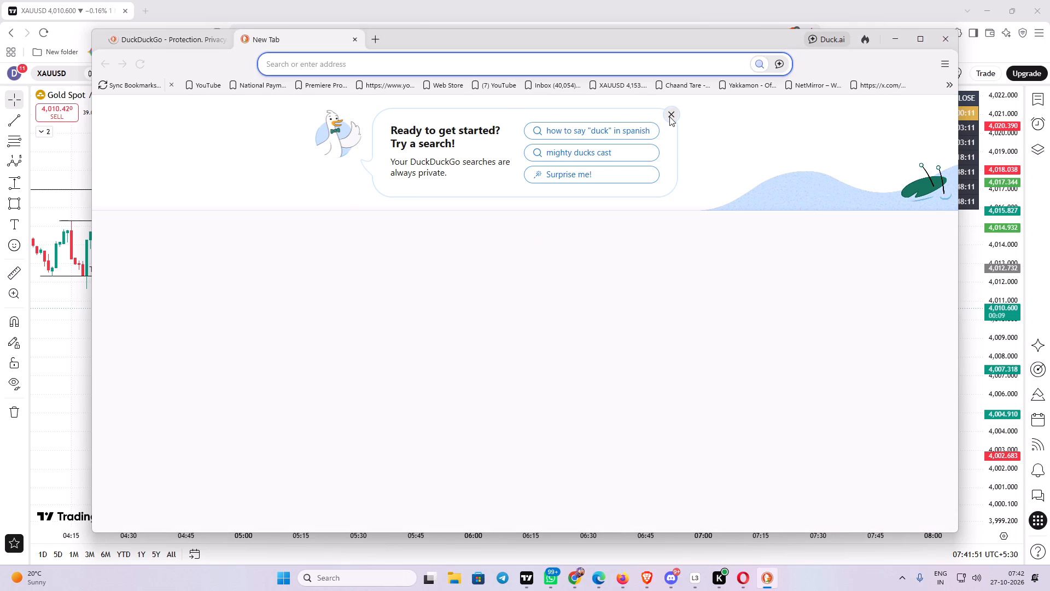
pyautogui.click(223, 38)
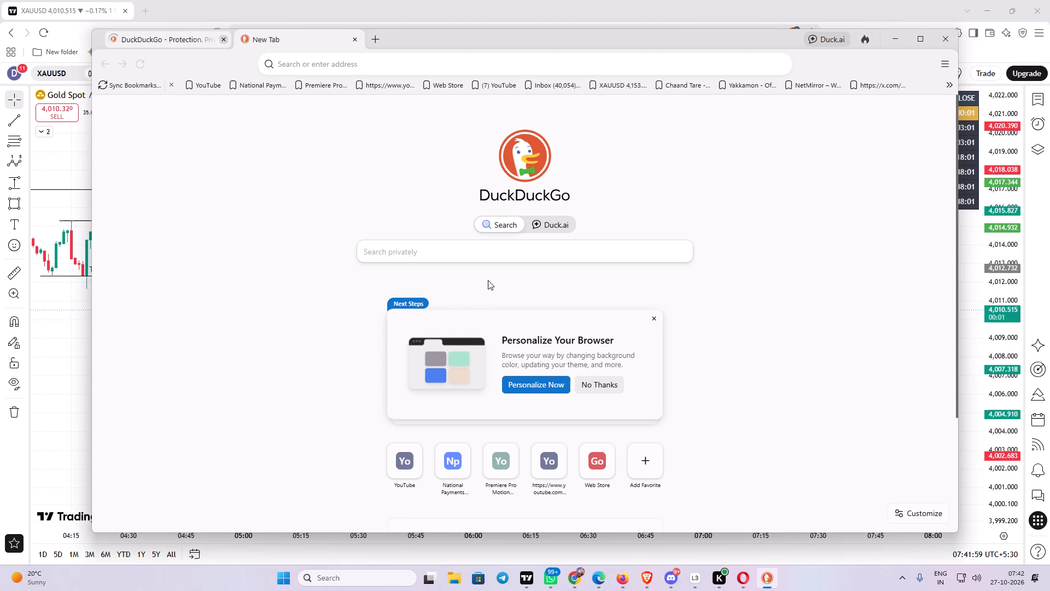
pyautogui.click(194, 40)
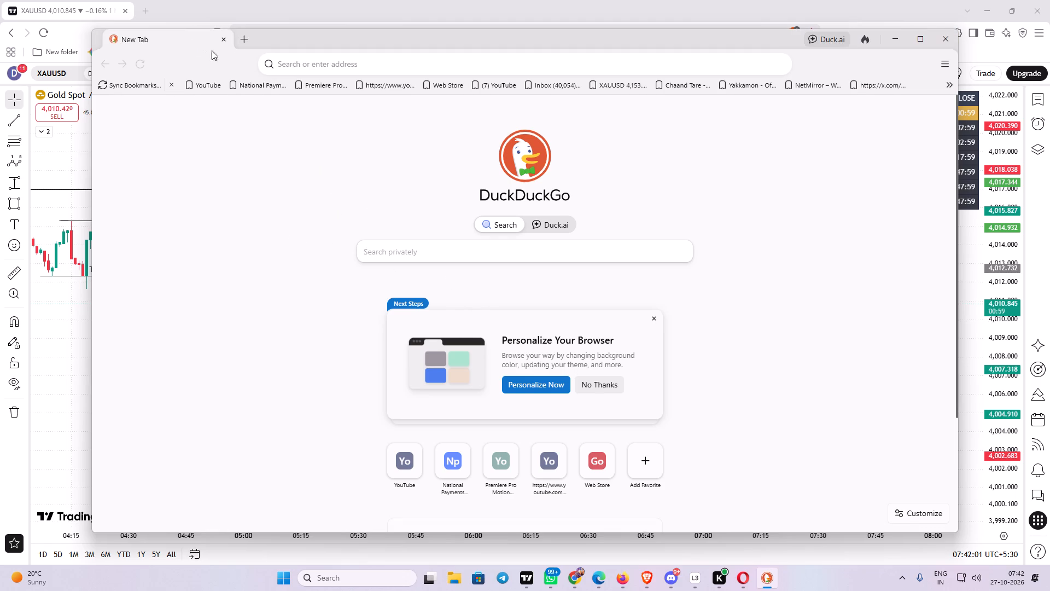
# Maximize the DuckDuckGo window and enter "trading" in the new tab's private search box.
pyautogui.click(929, 40)
pyautogui.click(459, 221)
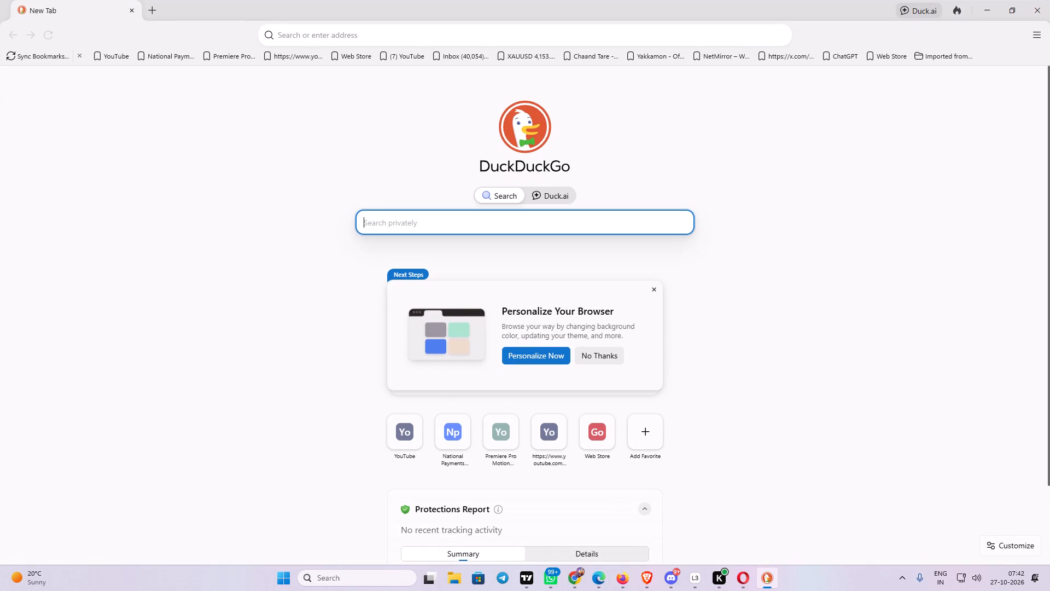